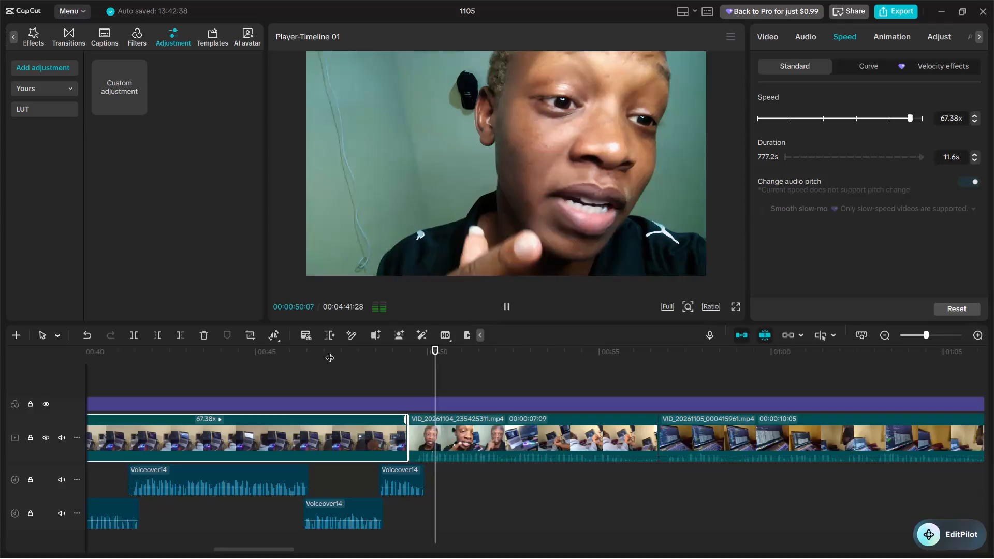
Lower the playback speed of the 67.38x clip by one increment, bringing its duration to 00:00:11:21.
{"action": "key", "text": "space"}
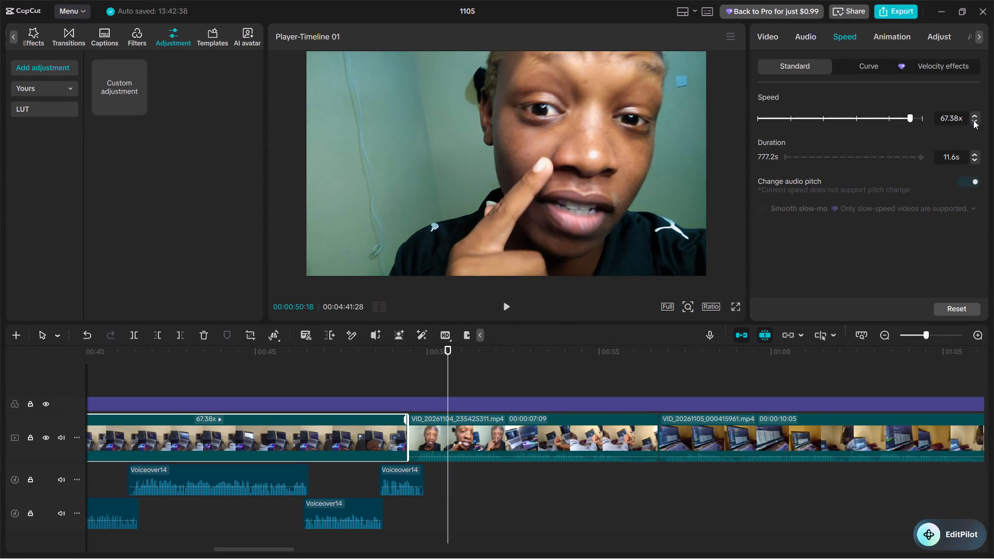
{"action": "left_click", "coordinate": [973, 120]}
{"action": "left_click", "coordinate": [339, 386]}
{"action": "left_click", "coordinate": [346, 390]}
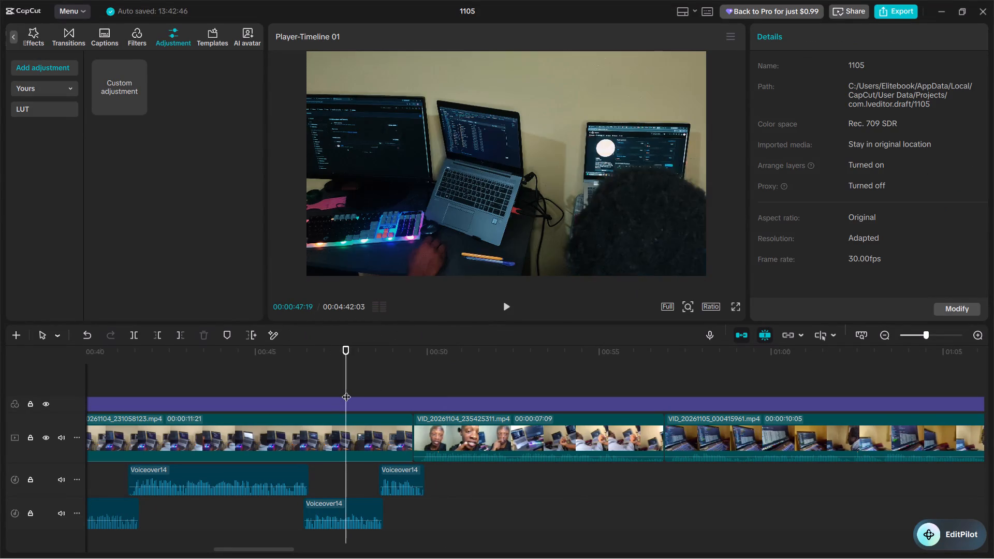
{"action": "key", "text": "space"}
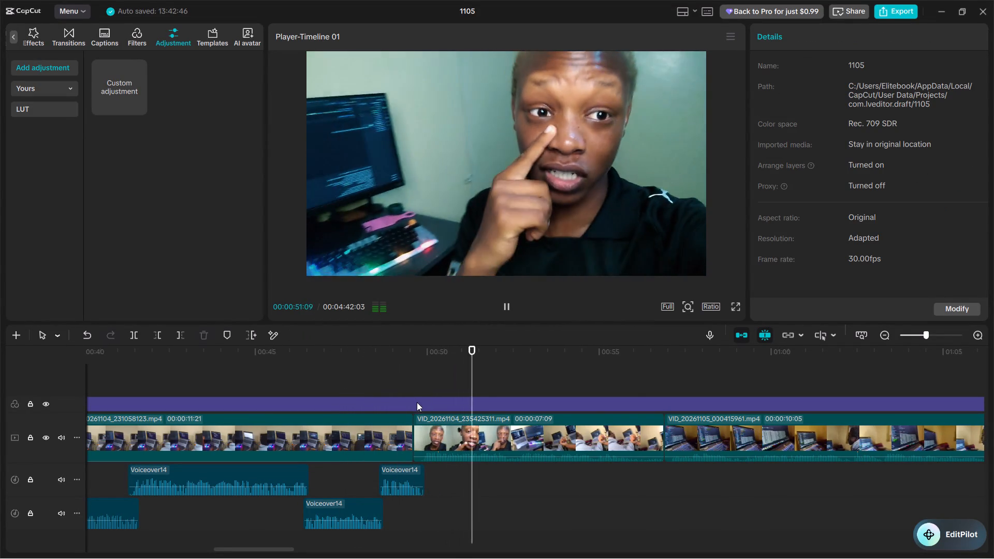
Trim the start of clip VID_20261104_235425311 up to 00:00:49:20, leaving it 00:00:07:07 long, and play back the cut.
{"action": "key", "text": "ctrl+equal"}
{"action": "key", "text": "ctrl+equal"}
{"action": "key", "text": "space"}
{"action": "scroll", "coordinate": [408, 394], "scroll_direction": "right", "scroll_amount": 1}
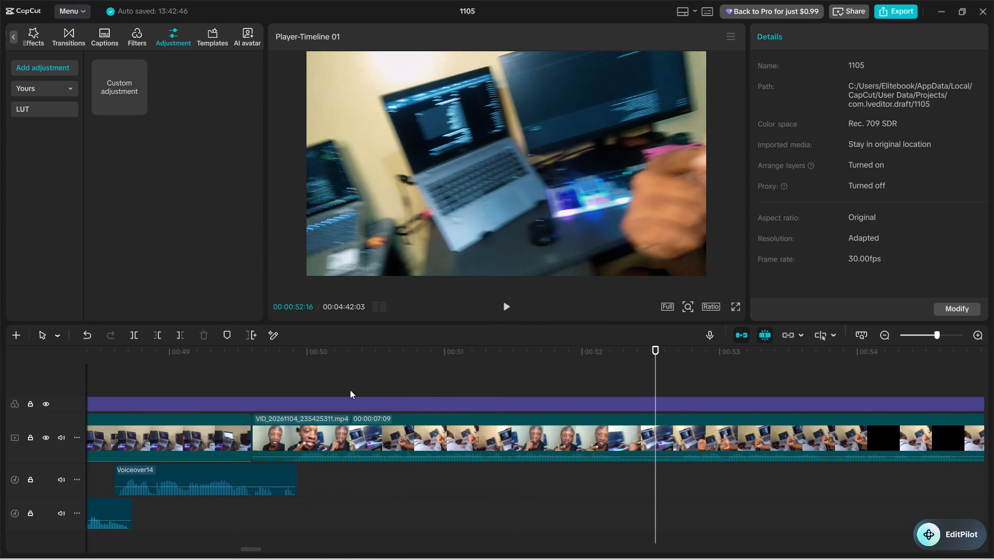
{"action": "left_click", "coordinate": [267, 388]}
{"action": "left_click", "coordinate": [264, 386]}
{"action": "left_click", "coordinate": [260, 385]}
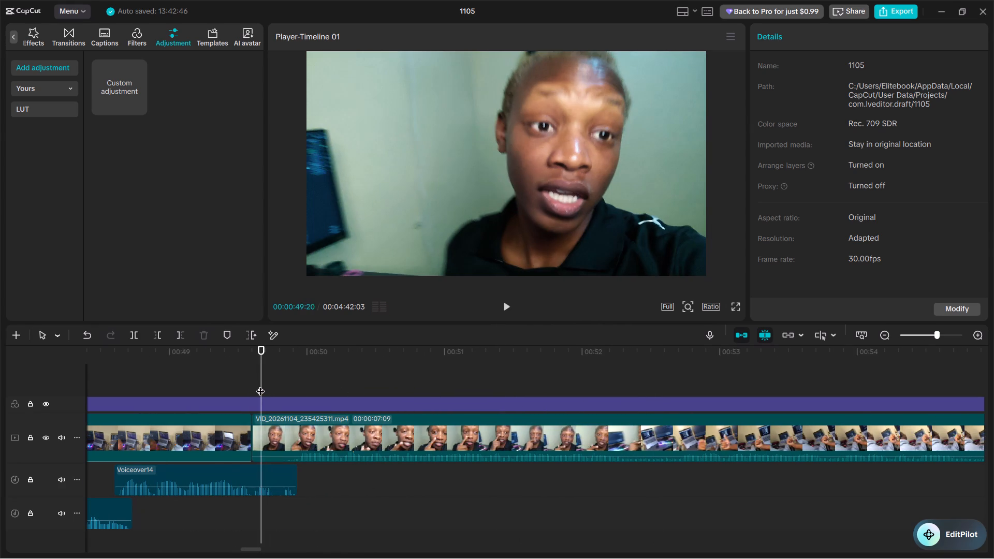
{"action": "key", "text": "q"}
{"action": "left_click", "coordinate": [199, 383]}
{"action": "key", "text": "space"}
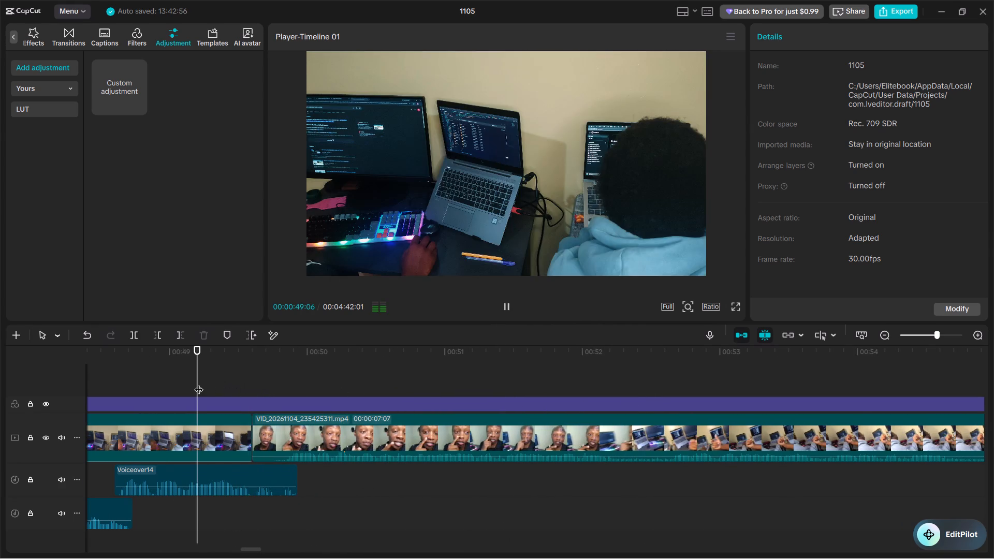
{"action": "key", "text": "space"}
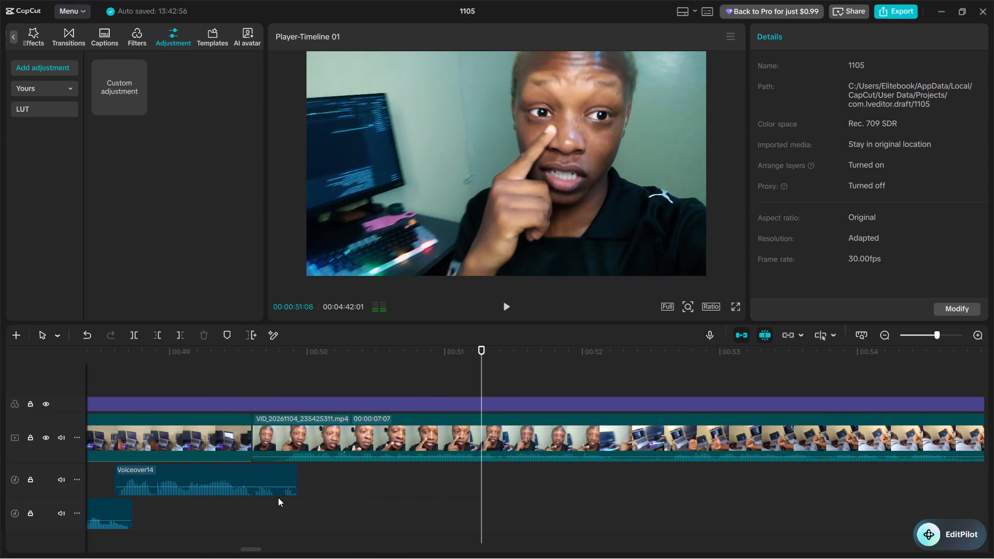
Split the last Voiceover14 clip at 00:00:49:24 and move its tail to the lower audio track, slightly earlier so the two parts overlap.
{"action": "left_click", "coordinate": [278, 497]}
{"action": "left_click", "coordinate": [278, 485]}
{"action": "key", "text": "ctrl+b"}
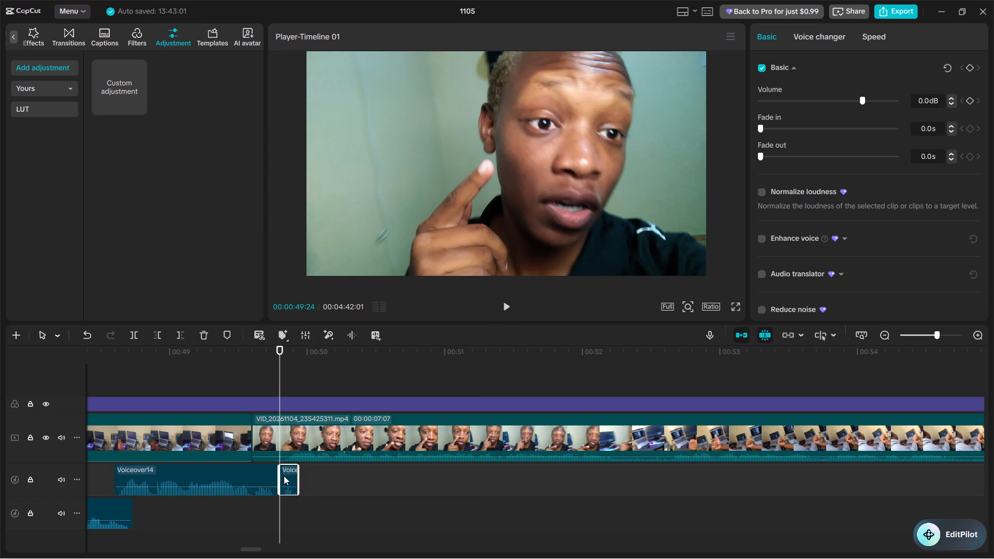
{"action": "left_click_drag", "start_coordinate": [287, 473], "coordinate": [279, 502]}
{"action": "left_click", "coordinate": [195, 504]}
{"action": "key", "text": "space"}
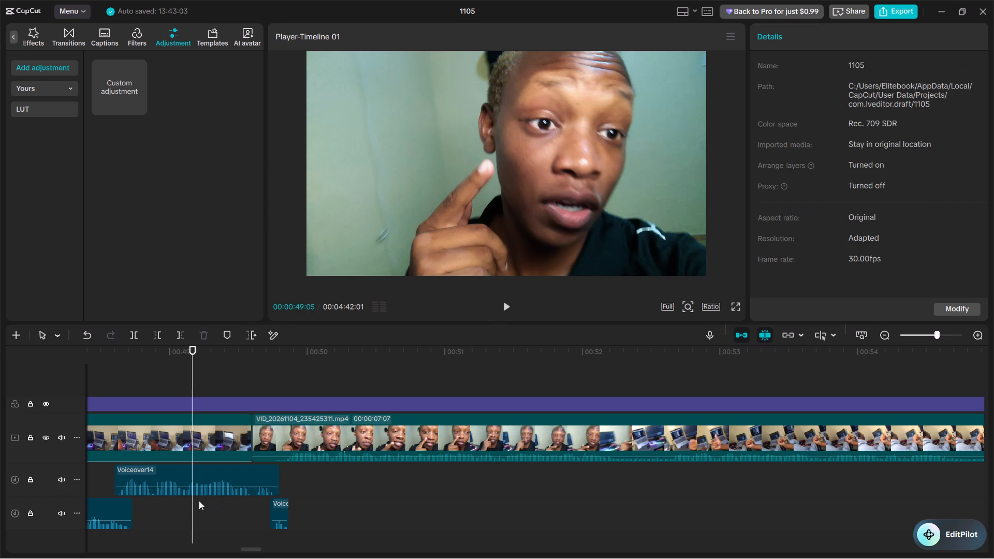
{"action": "key", "text": "space"}
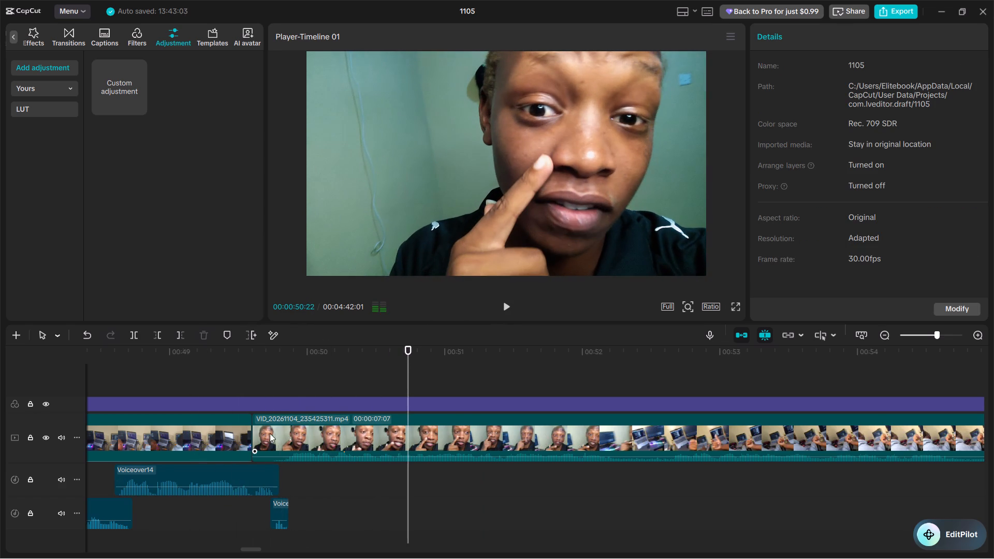
Trim two more frames off the start of clip VID_20261104_235425311, making it 00:00:07:05 long, and play back the transition.
{"action": "left_click", "coordinate": [263, 388]}
{"action": "key", "text": "q"}
{"action": "left_click", "coordinate": [239, 381]}
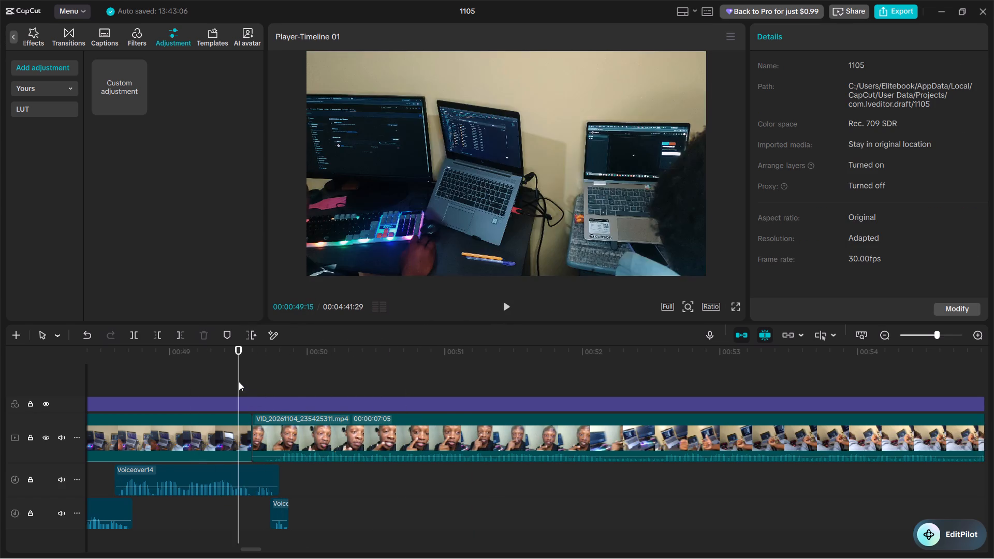
{"action": "key", "text": "space"}
{"action": "left_click", "coordinate": [251, 369]}
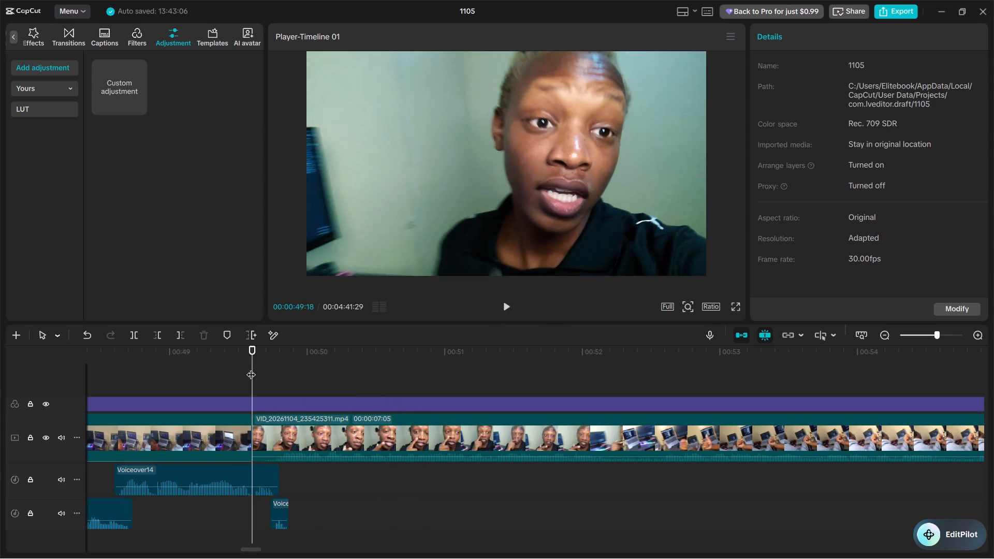
{"action": "key", "text": "space"}
{"action": "left_click", "coordinate": [113, 369]}
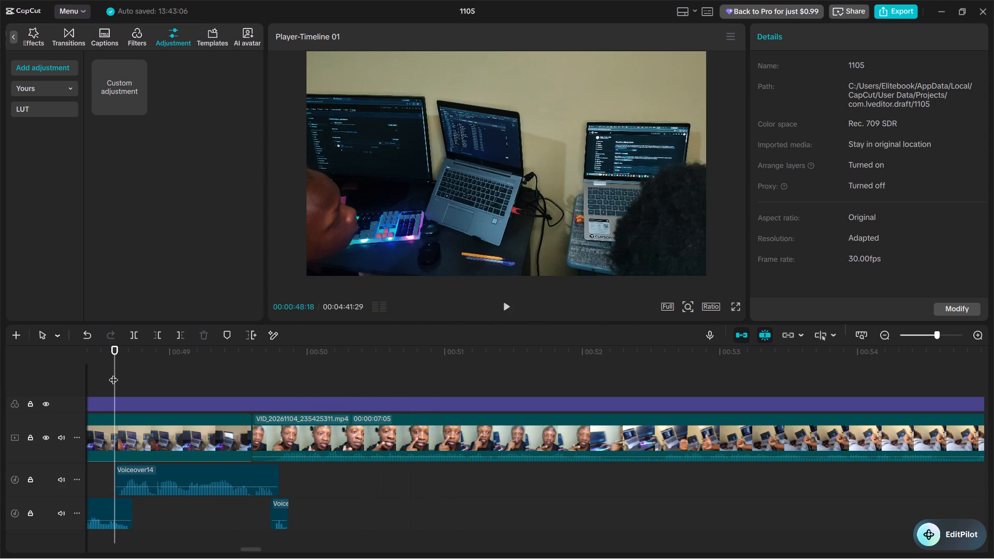
{"action": "key", "text": "space"}
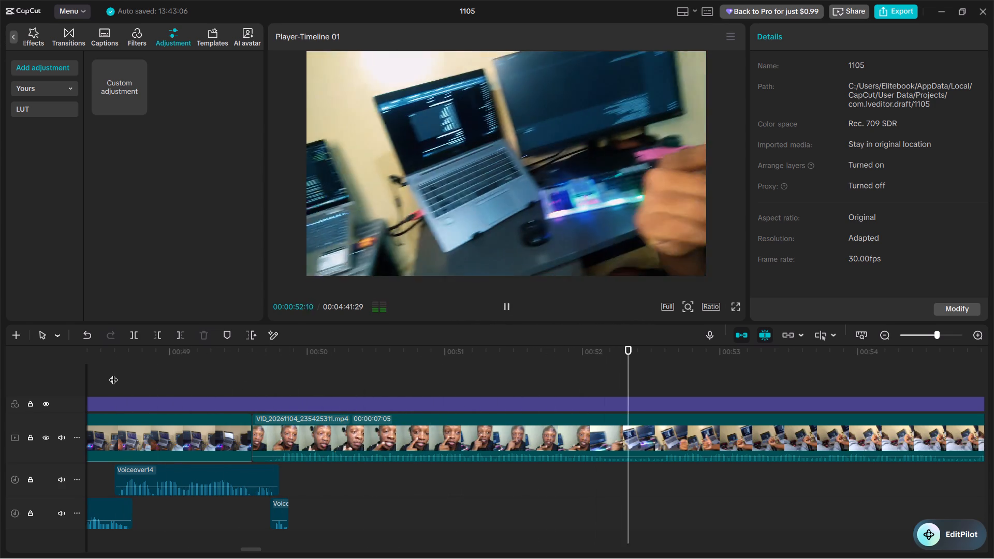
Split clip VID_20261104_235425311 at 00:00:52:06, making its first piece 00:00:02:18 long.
{"action": "scroll", "coordinate": [287, 393], "scroll_direction": "left", "scroll_amount": 1}
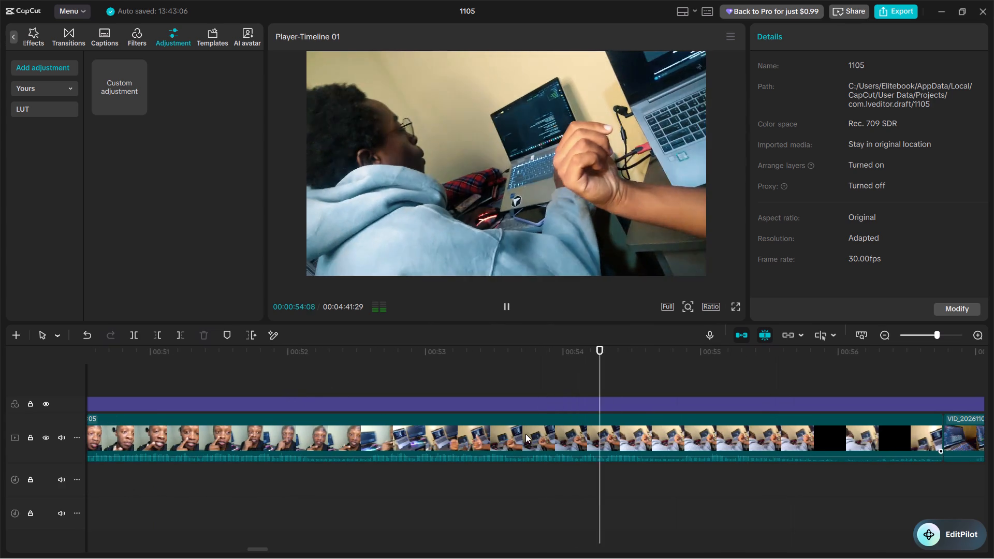
{"action": "key", "text": "ctrl+minus"}
{"action": "scroll", "coordinate": [525, 434], "scroll_direction": "left", "scroll_amount": 1}
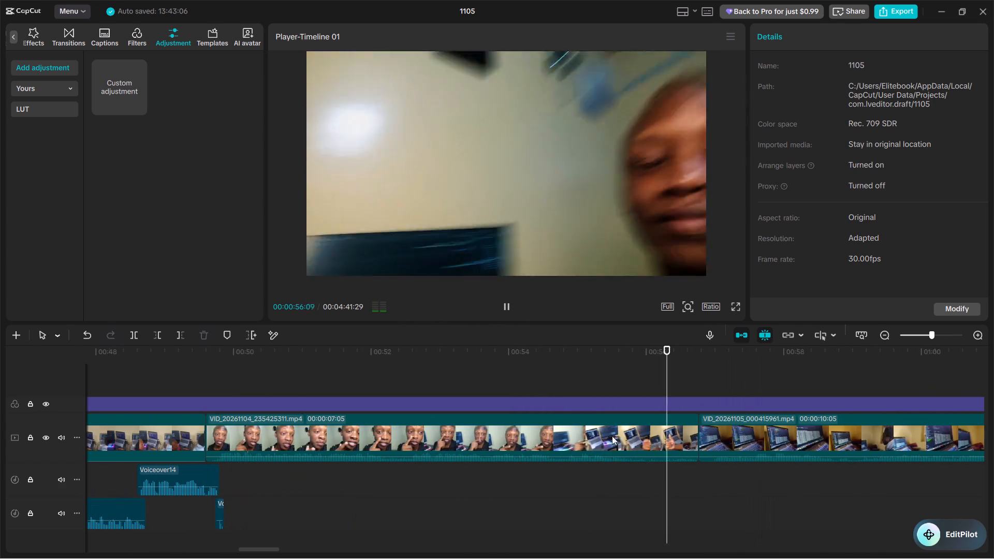
{"action": "left_click", "coordinate": [371, 468]}
{"action": "left_click", "coordinate": [319, 476]}
{"action": "key", "text": "space"}
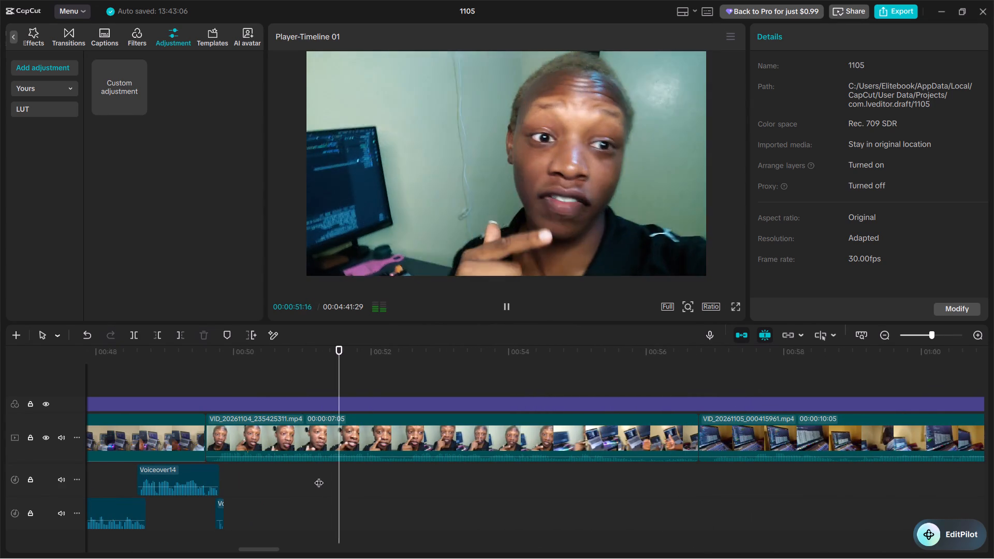
{"action": "key", "text": "space"}
{"action": "key", "text": "ctrl+b"}
Trim ten frames off the start of the piece after the 00:00:52:06 cut, making it 00:00:04:07 long.
{"action": "key", "text": "space"}
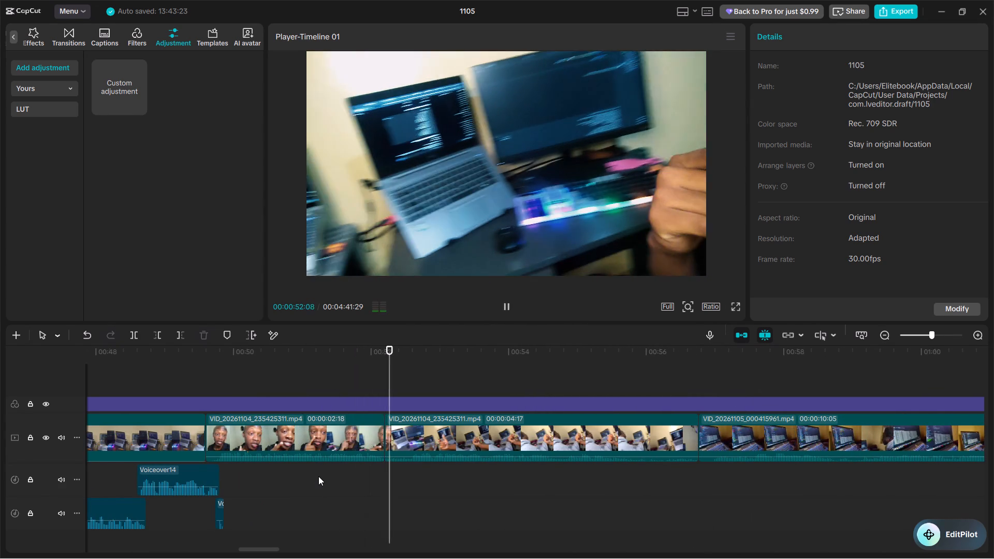
{"action": "key", "text": "space"}
{"action": "key", "text": "Right"}
{"action": "type", "text": "q"}
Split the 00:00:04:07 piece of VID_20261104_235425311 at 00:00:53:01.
{"action": "key", "text": "space"}
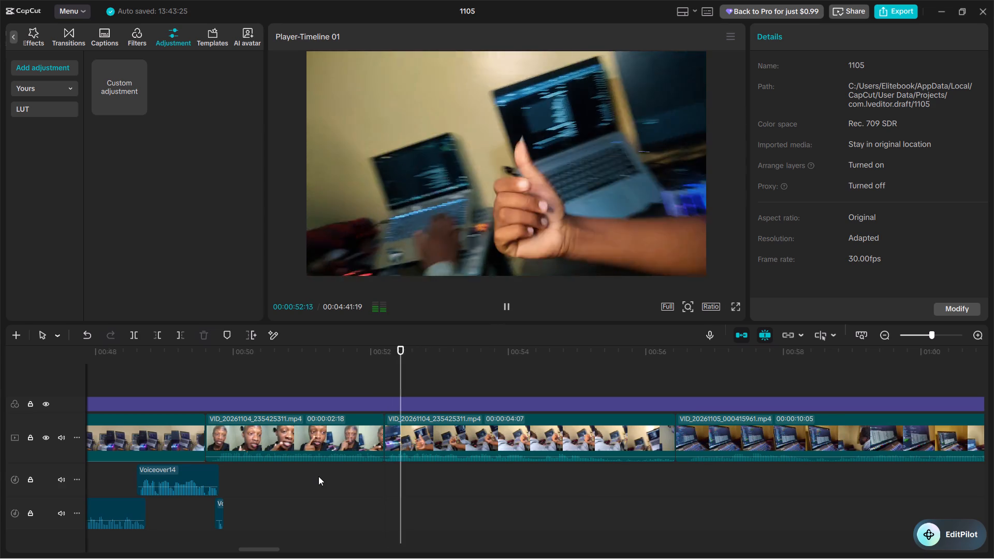
{"action": "left_click", "coordinate": [413, 472]}
{"action": "key", "text": "space"}
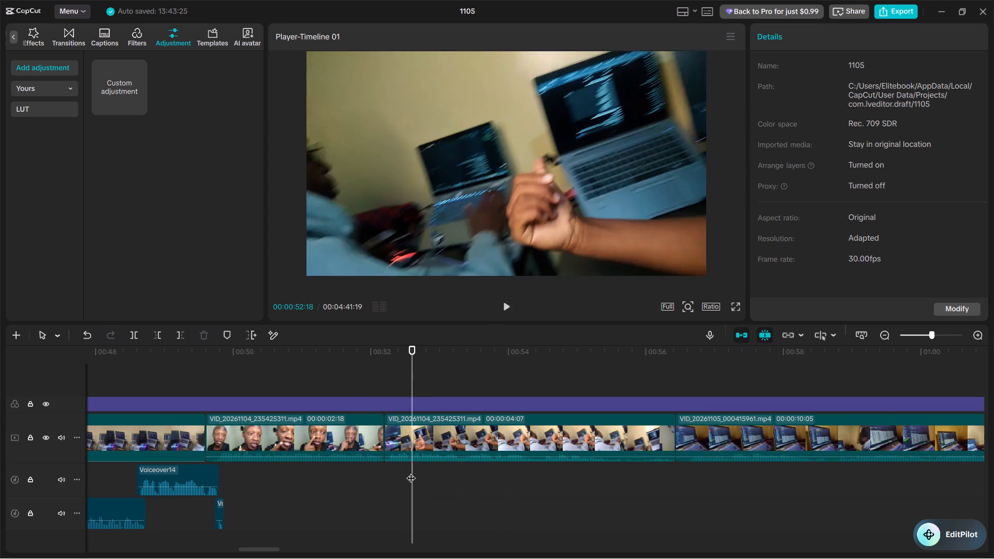
{"action": "key", "text": "space"}
{"action": "key", "text": "Right"}
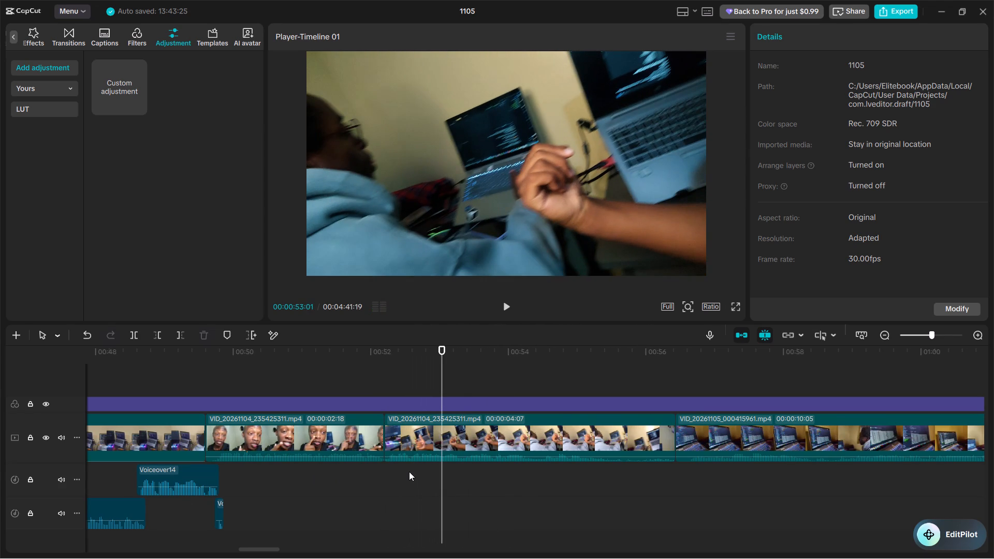
{"action": "key", "text": "ctrl+b"}
Trim ten frames off the start of the piece after the 00:00:53:01 cut, making it 00:00:03:02 long.
{"action": "key", "text": "space"}
{"action": "key", "text": "space"}
{"action": "key", "text": "space"}
{"action": "key", "text": "space"}
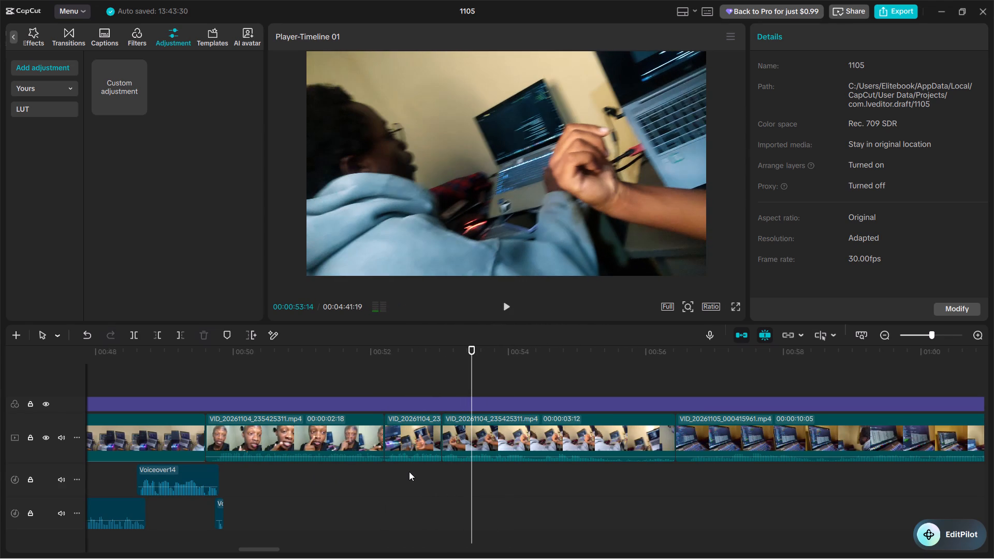
{"action": "left_click", "coordinate": [467, 468]}
{"action": "key", "text": "space"}
{"action": "left_click", "coordinate": [461, 467]}
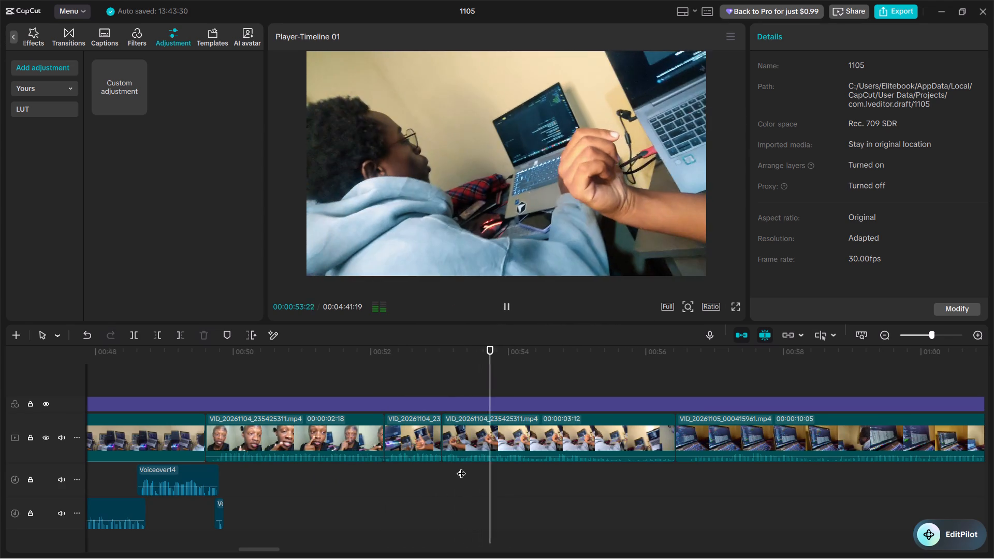
{"action": "key", "text": "Right"}
{"action": "key", "text": "Right"}
{"action": "type", "text": "q"}
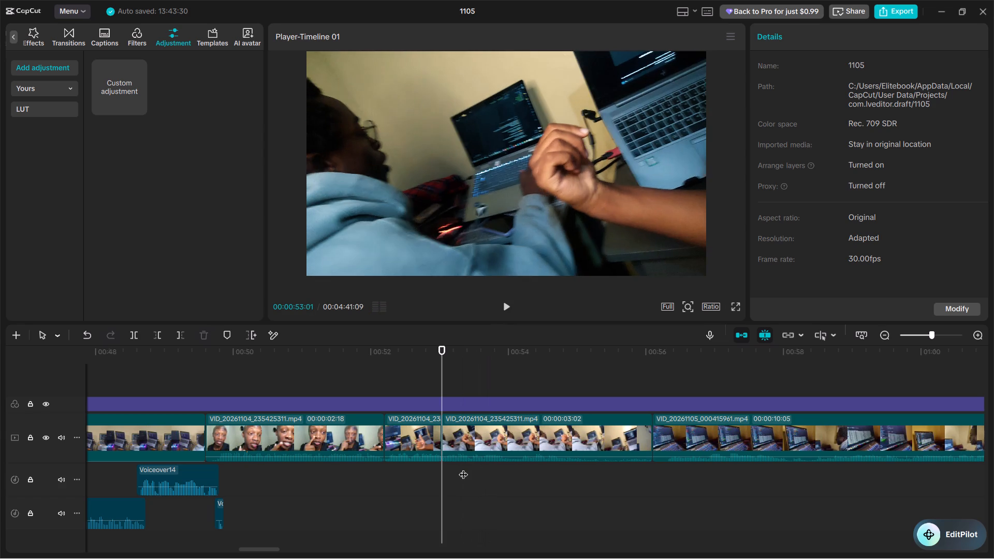
Play back around the 00:00:53:01 cut and split the 00:00:03:02 piece at 00:00:53:26.
{"action": "key", "text": "space"}
{"action": "left_click", "coordinate": [434, 478]}
{"action": "left_click", "coordinate": [423, 472]}
{"action": "key", "text": "space"}
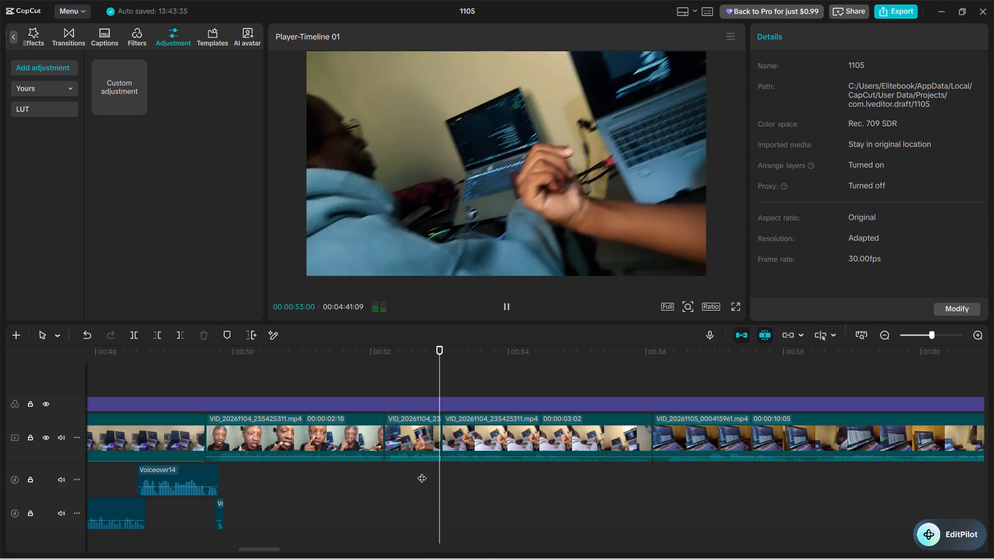
{"action": "left_click", "coordinate": [411, 467]}
{"action": "key", "text": "space"}
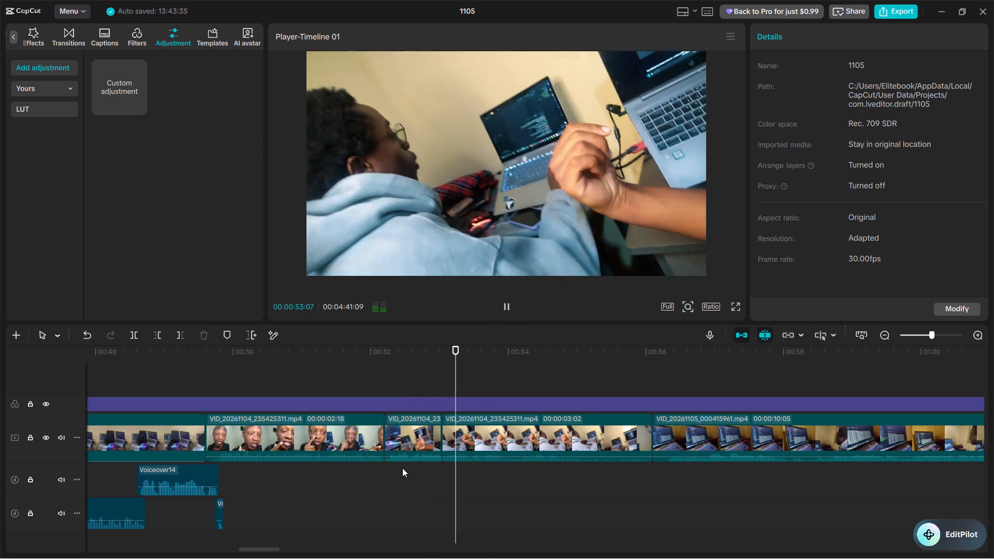
{"action": "key", "text": "space"}
{"action": "left_click", "coordinate": [487, 465]}
{"action": "key", "text": "space"}
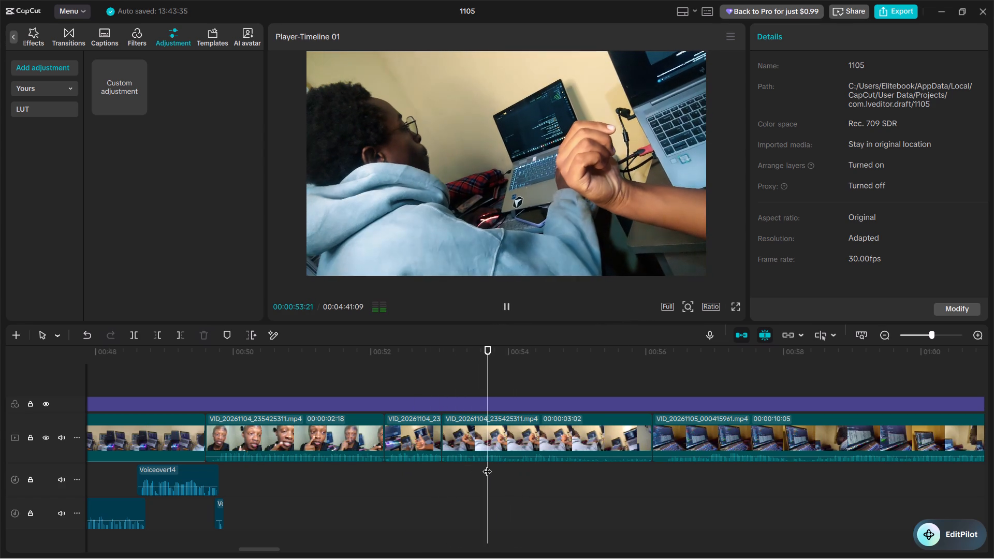
{"action": "key", "text": "space"}
{"action": "key", "text": "Right"}
{"action": "key", "text": "ctrl+b"}
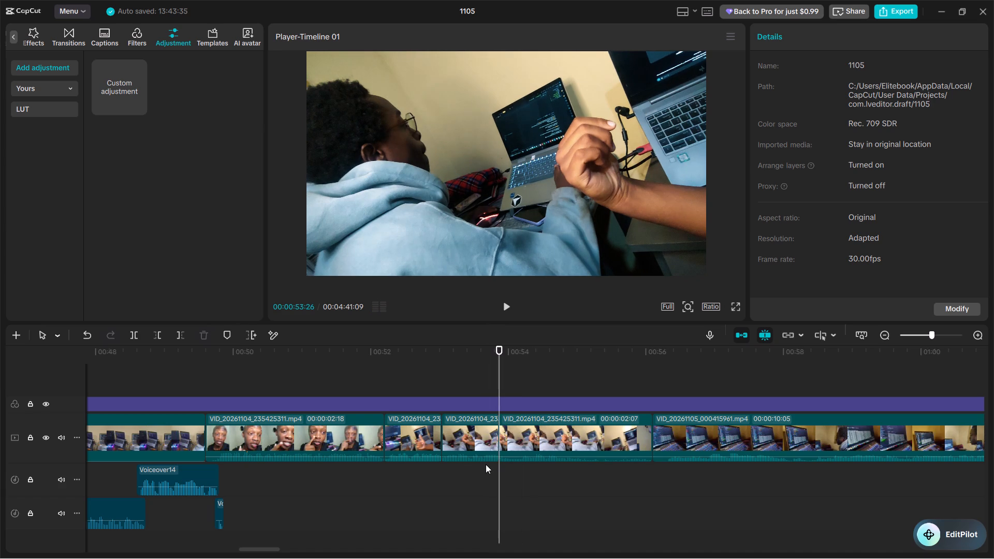
Trim nine frames off the start of the piece after the 00:00:53:26 cut.
{"action": "key", "text": "space"}
{"action": "key", "text": "space"}
{"action": "key", "text": "space"}
{"action": "key", "text": "space"}
{"action": "key", "text": "Left"}
{"action": "key", "text": "q"}
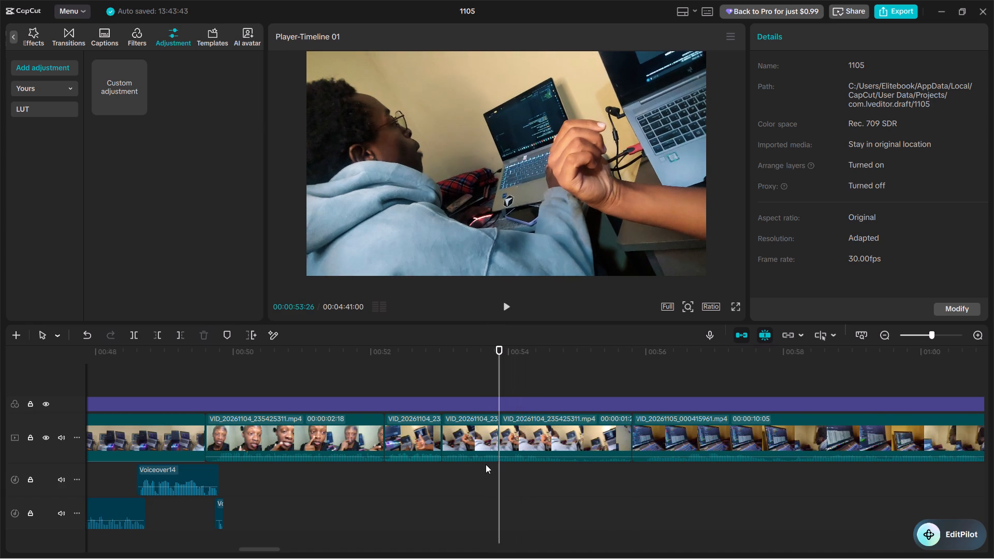
Play back the edited section and trim two frames off the start of the short piece beginning at 00:00:52:06.
{"action": "left_click", "coordinate": [199, 387]}
{"action": "key", "text": "space"}
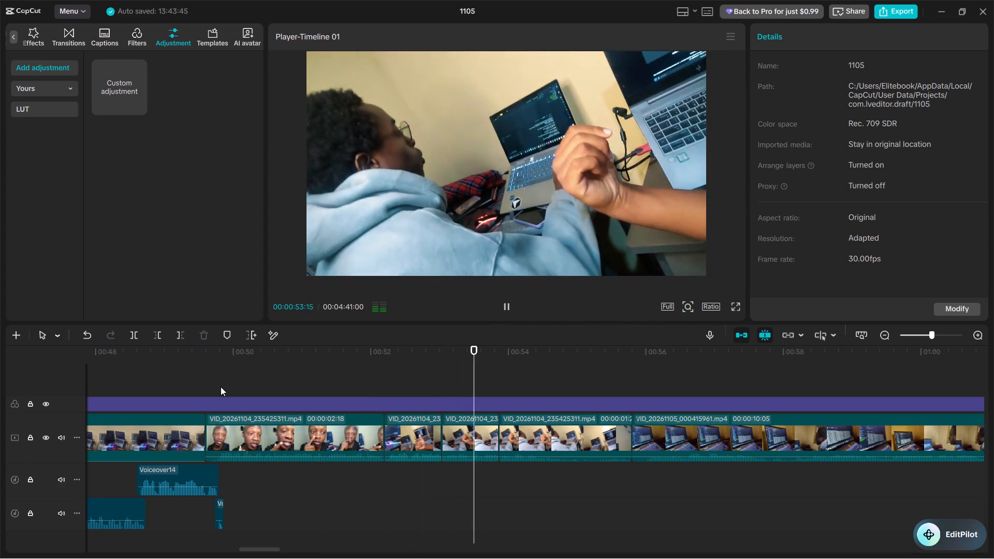
{"action": "key", "text": "space"}
{"action": "left_click", "coordinate": [388, 380]}
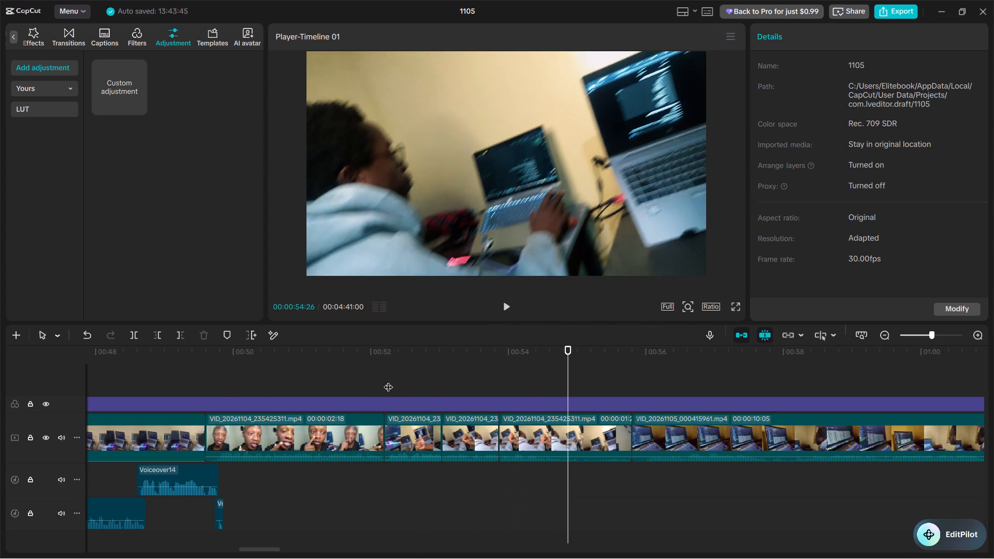
{"action": "key", "text": "Right"}
{"action": "key", "text": "Right"}
{"action": "key", "text": "q"}
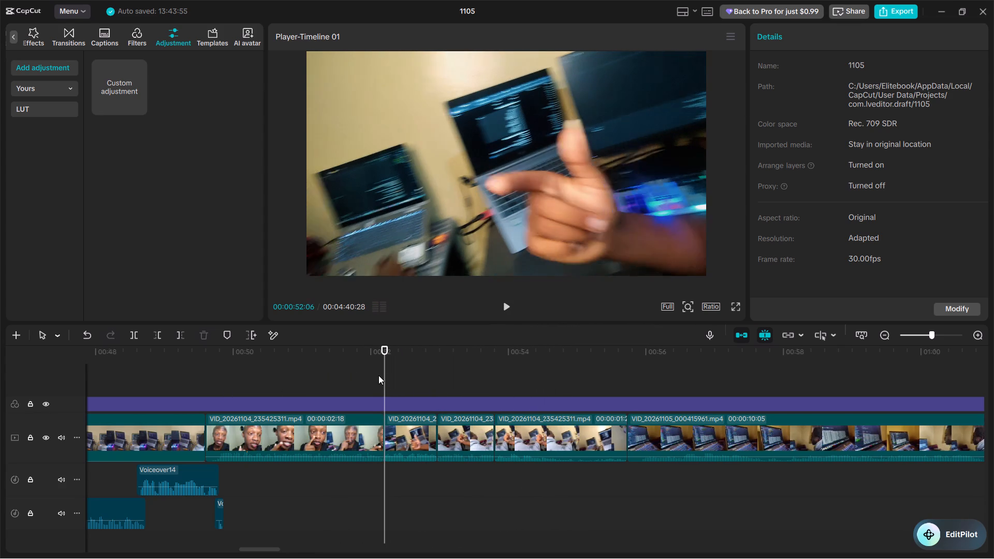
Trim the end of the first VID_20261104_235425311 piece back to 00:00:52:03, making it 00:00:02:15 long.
{"action": "left_click", "coordinate": [299, 371]}
{"action": "key", "text": "space"}
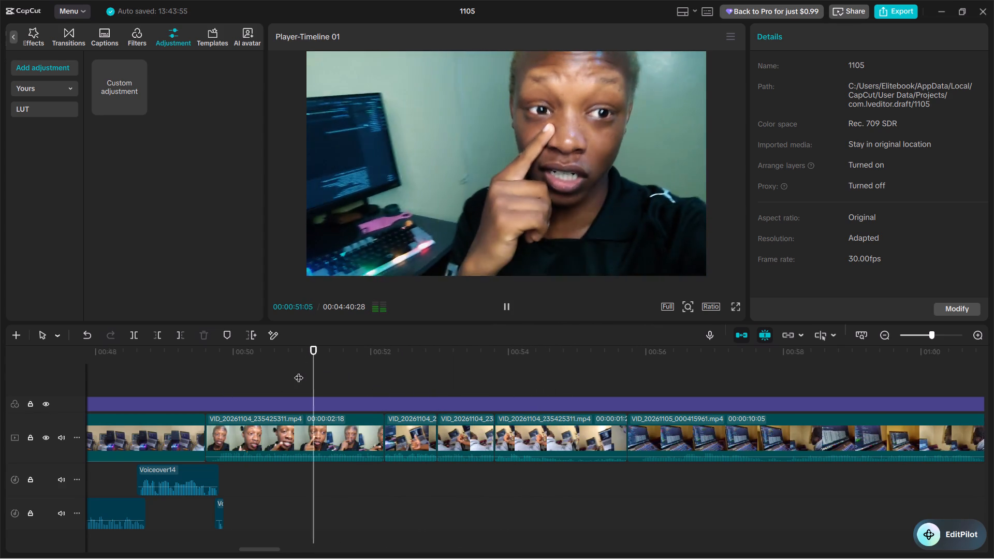
{"action": "left_click", "coordinate": [376, 380]}
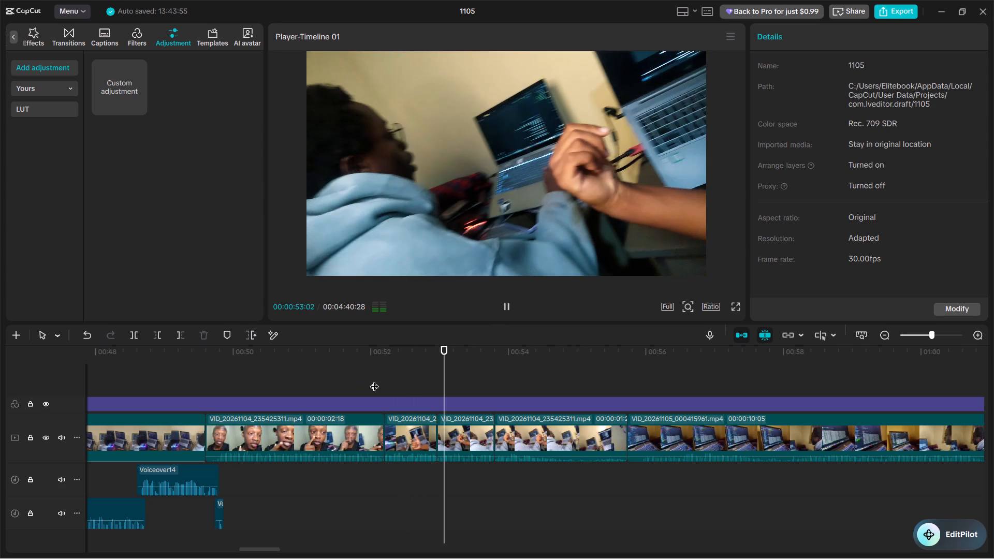
{"action": "key", "text": "Right"}
{"action": "key", "text": "w"}
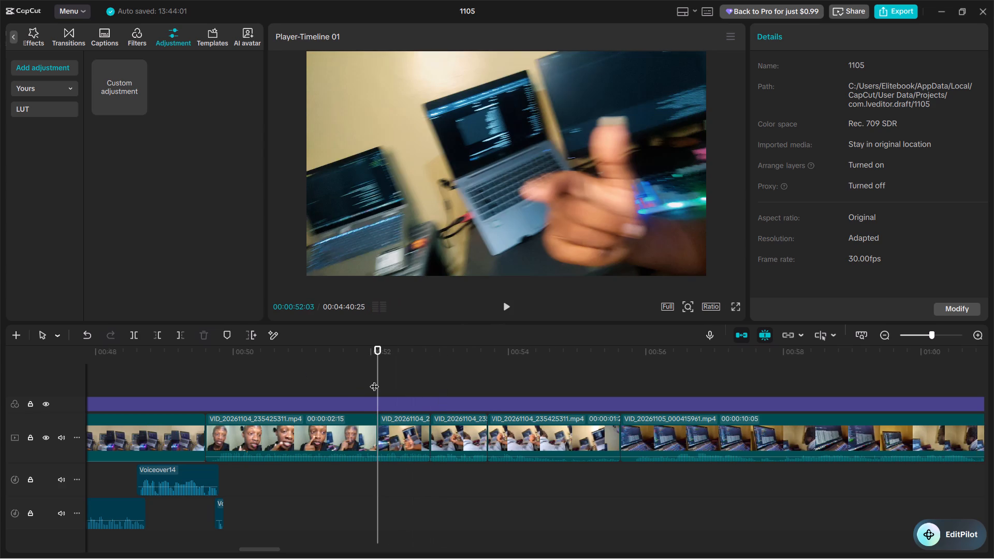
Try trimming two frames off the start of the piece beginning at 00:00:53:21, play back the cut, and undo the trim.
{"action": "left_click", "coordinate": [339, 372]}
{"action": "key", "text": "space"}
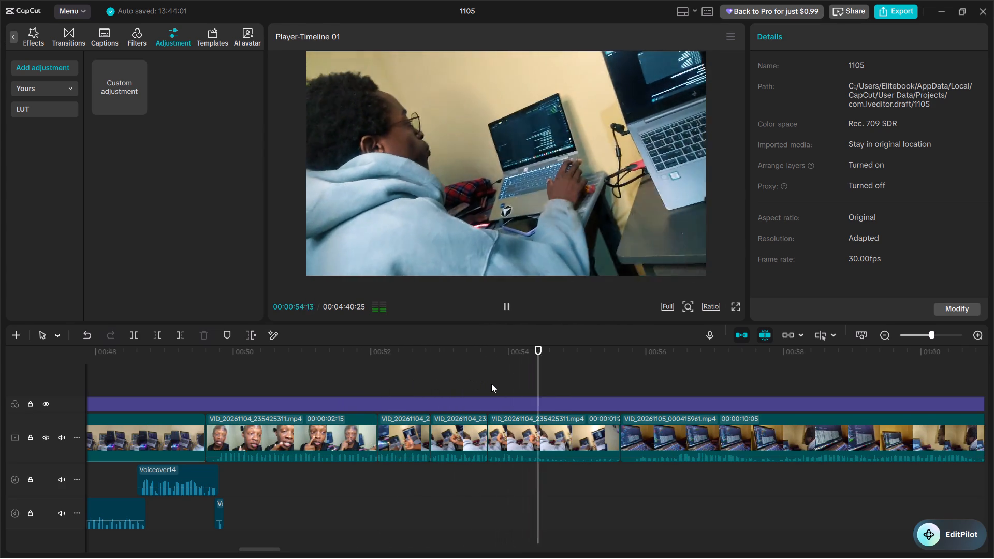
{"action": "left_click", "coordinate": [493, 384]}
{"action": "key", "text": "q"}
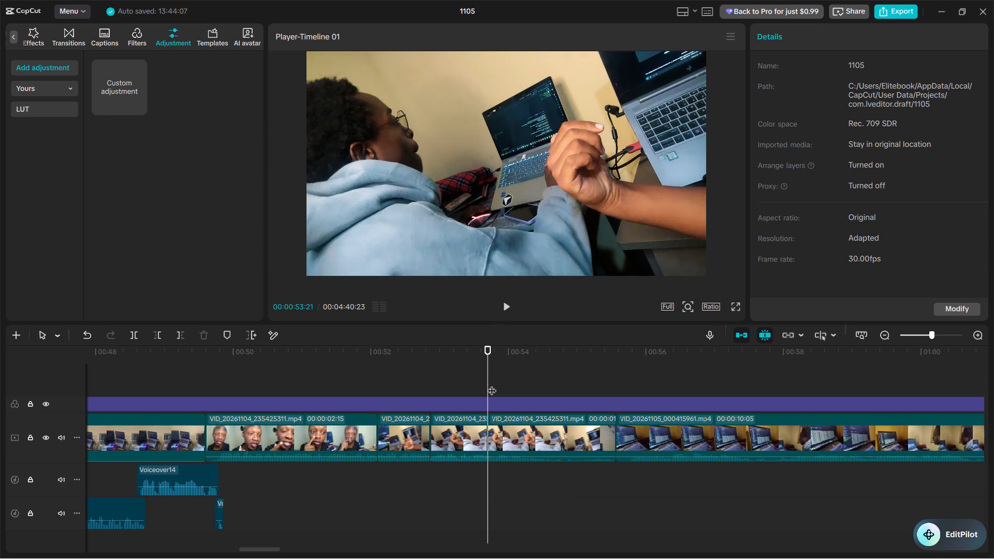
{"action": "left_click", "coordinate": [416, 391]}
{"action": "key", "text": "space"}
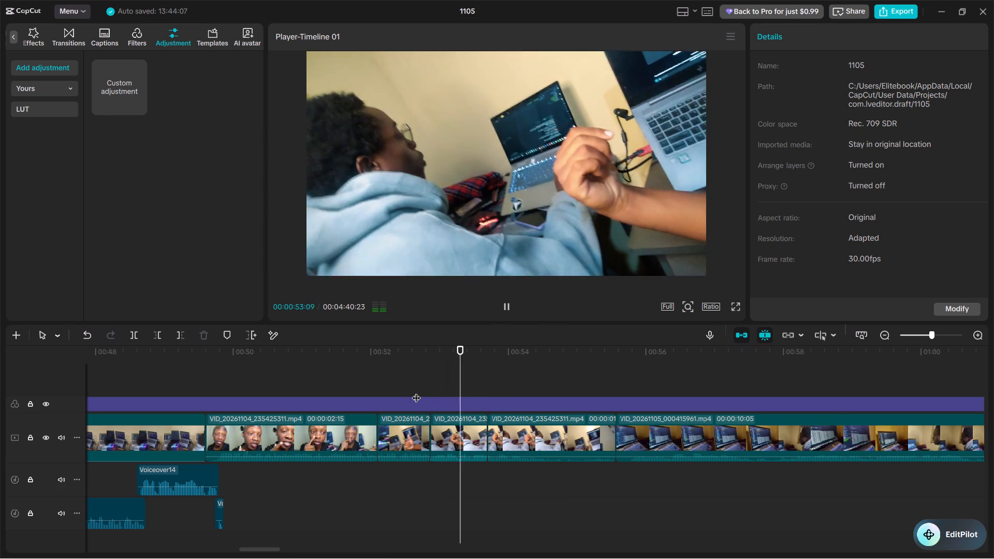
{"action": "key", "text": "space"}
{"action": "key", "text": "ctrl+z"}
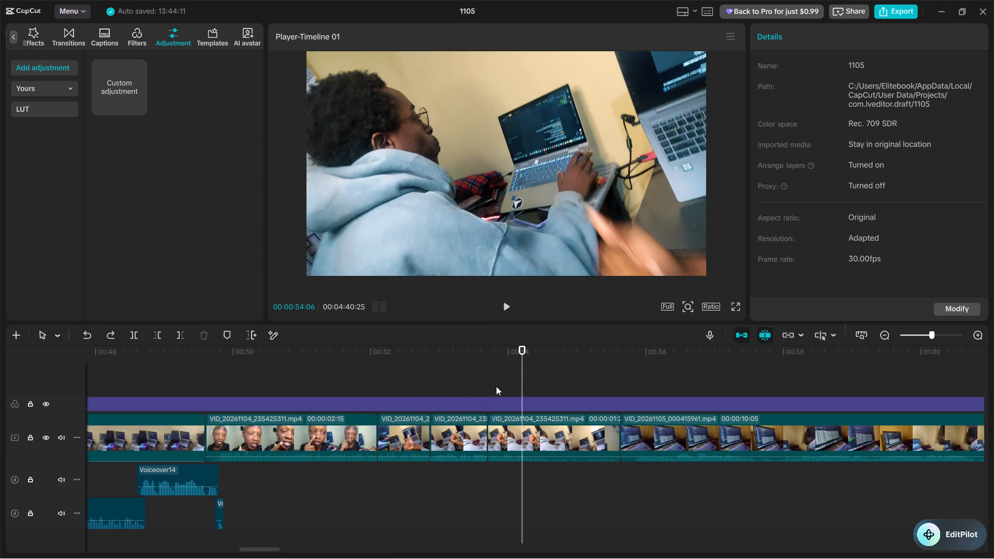
Trim one frame off the start of the piece beginning at 00:00:53:21 and play back the cut.
{"action": "left_click", "coordinate": [490, 380]}
{"action": "key", "text": "Right"}
{"action": "key", "text": "q"}
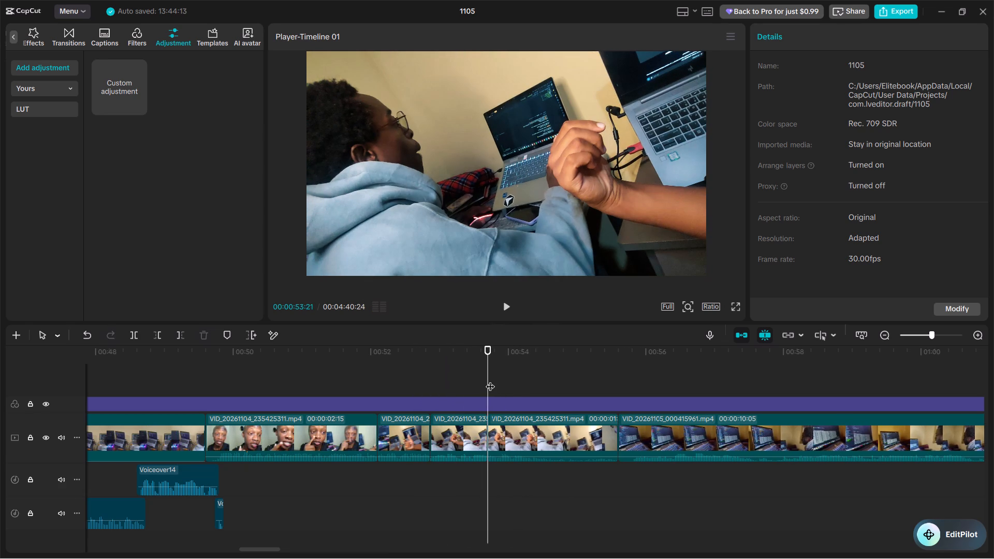
{"action": "left_click", "coordinate": [421, 370]}
{"action": "key", "text": "space"}
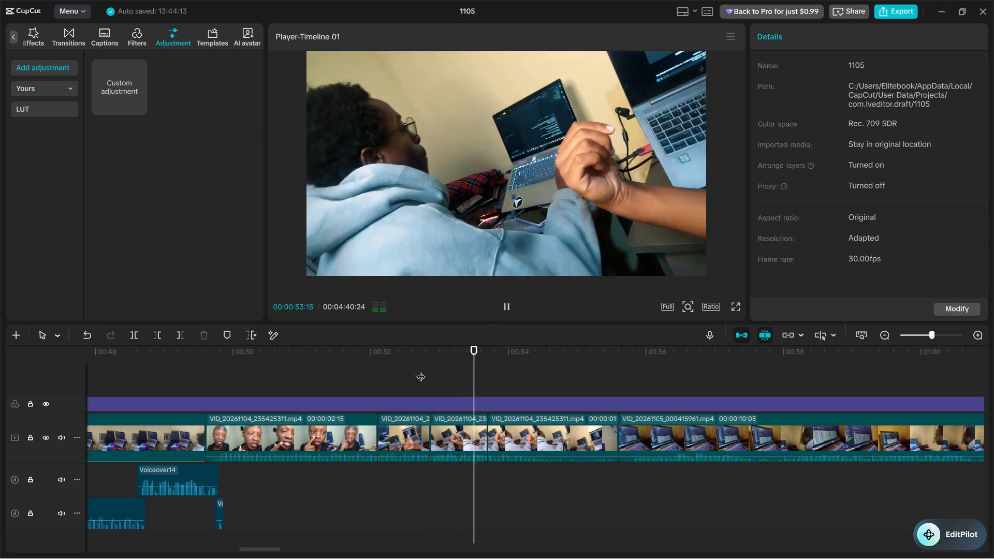
{"action": "key", "text": "space"}
{"action": "key", "text": "space"}
{"action": "key", "text": "space"}
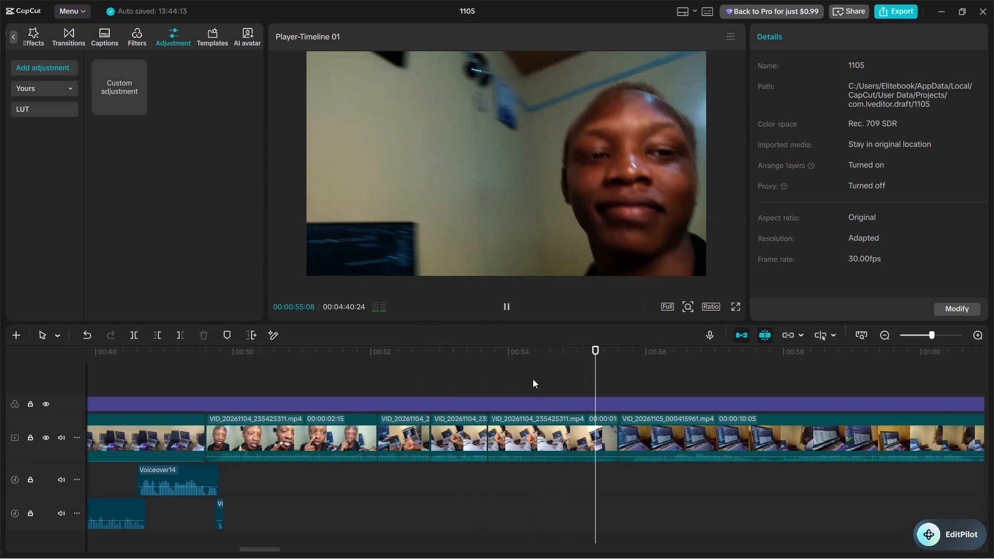
Play back the piece beginning at 00:00:53:21 and trim its end back to about 00:00:54:10.
{"action": "left_click", "coordinate": [516, 379]}
{"action": "key", "text": "space"}
{"action": "key", "text": "space"}
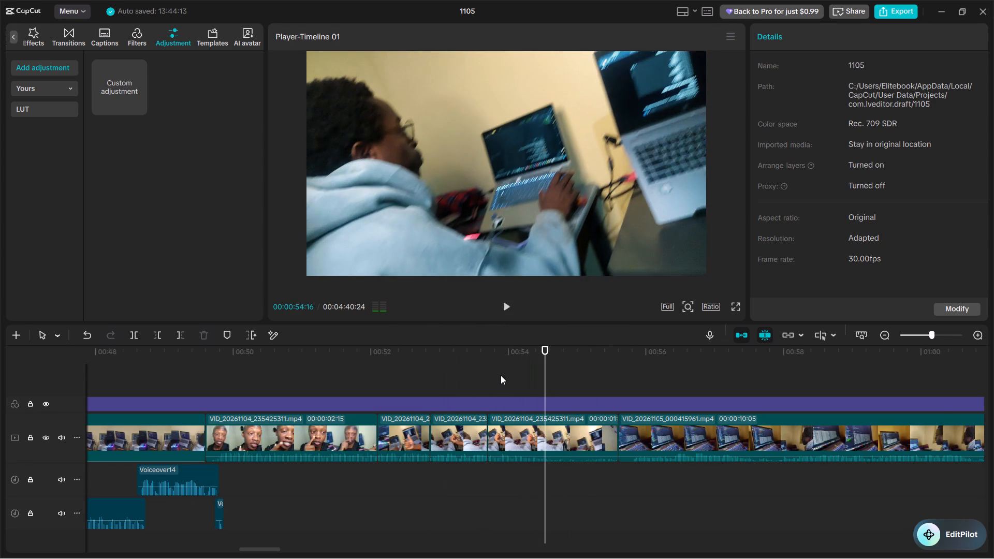
{"action": "type", "text": "w"}
{"action": "left_click", "coordinate": [484, 376]}
{"action": "key", "text": "space"}
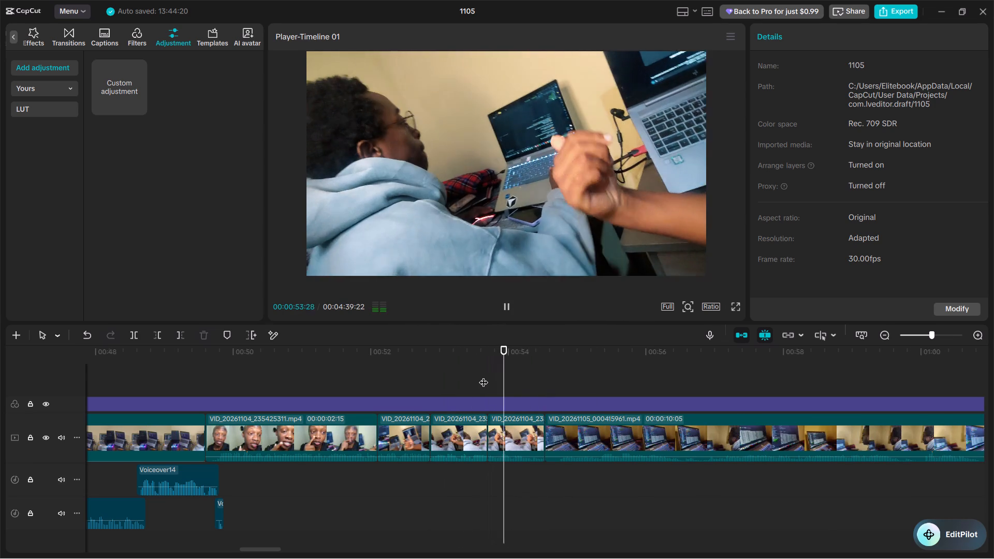
{"action": "key", "text": "space"}
{"action": "key", "text": "w"}
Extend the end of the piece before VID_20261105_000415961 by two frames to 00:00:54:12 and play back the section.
{"action": "left_click", "coordinate": [374, 379]}
{"action": "key", "text": "space"}
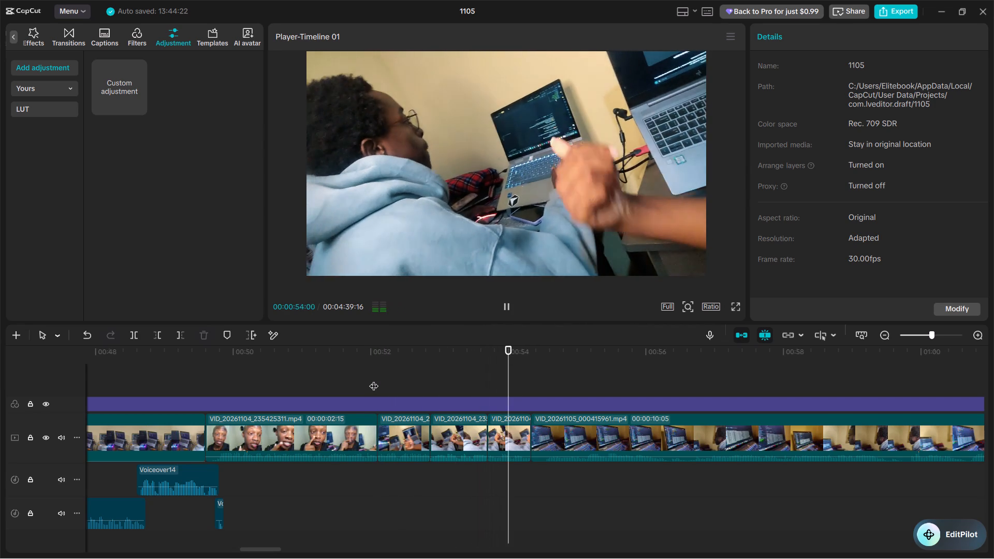
{"action": "left_click_drag", "start_coordinate": [529, 423], "coordinate": [533, 425]}
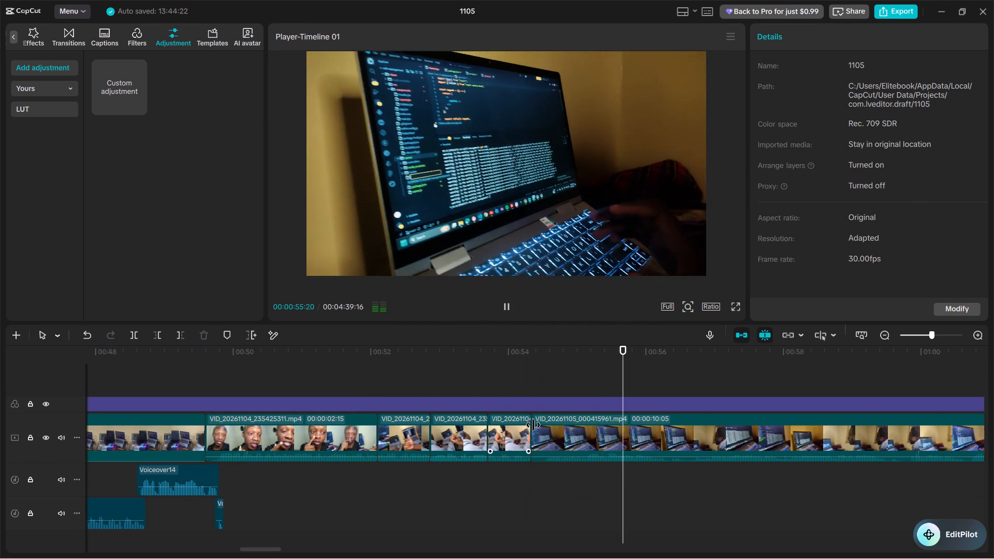
{"action": "left_click_drag", "start_coordinate": [533, 425], "coordinate": [534, 425]}
{"action": "left_click", "coordinate": [391, 379]}
{"action": "key", "text": "space"}
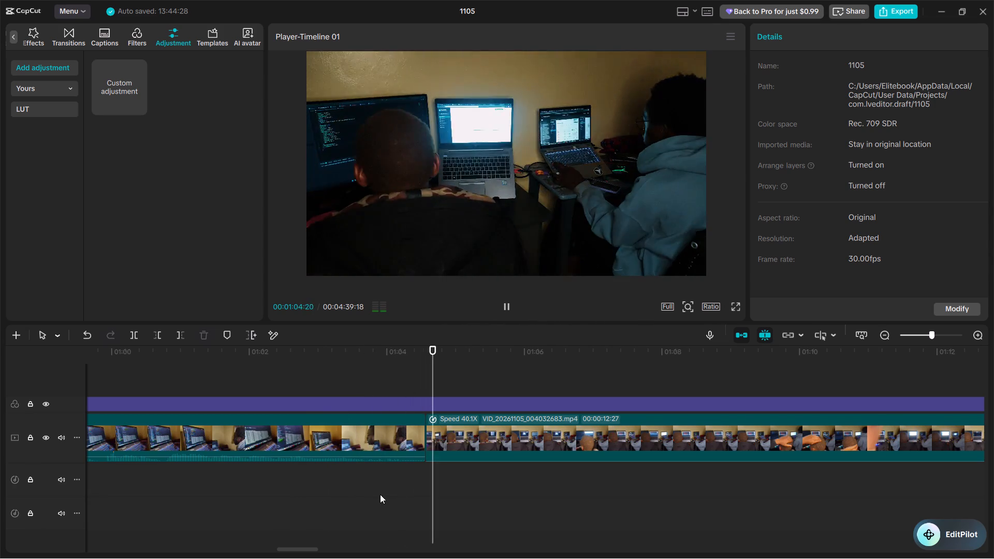
{"action": "key", "text": "space"}
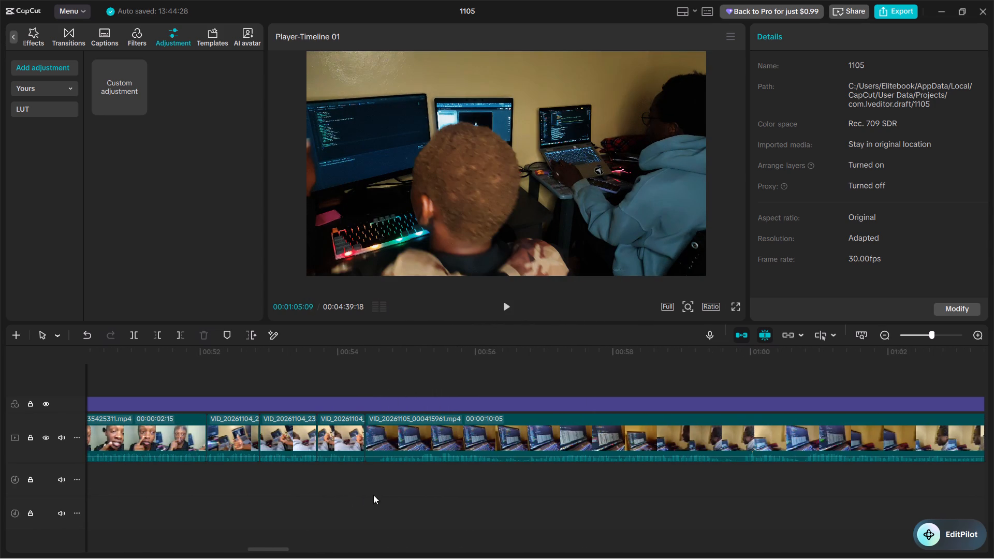
Trim seven frames off the start of VID_20261105_000415961, making it 00:00:09:28 long, and play back its opening.
{"action": "left_click", "coordinate": [372, 474]}
{"action": "left_click", "coordinate": [375, 470]}
{"action": "left_click", "coordinate": [381, 473]}
{"action": "type", "text": "q"}
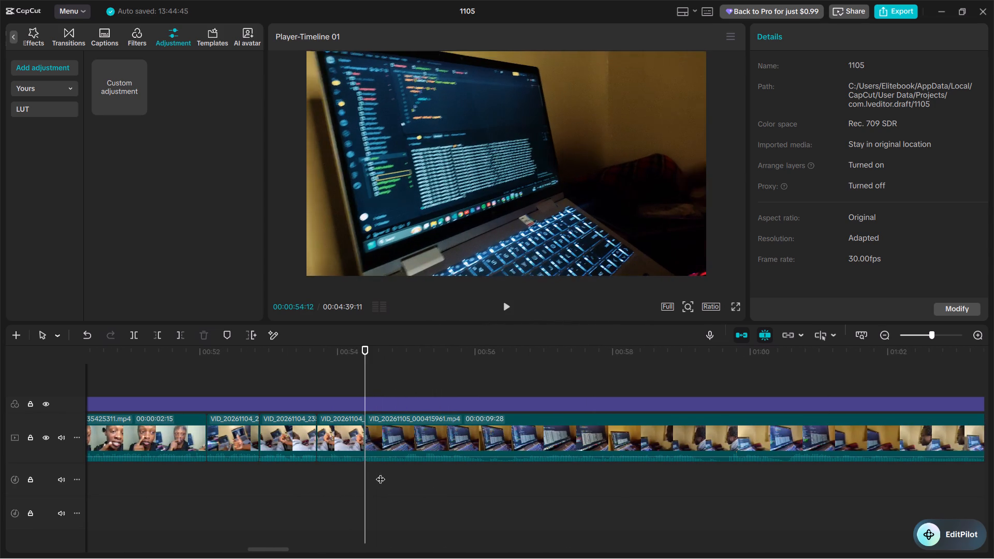
{"action": "key", "text": "space"}
{"action": "left_click", "coordinate": [402, 470]}
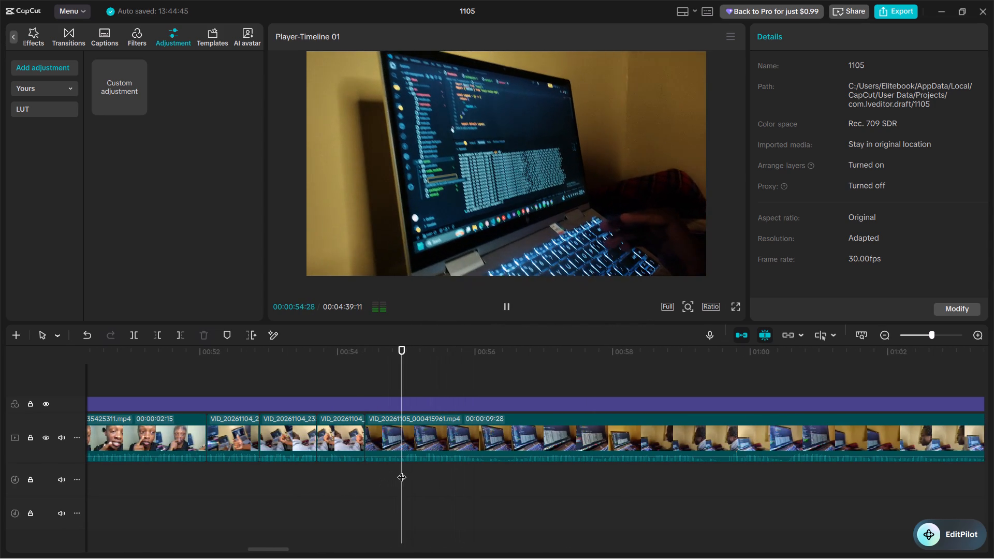
{"action": "left_click_drag", "start_coordinate": [391, 456], "coordinate": [378, 483]}
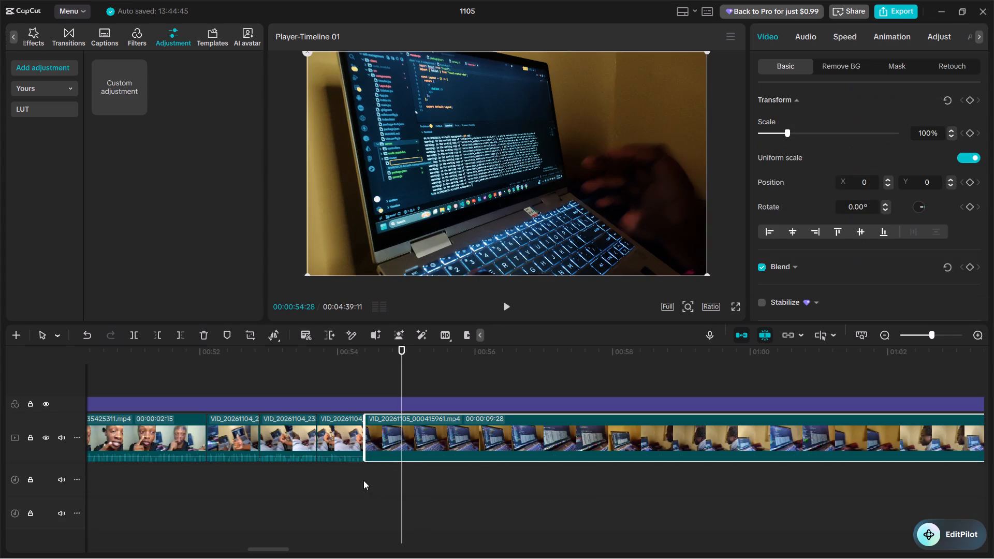
Record a voiceover starting at 00:00:54:09.
{"action": "left_click", "coordinate": [363, 480]}
{"action": "left_click", "coordinate": [362, 480]}
{"action": "left_click", "coordinate": [358, 478]}
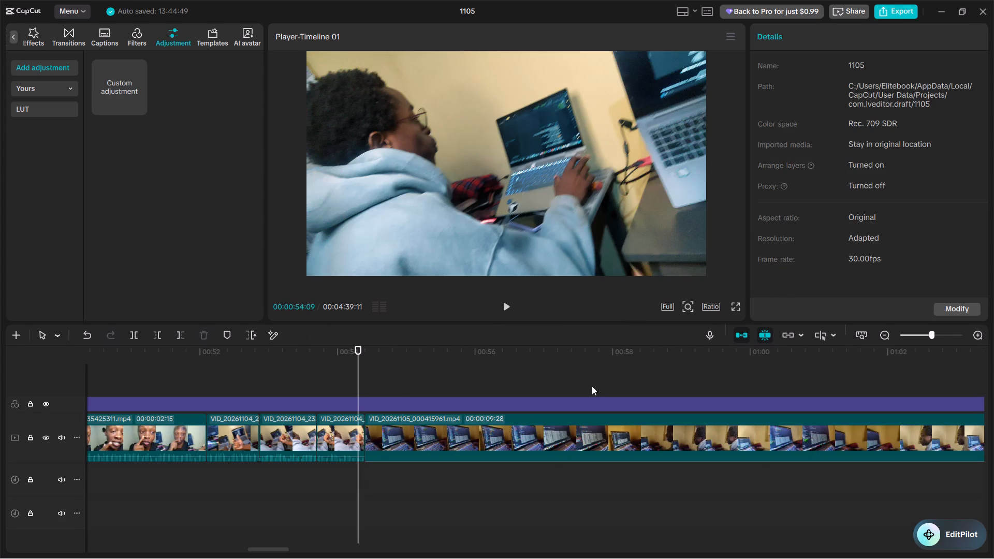
{"action": "left_click", "coordinate": [705, 332]}
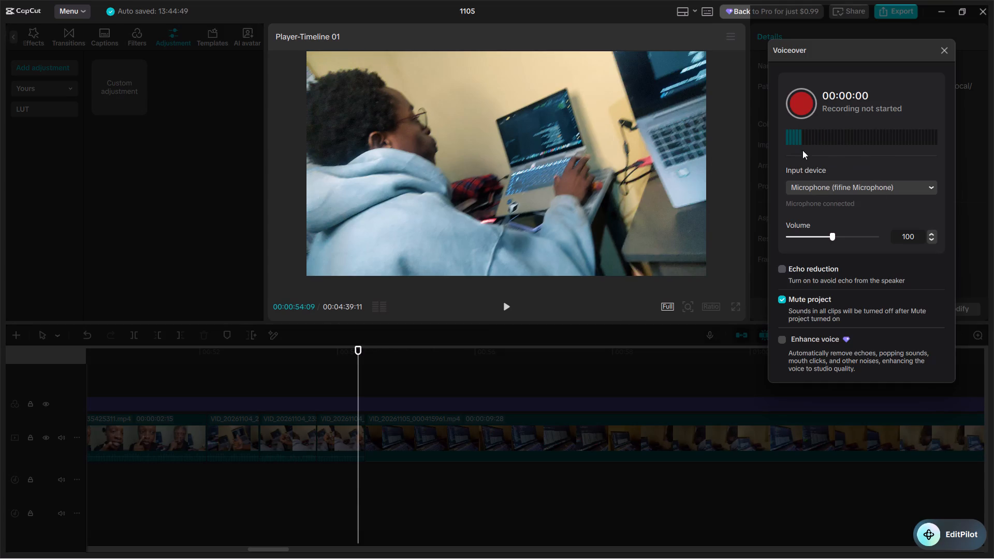
{"action": "left_click", "coordinate": [810, 104]}
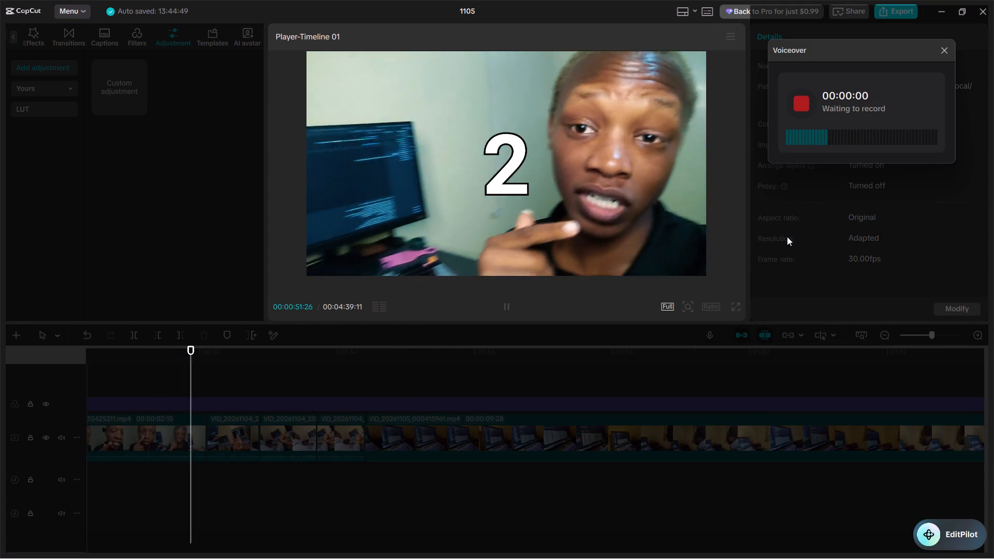
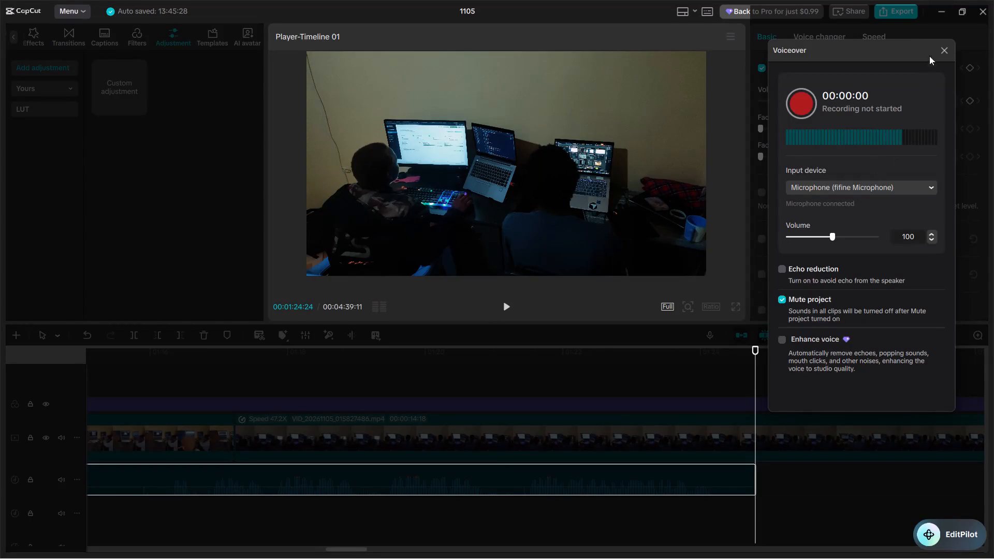
Trim the start of the newly recorded voiceover to 00:01:21:14, keeping only its final take.
{"action": "left_click", "coordinate": [945, 53]}
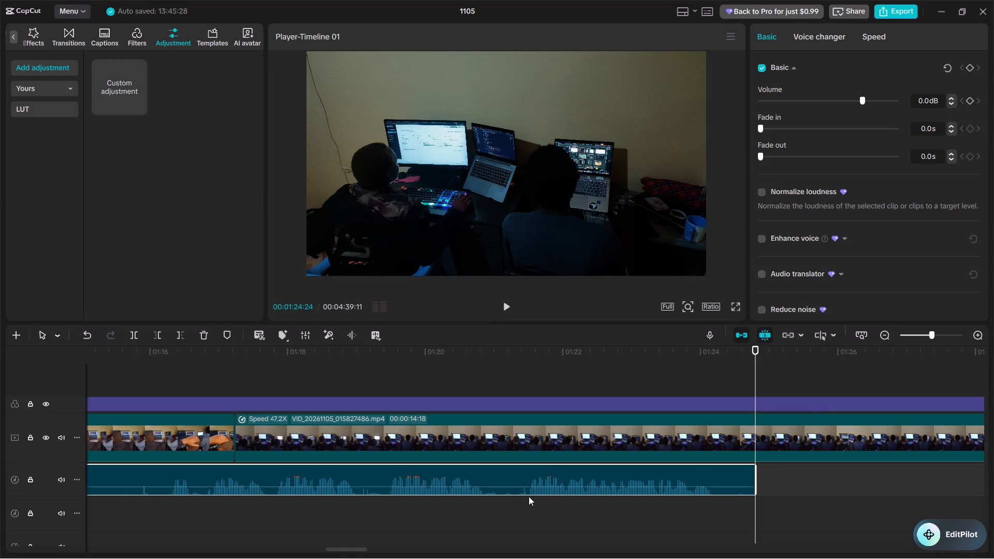
{"action": "left_click", "coordinate": [528, 499]}
{"action": "left_click", "coordinate": [530, 483]}
{"action": "key", "text": "q"}
Move the trimmed voiceover back to about 00:00:54:10, beneath the start of VID_20261105_000415961, and play it back.
{"action": "left_click_drag", "start_coordinate": [559, 479], "coordinate": [517, 482]}
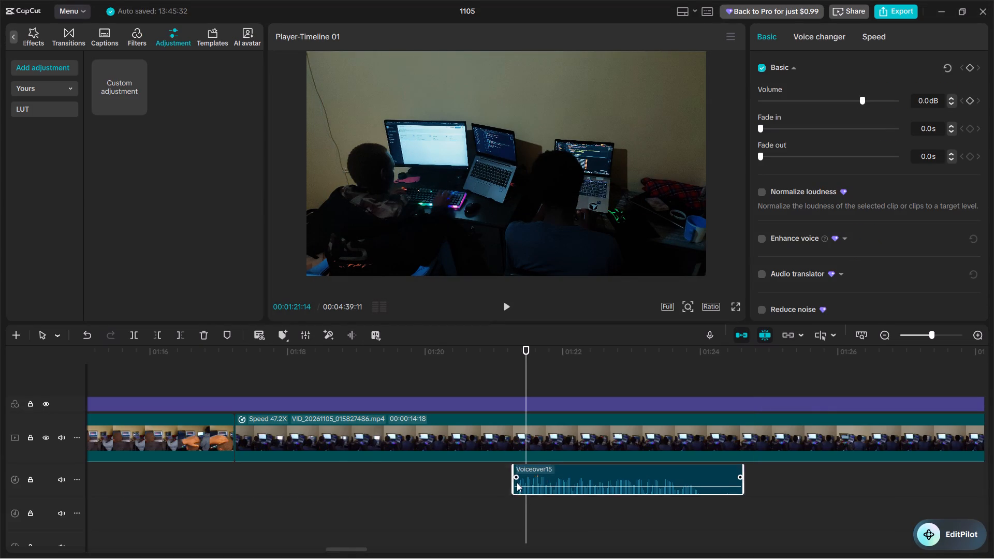
{"action": "left_click_drag", "start_coordinate": [517, 482], "coordinate": [336, 507]}
{"action": "scroll", "coordinate": [431, 482], "scroll_direction": "right", "scroll_amount": 3}
{"action": "scroll", "coordinate": [332, 498], "scroll_direction": "right", "scroll_amount": 3}
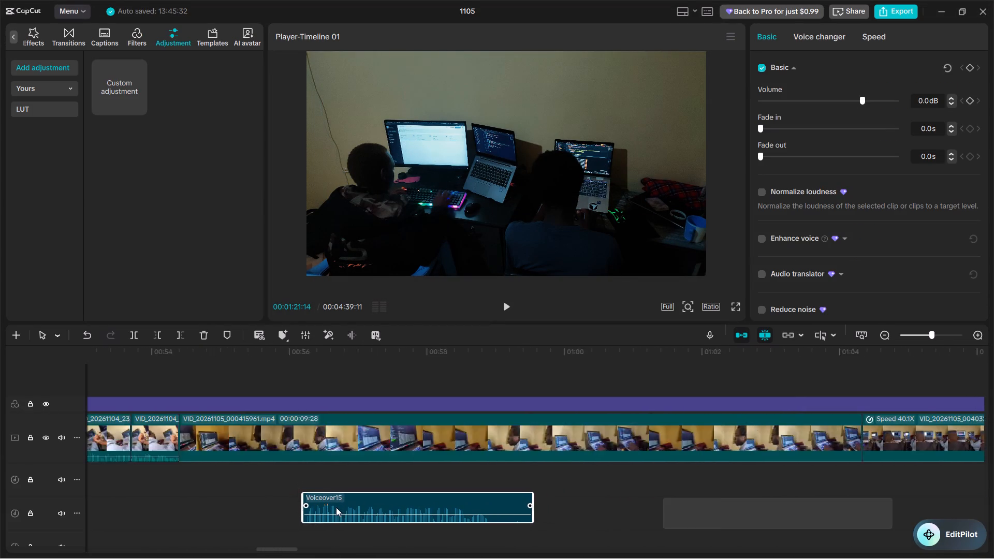
{"action": "scroll", "coordinate": [336, 507], "scroll_direction": "right", "scroll_amount": 2}
{"action": "left_click_drag", "start_coordinate": [336, 507], "coordinate": [466, 511]}
{"action": "scroll", "coordinate": [338, 507], "scroll_direction": "right", "scroll_amount": 1}
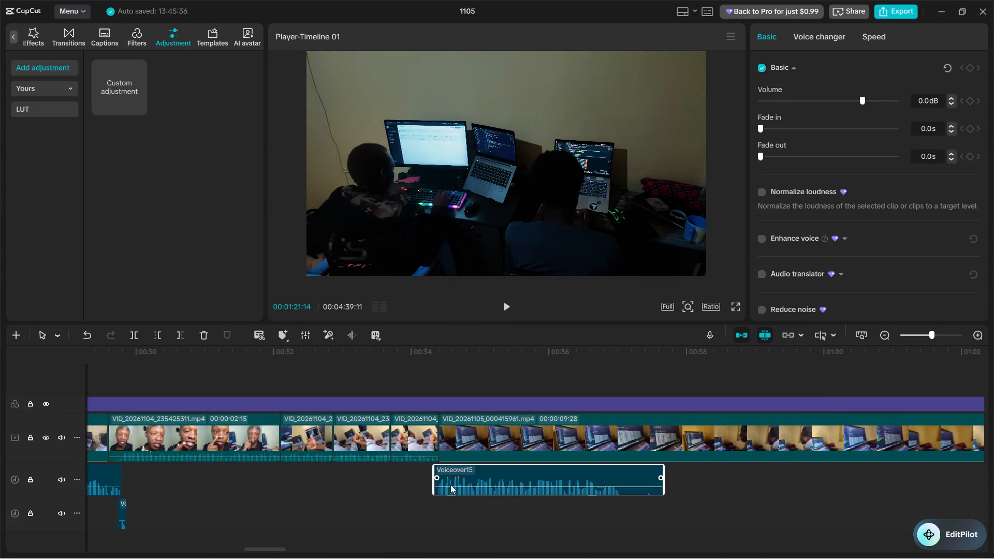
{"action": "left_click", "coordinate": [417, 484]}
{"action": "key", "text": "space"}
Nudge Voiceover15 a few frames earlier to start at about 00:00:54:08 and play back the section.
{"action": "left_click", "coordinate": [437, 471]}
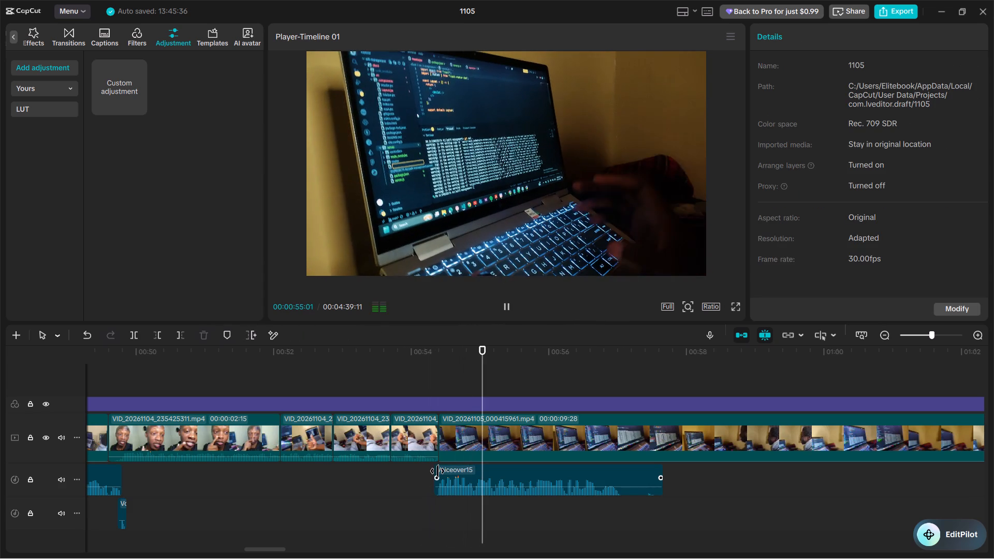
{"action": "key", "text": "ctrl+z"}
{"action": "left_click_drag", "start_coordinate": [443, 474], "coordinate": [437, 475]}
{"action": "left_click", "coordinate": [399, 480]}
{"action": "key", "text": "space"}
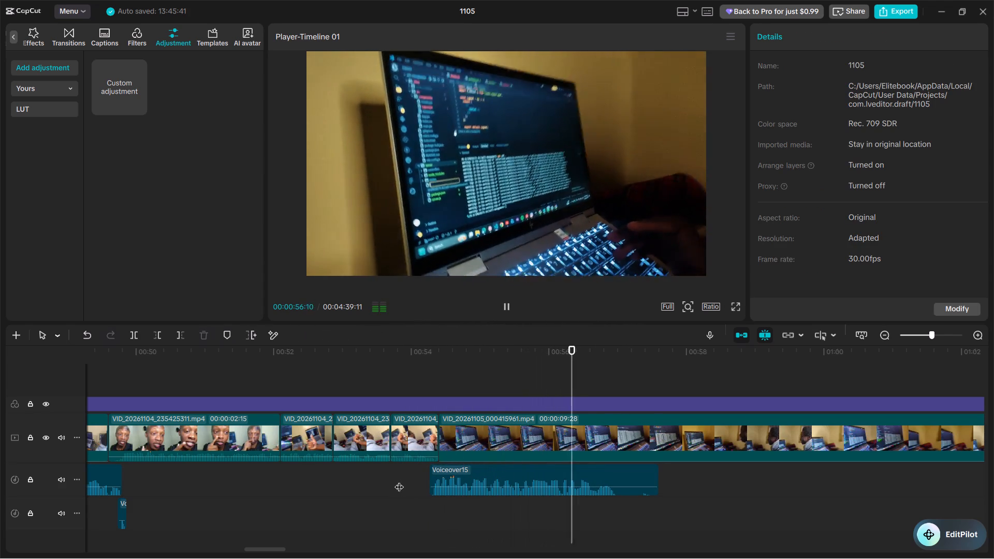
{"action": "key", "text": "space"}
Record a voiceover from 00:00:56:25 to about 00:00:59:24.
{"action": "left_click", "coordinate": [605, 511]}
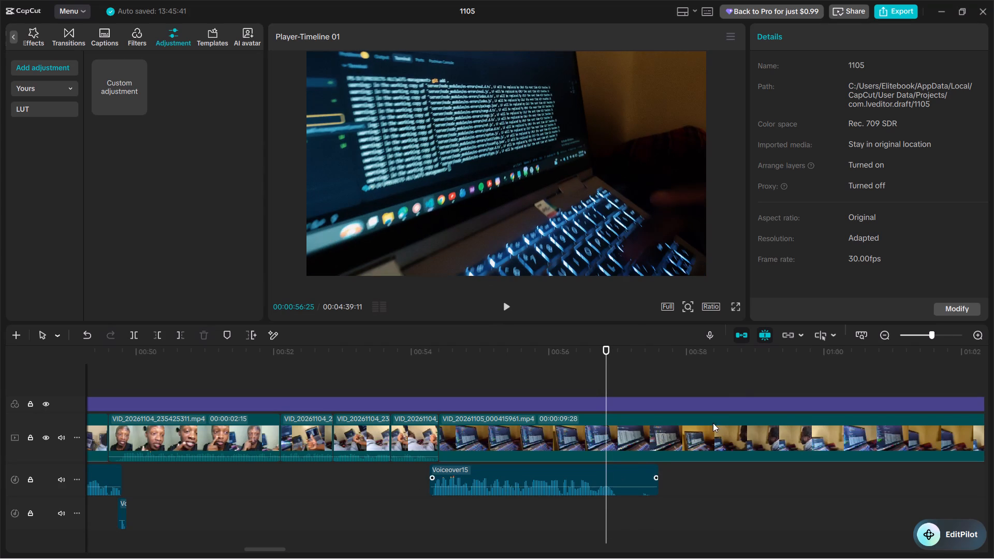
{"action": "left_click", "coordinate": [711, 335]}
{"action": "left_click", "coordinate": [809, 106]}
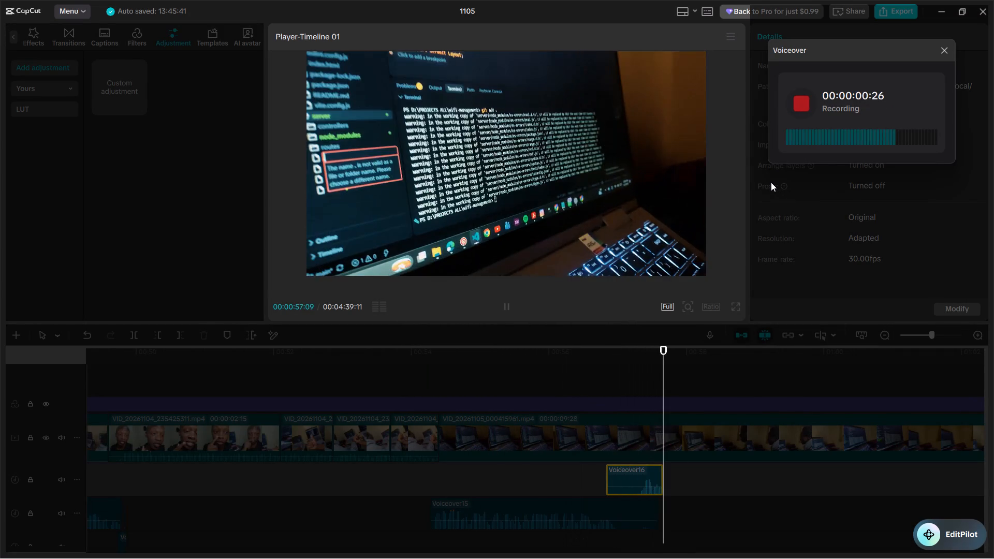
{"action": "key", "text": "space"}
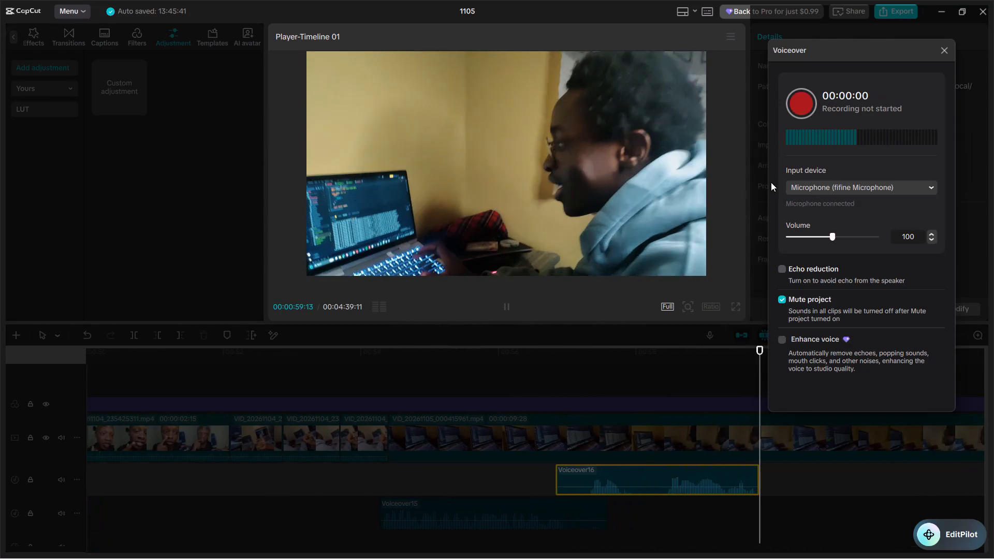
Play back the new voiceover and trim it to run from about 00:00:58:14 to 00:00:59:12.
{"action": "left_click", "coordinate": [942, 48]}
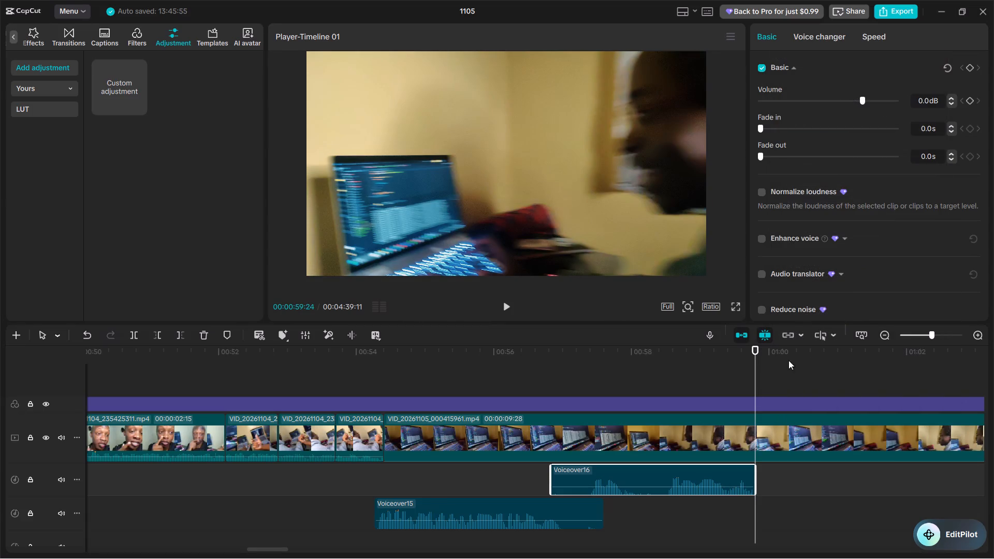
{"action": "left_click", "coordinate": [664, 508]}
{"action": "left_click", "coordinate": [668, 488]}
{"action": "key", "text": "q"}
{"action": "key", "text": "space"}
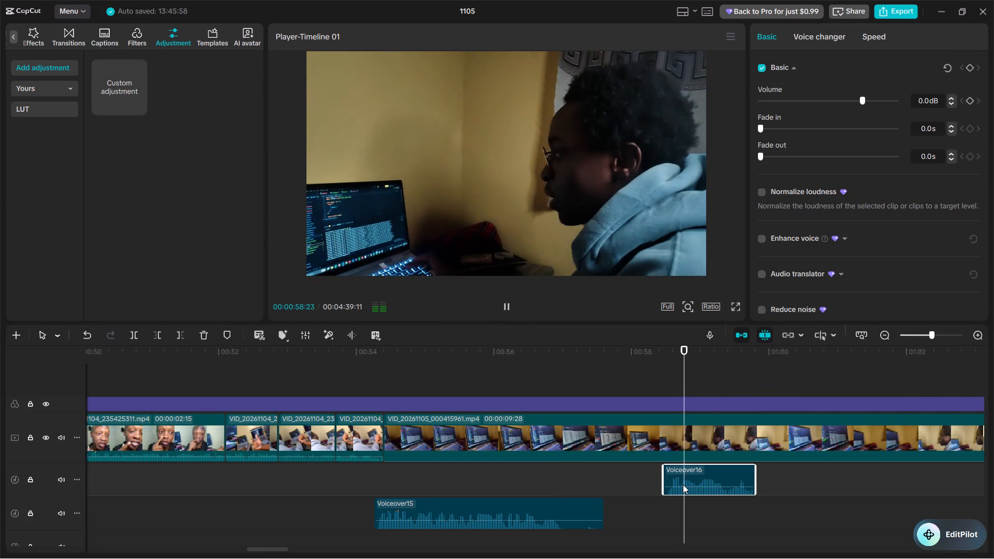
{"action": "key", "text": "space"}
{"action": "key", "text": "w"}
Move the trimmed voiceover under the end of Voiceover15 on the second audio track, starting at about 00:00:56:25, and play it back.
{"action": "left_click_drag", "start_coordinate": [683, 470], "coordinate": [649, 478]}
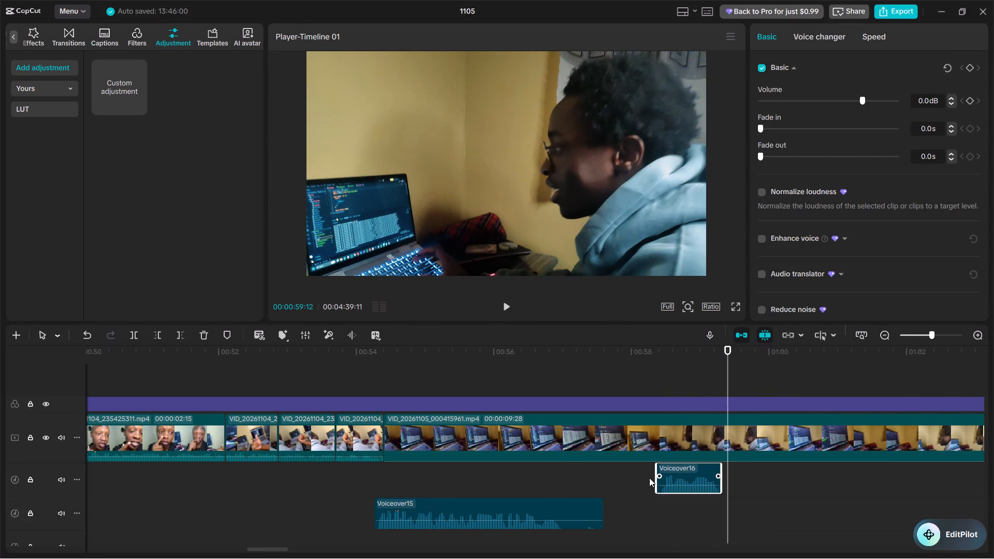
{"action": "left_click_drag", "start_coordinate": [649, 478], "coordinate": [578, 487]}
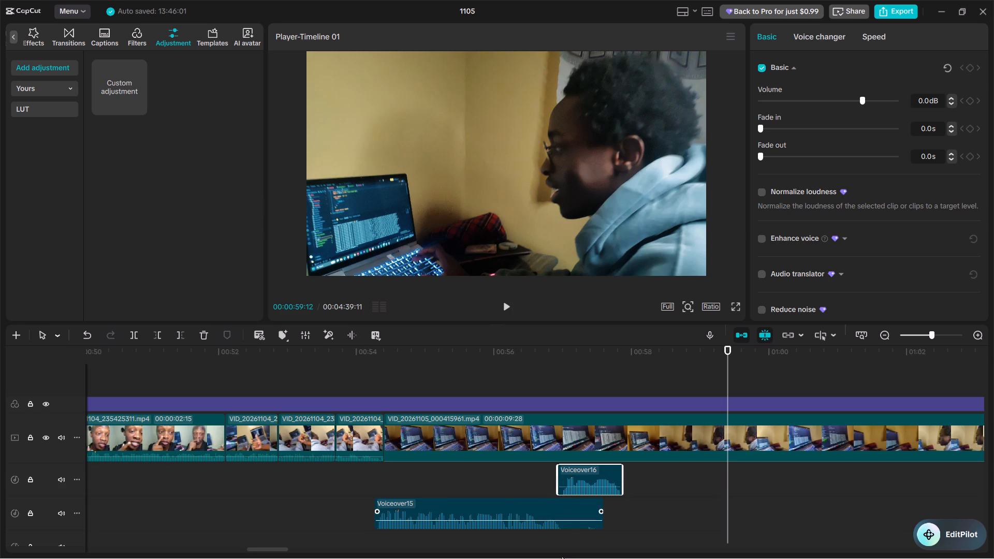
{"action": "left_click", "coordinate": [558, 540]}
{"action": "left_click_drag", "start_coordinate": [573, 478], "coordinate": [566, 541]}
{"action": "left_click", "coordinate": [537, 540]}
{"action": "key", "text": "space"}
{"action": "left_click", "coordinate": [525, 537]}
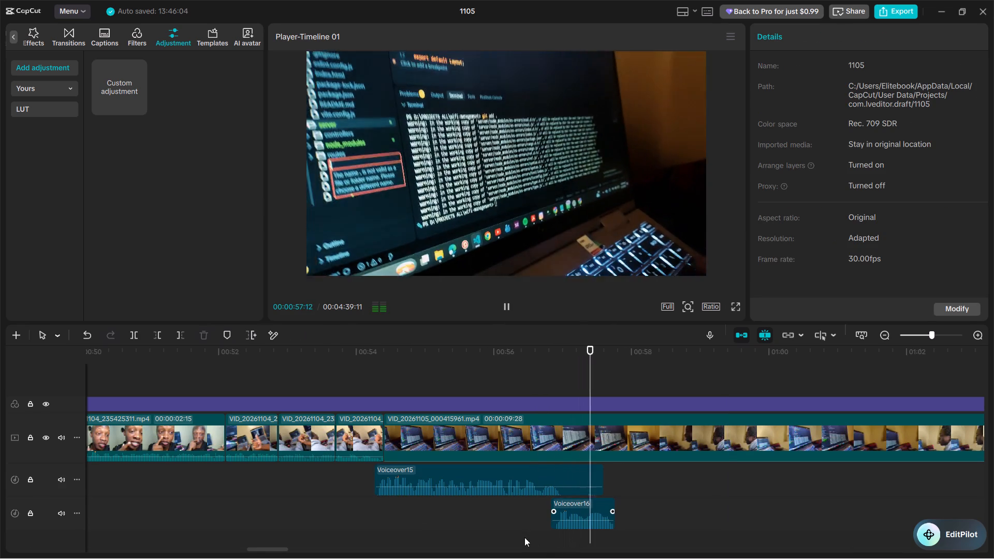
Nudge Voiceover16 earlier to start at about 00:00:56:18, playing back its overlap with Voiceover15 to check the timing.
{"action": "left_click", "coordinate": [567, 510]}
{"action": "left_click", "coordinate": [522, 517]}
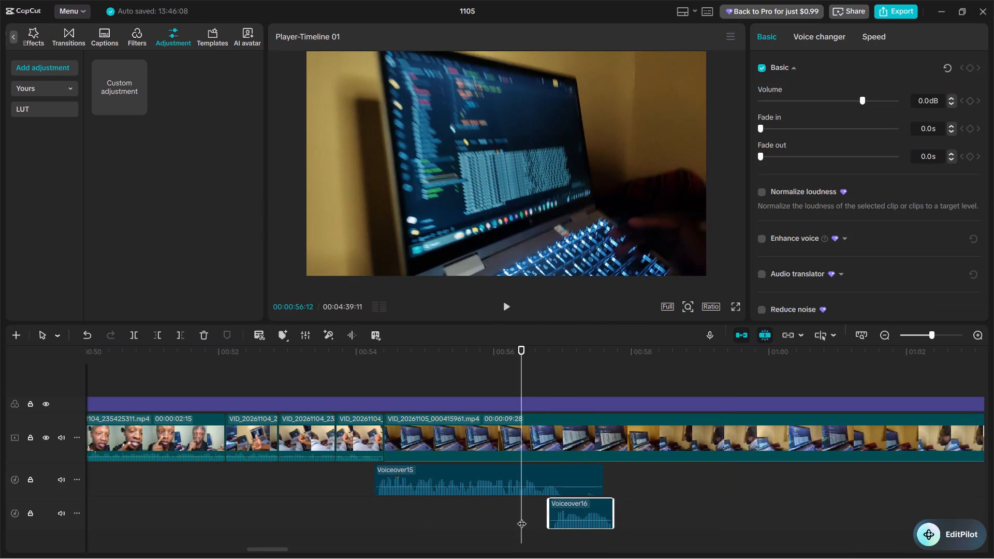
{"action": "key", "text": "space"}
{"action": "left_click_drag", "start_coordinate": [558, 503], "coordinate": [552, 504]}
{"action": "left_click", "coordinate": [518, 505]}
{"action": "left_click", "coordinate": [504, 506]}
{"action": "key", "text": "space"}
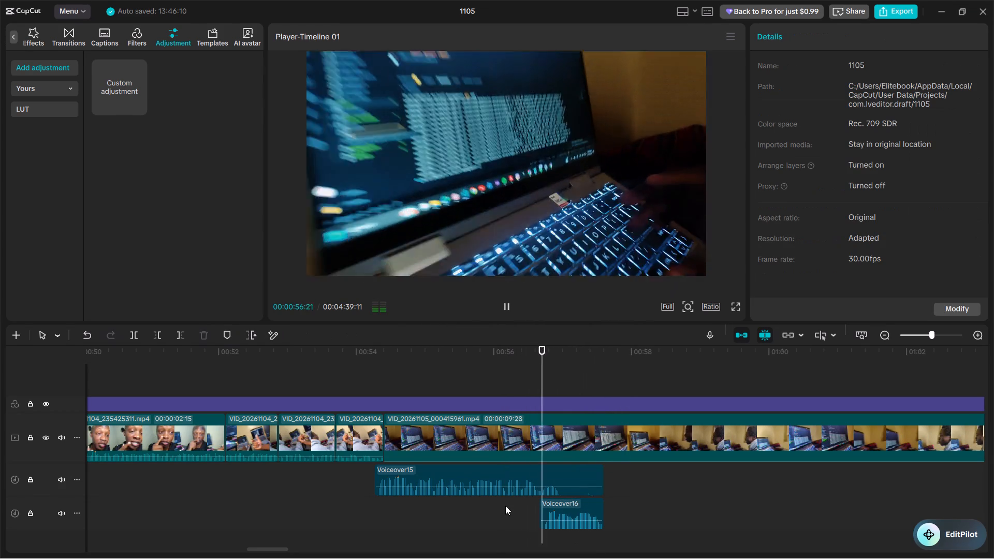
{"action": "left_click_drag", "start_coordinate": [547, 507], "coordinate": [541, 507]}
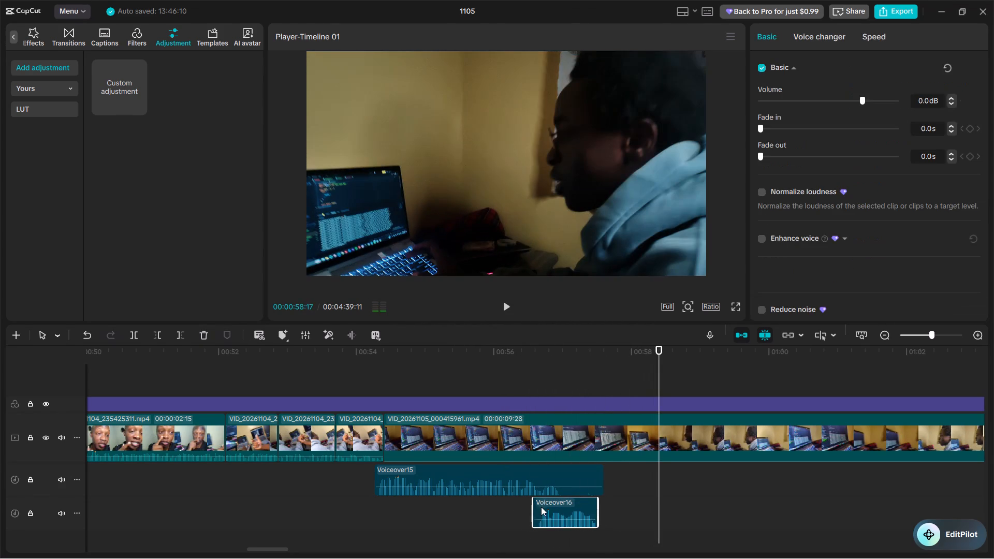
{"action": "left_click_drag", "start_coordinate": [541, 507], "coordinate": [539, 506]}
{"action": "left_click", "coordinate": [473, 512]}
{"action": "key", "text": "space"}
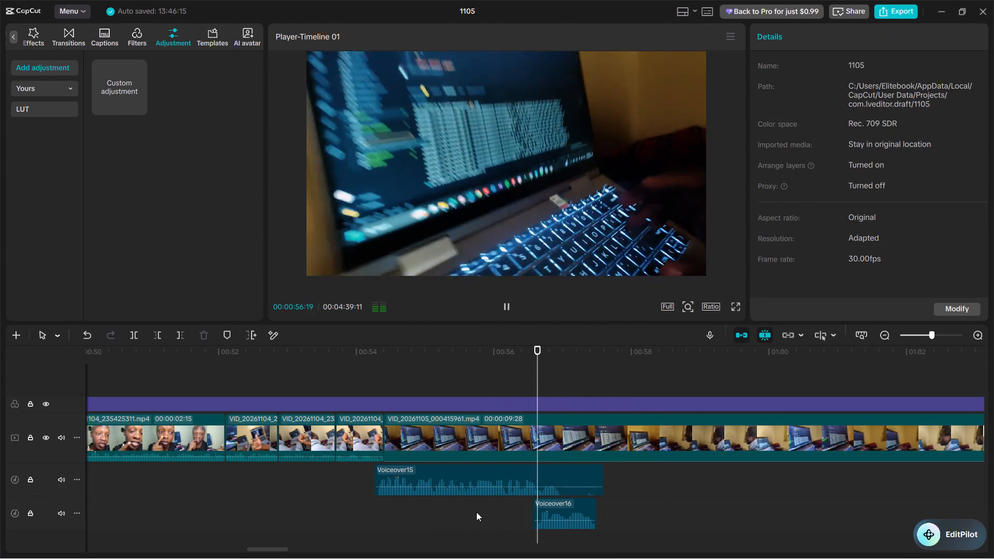
{"action": "key", "text": "space"}
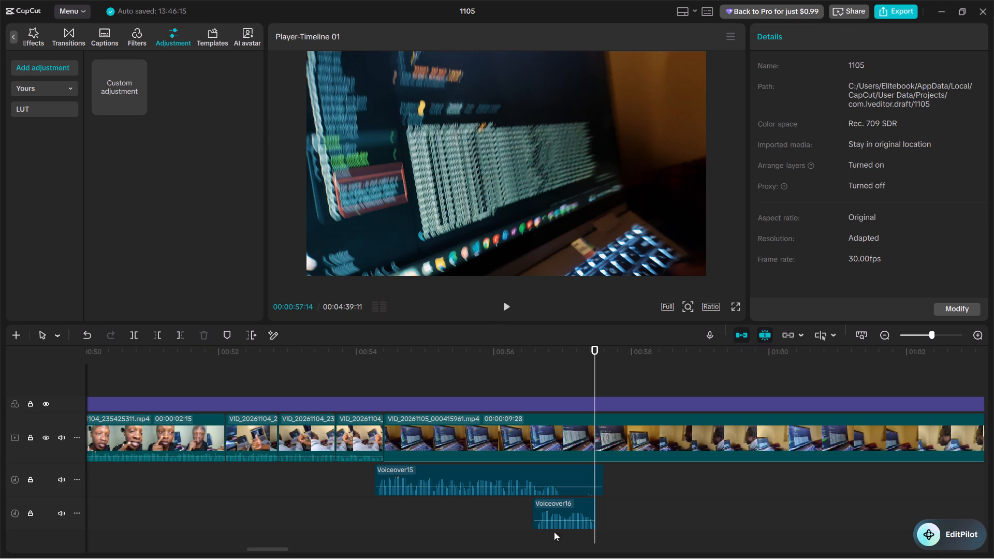
{"action": "left_click", "coordinate": [494, 527]}
{"action": "key", "text": "space"}
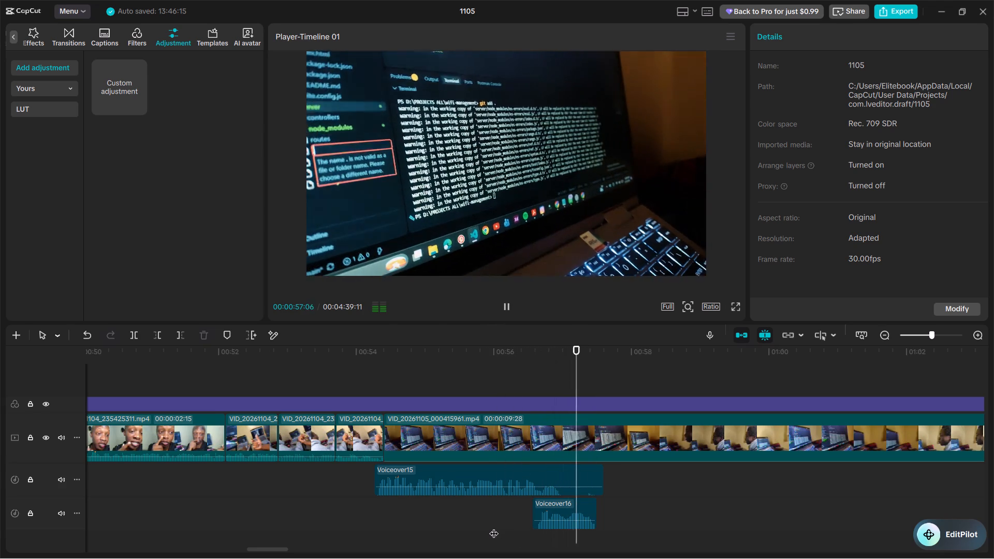
{"action": "key", "text": "space"}
Record a voiceover from 00:00:57:10 to about 00:01:18:14.
{"action": "left_click", "coordinate": [586, 529]}
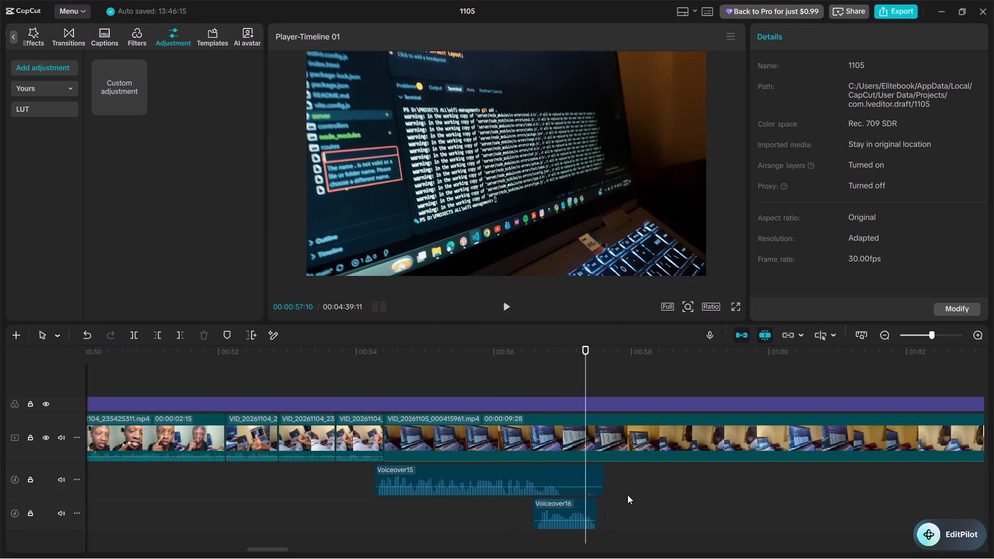
{"action": "left_click", "coordinate": [713, 344]}
{"action": "left_click", "coordinate": [710, 334]}
{"action": "left_click", "coordinate": [807, 118]}
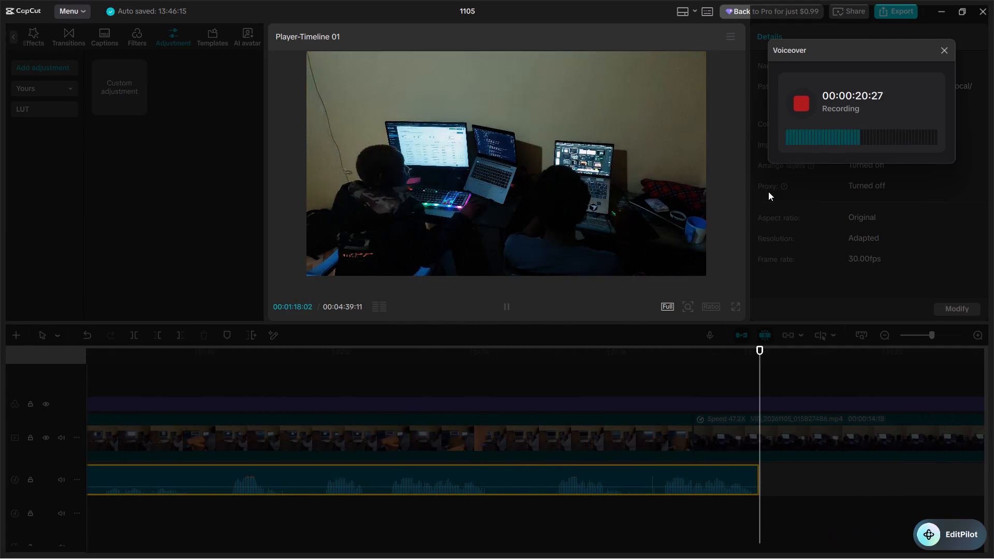
{"action": "key", "text": "space"}
Trim the start of the new voiceover to 00:01:16:26, keeping only its final take.
{"action": "left_click", "coordinate": [946, 54]}
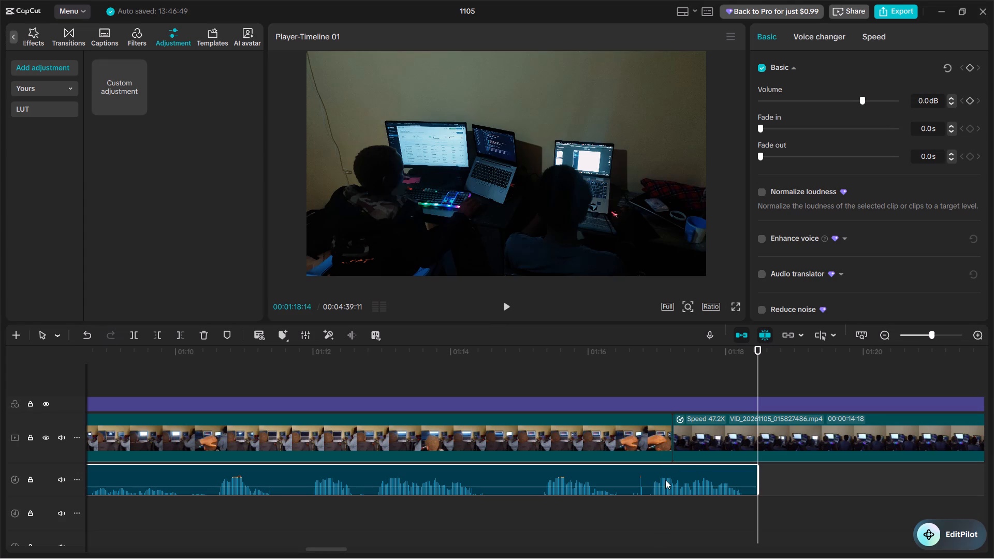
{"action": "left_click", "coordinate": [648, 499]}
{"action": "left_click", "coordinate": [652, 485]}
{"action": "key", "text": "q"}
Move the trimmed voiceover back along the timeline to directly after Voiceover16 on the second audio track.
{"action": "left_click_drag", "start_coordinate": [675, 480], "coordinate": [382, 489]}
{"action": "scroll", "coordinate": [526, 489], "scroll_direction": "right", "scroll_amount": 2}
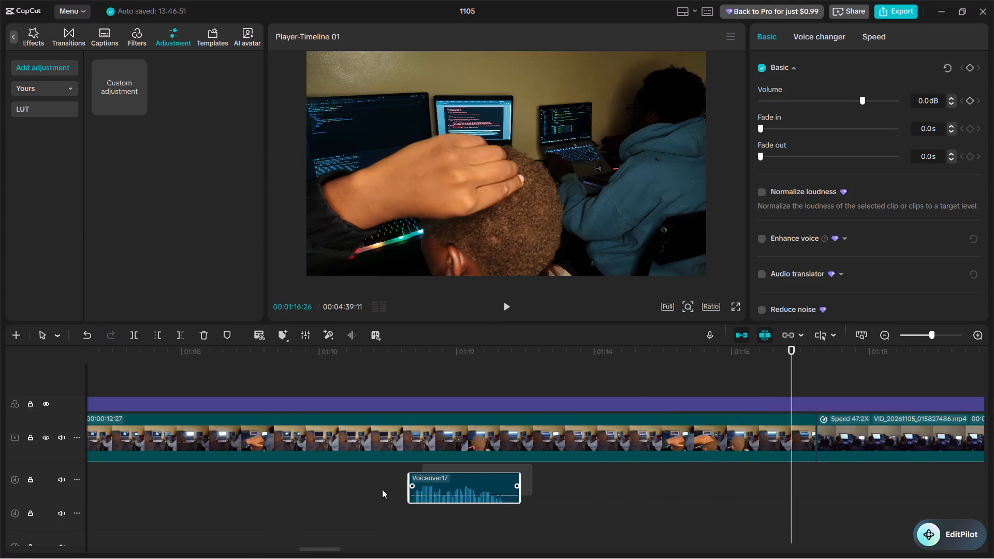
{"action": "scroll", "coordinate": [382, 489], "scroll_direction": "right", "scroll_amount": 2}
{"action": "left_click_drag", "start_coordinate": [382, 489], "coordinate": [667, 539]}
{"action": "scroll", "coordinate": [328, 504], "scroll_direction": "right", "scroll_amount": 2}
{"action": "scroll", "coordinate": [664, 545], "scroll_direction": "left", "scroll_amount": 1}
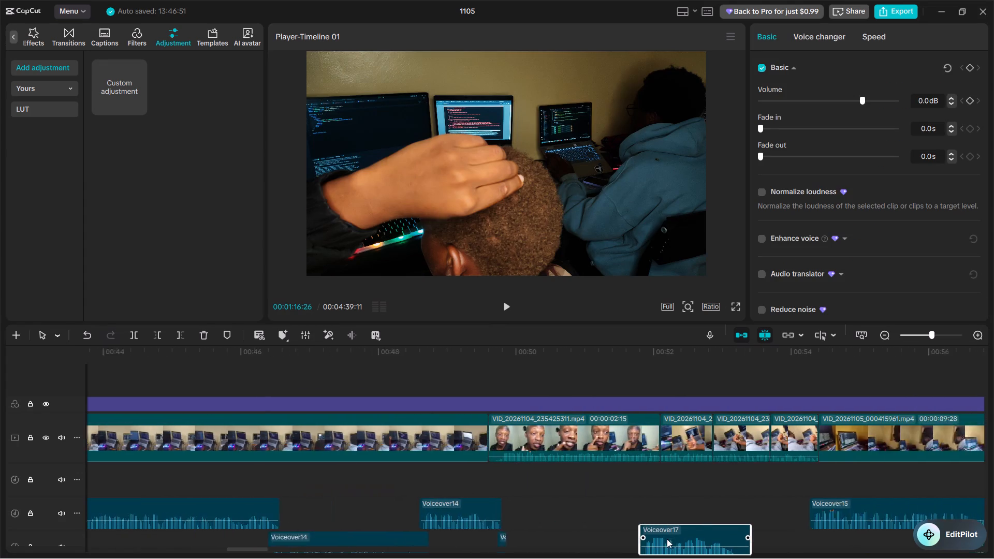
{"action": "scroll", "coordinate": [667, 539], "scroll_direction": "left", "scroll_amount": 1}
{"action": "left_click_drag", "start_coordinate": [667, 539], "coordinate": [701, 523]}
{"action": "scroll", "coordinate": [725, 517], "scroll_direction": "left", "scroll_amount": 1}
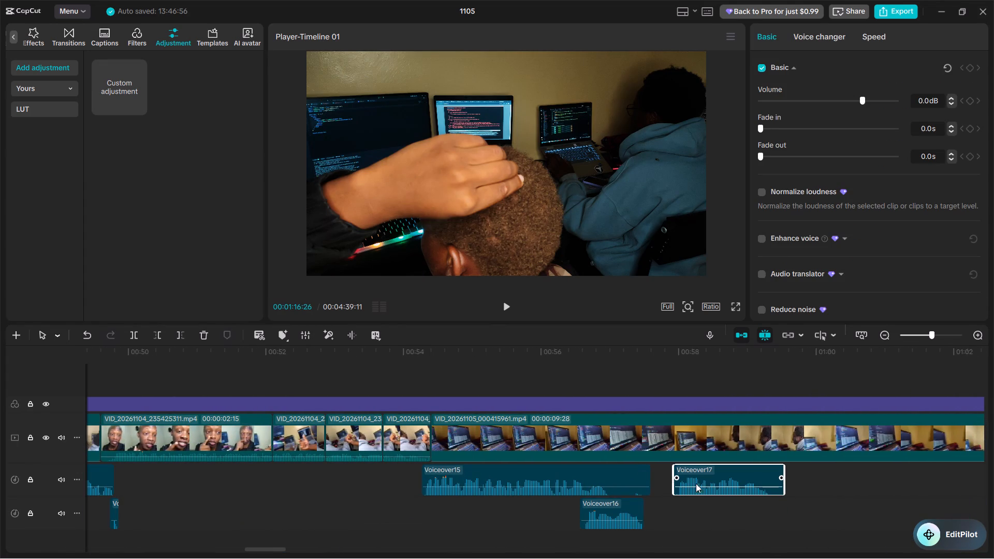
{"action": "left_click_drag", "start_coordinate": [694, 477], "coordinate": [666, 514]}
Trim the end of Voiceover15 back to 00:00:57:03.
{"action": "left_click", "coordinate": [617, 390]}
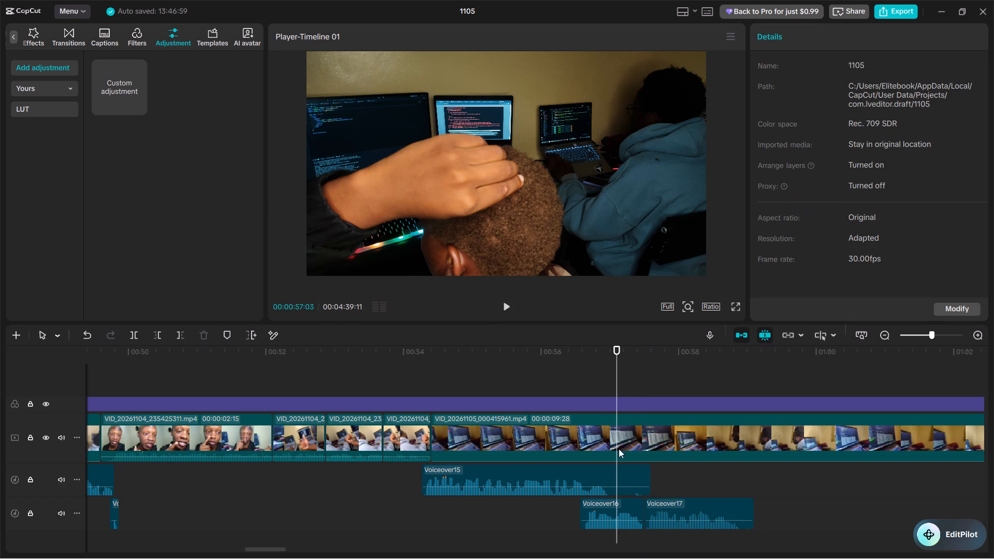
{"action": "left_click", "coordinate": [616, 481]}
{"action": "key", "text": "w"}
Move Voiceover17 to the first audio track, starting at about 00:00:57:09 over the end of Voiceover16, and play it back.
{"action": "left_click_drag", "start_coordinate": [653, 501], "coordinate": [645, 477]}
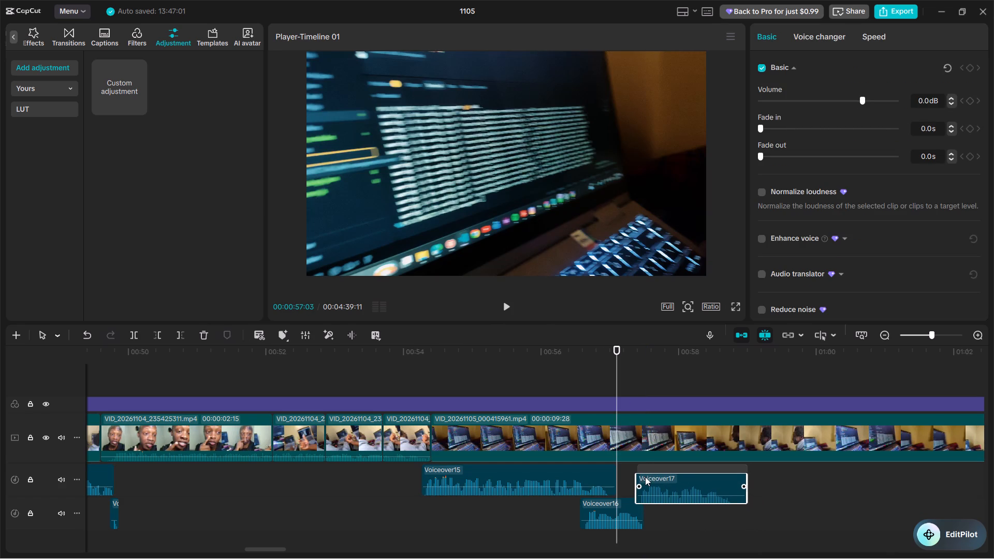
{"action": "left_click_drag", "start_coordinate": [645, 477], "coordinate": [640, 476]}
{"action": "key", "text": "space"}
{"action": "left_click", "coordinate": [599, 537]}
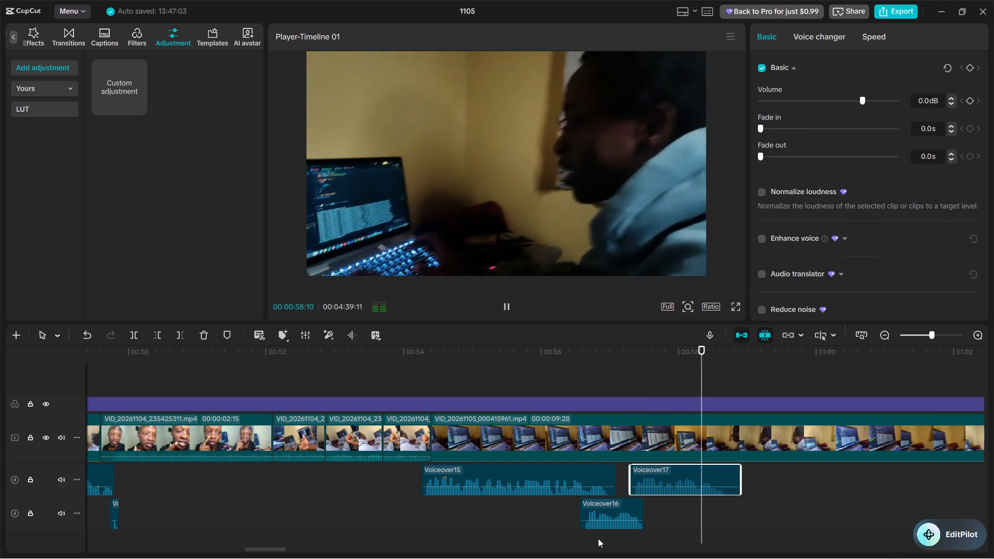
{"action": "left_click", "coordinate": [597, 544]}
{"action": "key", "text": "space"}
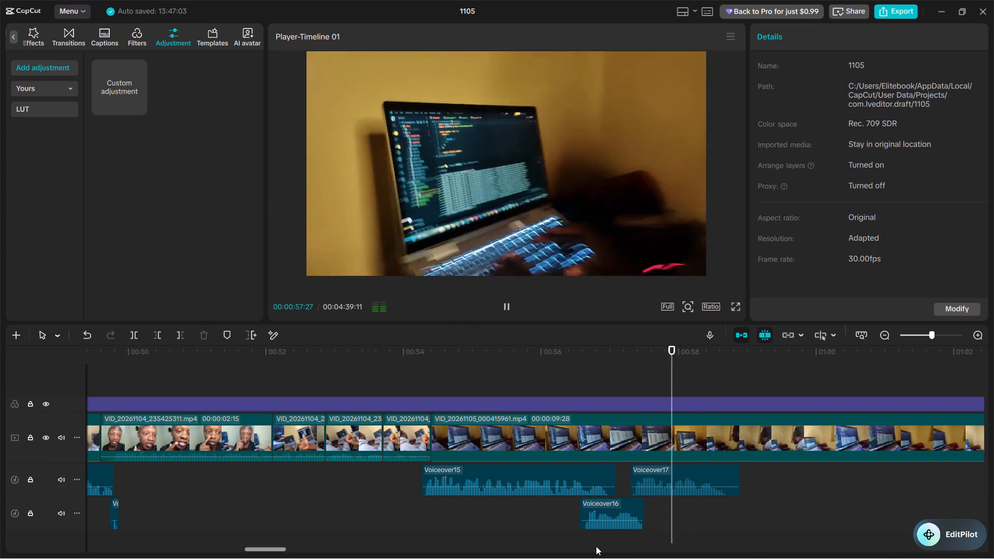
{"action": "key", "text": "space"}
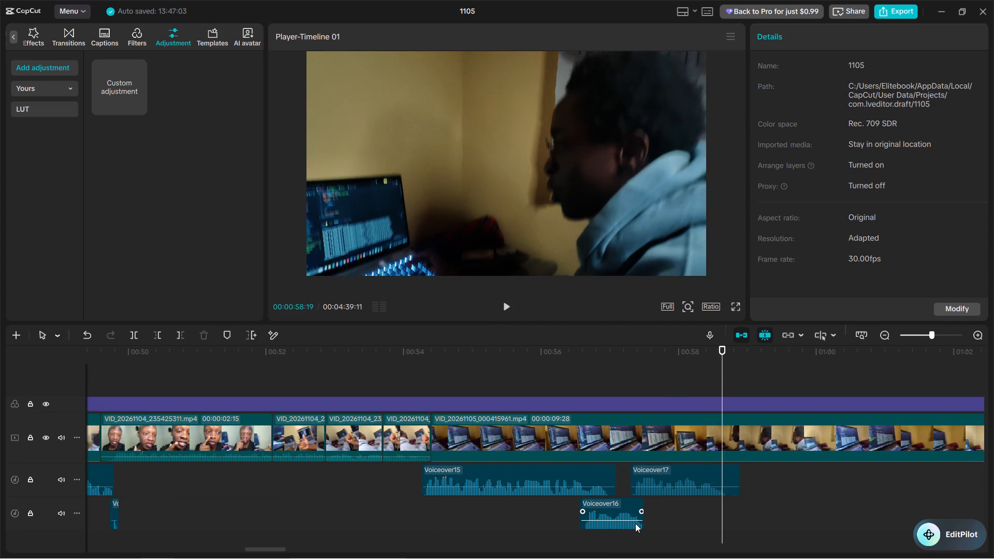
Nudge Voiceover17 about one frame later to start at about 00:00:57:10 and play back the section.
{"action": "key", "text": "ctrl+equal"}
{"action": "key", "text": "ctrl+equal"}
{"action": "scroll", "coordinate": [635, 523], "scroll_direction": "right", "scroll_amount": 1}
{"action": "left_click_drag", "start_coordinate": [470, 472], "coordinate": [476, 472]}
{"action": "left_click", "coordinate": [153, 503]}
{"action": "key", "text": "space"}
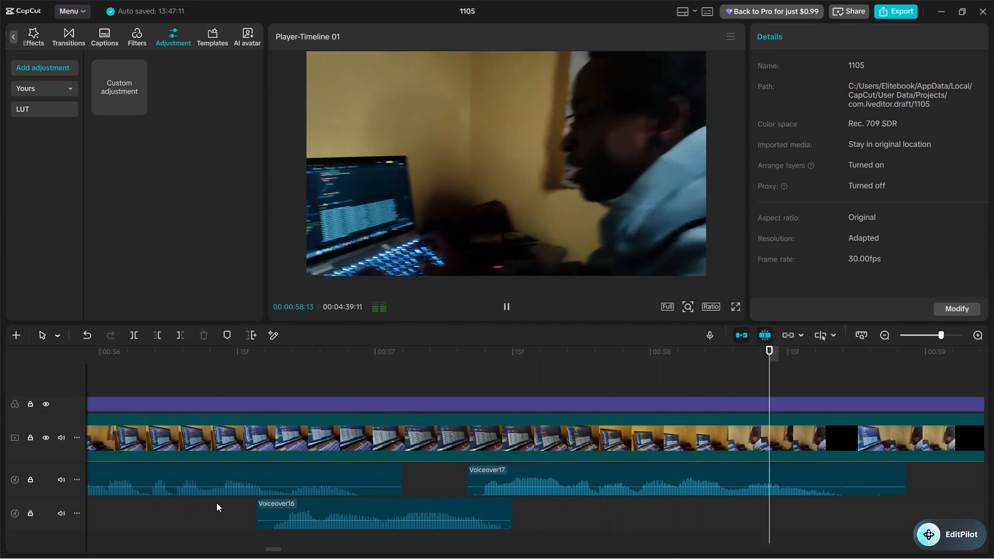
{"action": "key", "text": "space"}
Record a new voiceover take with the playhead starting at 00:00:58:01, stopping once the next line is spoken.
{"action": "left_click", "coordinate": [744, 518]}
{"action": "left_click", "coordinate": [704, 510]}
{"action": "left_click", "coordinate": [659, 508]}
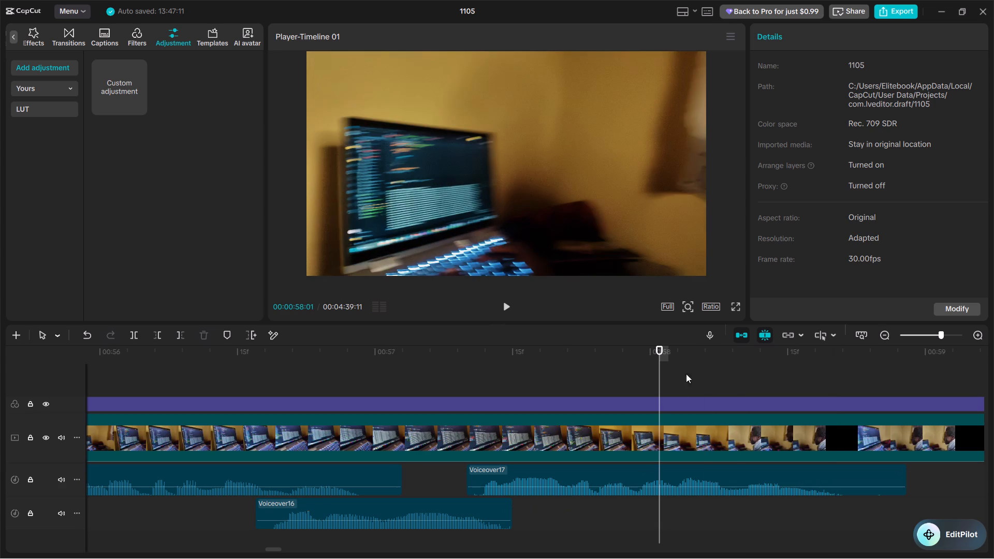
{"action": "left_click", "coordinate": [705, 330]}
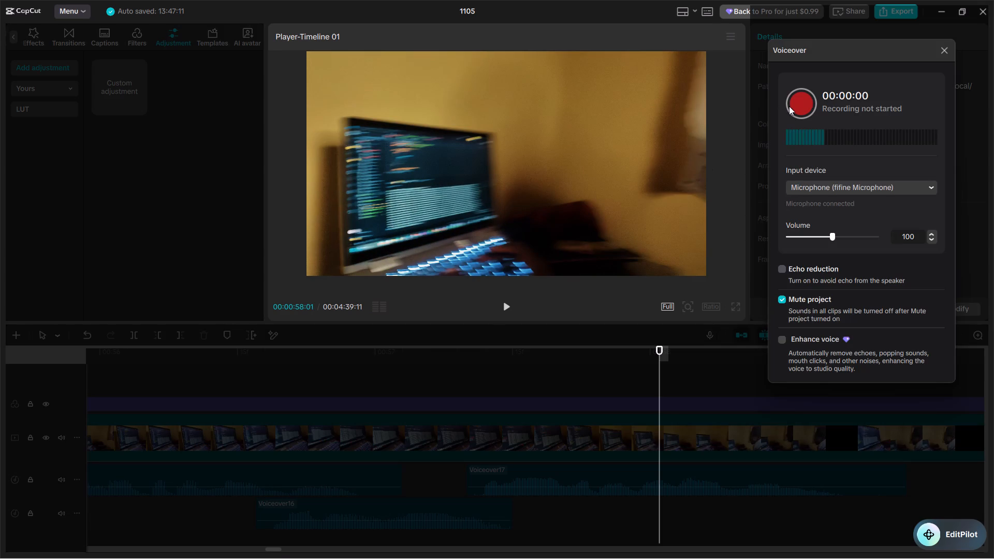
{"action": "left_click", "coordinate": [796, 106]}
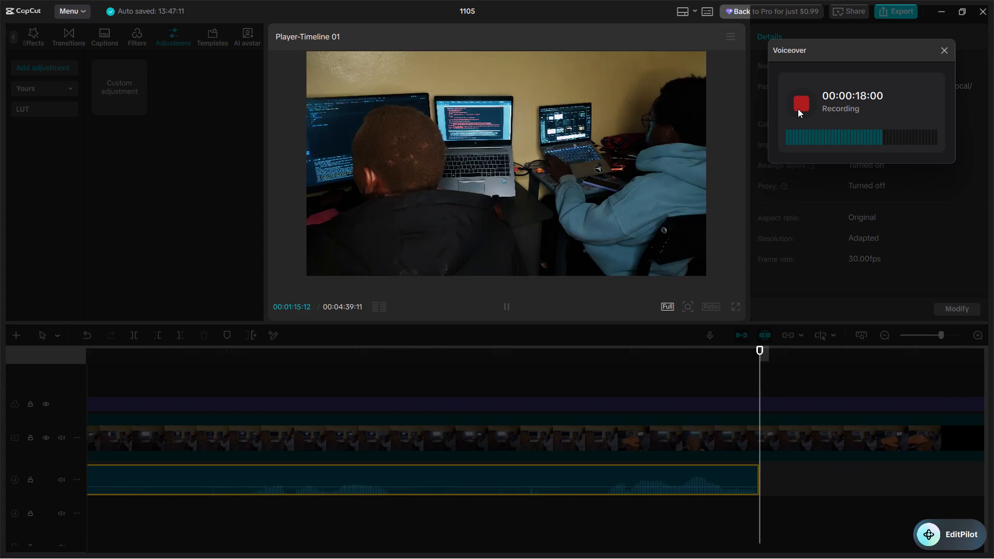
{"action": "key", "text": "space"}
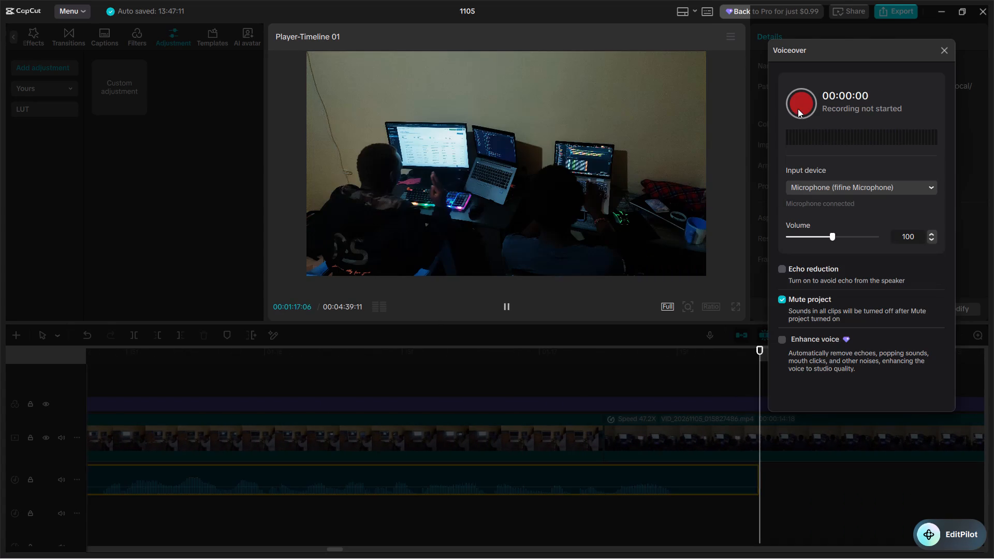
{"action": "left_click", "coordinate": [953, 53]}
Trim the new voiceover take to keep only the spoken section from 00:01:15:13 to 00:01:17:17.
{"action": "left_click", "coordinate": [701, 501]}
{"action": "left_click", "coordinate": [697, 499]}
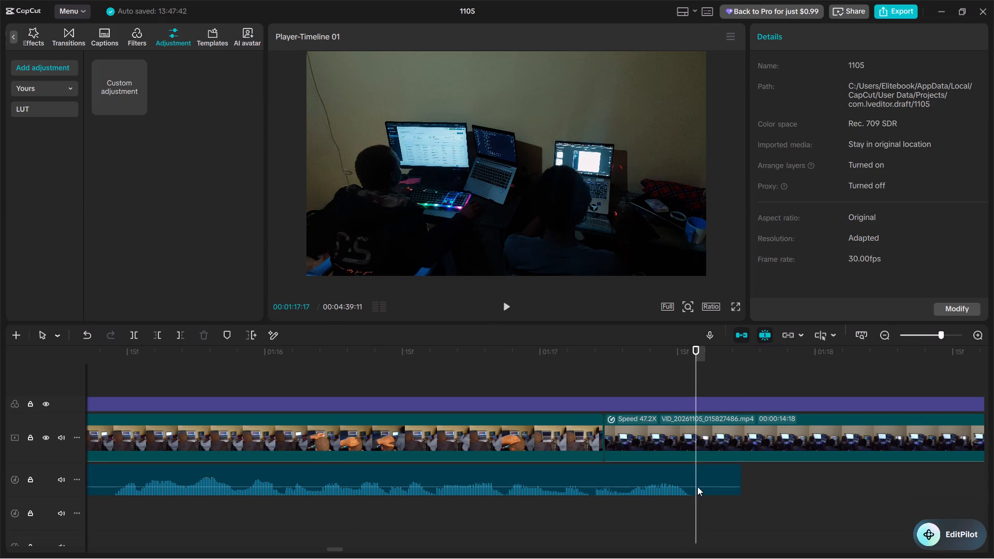
{"action": "left_click", "coordinate": [697, 487]}
{"action": "key", "text": "w"}
{"action": "scroll", "coordinate": [592, 519], "scroll_direction": "right", "scroll_amount": 1}
{"action": "double_click", "coordinate": [522, 502]}
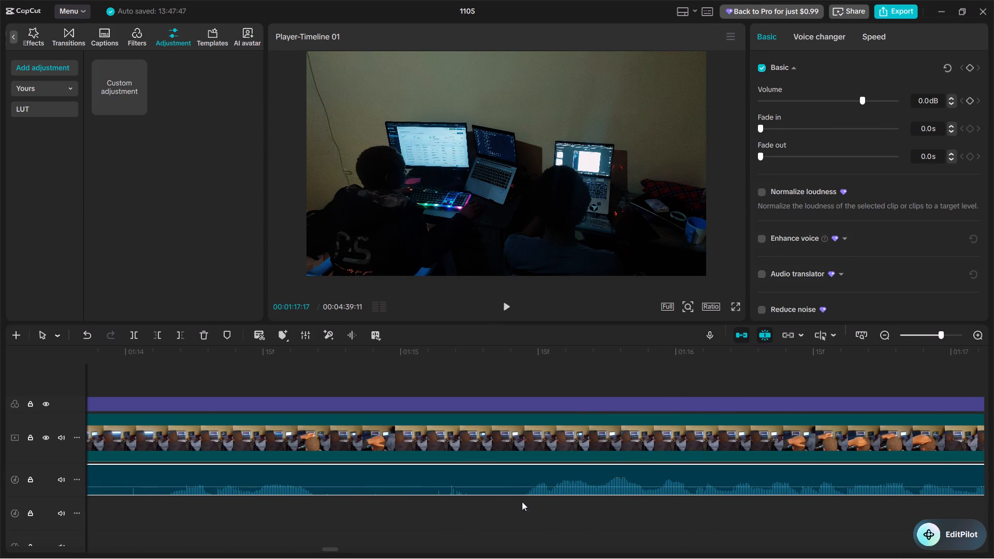
{"action": "left_click", "coordinate": [519, 485]}
{"action": "key", "text": "q"}
Move Voiceover18 back to the second audio track, starting at about 00:00:58:15 under the end of Voiceover17.
{"action": "left_click_drag", "start_coordinate": [567, 474], "coordinate": [345, 498]}
{"action": "scroll", "coordinate": [386, 490], "scroll_direction": "right", "scroll_amount": 1}
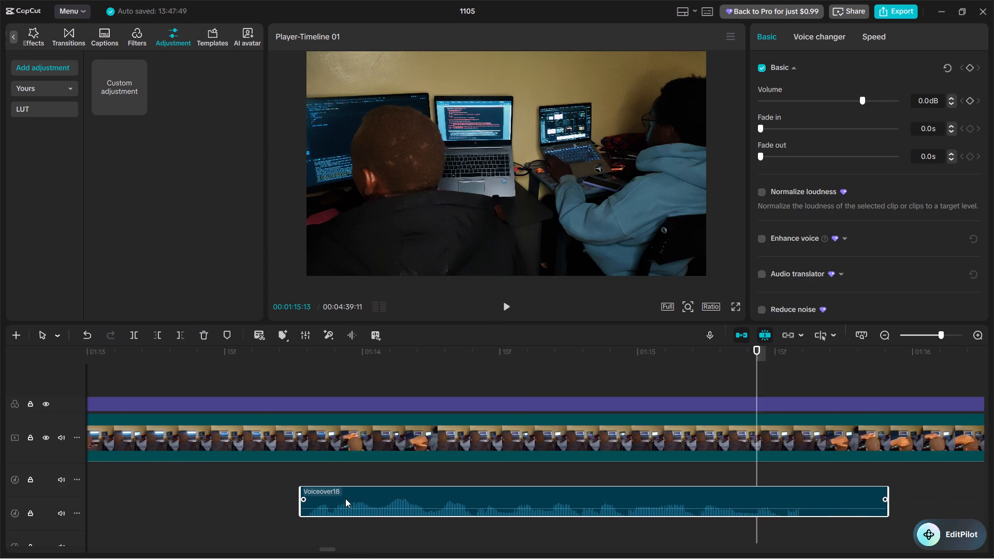
{"action": "scroll", "coordinate": [345, 498], "scroll_direction": "right", "scroll_amount": 1}
{"action": "left_click_drag", "start_coordinate": [345, 498], "coordinate": [341, 508]}
{"action": "scroll", "coordinate": [341, 508], "scroll_direction": "right", "scroll_amount": 4}
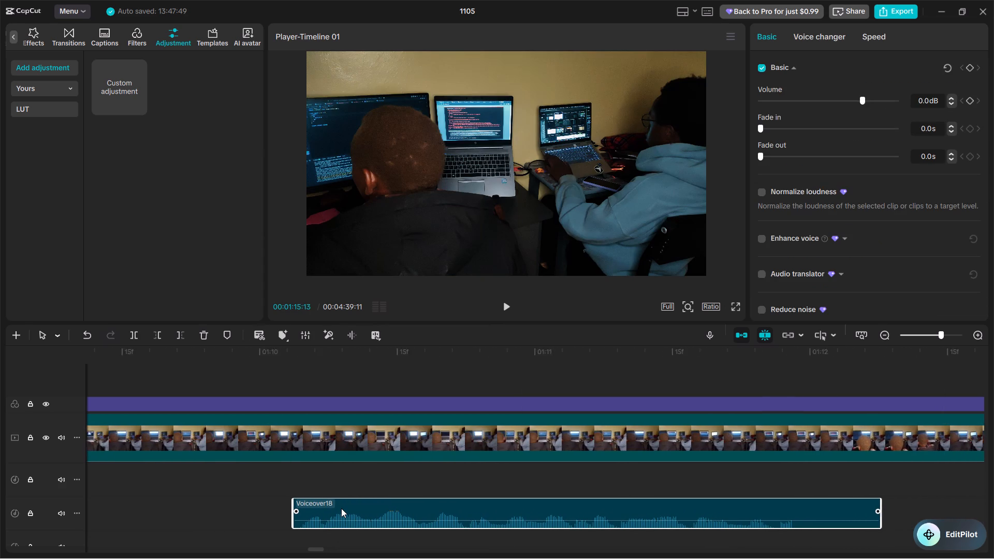
{"action": "left_click_drag", "start_coordinate": [341, 508], "coordinate": [341, 509]}
{"action": "scroll", "coordinate": [341, 508], "scroll_direction": "right", "scroll_amount": 5}
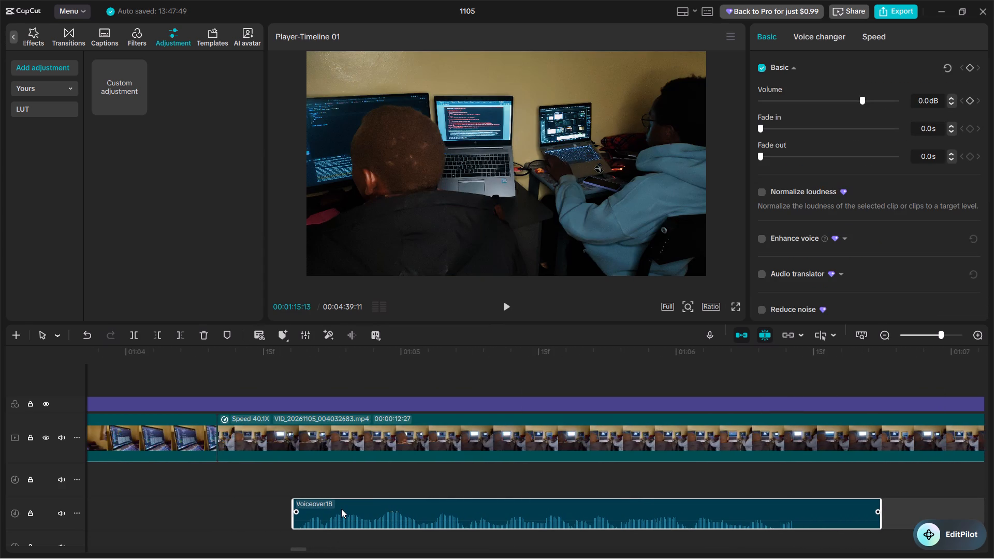
{"action": "scroll", "coordinate": [341, 509], "scroll_direction": "right", "scroll_amount": 4}
{"action": "left_click_drag", "start_coordinate": [341, 509], "coordinate": [255, 531]}
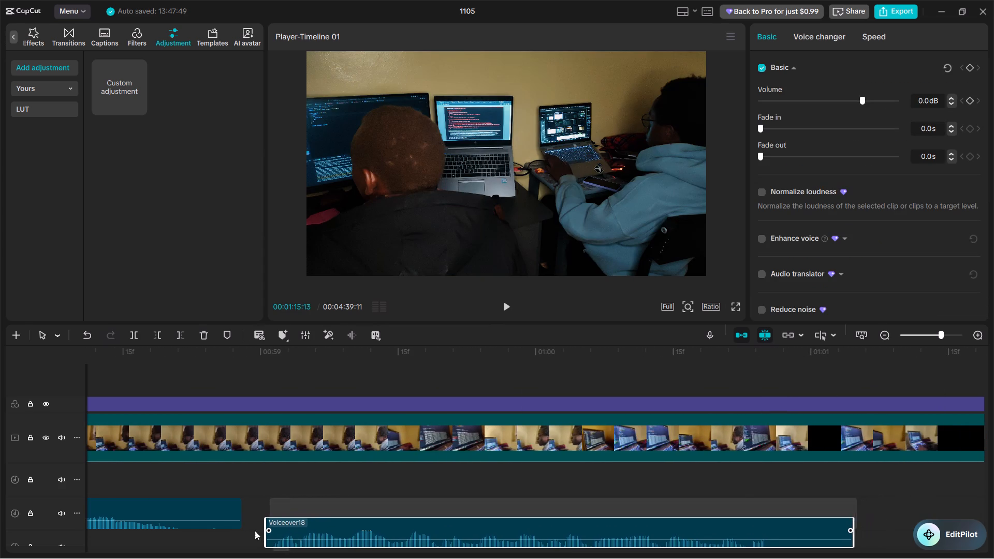
{"action": "left_click_drag", "start_coordinate": [255, 531], "coordinate": [171, 541]}
{"action": "scroll", "coordinate": [162, 541], "scroll_direction": "right", "scroll_amount": 1}
Play back the transition from Voiceover17 into Voiceover18.
{"action": "left_click", "coordinate": [159, 539]}
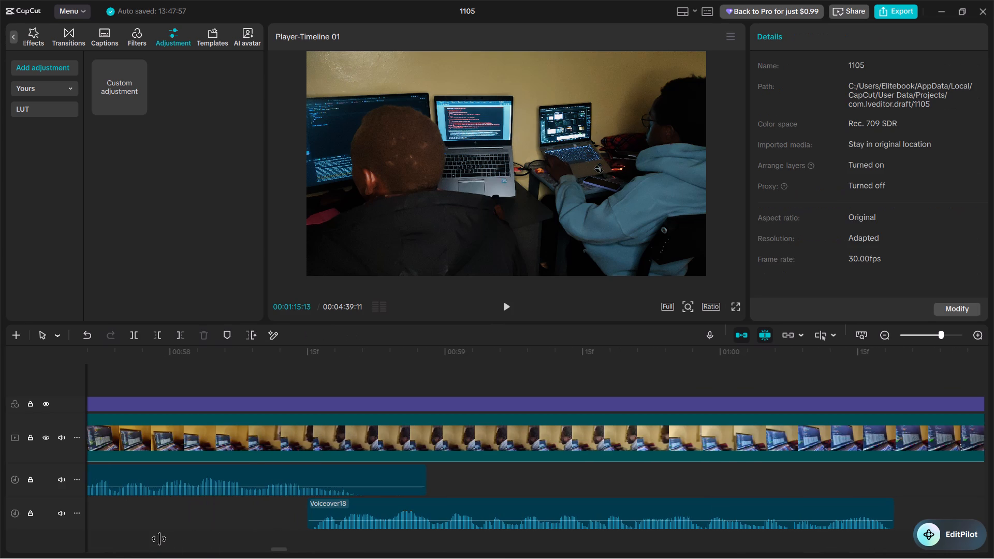
{"action": "key", "text": "space"}
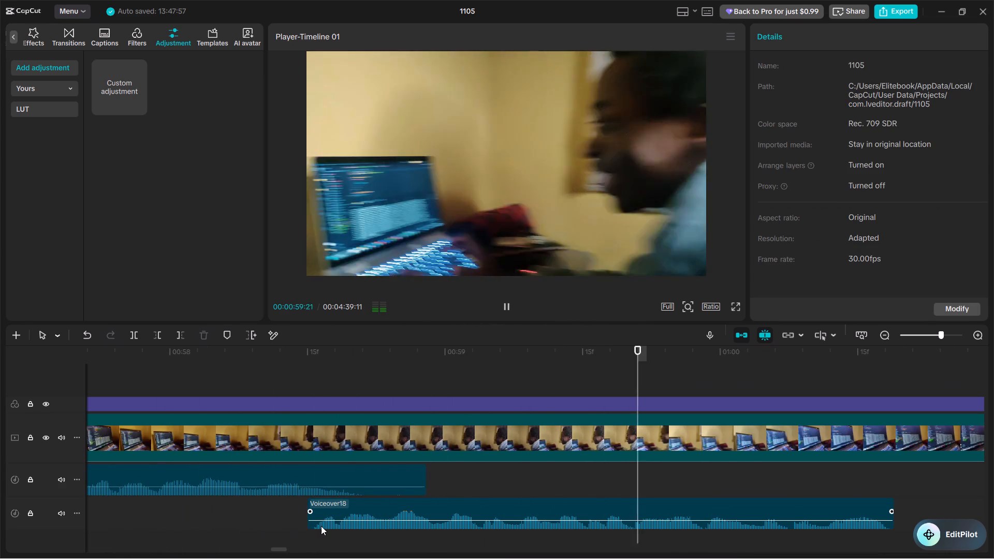
{"action": "scroll", "coordinate": [321, 526], "scroll_direction": "left", "scroll_amount": 1}
{"action": "key", "text": "space"}
Start recording another voiceover take with the playhead at 00:01:00:14, near the end of Voiceover18.
{"action": "left_click", "coordinate": [657, 474]}
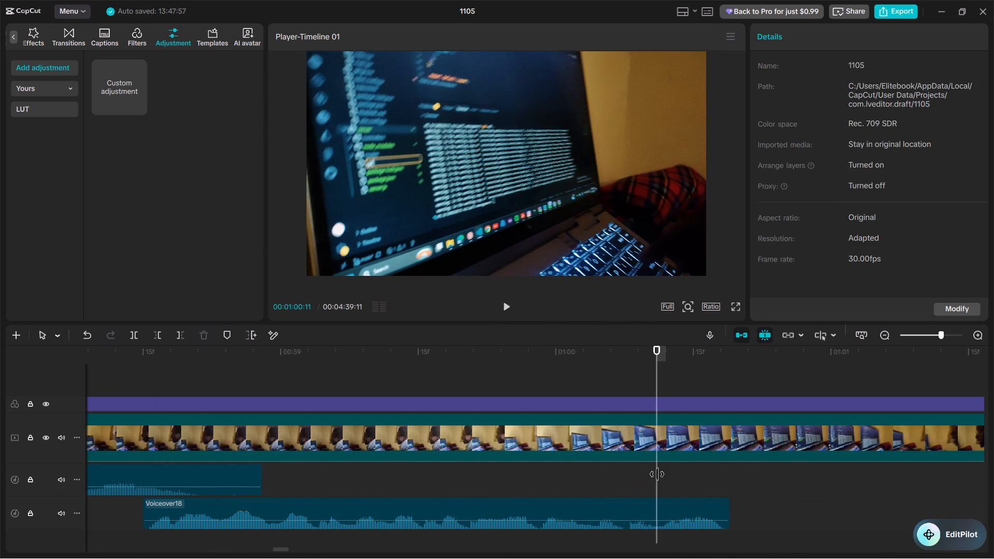
{"action": "left_click", "coordinate": [685, 470]}
{"action": "left_click", "coordinate": [685, 470]}
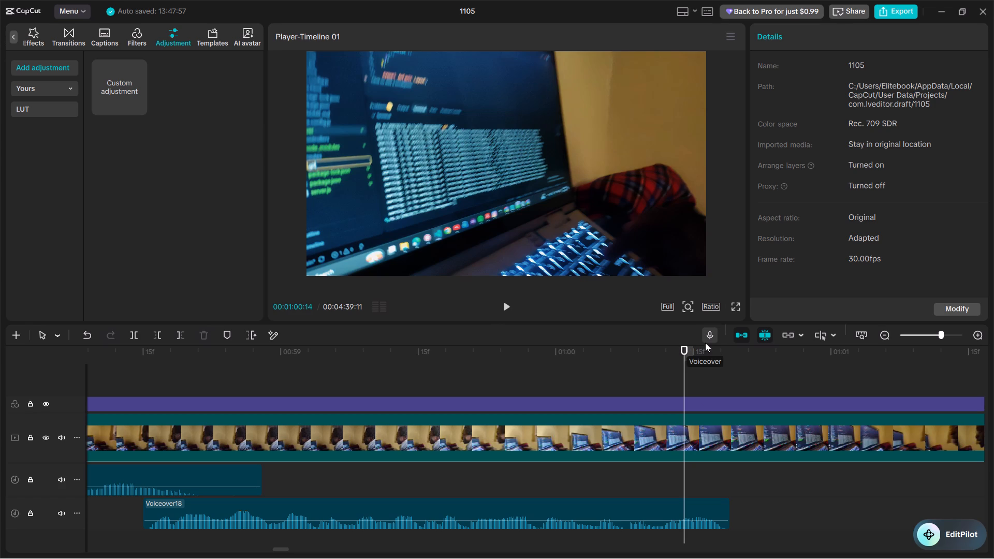
{"action": "left_click", "coordinate": [705, 343]}
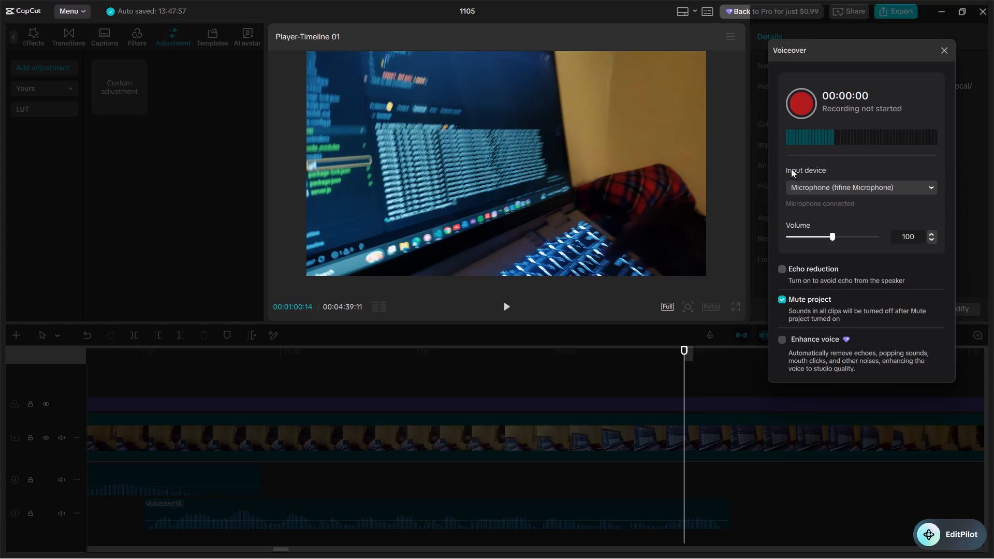
{"action": "left_click", "coordinate": [808, 105]}
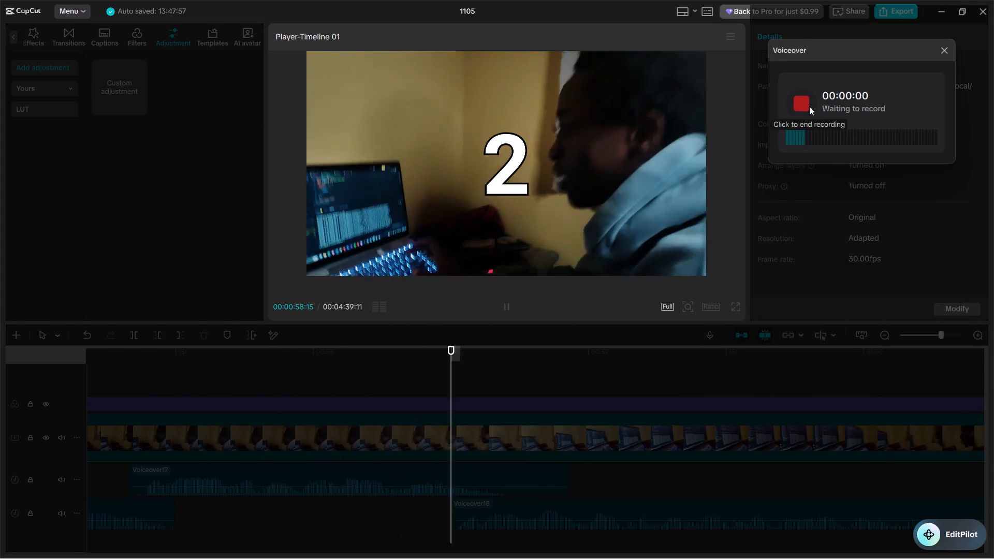
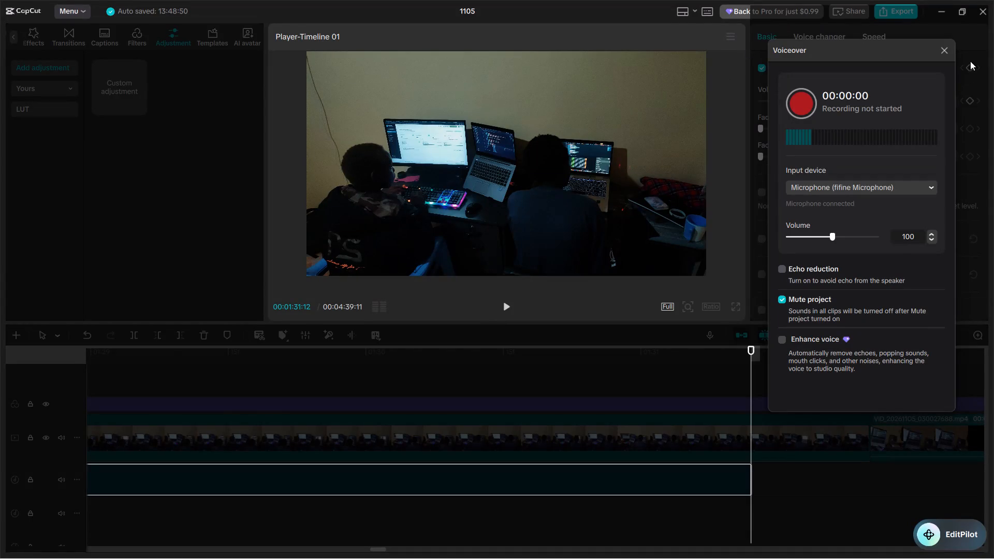
Trim the new voiceover take to keep only the spoken section from 00:01:28:11 to 00:01:31:08.
{"action": "left_click", "coordinate": [946, 53]}
{"action": "left_click", "coordinate": [715, 497]}
{"action": "left_click", "coordinate": [713, 504]}
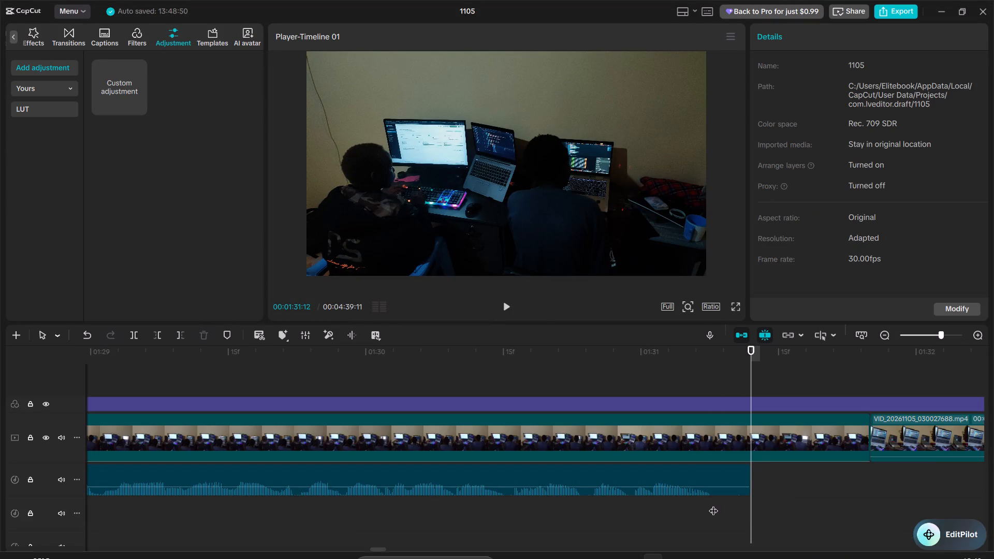
{"action": "left_click", "coordinate": [713, 482]}
{"action": "key", "text": "w"}
{"action": "scroll", "coordinate": [495, 533], "scroll_direction": "right", "scroll_amount": 1}
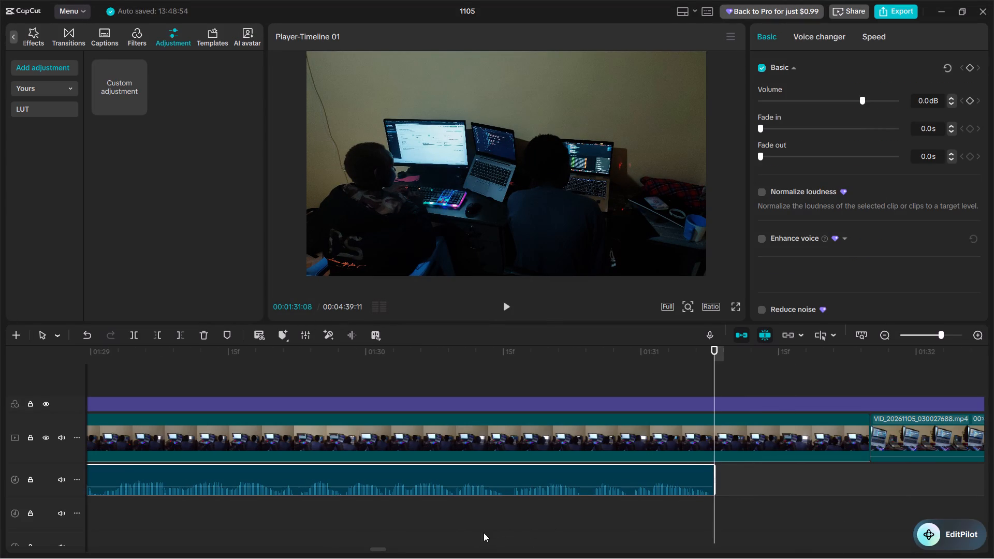
{"action": "scroll", "coordinate": [484, 533], "scroll_direction": "right", "scroll_amount": 1}
{"action": "left_click", "coordinate": [350, 500]}
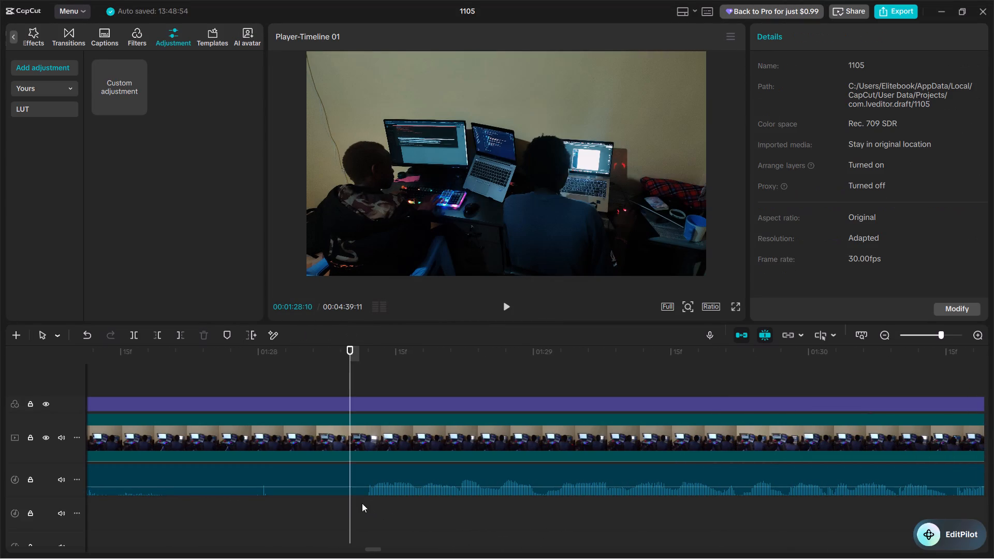
{"action": "left_click", "coordinate": [362, 503]}
{"action": "left_click", "coordinate": [357, 481]}
{"action": "key", "text": "q"}
Move Voiceover19 back on the first audio track, starting at about 00:01:00:13 above the end of Voiceover18.
{"action": "key", "text": "ctrl+minus"}
{"action": "key", "text": "ctrl+minus"}
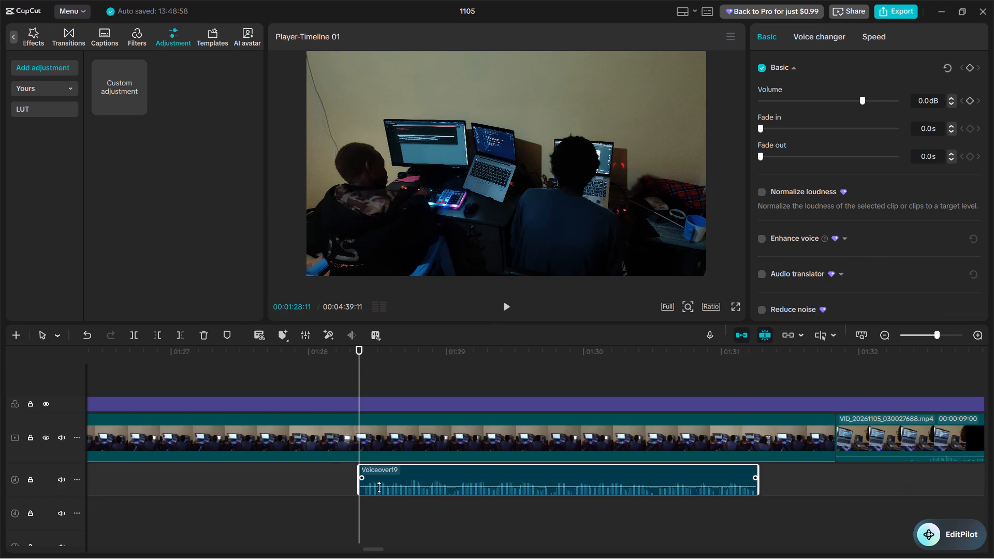
{"action": "key", "text": "ctrl+minus"}
{"action": "scroll", "coordinate": [379, 487], "scroll_direction": "right", "scroll_amount": 2}
{"action": "left_click_drag", "start_coordinate": [523, 472], "coordinate": [361, 499]}
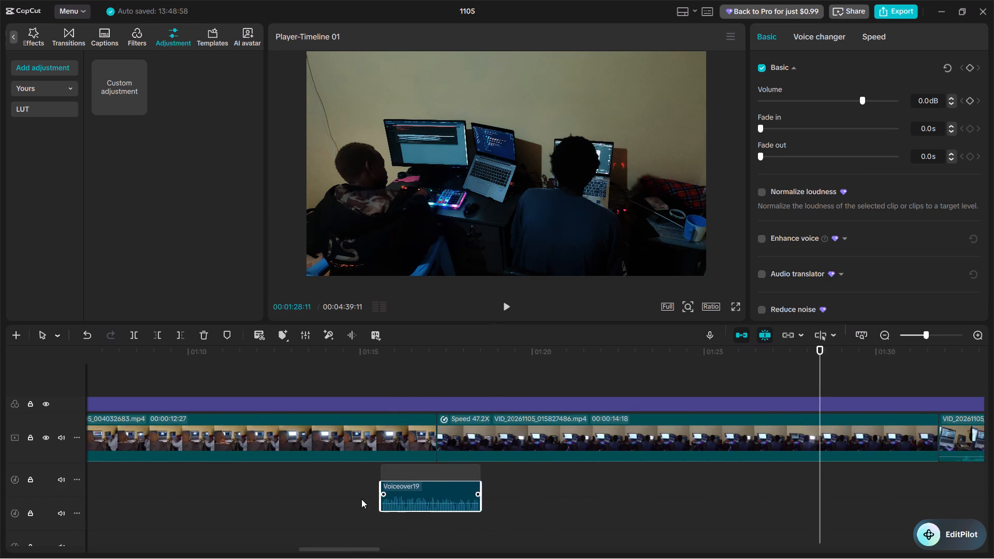
{"action": "left_click_drag", "start_coordinate": [361, 499], "coordinate": [331, 503]}
{"action": "scroll", "coordinate": [350, 503], "scroll_direction": "right", "scroll_amount": 1}
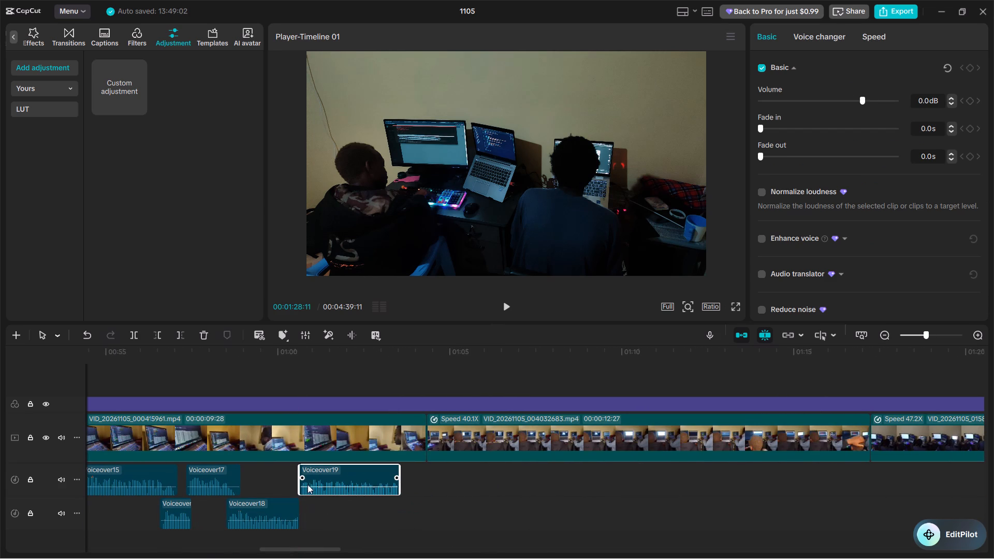
{"action": "left_click_drag", "start_coordinate": [313, 479], "coordinate": [306, 481]}
Check the join with Voiceover18 and shift Voiceover19 slightly later to start at about 00:01:00:15.
{"action": "left_click", "coordinate": [245, 489]}
{"action": "key", "text": "space"}
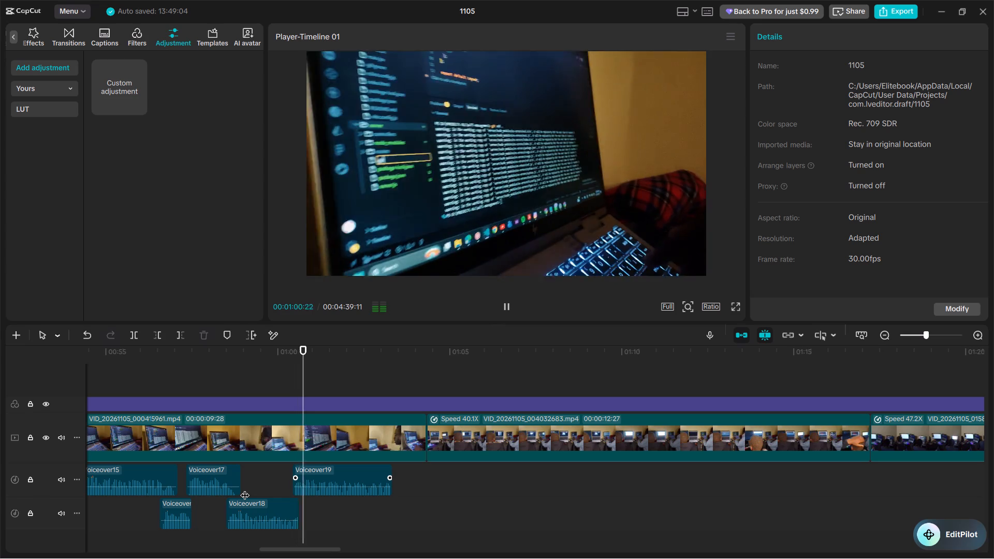
{"action": "key", "text": "ctrl+equal"}
{"action": "key", "text": "ctrl+equal"}
{"action": "key", "text": "ctrl+equal"}
{"action": "key", "text": "space"}
{"action": "scroll", "coordinate": [245, 489], "scroll_direction": "right", "scroll_amount": 1}
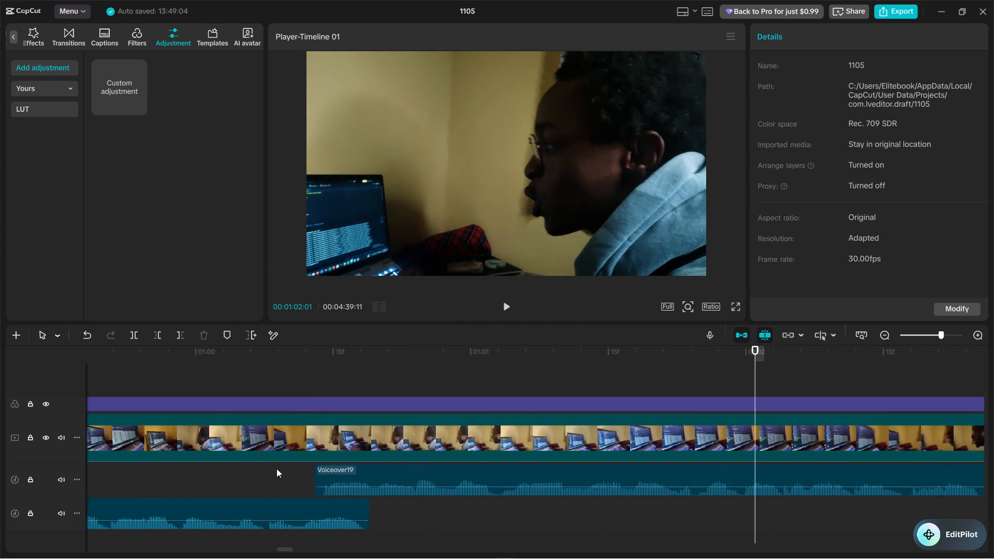
{"action": "left_click_drag", "start_coordinate": [337, 475], "coordinate": [357, 481]}
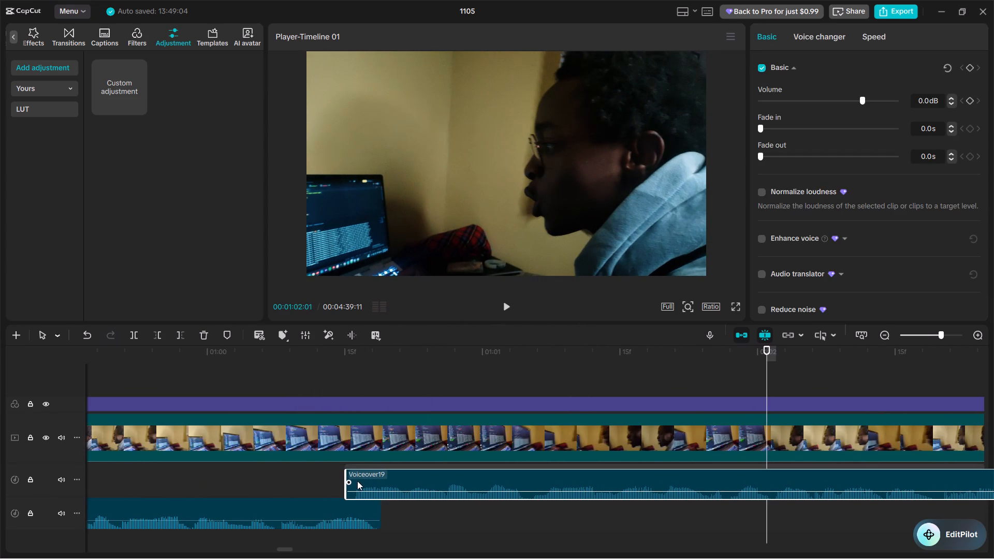
{"action": "left_click_drag", "start_coordinate": [357, 481], "coordinate": [359, 481]}
Play back the join between Voiceover18 and Voiceover19, including a run-up from Voiceover15 to the end of Voiceover19.
{"action": "left_click", "coordinate": [221, 481]}
{"action": "key", "text": "space"}
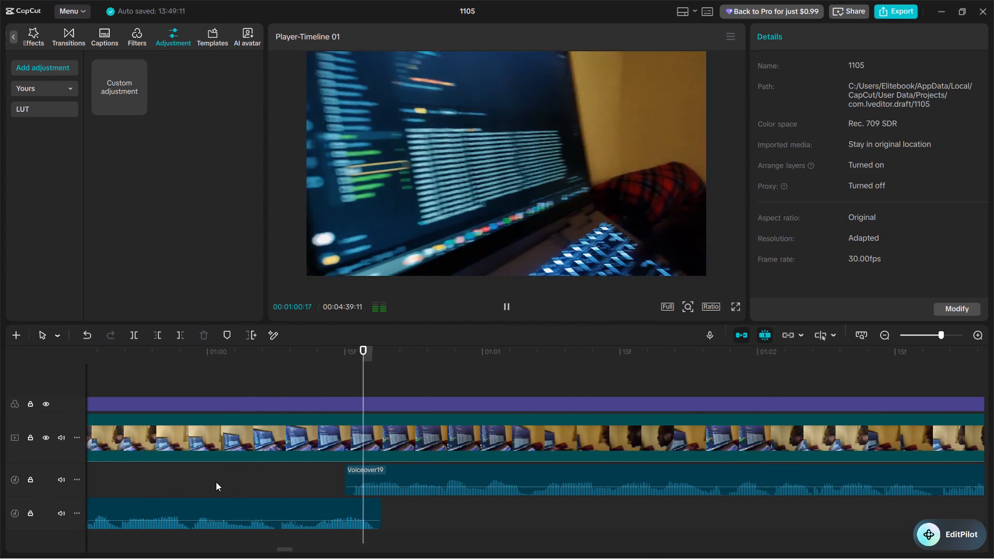
{"action": "scroll", "coordinate": [218, 485], "scroll_direction": "left", "scroll_amount": 2}
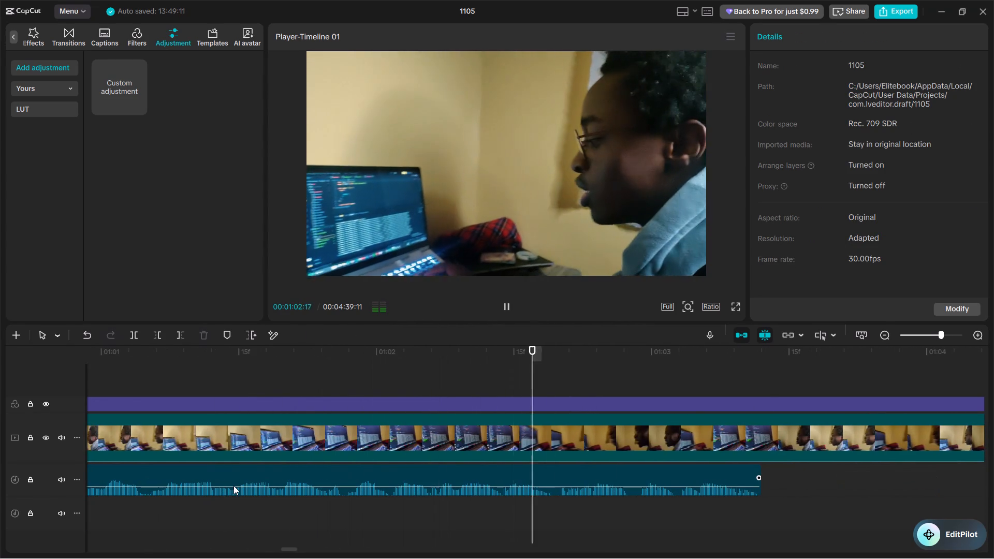
{"action": "key", "text": "space"}
{"action": "key", "text": "ctrl+minus"}
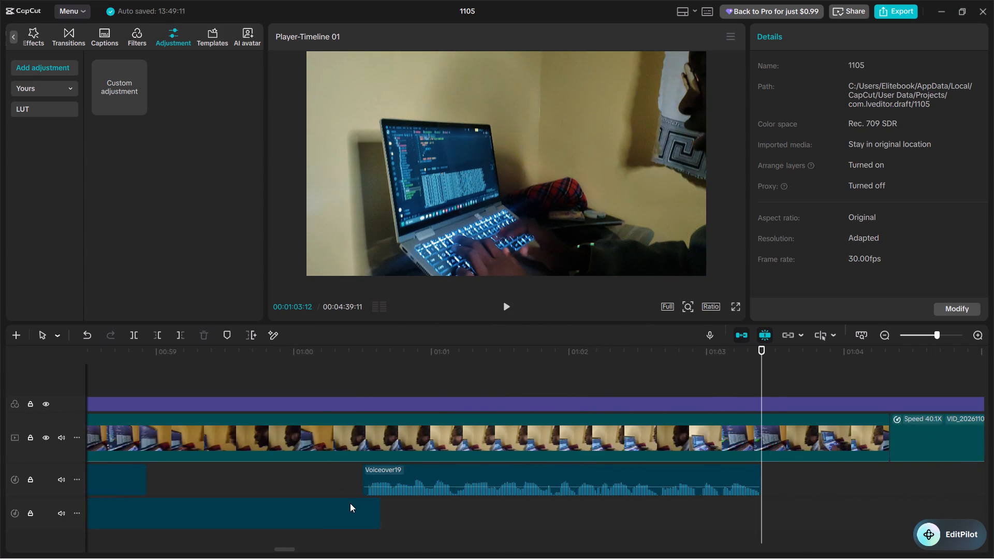
{"action": "key", "text": "ctrl+minus"}
{"action": "left_click", "coordinate": [240, 378]}
{"action": "key", "text": "space"}
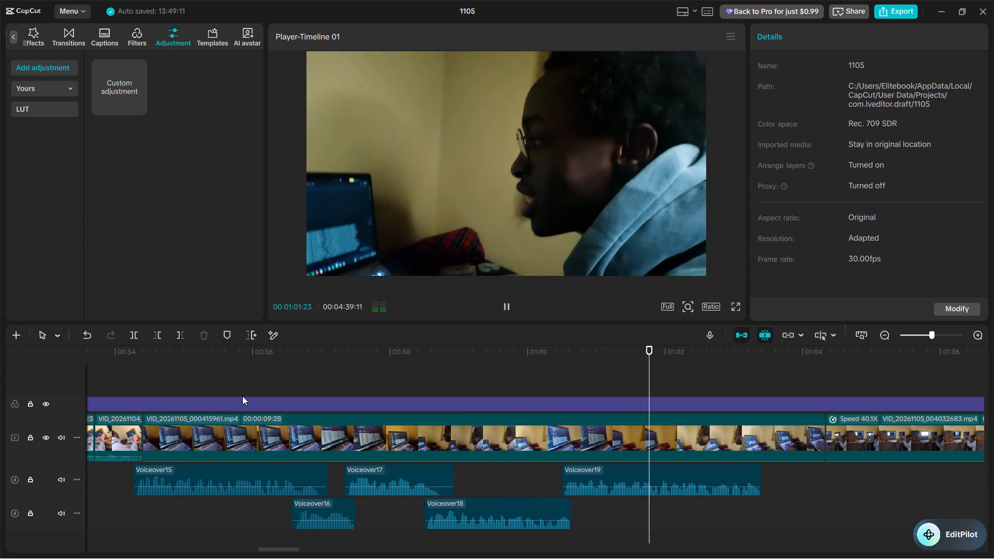
{"action": "key", "text": "space"}
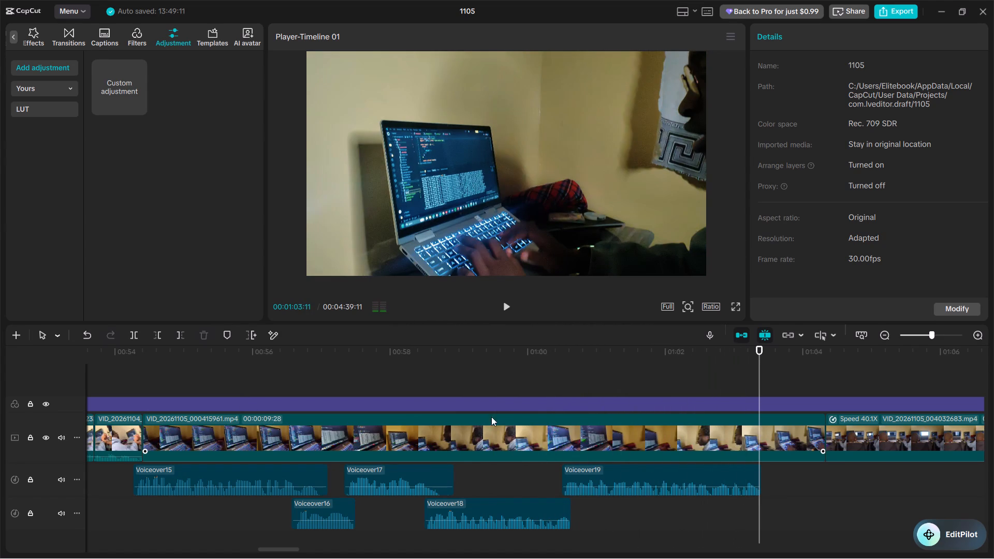
Trim the end of video clip VID_20261105_000415961.mp4 to about 00:01:03:10, near the end of Voiceover19, closing the gap.
{"action": "left_click", "coordinate": [737, 500]}
{"action": "key", "text": "space"}
{"action": "key", "text": "space"}
{"action": "key", "text": "space"}
{"action": "key", "text": "space"}
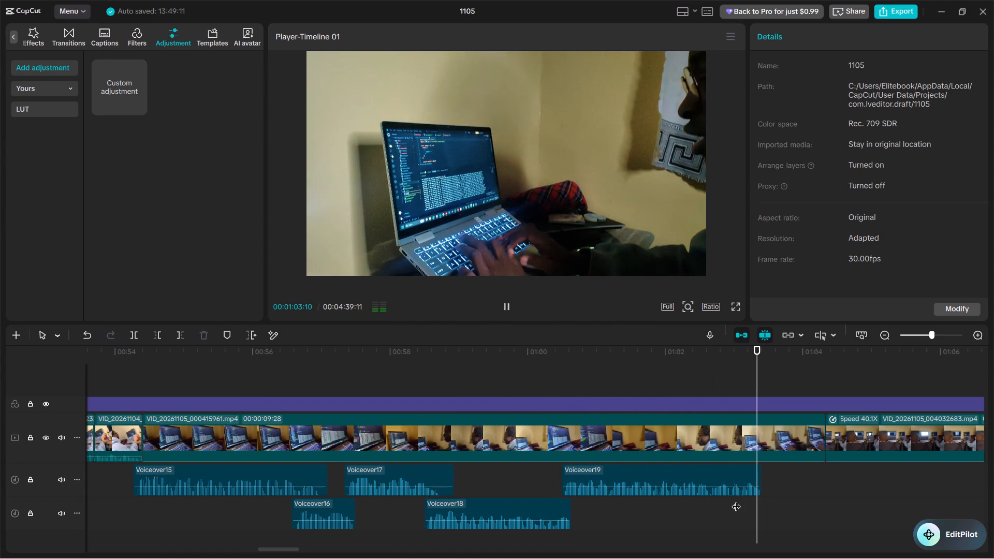
{"action": "type", "text": "w"}
Play back the edit from about 00:00:52 through Voiceover19 and across the new cut into the sped-up clip.
{"action": "key", "text": "space"}
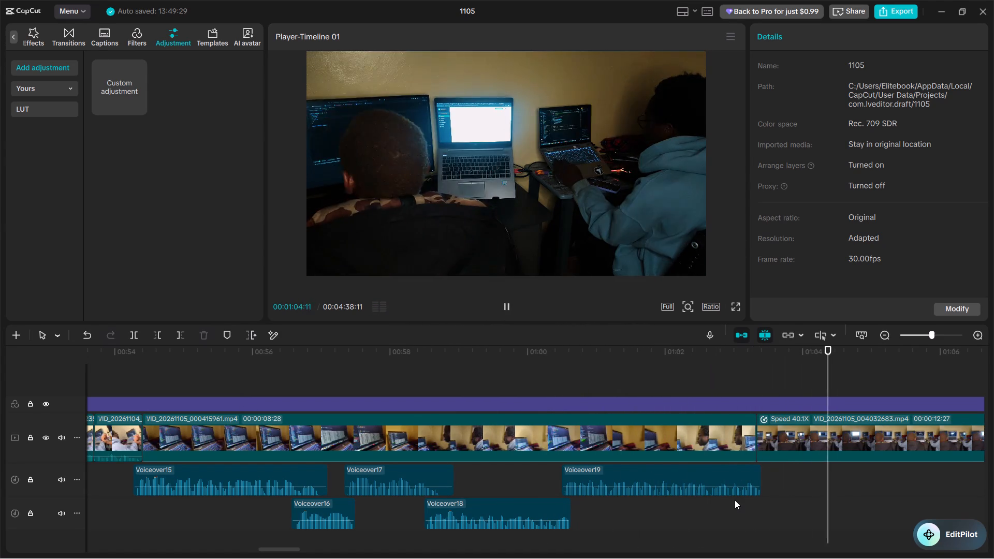
{"action": "key", "text": "space"}
{"action": "scroll", "coordinate": [735, 500], "scroll_direction": "left", "scroll_amount": 1}
{"action": "scroll", "coordinate": [576, 501], "scroll_direction": "right", "scroll_amount": 1}
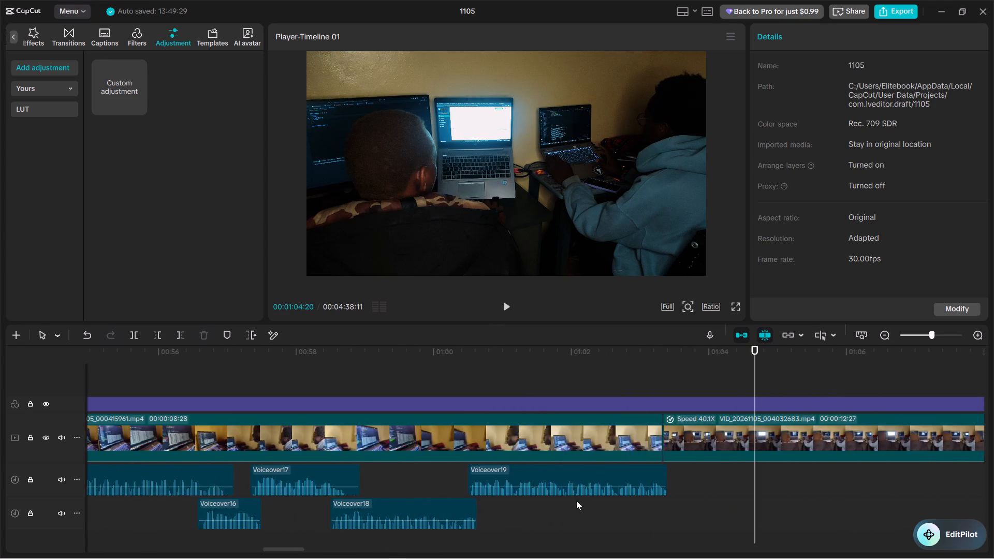
{"action": "scroll", "coordinate": [576, 501], "scroll_direction": "right", "scroll_amount": 1}
{"action": "left_click", "coordinate": [167, 496]}
{"action": "key", "text": "space"}
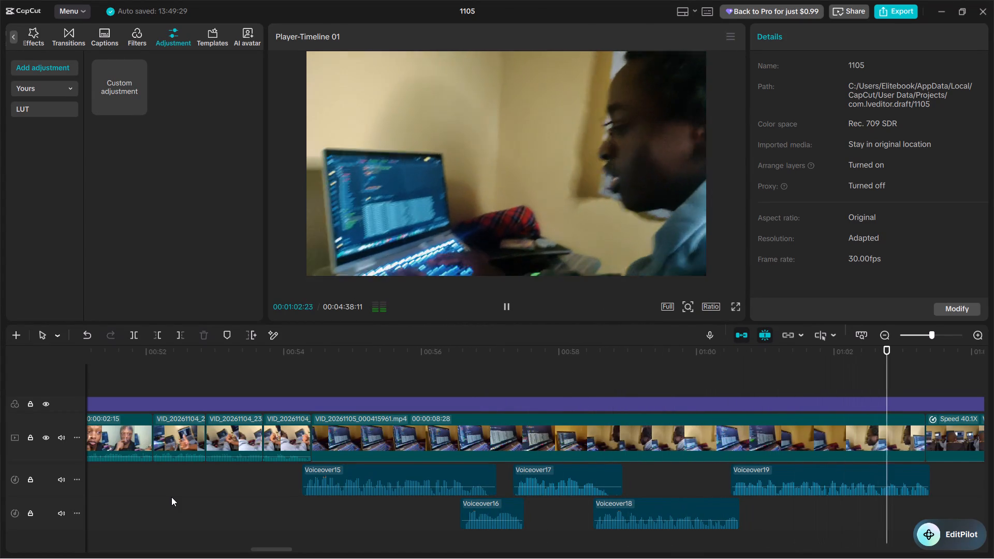
{"action": "key", "text": "space"}
Play through the sped-up clip VID_20261105_004032683.mp4 and into VID_20261105_015827486.mp4 to review the footage awaiting voiceover.
{"action": "scroll", "coordinate": [171, 497], "scroll_direction": "left", "scroll_amount": 1}
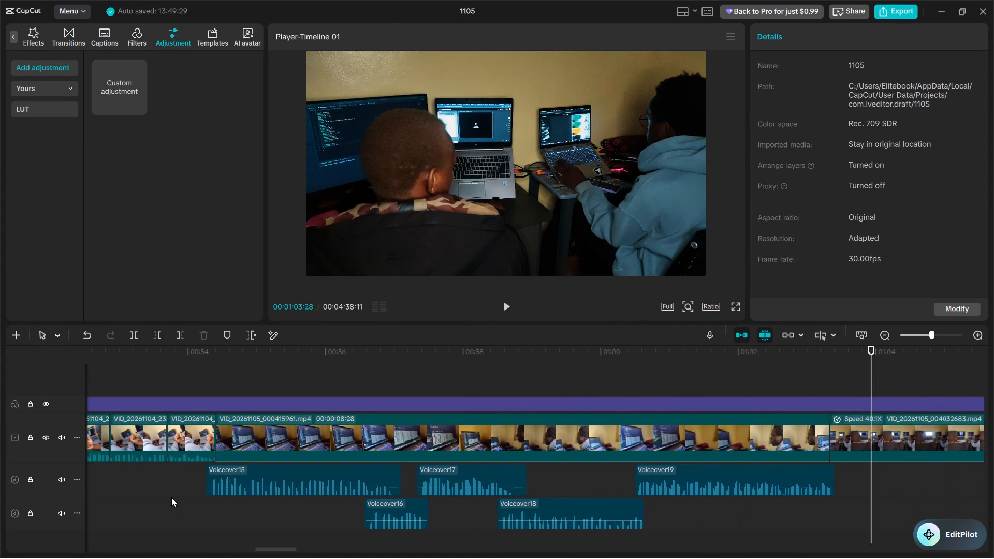
{"action": "scroll", "coordinate": [171, 497], "scroll_direction": "left", "scroll_amount": 2}
{"action": "key", "text": "space"}
{"action": "key", "text": "space"}
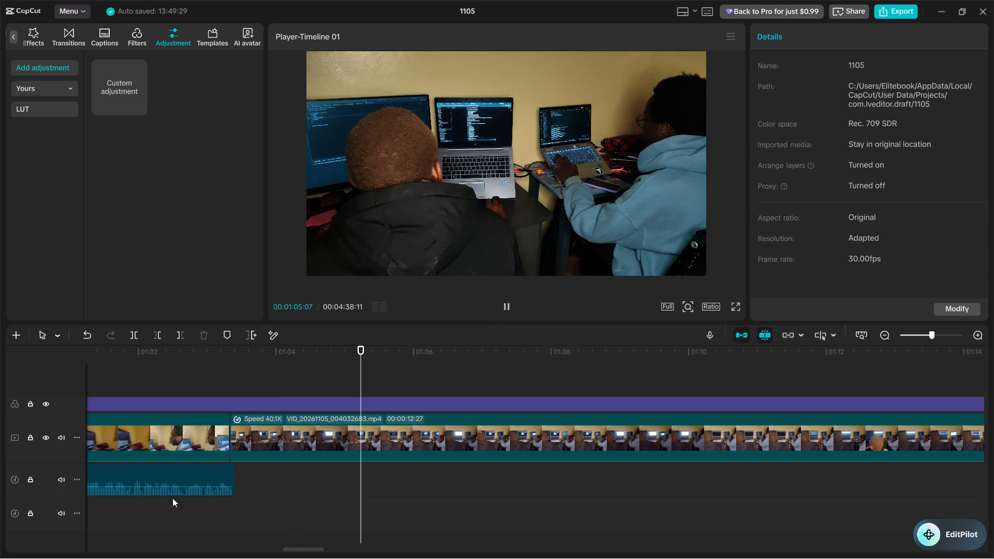
{"action": "left_click", "coordinate": [318, 439]}
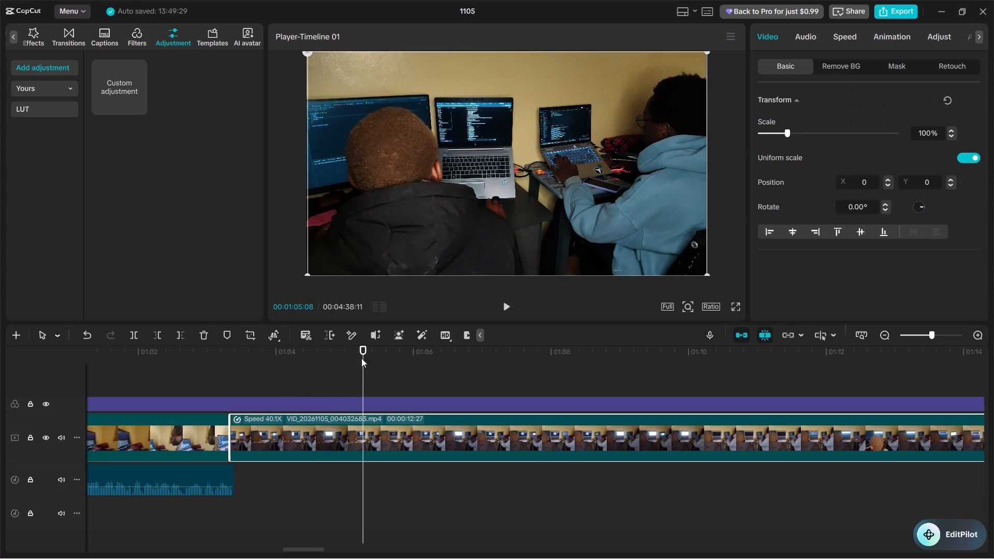
{"action": "right_click", "coordinate": [530, 455]}
{"action": "key", "text": "space"}
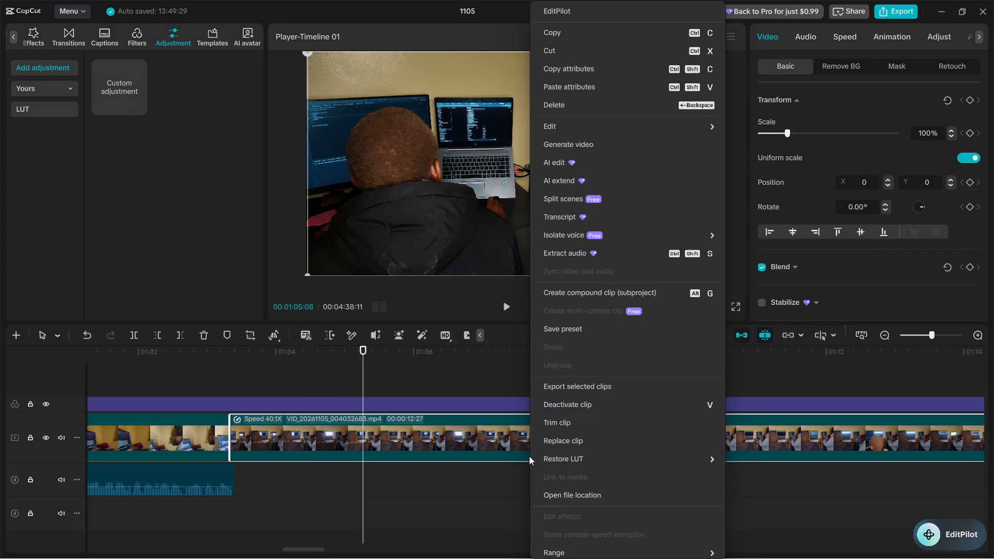
{"action": "left_click_drag", "start_coordinate": [493, 468], "coordinate": [487, 470]}
{"action": "left_click", "coordinate": [375, 473]}
{"action": "key", "text": "space"}
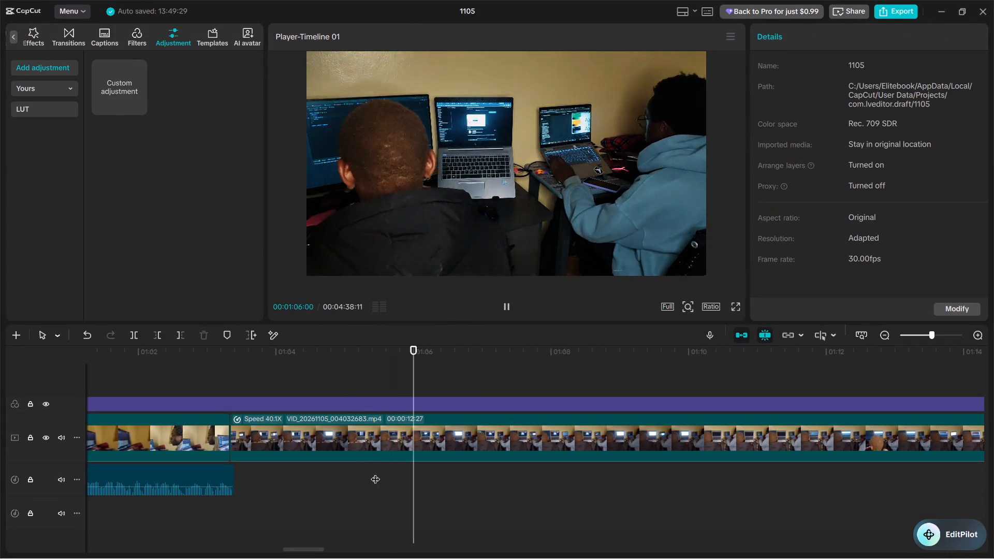
{"action": "scroll", "coordinate": [375, 473], "scroll_direction": "left", "scroll_amount": 1}
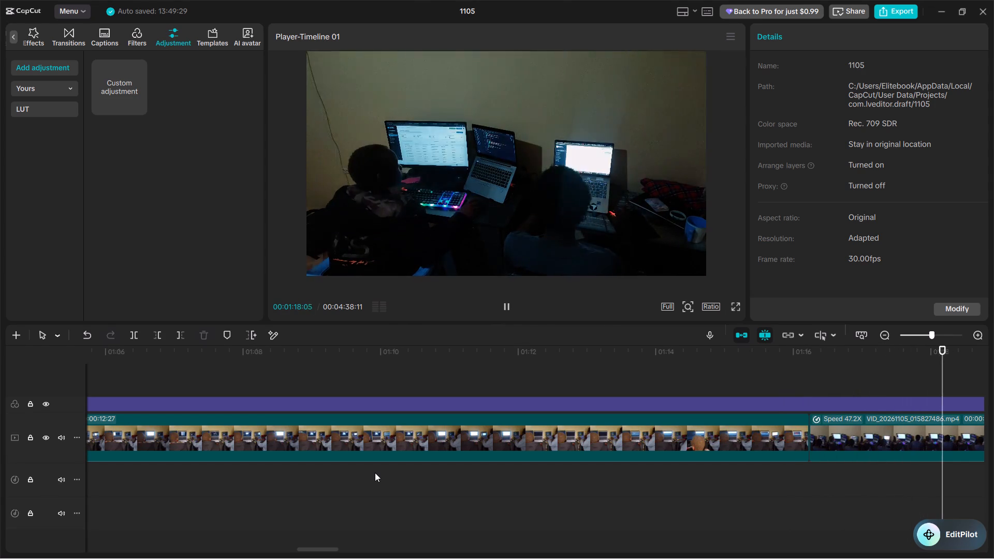
{"action": "key", "text": "ctrl+minus"}
{"action": "key", "text": "space"}
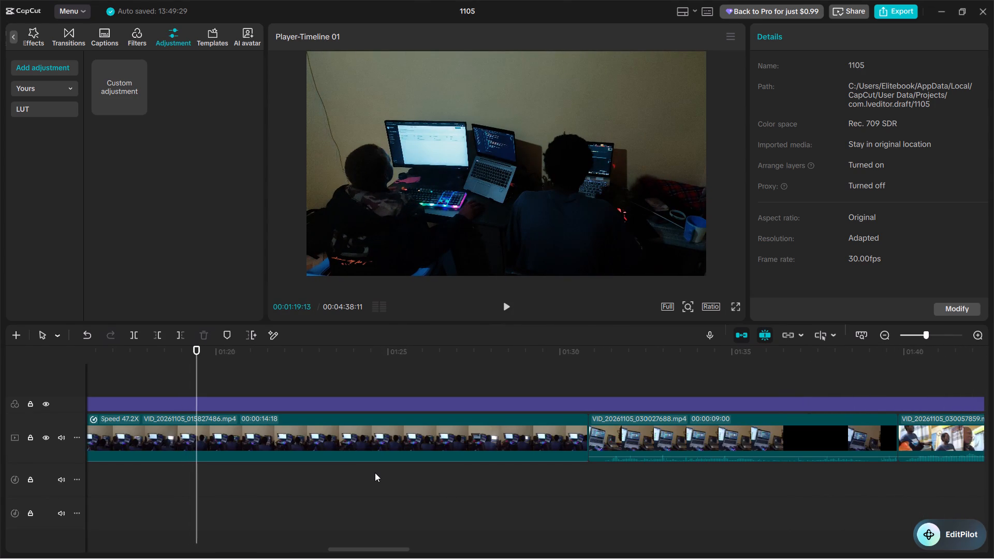
Start recording another voiceover take with the playhead at 00:01:03:10, where the sped-up clip VID_20261105_004032683.mp4 begins.
{"action": "scroll", "coordinate": [402, 507], "scroll_direction": "right", "scroll_amount": 4}
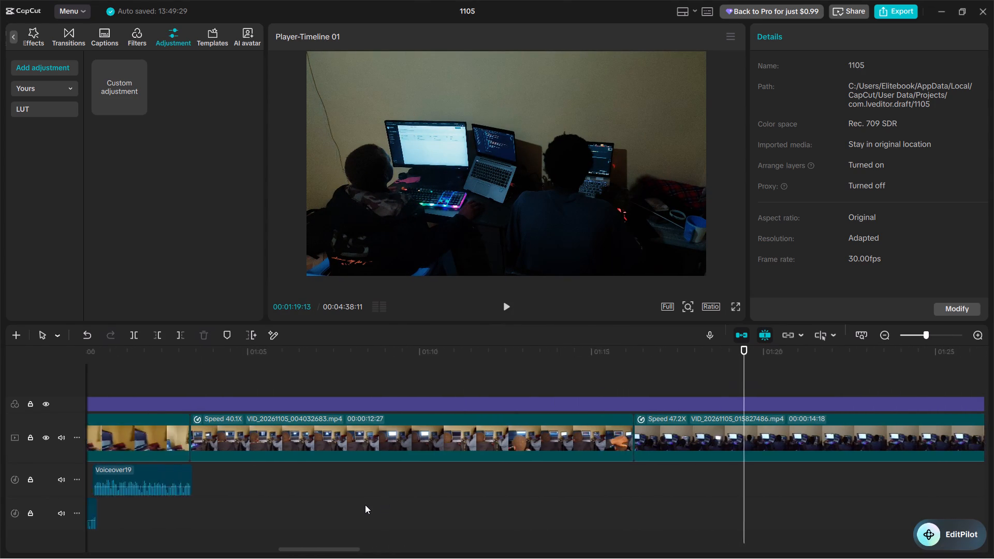
{"action": "scroll", "coordinate": [365, 505], "scroll_direction": "right", "scroll_amount": 1}
{"action": "left_click", "coordinate": [230, 399]}
{"action": "left_click", "coordinate": [224, 381]}
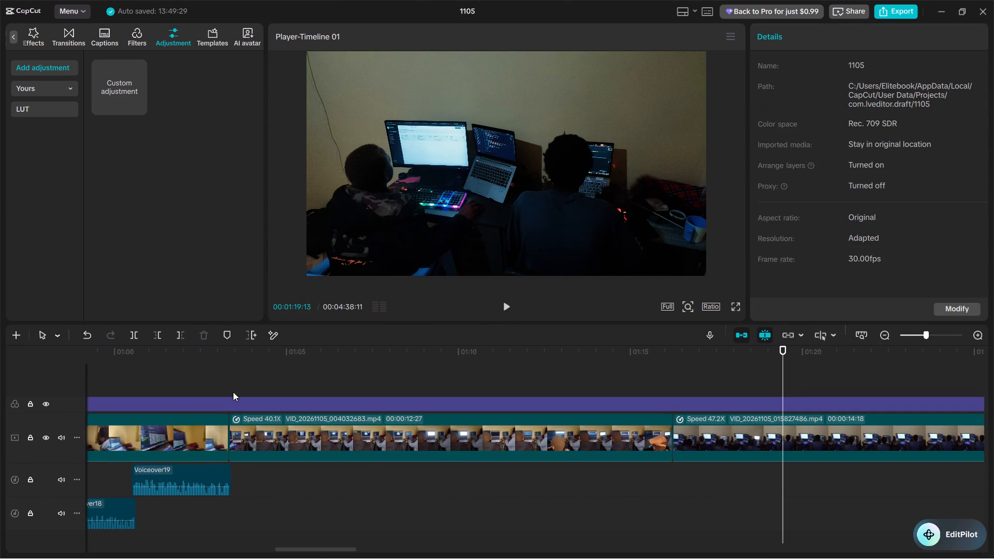
{"action": "left_click", "coordinate": [223, 384]}
{"action": "left_click", "coordinate": [228, 388]}
{"action": "left_click", "coordinate": [224, 382]}
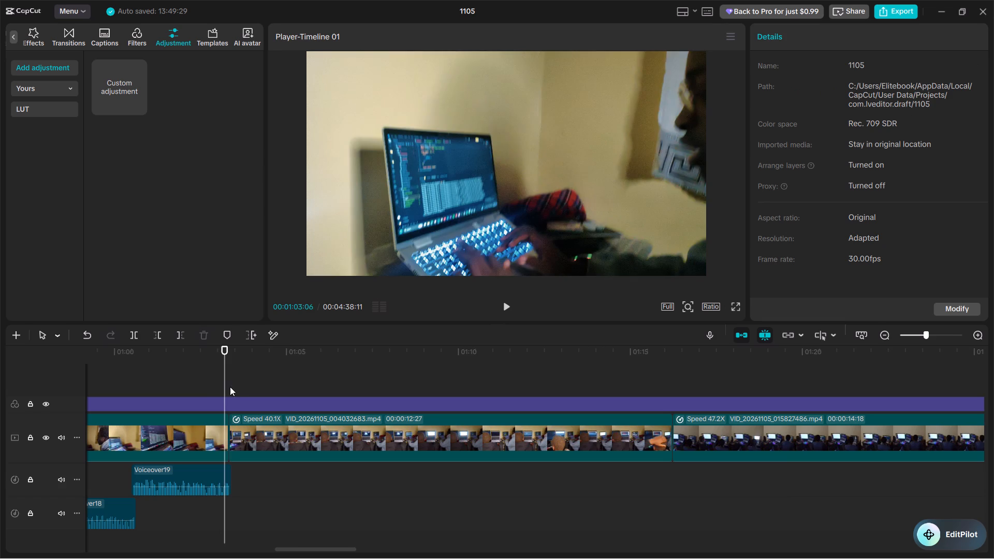
{"action": "left_click", "coordinate": [230, 387]}
{"action": "left_click", "coordinate": [229, 387]}
{"action": "left_click", "coordinate": [227, 385]}
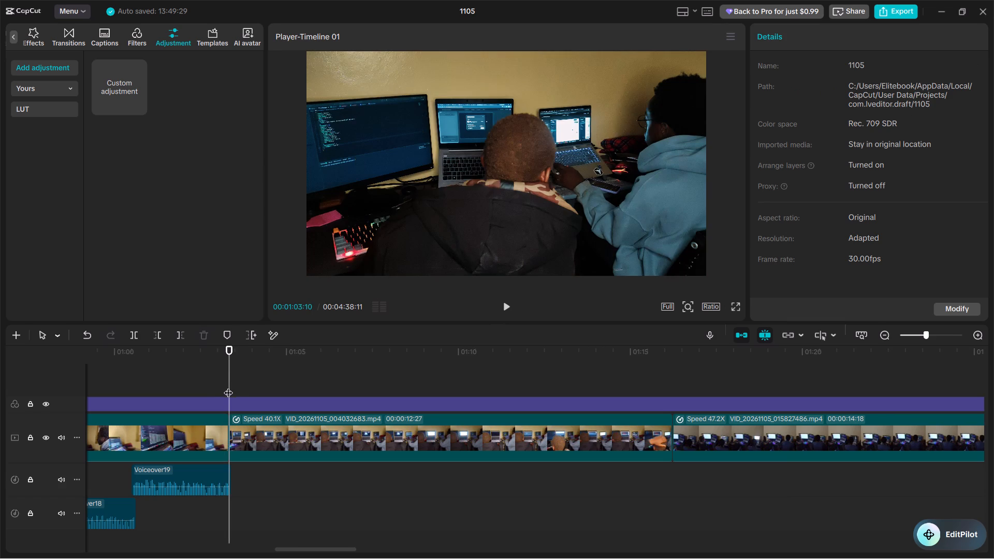
{"action": "left_click", "coordinate": [230, 513]}
{"action": "left_click", "coordinate": [225, 510]}
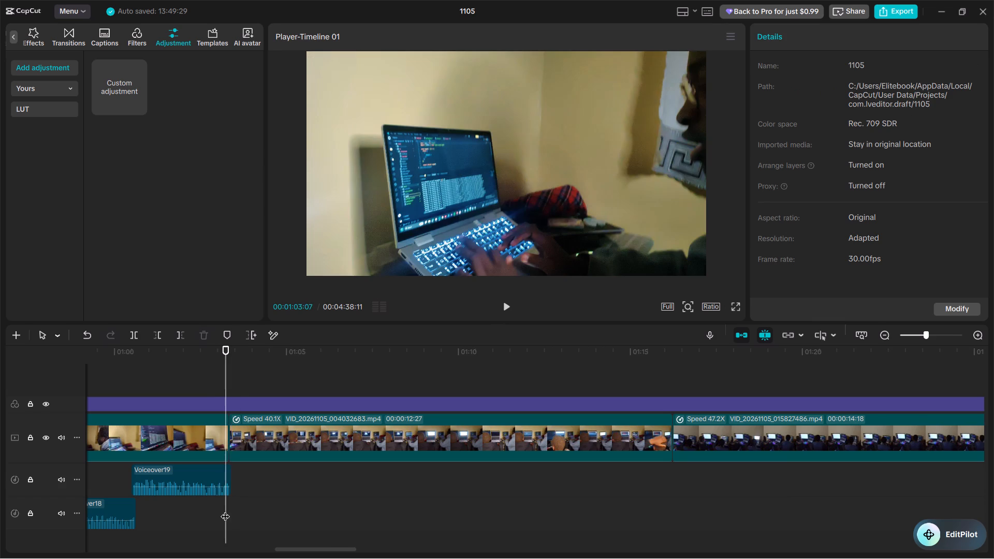
{"action": "left_click", "coordinate": [228, 511]}
{"action": "left_click", "coordinate": [227, 510]}
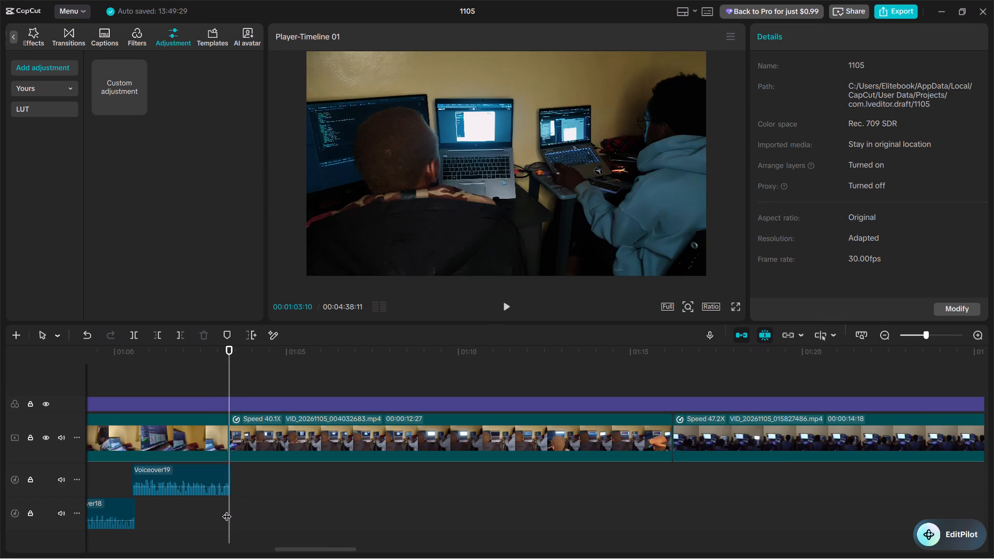
{"action": "key", "text": "ctrl+equal"}
{"action": "key", "text": "ctrl+equal"}
{"action": "key", "text": "ctrl+equal"}
{"action": "key", "text": "ctrl+equal"}
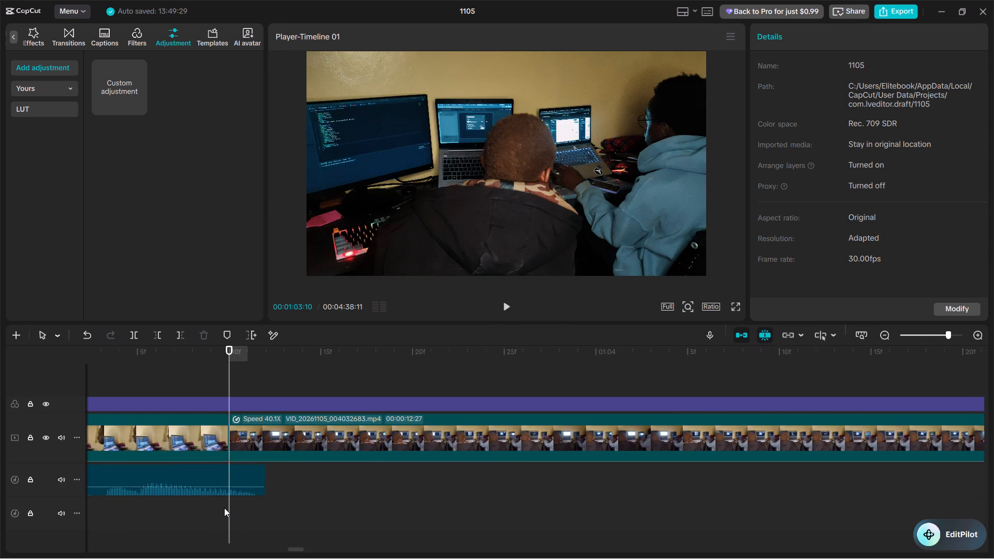
{"action": "key", "text": "ctrl+equal"}
{"action": "key", "text": "ctrl+equal"}
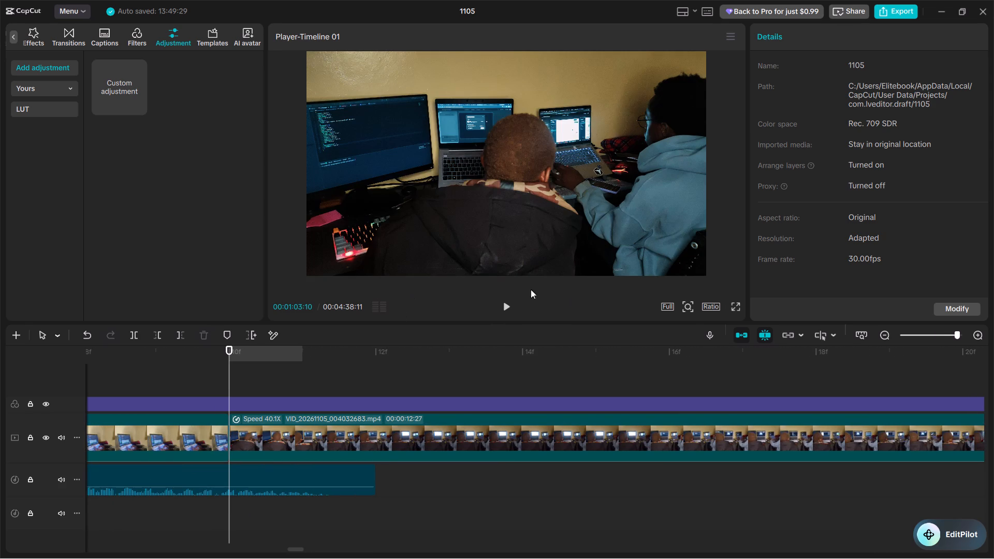
{"action": "left_click", "coordinate": [701, 335]}
{"action": "left_click", "coordinate": [708, 331]}
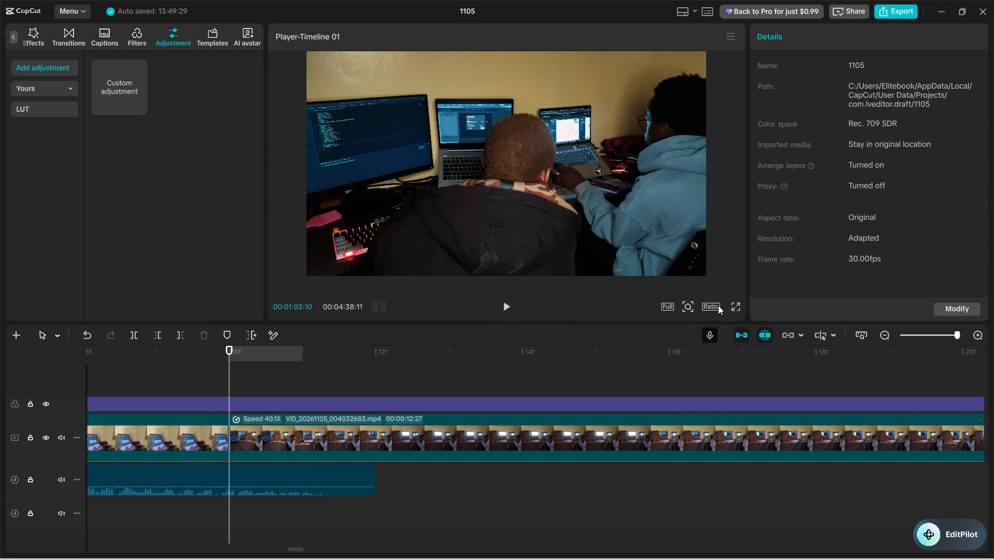
{"action": "left_click", "coordinate": [806, 103]}
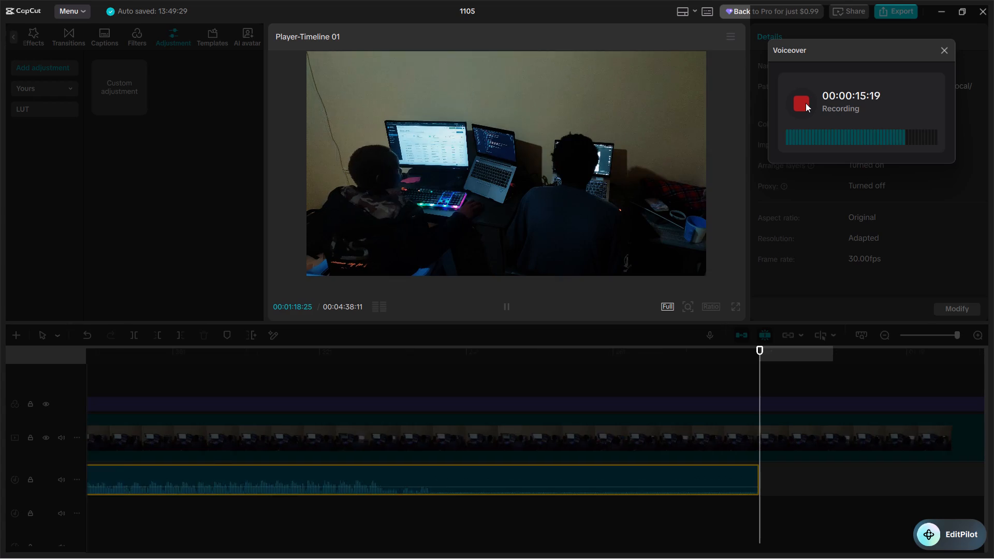
Stop the running voiceover take at about 00:01:20:02 and close the voiceover recorder.
{"action": "key", "text": "space"}
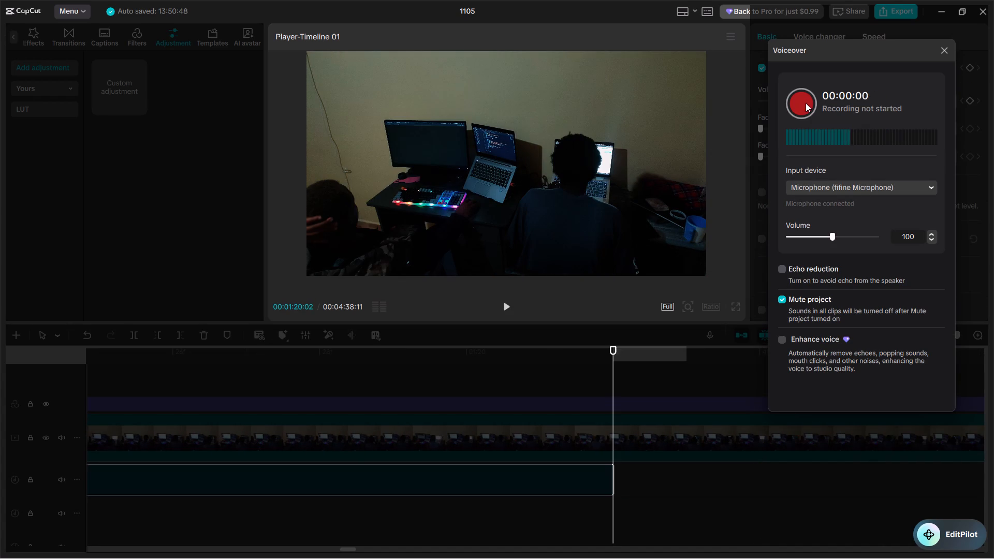
{"action": "key", "text": "ctrl+minus"}
{"action": "key", "text": "ctrl+minus"}
{"action": "key", "text": "ctrl+minus"}
{"action": "left_click", "coordinate": [939, 53]}
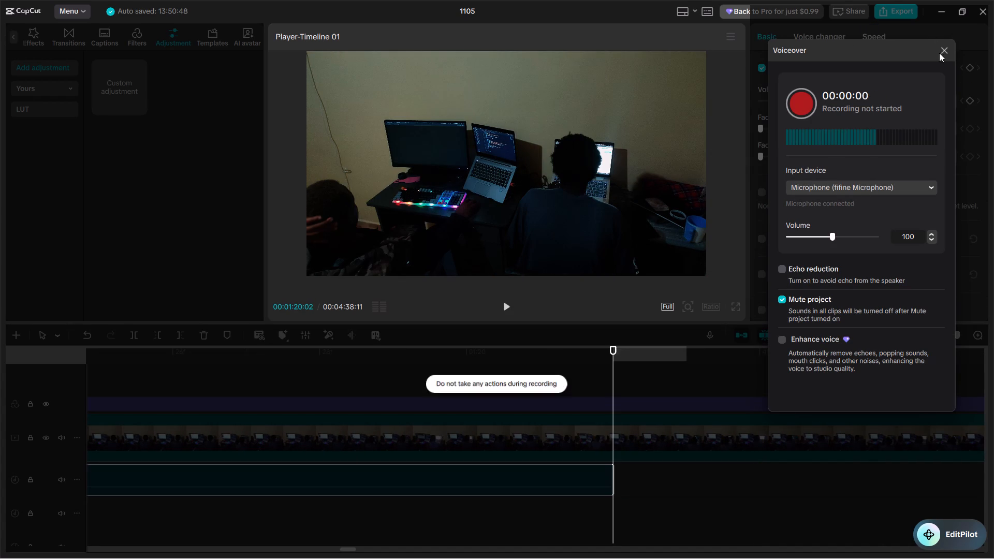
Trim away the part of Voiceover20 before 00:01:17:28, keeping only the last spoken phrase of the take.
{"action": "left_click", "coordinate": [582, 445]}
{"action": "key", "text": "ctrl+minus"}
{"action": "key", "text": "ctrl+minus"}
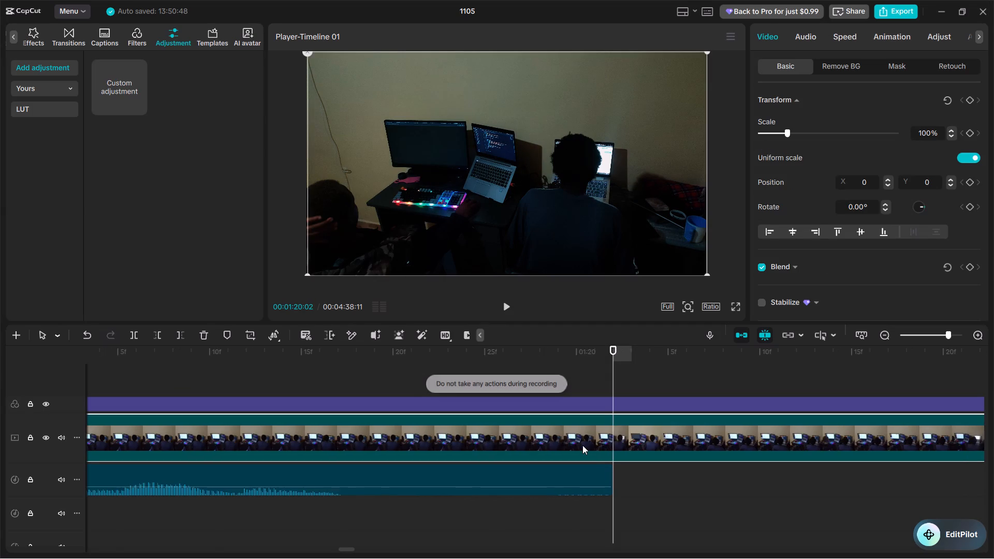
{"action": "key", "text": "ctrl+minus"}
{"action": "key", "text": "ctrl+minus"}
{"action": "key", "text": "ctrl+minus"}
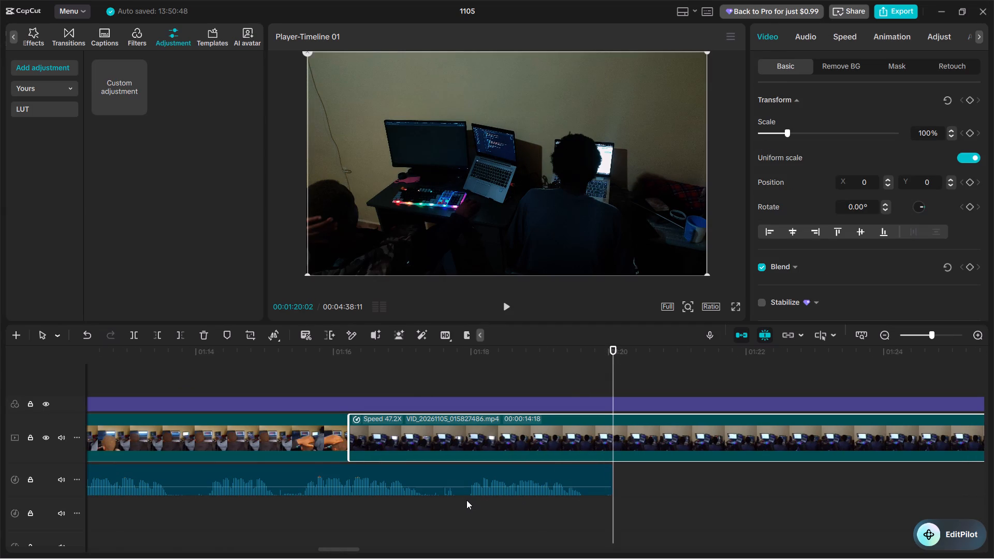
{"action": "left_click", "coordinate": [466, 500]}
{"action": "left_click", "coordinate": [466, 488]}
{"action": "key", "text": "q"}
Trim the silent tail of Voiceover20 so it ends at 00:01:19:20.
{"action": "left_click", "coordinate": [582, 503]}
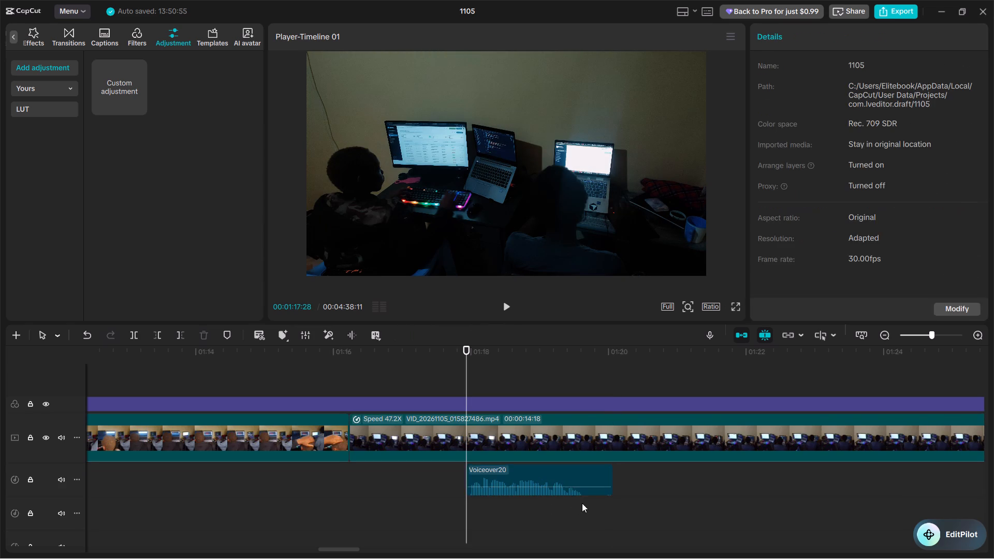
{"action": "left_click", "coordinate": [581, 488]}
{"action": "key", "text": "Right"}
{"action": "key", "text": "Right"}
{"action": "key", "text": "w"}
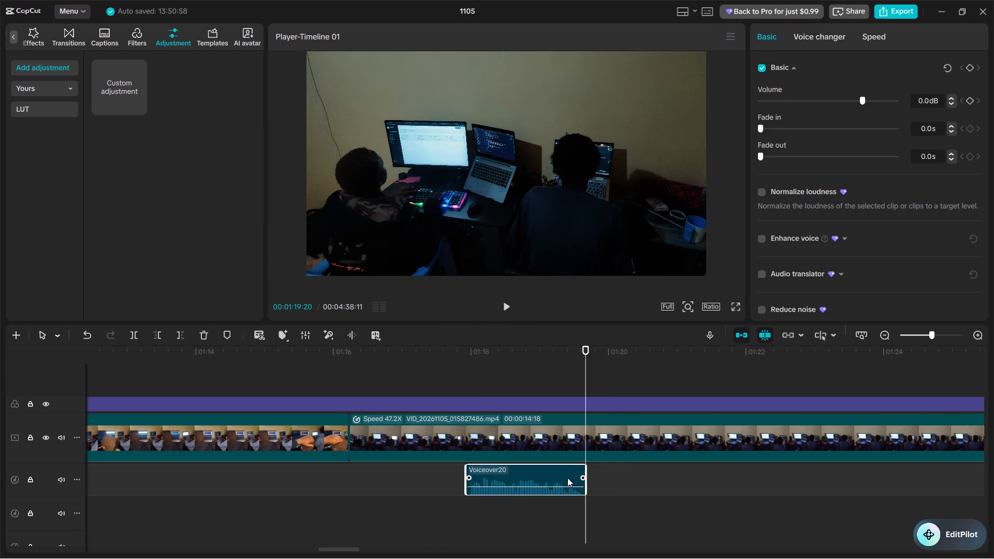
Move Voiceover20 back to the end of Voiceover19, on the second audio track, starting at about 00:01:03:08.
{"action": "left_click_drag", "start_coordinate": [567, 478], "coordinate": [526, 494]}
{"action": "scroll", "coordinate": [545, 482], "scroll_direction": "right", "scroll_amount": 5}
{"action": "left_click_drag", "start_coordinate": [445, 467], "coordinate": [454, 536]}
Play back the transition from Voiceover19 into Voiceover20 twice, starting just before 00:01:03.
{"action": "left_click", "coordinate": [408, 531]}
{"action": "key", "text": "space"}
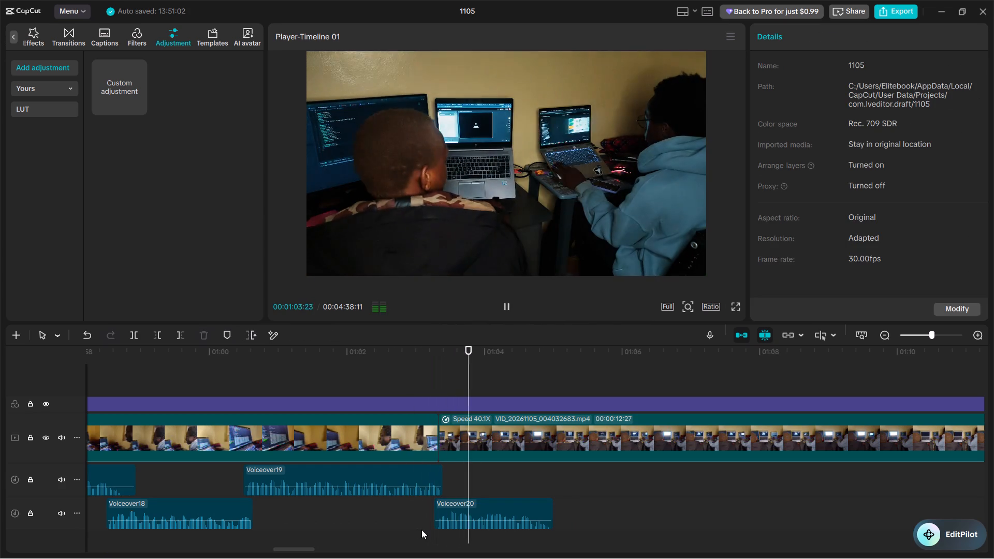
{"action": "key", "text": "space"}
{"action": "left_click", "coordinate": [403, 533]}
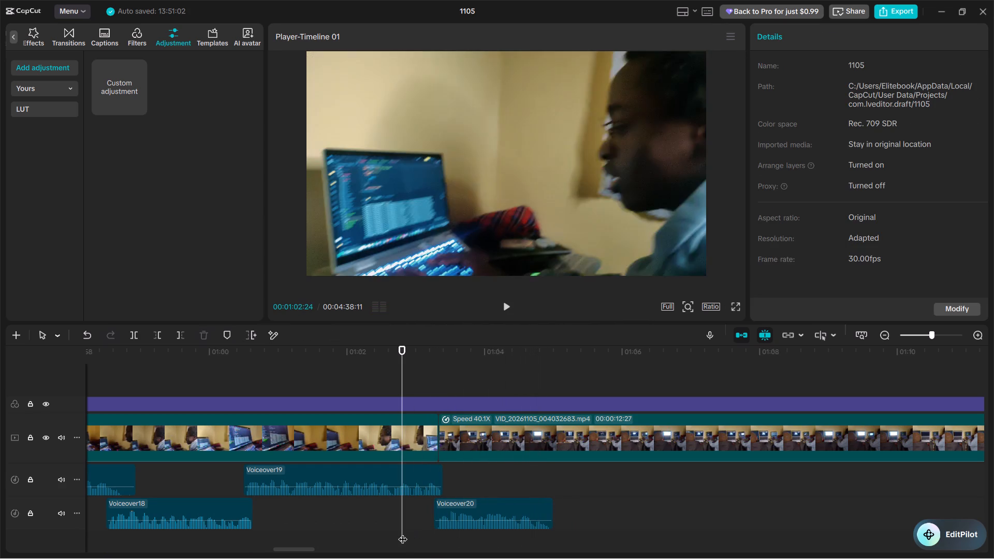
{"action": "key", "text": "space"}
Shift Voiceover20 about one frame earlier so it starts at about 00:01:03:07, overlapping the end of Voiceover19.
{"action": "left_click", "coordinate": [417, 529]}
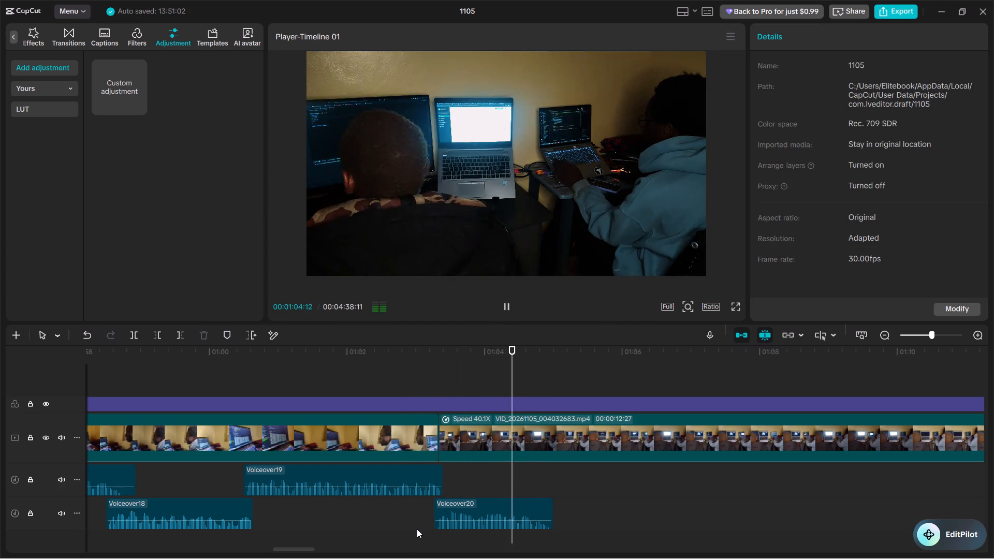
{"action": "key", "text": "ctrl+equal"}
{"action": "key", "text": "ctrl+equal"}
{"action": "key", "text": "ctrl+equal"}
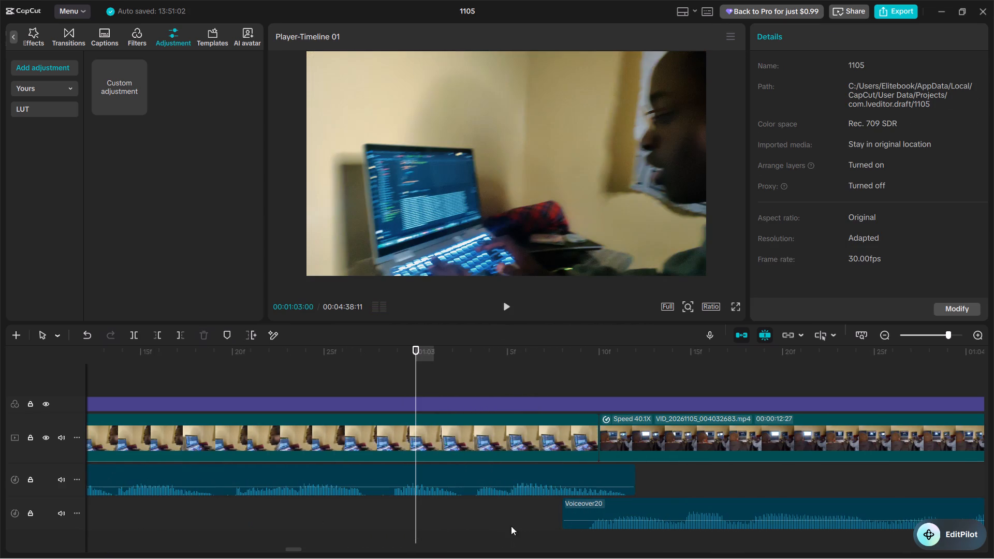
{"action": "left_click_drag", "start_coordinate": [617, 506], "coordinate": [597, 505]}
Play back from 00:01:03:00 through the end of Voiceover20 to check the tightened transition.
{"action": "key", "text": "space"}
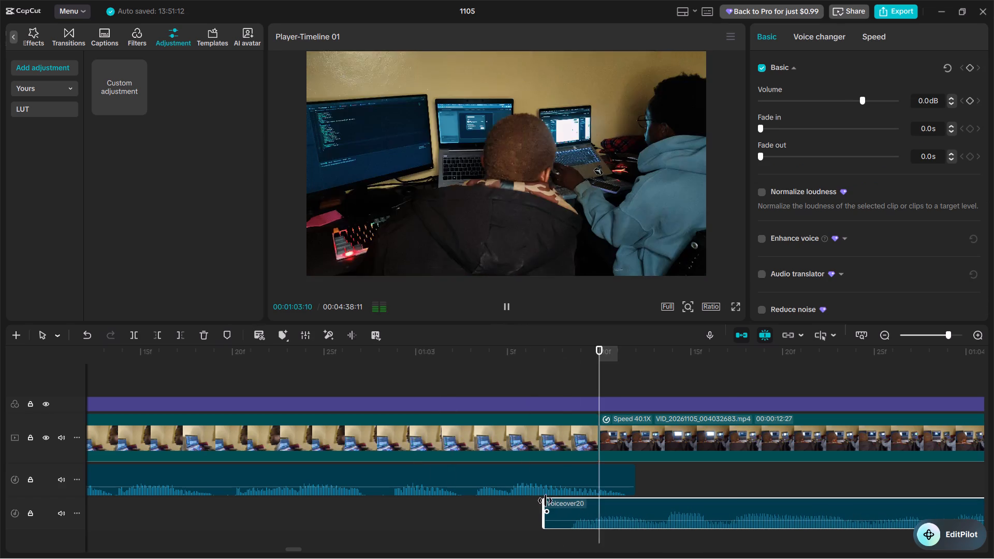
{"action": "scroll", "coordinate": [504, 501], "scroll_direction": "left", "scroll_amount": 1}
{"action": "key", "text": "space"}
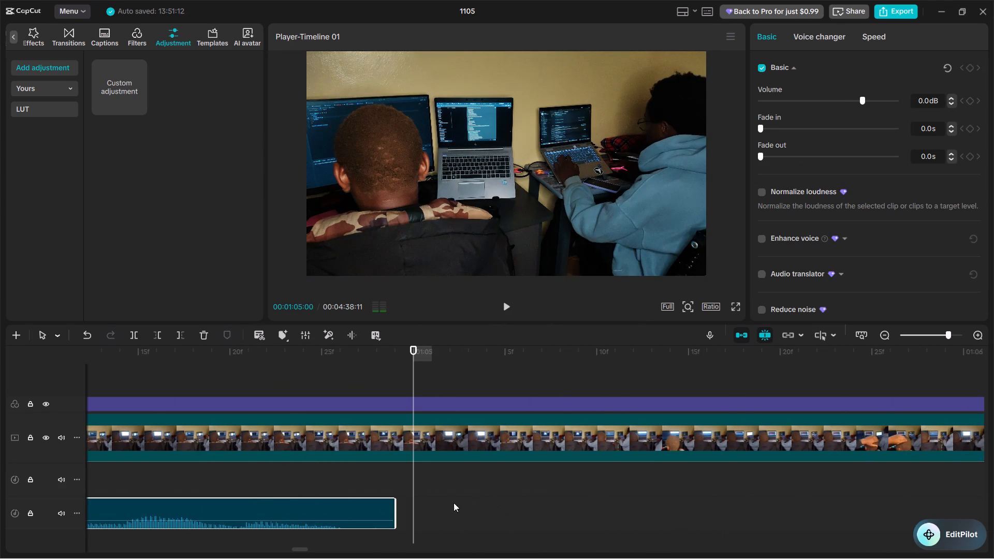
Start recording another voiceover take with the playhead at 00:01:04:13, within Voiceover20.
{"action": "left_click", "coordinate": [95, 489]}
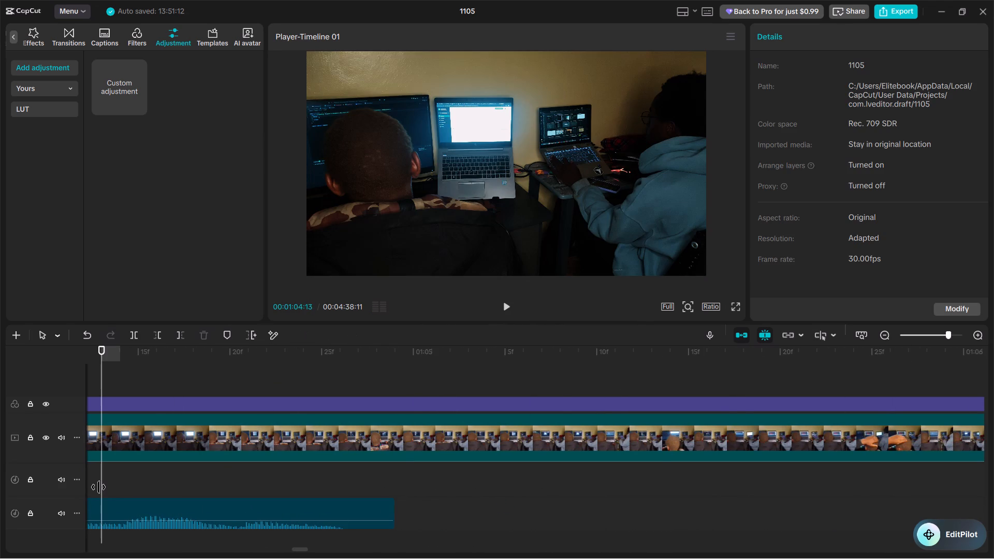
{"action": "scroll", "coordinate": [98, 487], "scroll_direction": "right", "scroll_amount": 1}
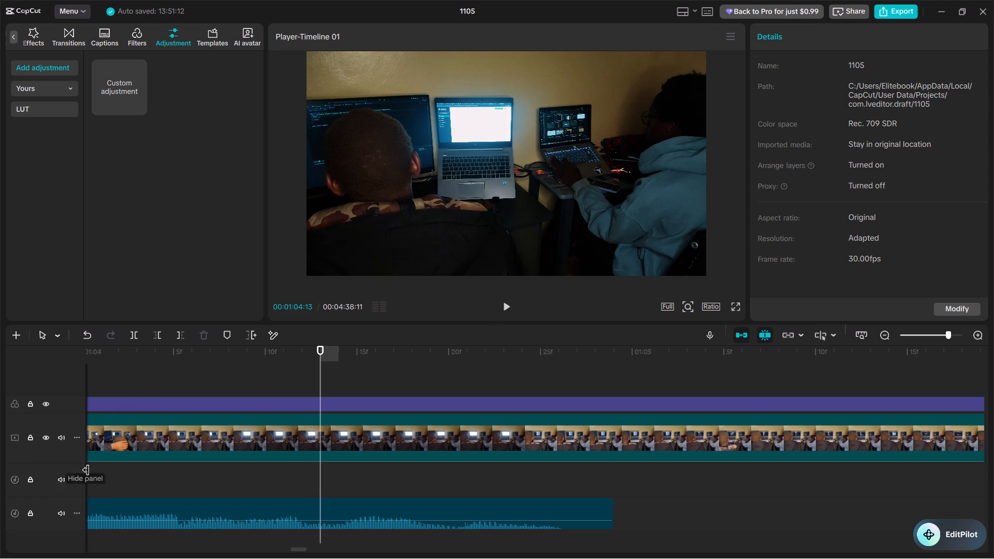
{"action": "left_click", "coordinate": [709, 338]}
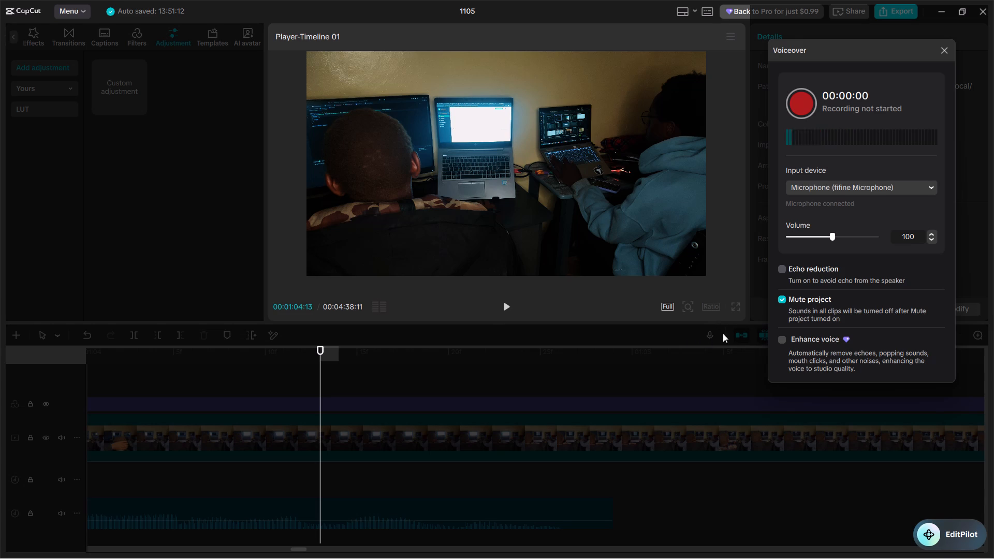
{"action": "left_click", "coordinate": [810, 104]}
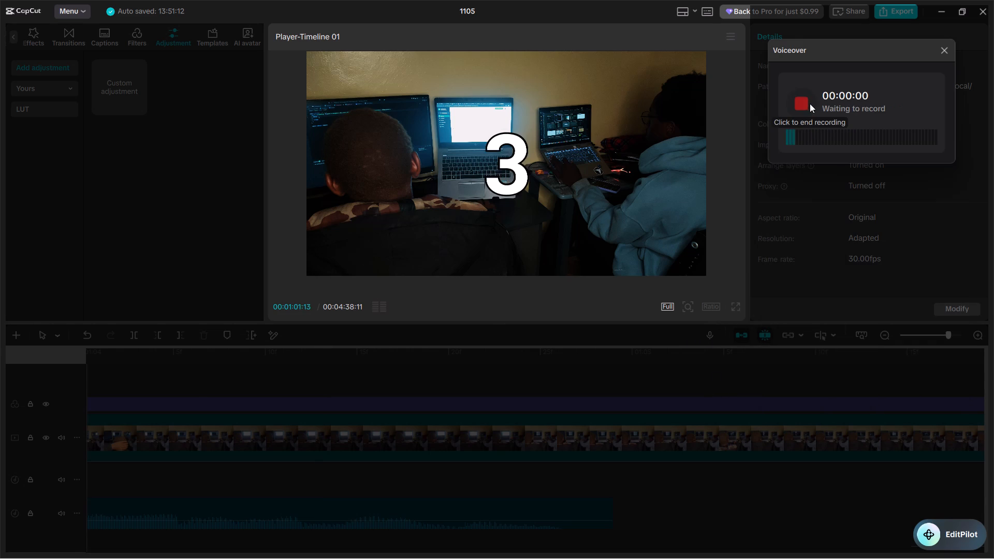
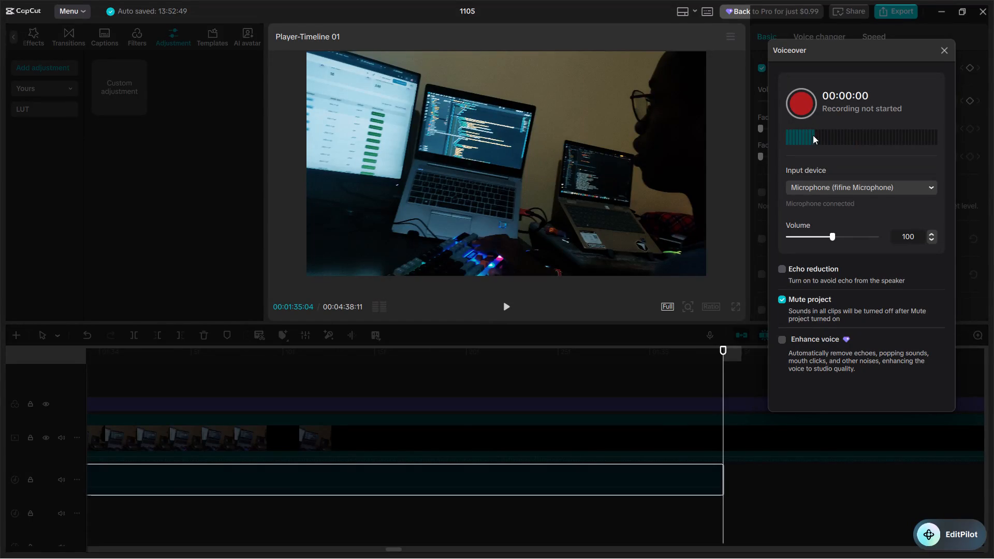
Close the voiceover recorder and trim the end of the newly recorded take to about 00:01:34:15.
{"action": "left_click", "coordinate": [948, 55]}
{"action": "left_click", "coordinate": [611, 397]}
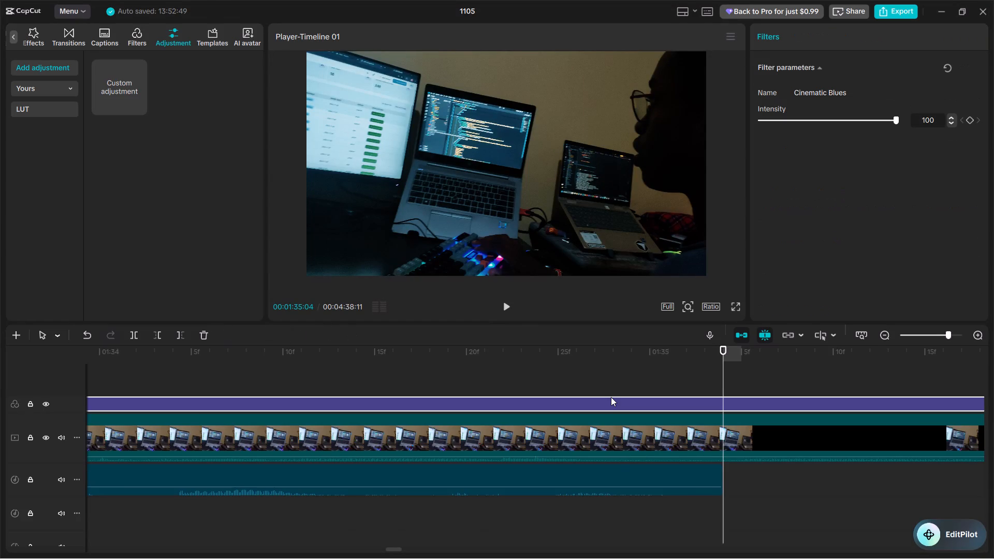
{"action": "key", "text": "ctrl+minus"}
{"action": "key", "text": "ctrl+minus"}
{"action": "key", "text": "ctrl+minus"}
{"action": "key", "text": "ctrl+minus"}
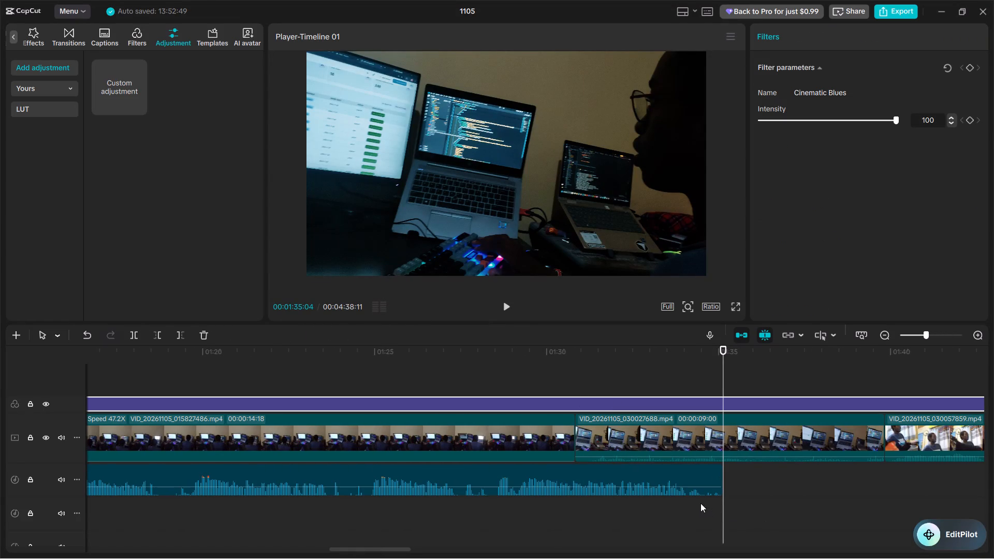
{"action": "left_click", "coordinate": [700, 503]}
{"action": "left_click", "coordinate": [700, 482]}
{"action": "key", "text": "w"}
Trim the start of the new take to 00:01:29:04, keeping only the last section, and play its opening.
{"action": "left_click", "coordinate": [517, 502]}
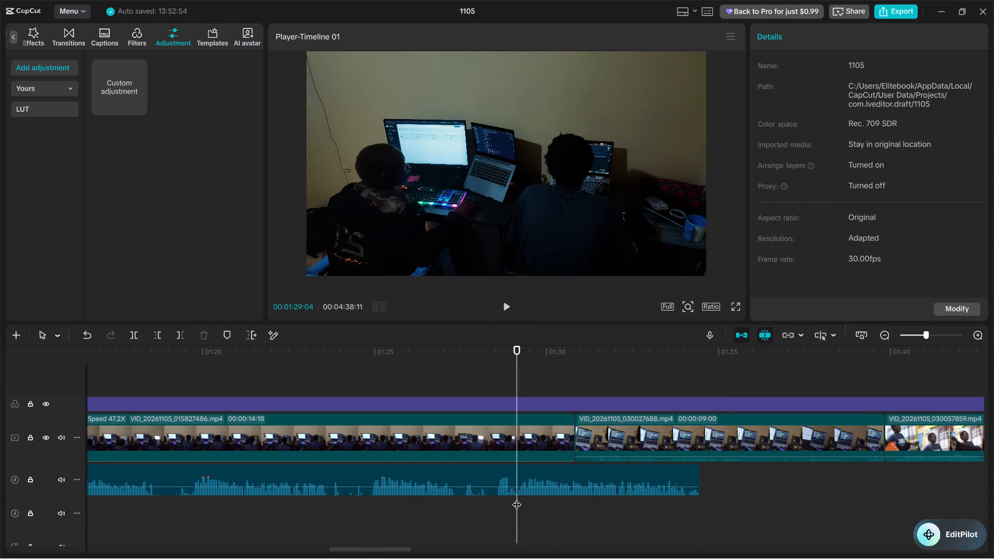
{"action": "left_click", "coordinate": [519, 483]}
{"action": "key", "text": "q"}
{"action": "key", "text": "space"}
{"action": "key", "text": "space"}
Move trimmed Voiceover21 back so it starts at about 00:01:04:20, slightly overlapping the end of Voiceover20.
{"action": "left_click_drag", "start_coordinate": [557, 475], "coordinate": [437, 489]}
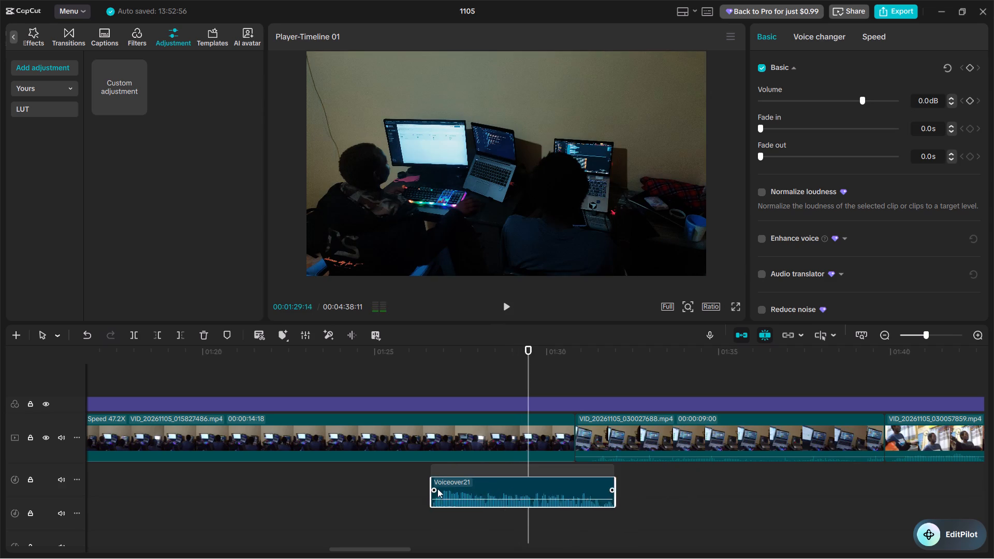
{"action": "left_click_drag", "start_coordinate": [437, 489], "coordinate": [342, 503]}
{"action": "scroll", "coordinate": [385, 497], "scroll_direction": "right", "scroll_amount": 3}
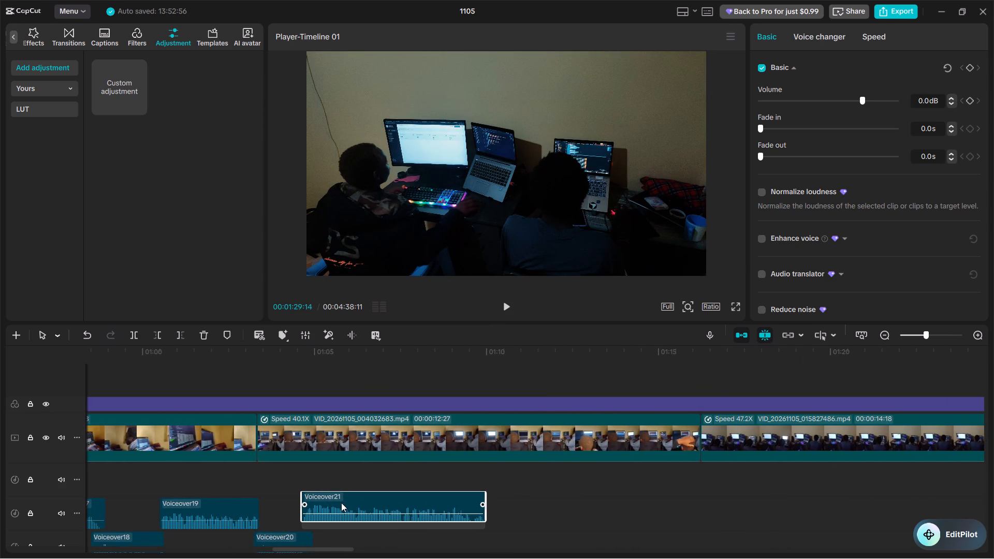
Play the transition from Voiceover20 into Voiceover21 and shift Voiceover21 about two frames later.
{"action": "left_click", "coordinate": [273, 489]}
{"action": "key", "text": "space"}
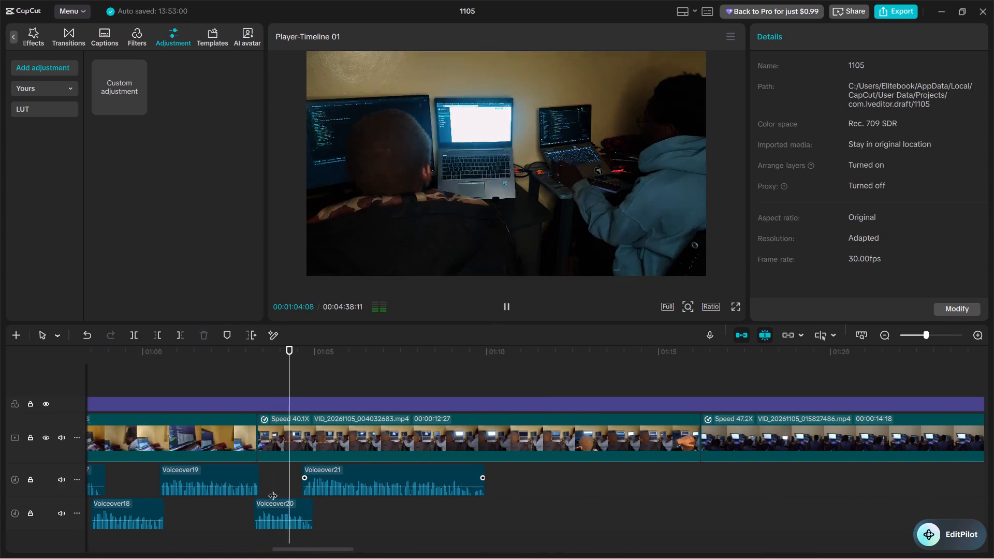
{"action": "key", "text": "ctrl+equal"}
{"action": "key", "text": "ctrl+equal"}
{"action": "key", "text": "ctrl+equal"}
{"action": "key", "text": "space"}
{"action": "left_click_drag", "start_coordinate": [333, 480], "coordinate": [351, 483]}
Play back the adjusted transition and the rest of Voiceover21, and trim its end to 00:01:09:19.
{"action": "left_click", "coordinate": [266, 489]}
{"action": "left_click_drag", "start_coordinate": [230, 489], "coordinate": [229, 482]}
{"action": "key", "text": "space"}
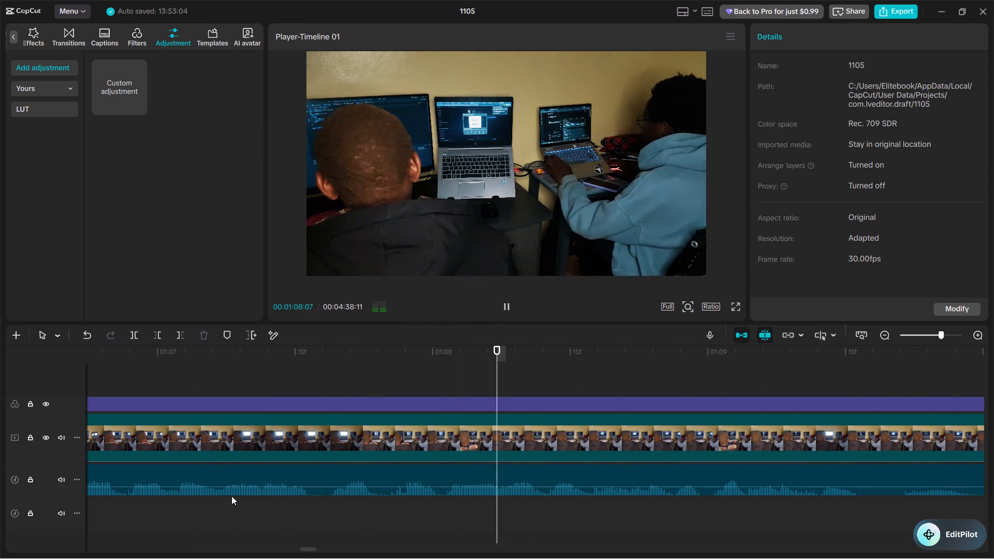
{"action": "key", "text": "space"}
{"action": "type", "text": "v"}
{"action": "key", "text": "space"}
{"action": "key", "text": "space"}
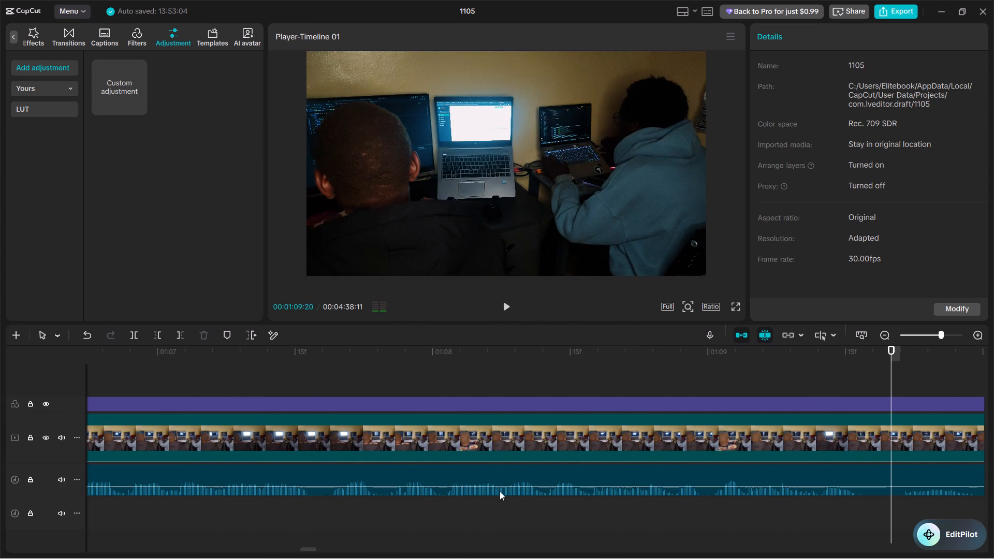
{"action": "left_click", "coordinate": [881, 501]}
{"action": "left_click", "coordinate": [879, 486]}
{"action": "type", "text": "w"}
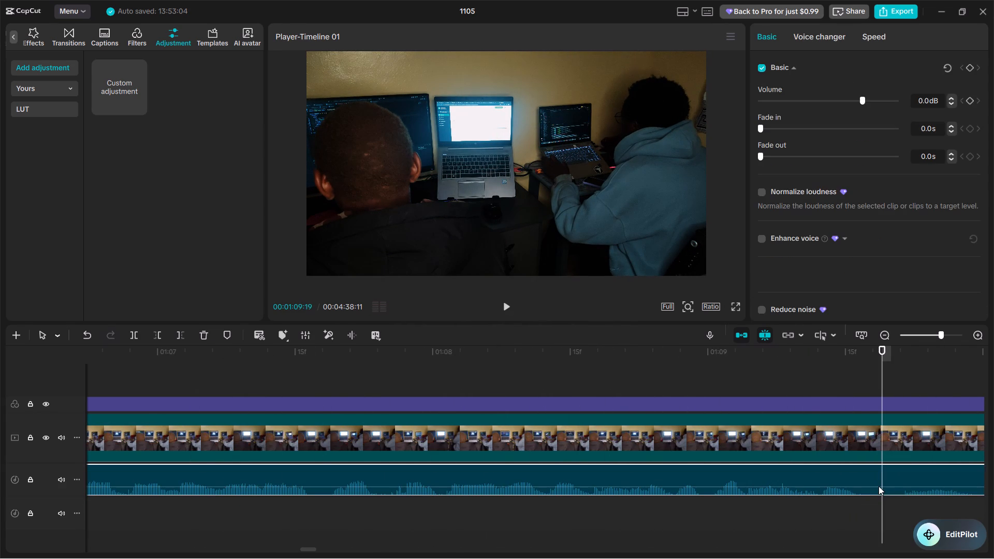
Play back the trimmed ending of Voiceover21 from about 00:01:08:22.
{"action": "key", "text": "space"}
{"action": "key", "text": "space"}
{"action": "left_click_drag", "start_coordinate": [648, 510], "coordinate": [643, 510]}
{"action": "key", "text": "space"}
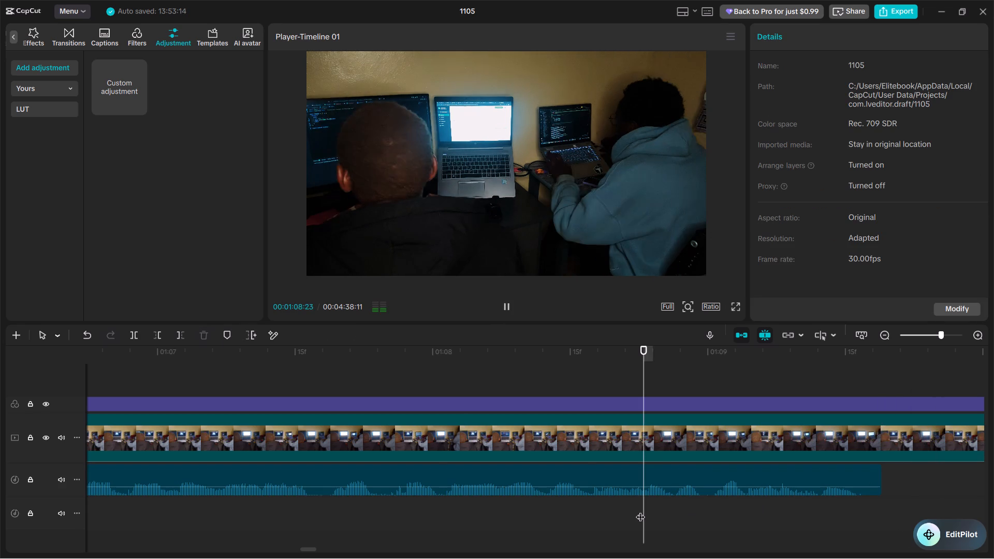
{"action": "key", "text": "space"}
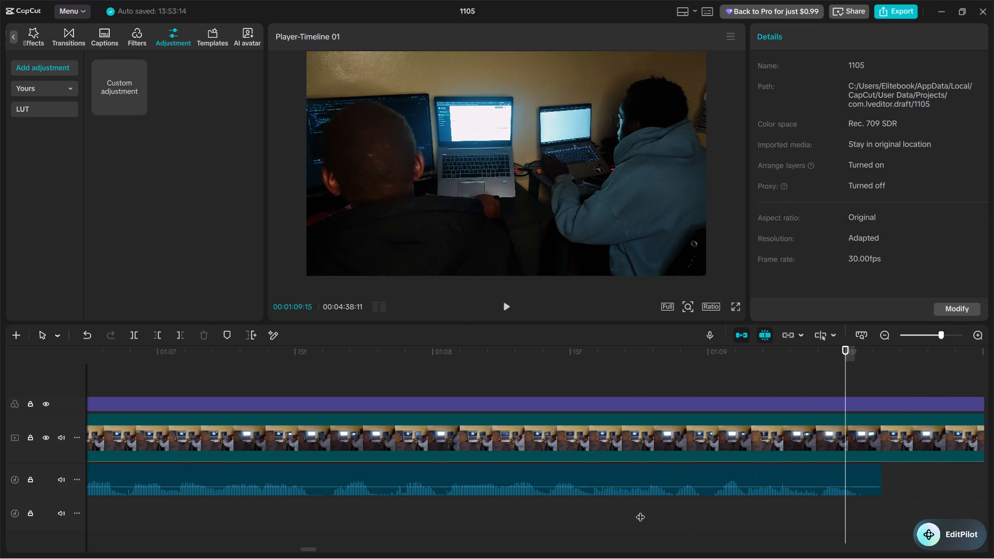
Return the playhead to 00:01:08:03, within Voiceover21.
{"action": "key", "text": "ctrl+minus"}
{"action": "key", "text": "ctrl+minus"}
{"action": "key", "text": "ctrl+minus"}
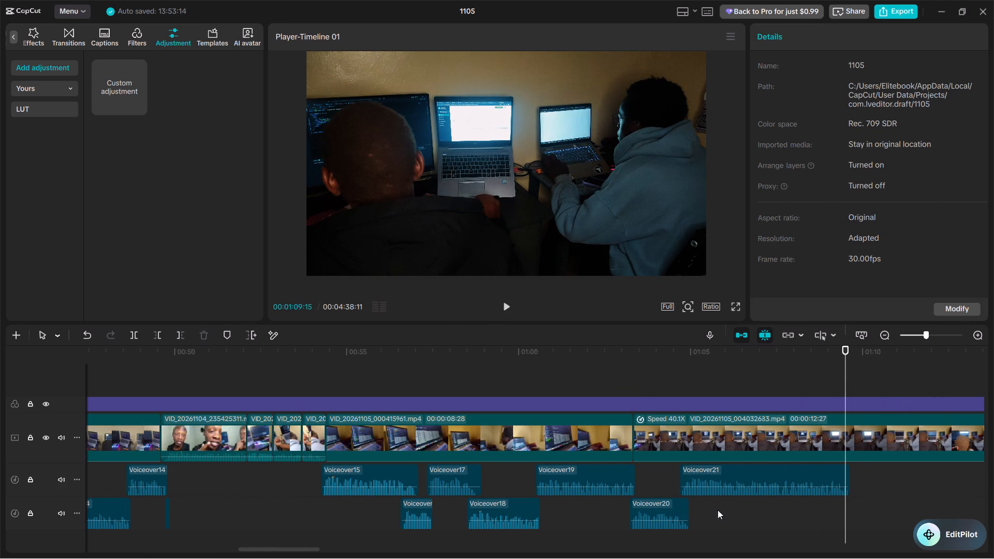
{"action": "left_click", "coordinate": [798, 515]}
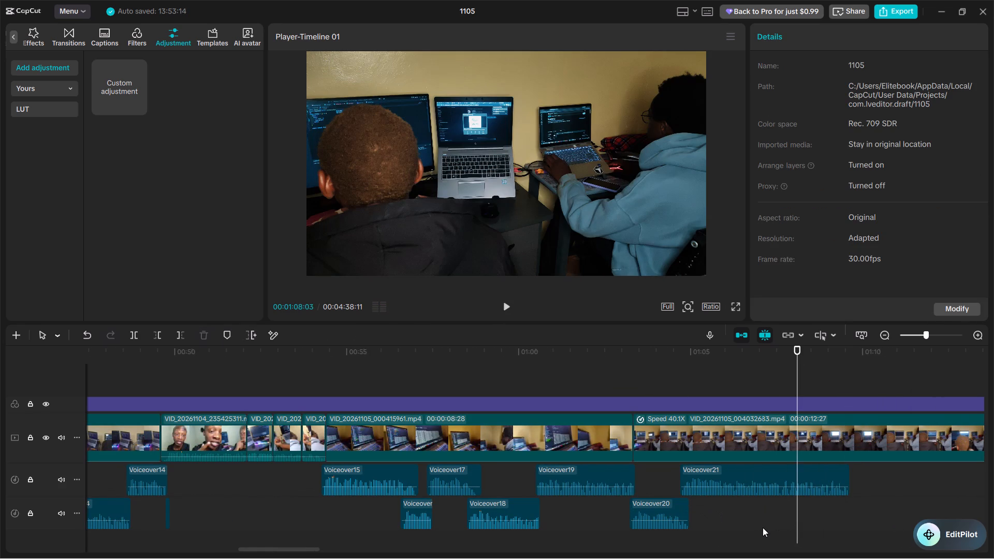
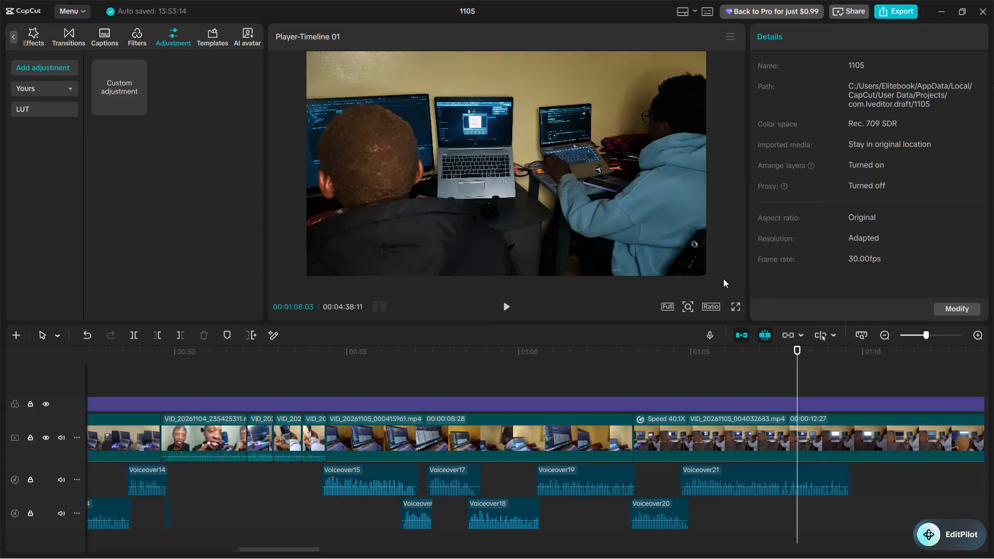
Start recording a new voiceover take from 00:01:08:03 using the fifine microphone, with the project muted.
{"action": "left_click", "coordinate": [711, 342]}
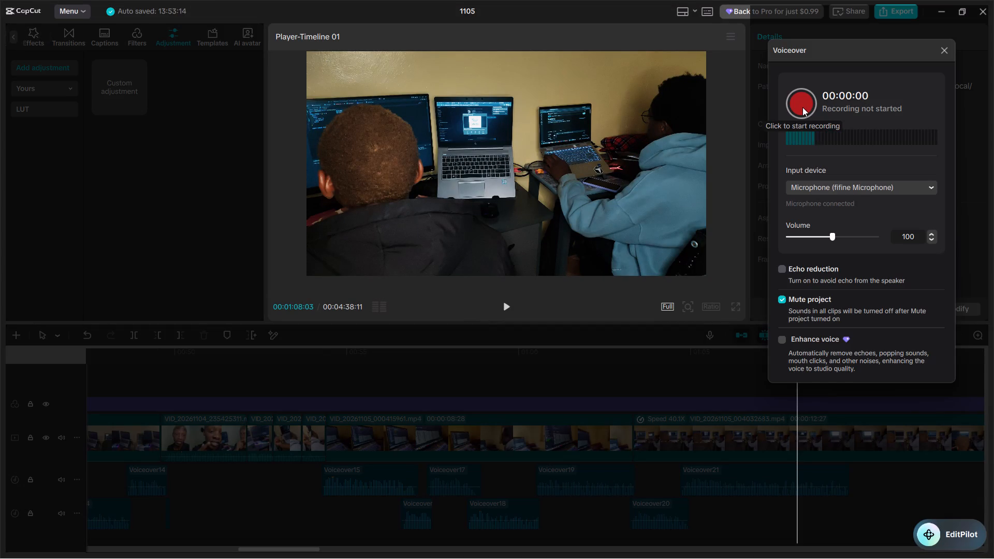
{"action": "left_click", "coordinate": [802, 107]}
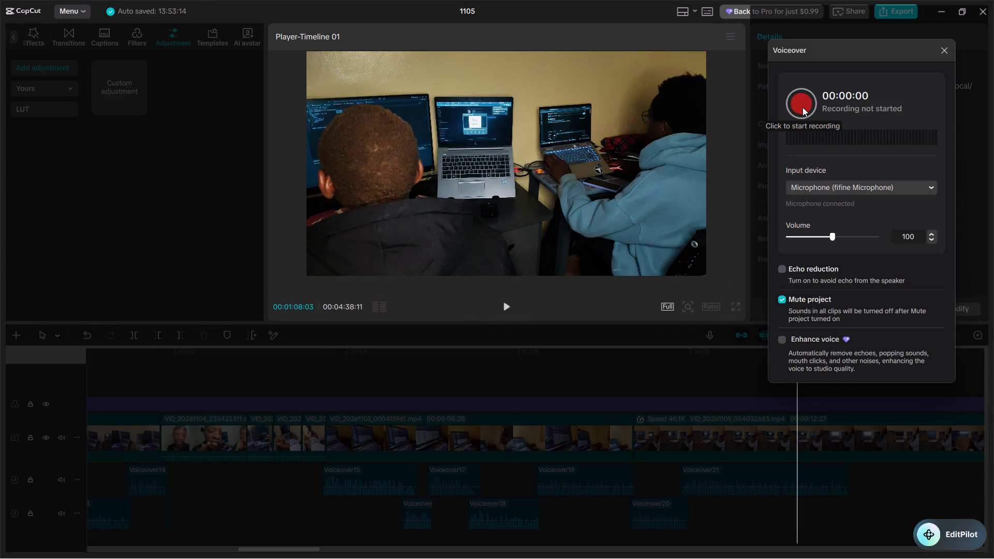
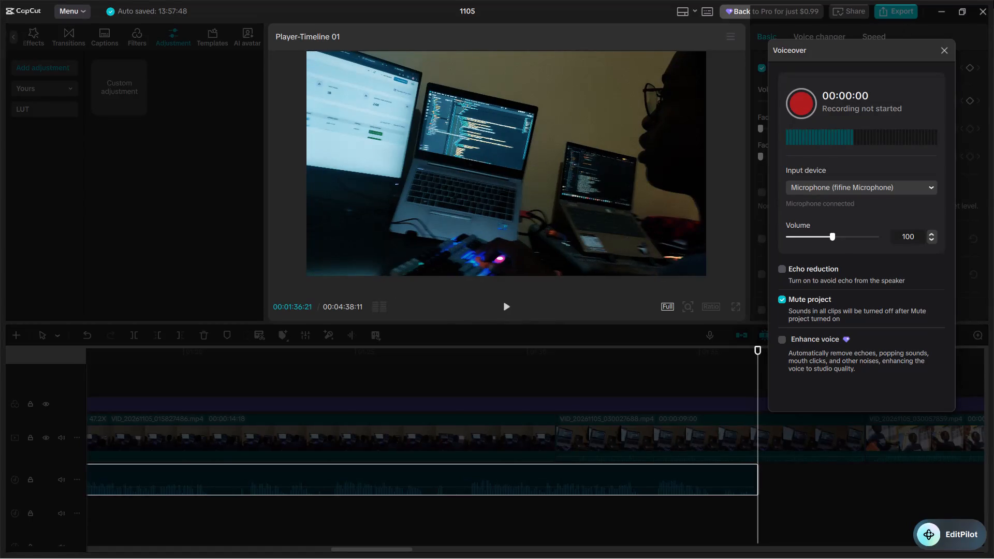
Split the newly recorded Voiceover22 take at 00:01:28:08 and delete the portion before it.
{"action": "left_click", "coordinate": [947, 48]}
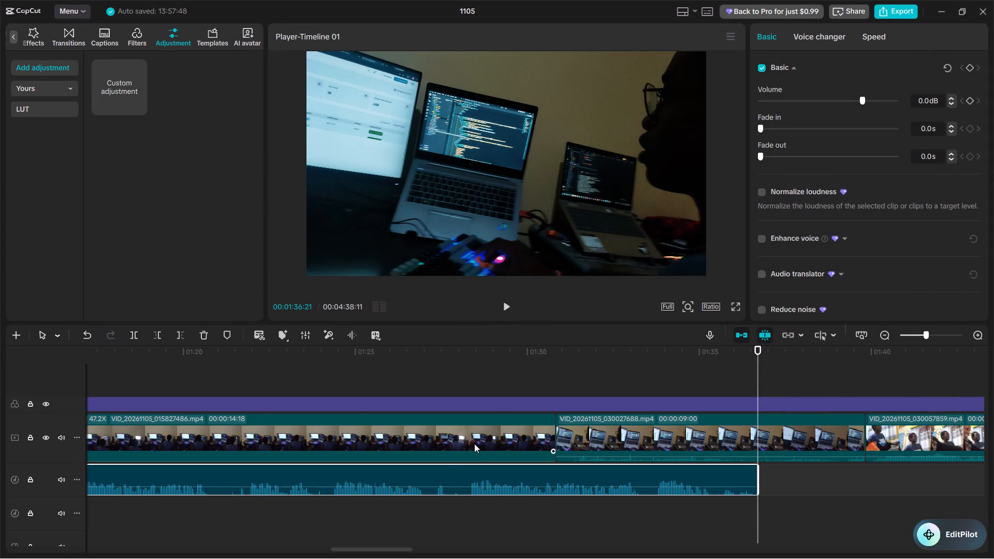
{"action": "left_click", "coordinate": [468, 499]}
{"action": "left_click", "coordinate": [464, 480]}
{"action": "key", "text": "ctrl+space"}
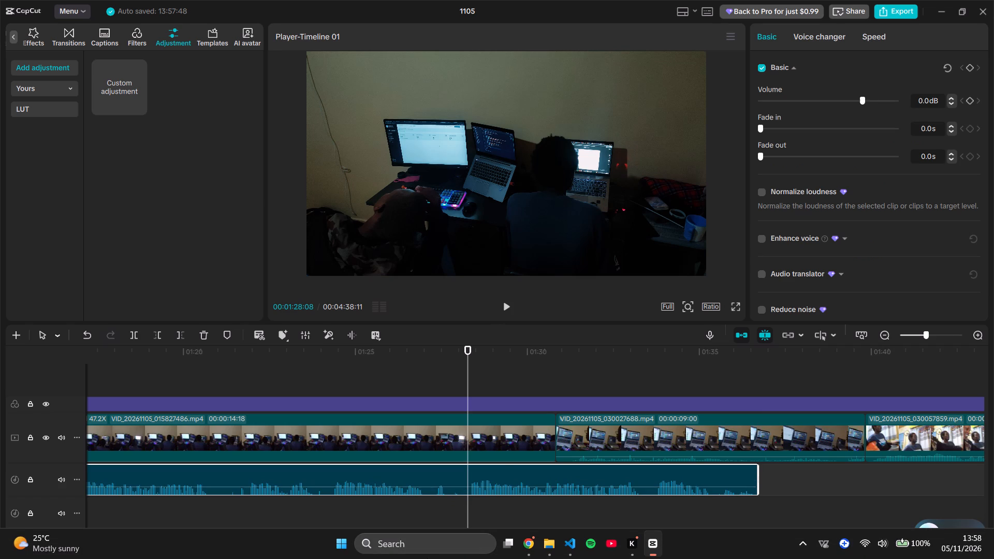
{"action": "key", "text": "ctrl+b"}
{"action": "key", "text": "space"}
{"action": "scroll", "coordinate": [483, 553], "scroll_direction": "up", "scroll_amount": 1}
{"action": "left_click", "coordinate": [432, 491]}
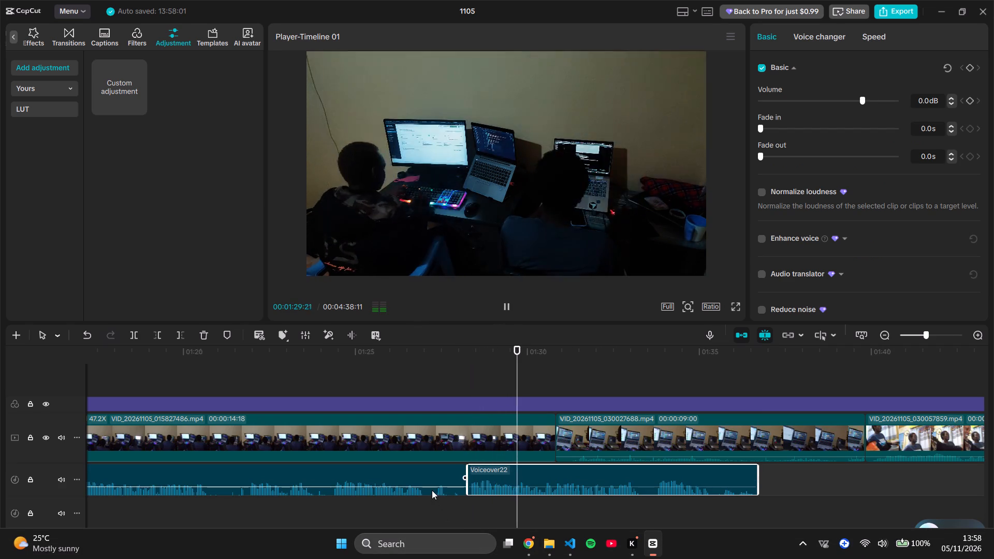
{"action": "key", "text": "BackSpace"}
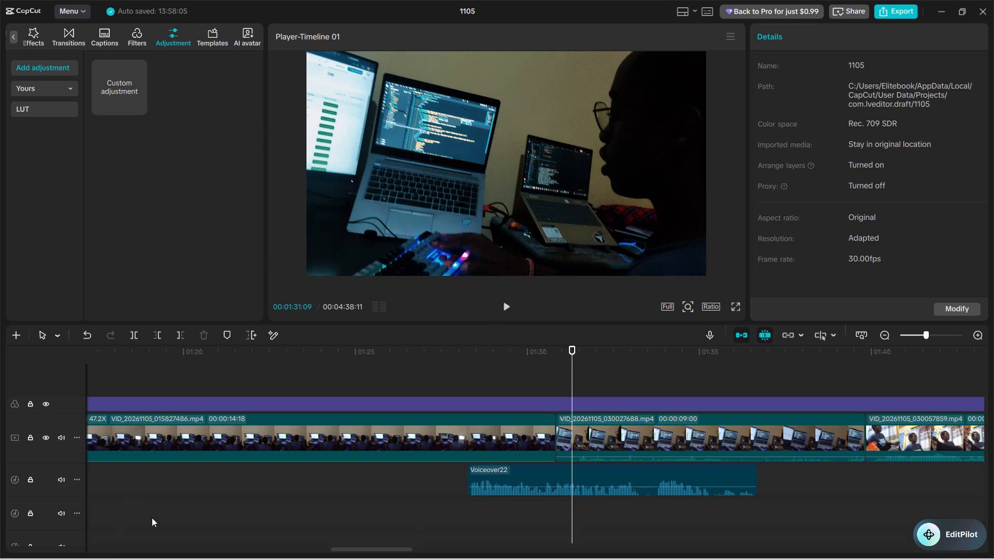
Move the remaining Voiceover22 piece back to about 00:01:09, onto the track below Voiceover21 and slightly overlapping its end.
{"action": "left_click_drag", "start_coordinate": [494, 479], "coordinate": [321, 527]}
{"action": "scroll", "coordinate": [479, 478], "scroll_direction": "right", "scroll_amount": 2}
{"action": "scroll", "coordinate": [330, 518], "scroll_direction": "right", "scroll_amount": 1}
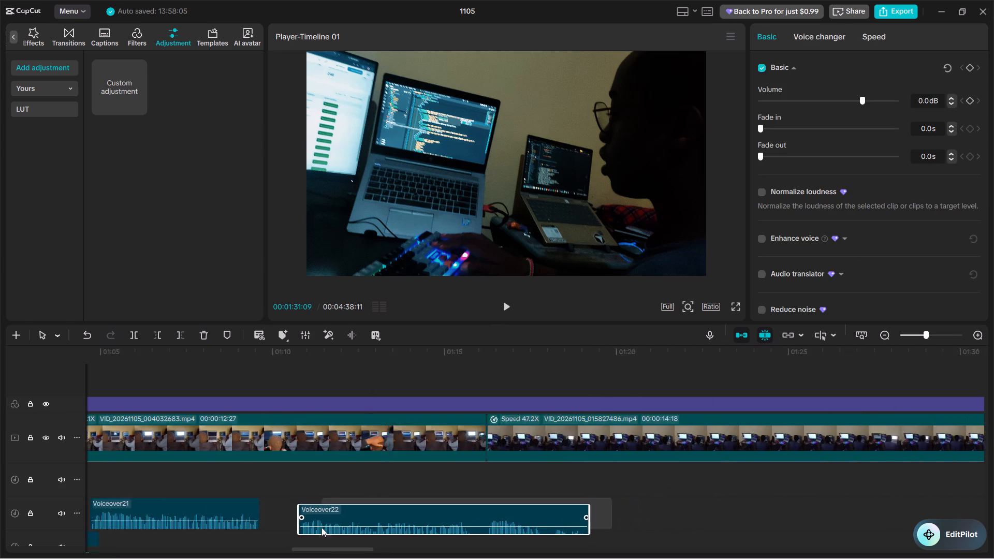
{"action": "scroll", "coordinate": [321, 527], "scroll_direction": "right", "scroll_amount": 1}
{"action": "left_click_drag", "start_coordinate": [321, 527], "coordinate": [370, 540]}
{"action": "left_click", "coordinate": [324, 536]}
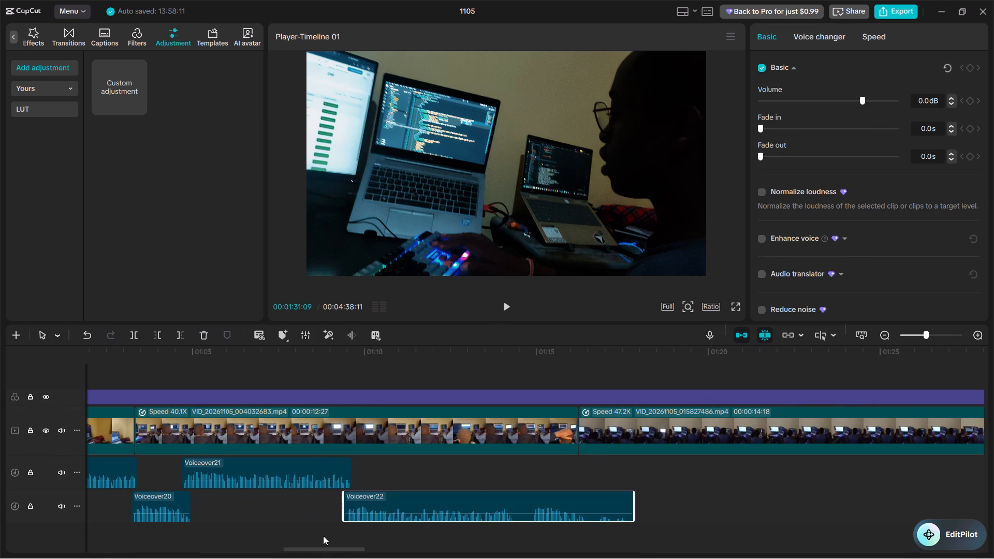
Play the transition from Voiceover21 and shift Voiceover22 earlier, starting at about 00:01:09:09.
{"action": "key", "text": "space"}
{"action": "left_click", "coordinate": [277, 514]}
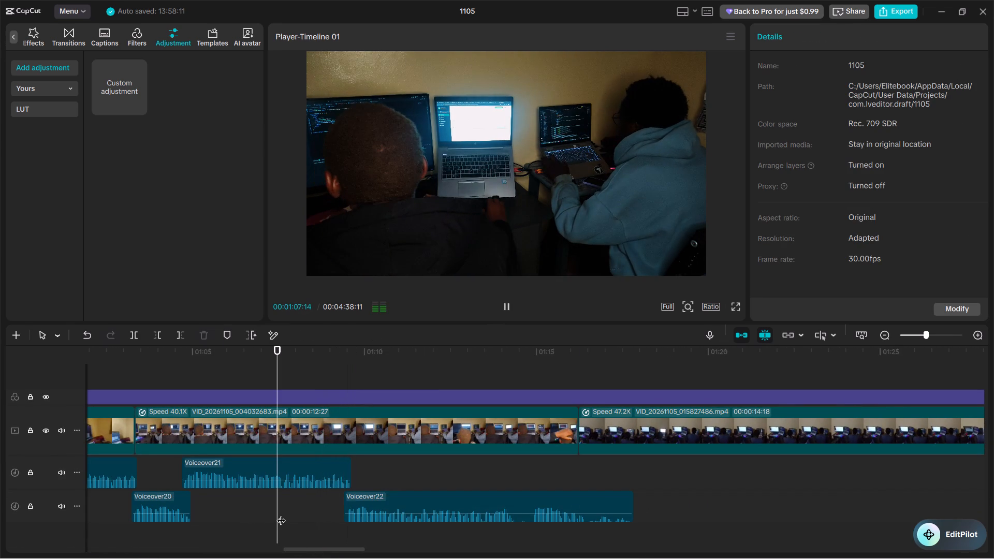
{"action": "key", "text": "ctrl+equal"}
{"action": "key", "text": "ctrl+equal"}
{"action": "key", "text": "ctrl+equal"}
{"action": "key", "text": "space"}
{"action": "scroll", "coordinate": [361, 555], "scroll_direction": "left", "scroll_amount": 1}
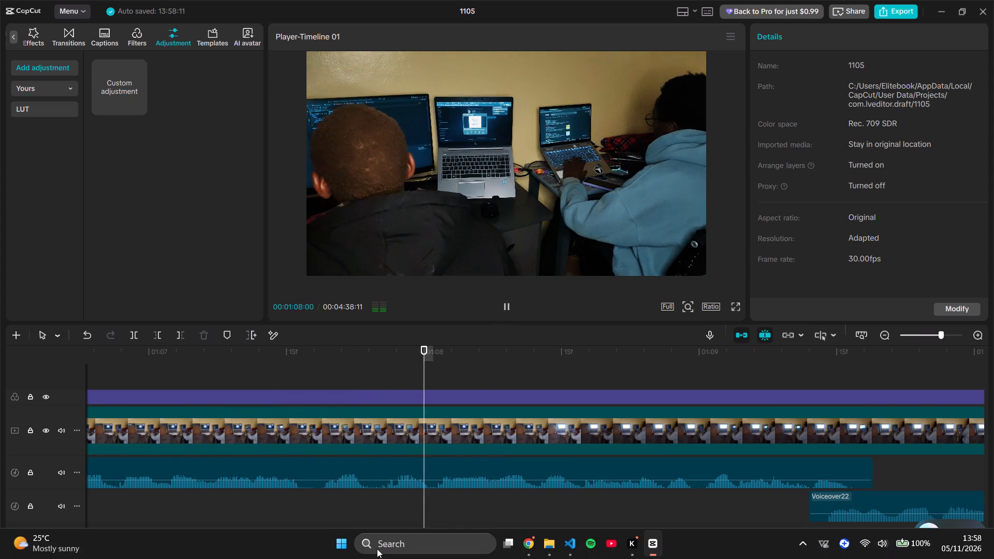
{"action": "scroll", "coordinate": [377, 549], "scroll_direction": "left", "scroll_amount": 1}
{"action": "key", "text": "space"}
{"action": "key", "text": "space"}
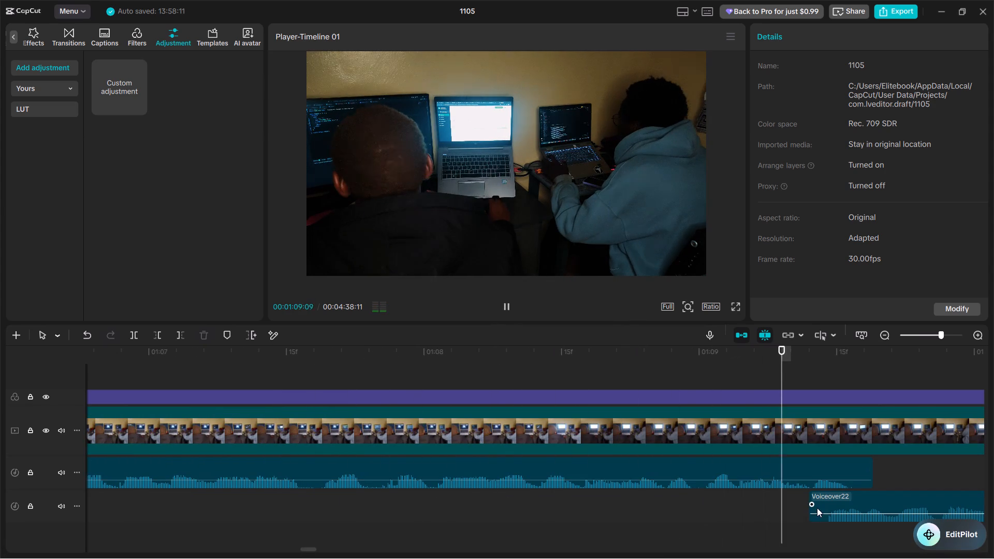
{"action": "key", "text": "space"}
{"action": "left_click_drag", "start_coordinate": [830, 501], "coordinate": [806, 499]}
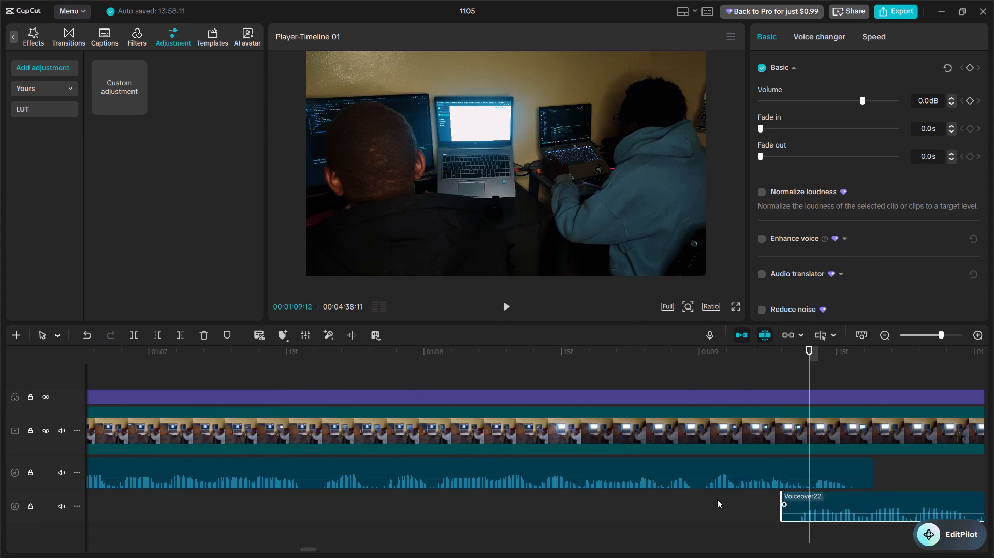
Tighten the overlap further by moving Voiceover22 earlier, to start at about 00:01:09:05, replaying the transition between adjustments.
{"action": "left_click", "coordinate": [624, 498]}
{"action": "key", "text": "space"}
{"action": "key", "text": "space"}
{"action": "left_click_drag", "start_coordinate": [806, 502], "coordinate": [800, 502]}
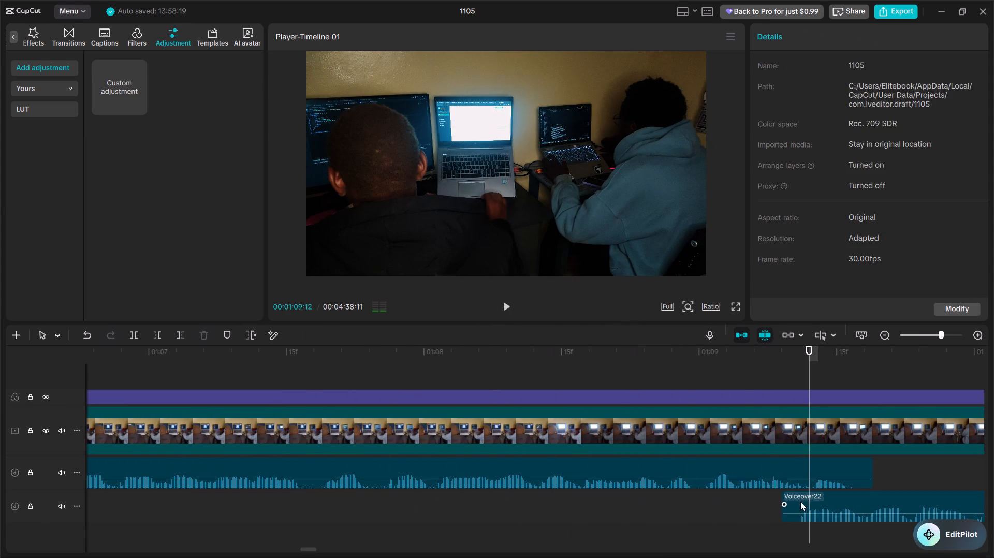
{"action": "left_click_drag", "start_coordinate": [800, 502], "coordinate": [784, 501]}
{"action": "left_click", "coordinate": [587, 489]}
{"action": "key", "text": "space"}
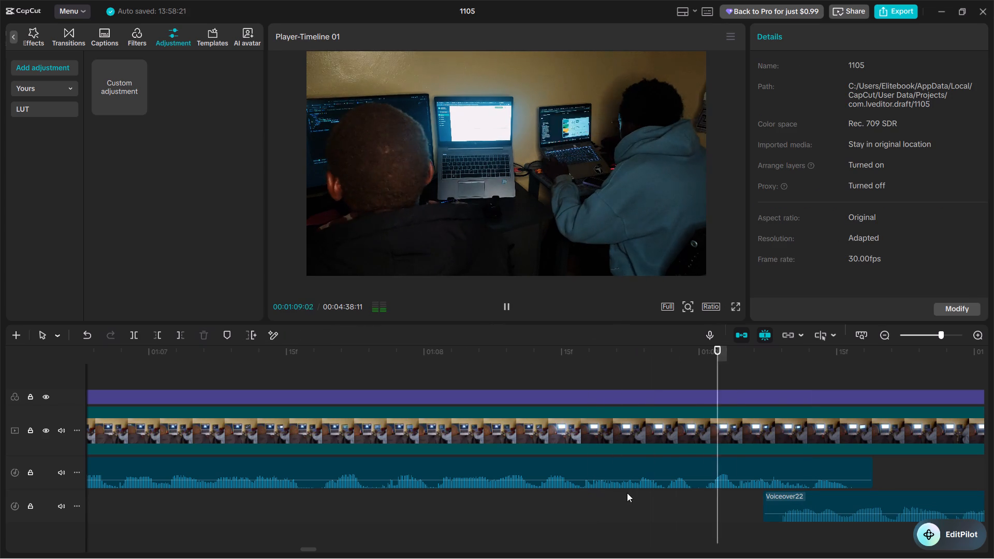
{"action": "left_click_drag", "start_coordinate": [807, 493], "coordinate": [792, 496]}
{"action": "left_click", "coordinate": [635, 503]}
{"action": "key", "text": "space"}
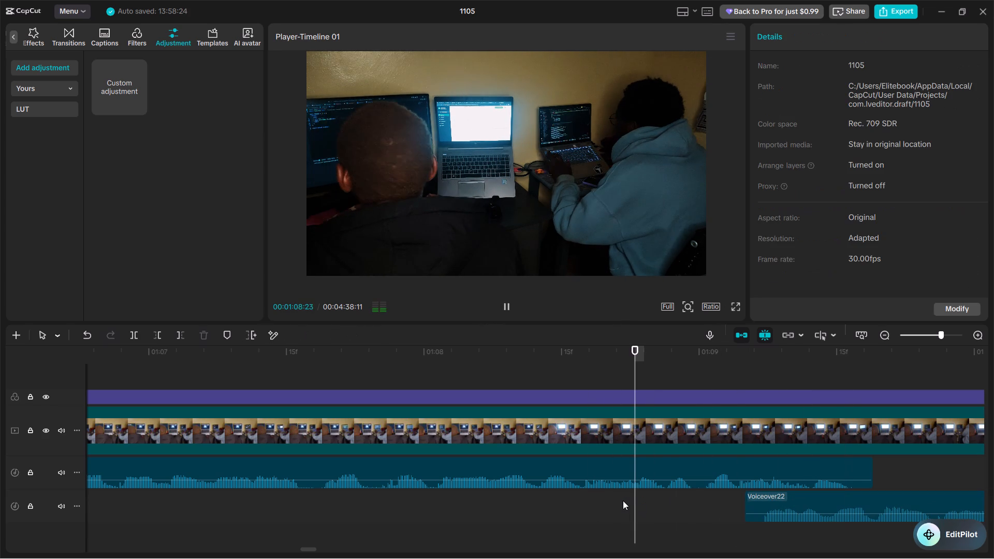
Nudge Voiceover22 slightly later, to start at about 00:01:09:06.
{"action": "scroll", "coordinate": [623, 501], "scroll_direction": "left", "scroll_amount": 2}
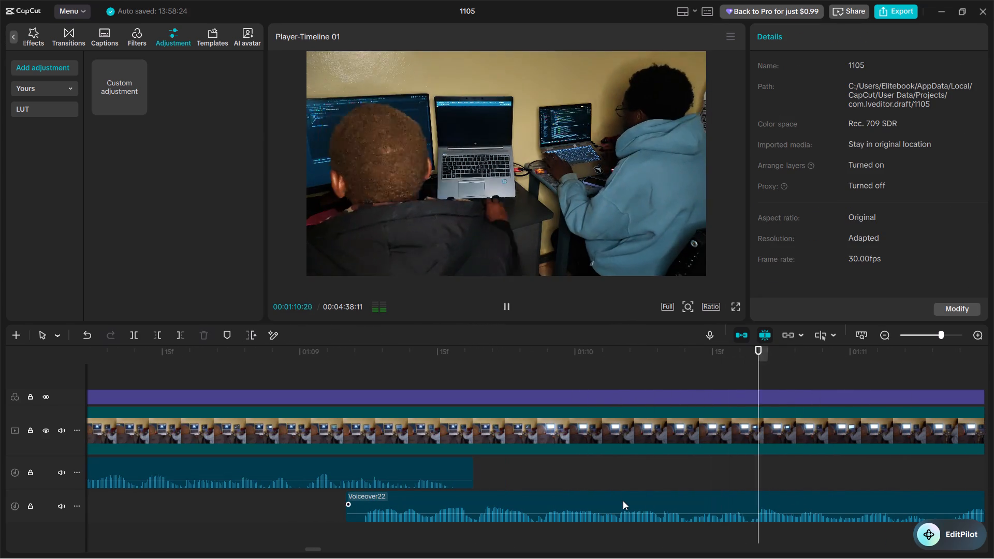
{"action": "scroll", "coordinate": [595, 498], "scroll_direction": "right", "scroll_amount": 1}
{"action": "key", "text": "space"}
{"action": "scroll", "coordinate": [492, 494], "scroll_direction": "right", "scroll_amount": 1}
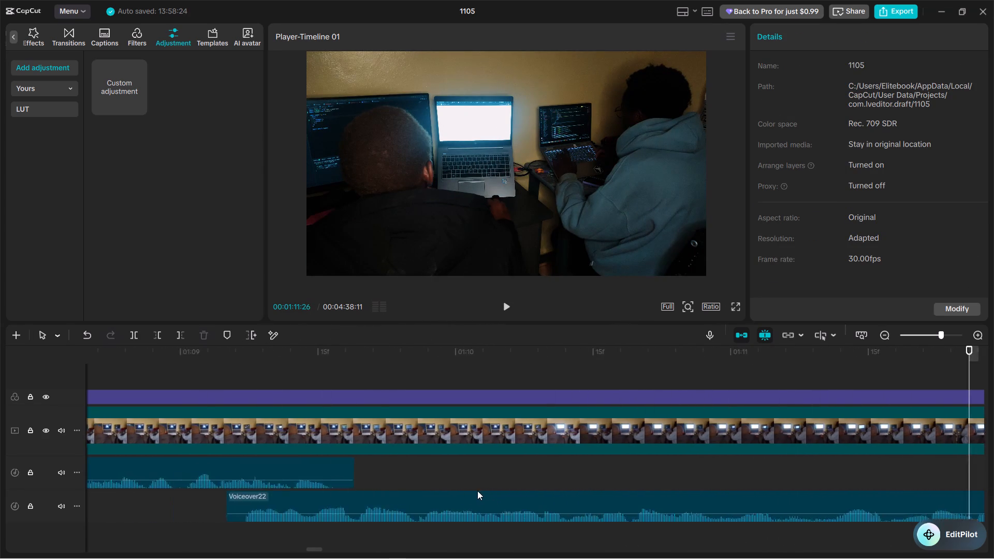
{"action": "scroll", "coordinate": [477, 491], "scroll_direction": "right", "scroll_amount": 1}
{"action": "left_click_drag", "start_coordinate": [328, 495], "coordinate": [340, 495]}
{"action": "left_click", "coordinate": [187, 492]}
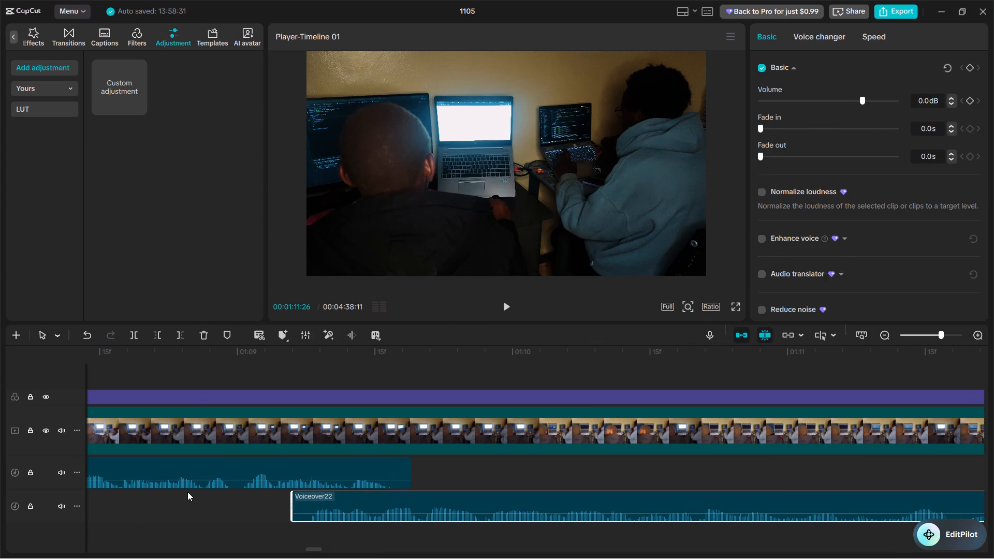
Play through Voiceover22 to find the end of the spoken phrase and split the take at 00:01:13:14.
{"action": "key", "text": "space"}
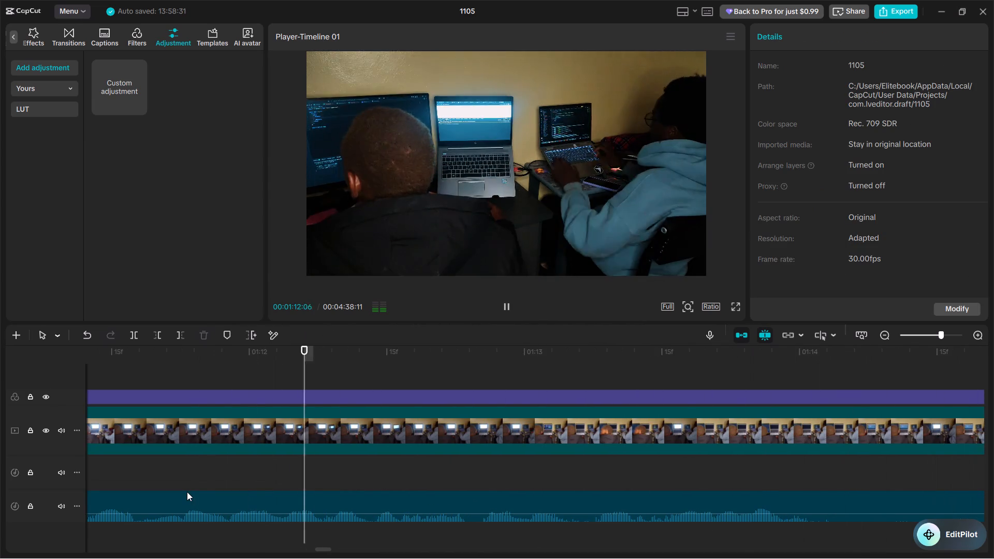
{"action": "key", "text": "space"}
{"action": "key", "text": "space"}
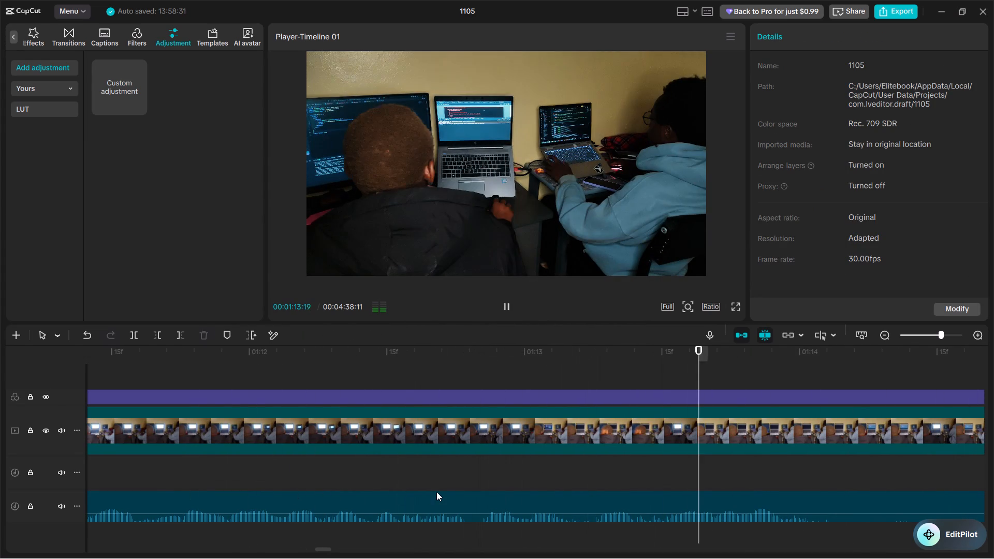
{"action": "key", "text": "space"}
{"action": "left_click", "coordinate": [550, 463]}
{"action": "key", "text": "space"}
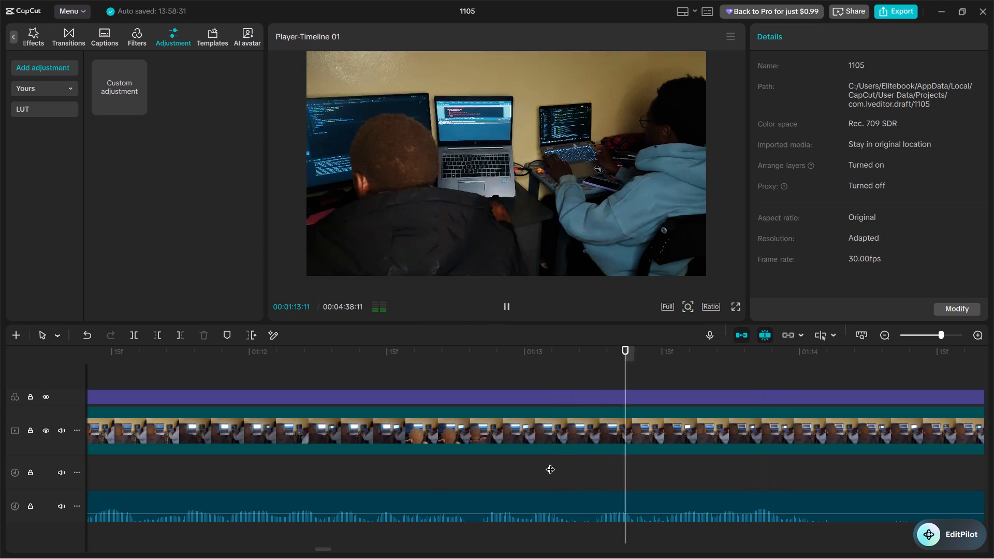
{"action": "key", "text": "space"}
{"action": "left_click", "coordinate": [653, 472]}
{"action": "left_click", "coordinate": [650, 470]}
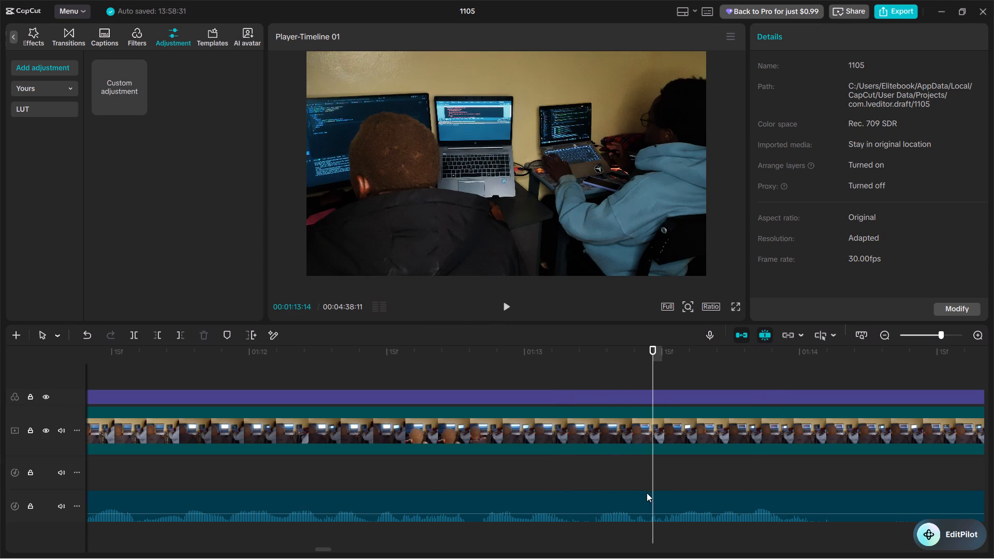
{"action": "key", "text": "Left"}
{"action": "left_click", "coordinate": [649, 508]}
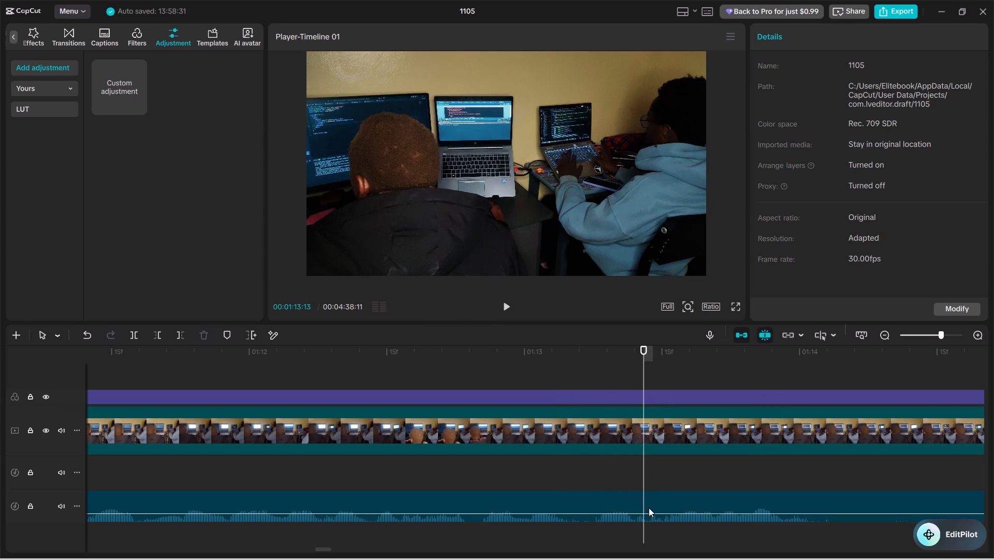
{"action": "key", "text": "Right"}
{"action": "key", "text": "ctrl+b"}
{"action": "key", "text": "space"}
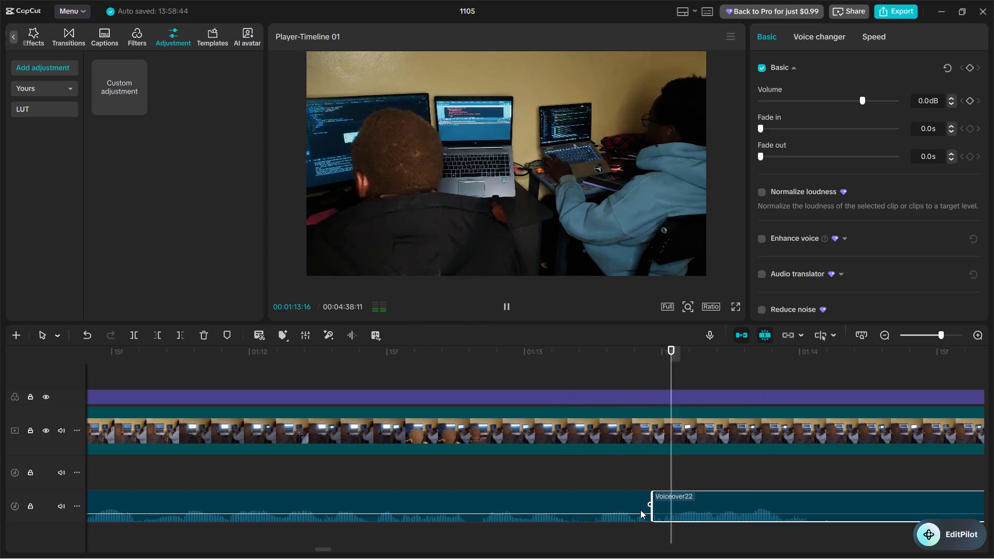
Trim the second Voiceover22 piece to its speech, starting at 00:01:14:19 and ending at 00:01:16:05.
{"action": "scroll", "coordinate": [640, 510], "scroll_direction": "left", "scroll_amount": 2}
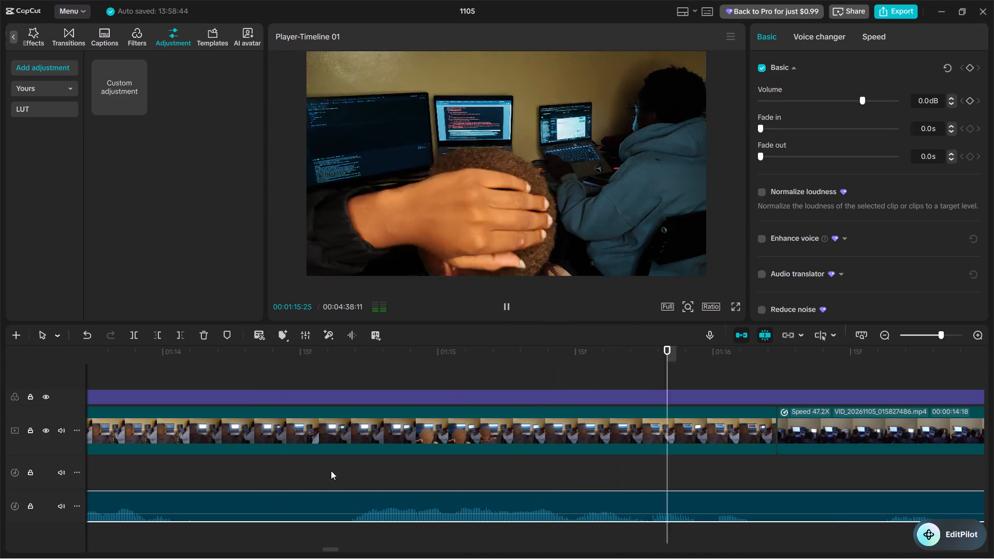
{"action": "left_click", "coordinate": [333, 470]}
{"action": "left_click", "coordinate": [342, 508]}
{"action": "key", "text": "q"}
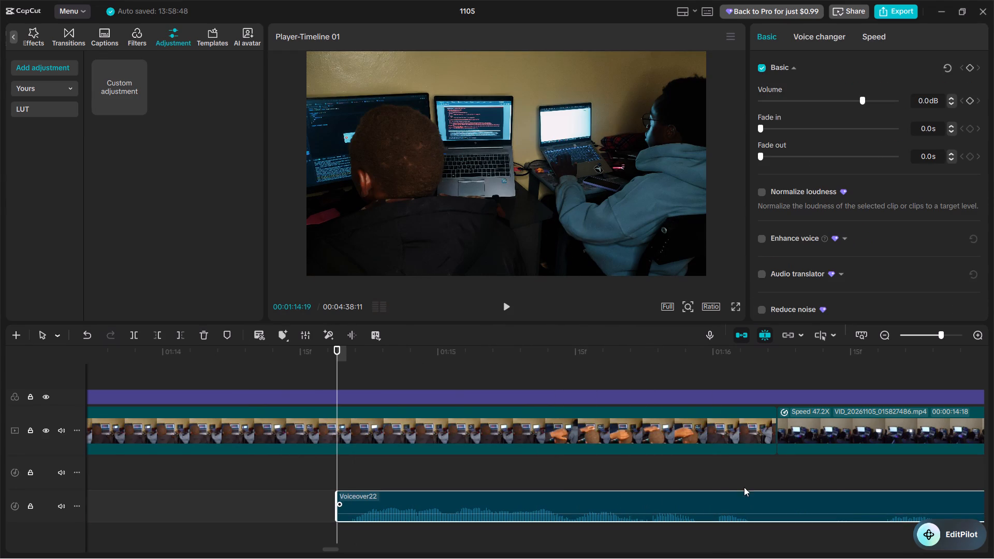
{"action": "left_click", "coordinate": [748, 479]}
{"action": "left_click", "coordinate": [754, 506]}
{"action": "left_click", "coordinate": [758, 476]}
{"action": "left_click", "coordinate": [757, 504]}
{"action": "key", "text": "w"}
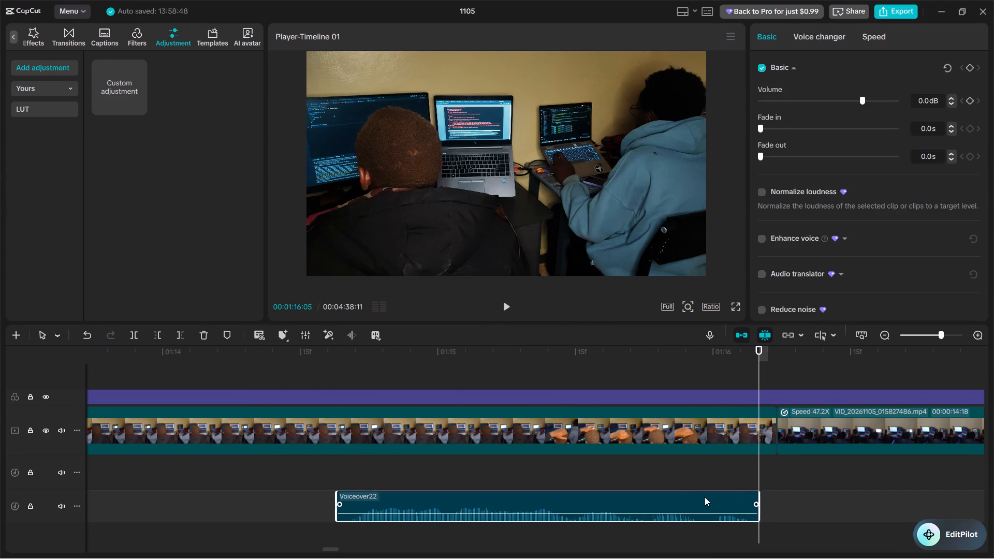
Move the trimmed piece to the track above, starting at about 00:01:13:10 over the first piece's end, and play the join.
{"action": "left_click_drag", "start_coordinate": [677, 491], "coordinate": [601, 483]}
{"action": "scroll", "coordinate": [612, 486], "scroll_direction": "right", "scroll_amount": 2}
{"action": "left_click_drag", "start_coordinate": [791, 501], "coordinate": [548, 474]}
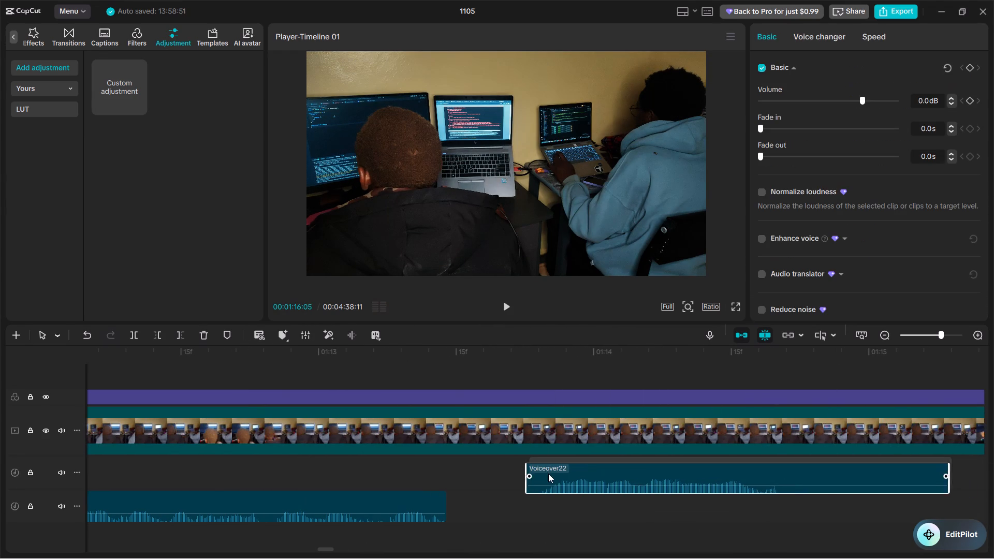
{"action": "left_click_drag", "start_coordinate": [548, 474], "coordinate": [434, 473]}
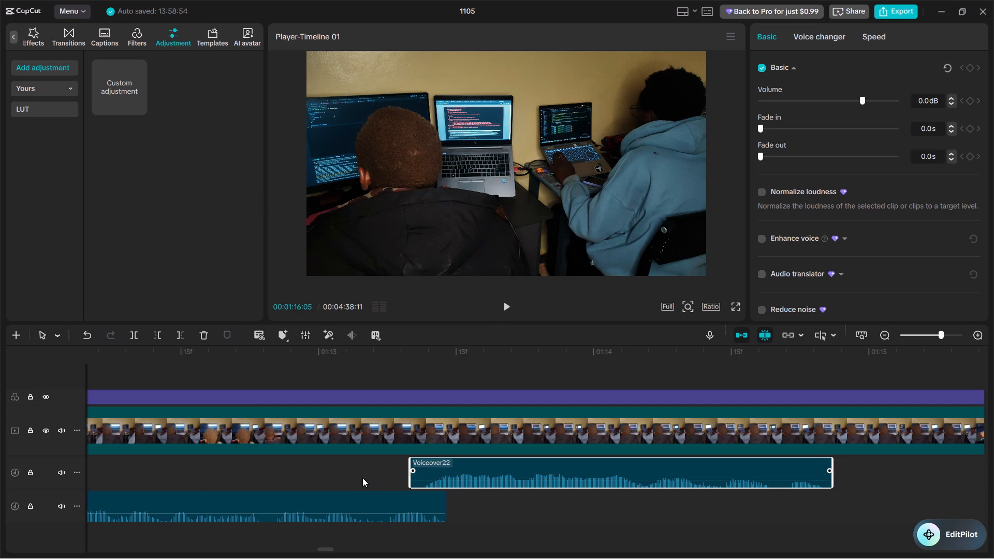
{"action": "left_click", "coordinate": [252, 463]}
{"action": "key", "text": "space"}
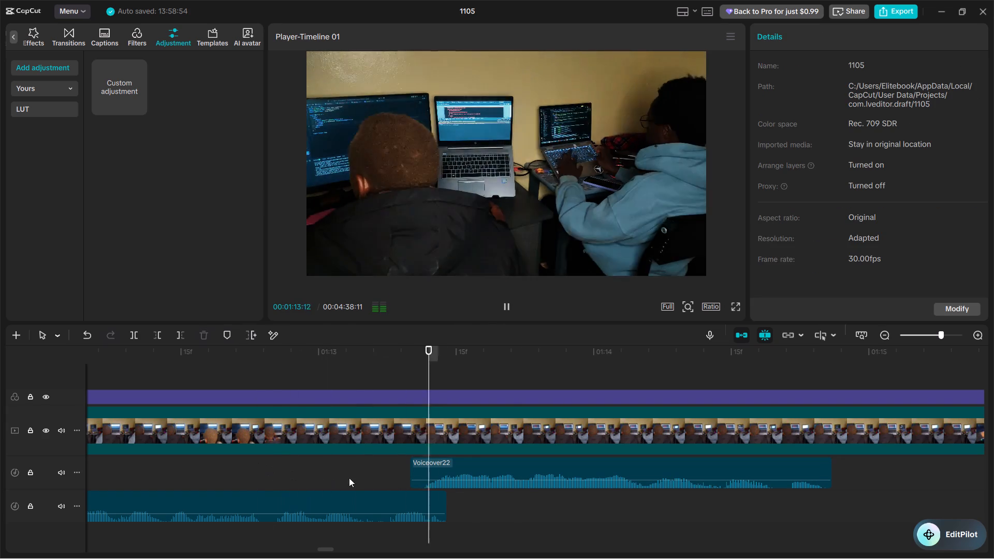
{"action": "key", "text": "space"}
{"action": "left_click", "coordinate": [426, 472]}
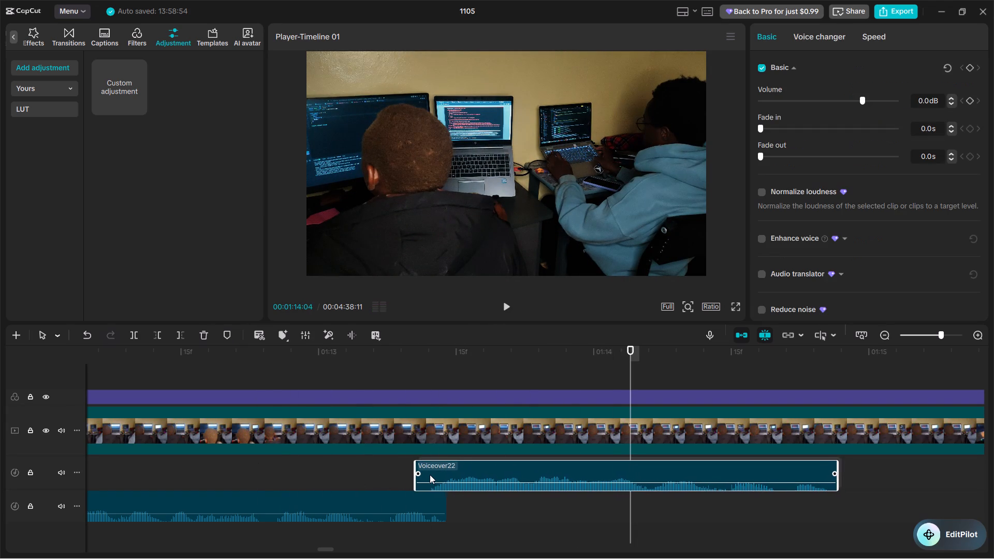
{"action": "left_click", "coordinate": [357, 478]}
{"action": "key", "text": "space"}
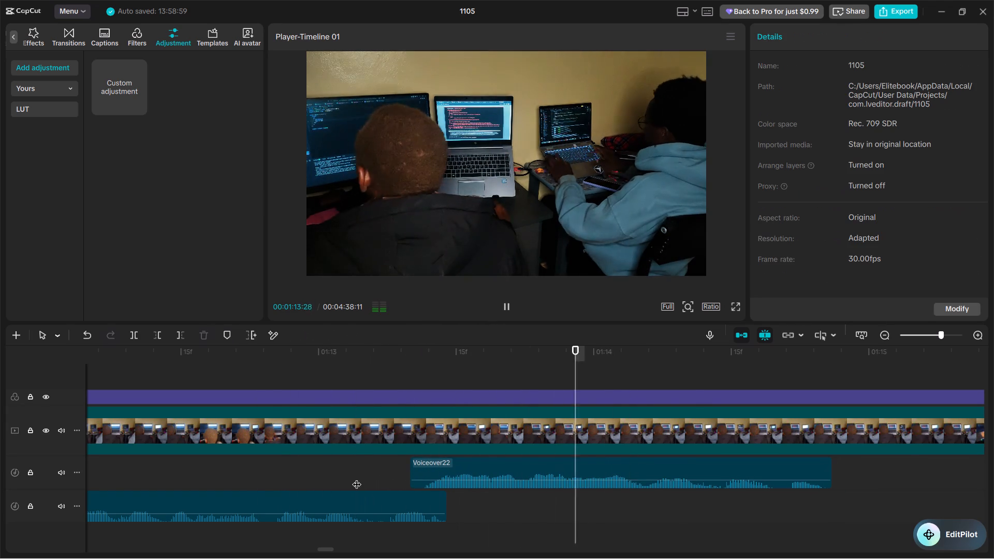
{"action": "key", "text": "space"}
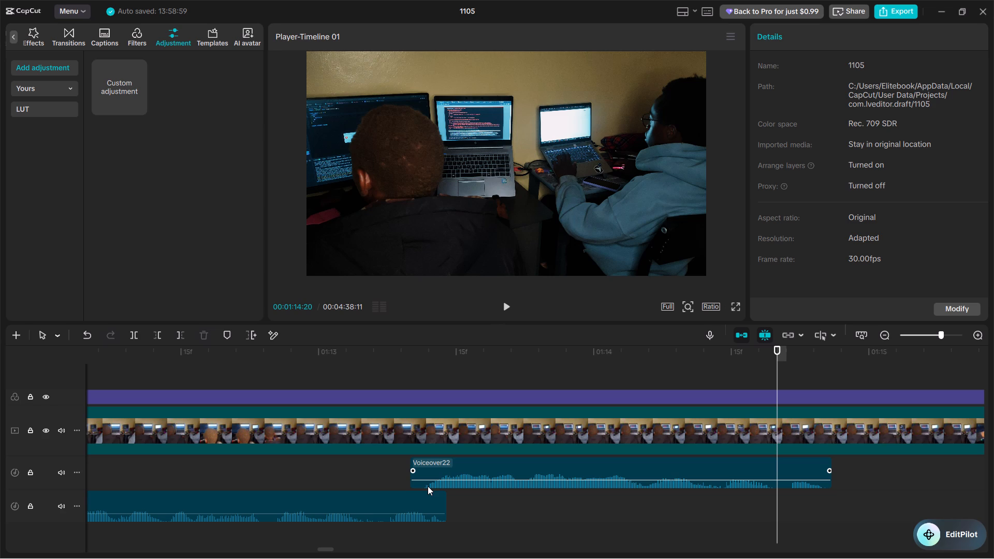
Record a new voiceover take from 00:01:14:20 to 00:01:28:00 using the fifine microphone with the project muted.
{"action": "left_click", "coordinate": [714, 334]}
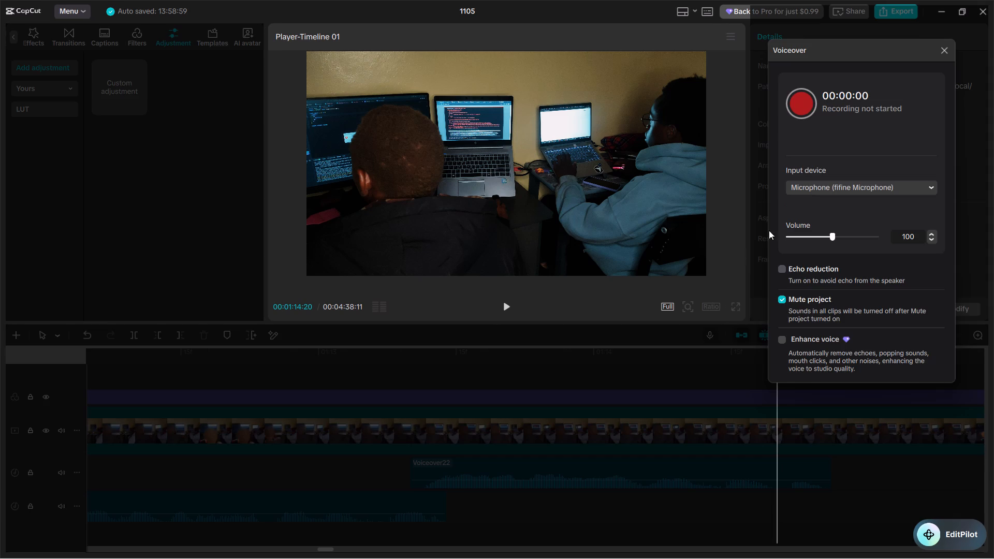
{"action": "left_click", "coordinate": [805, 111]}
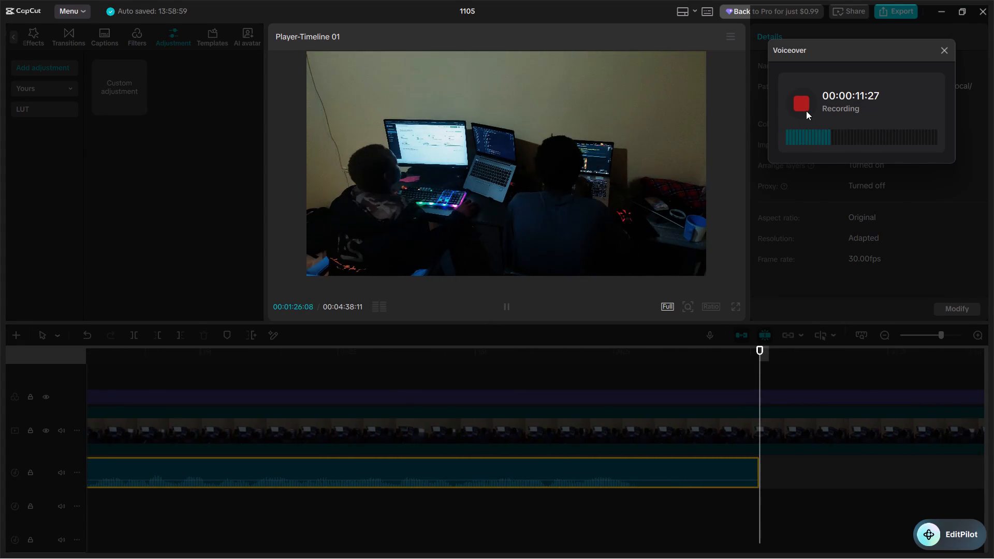
{"action": "key", "text": "space"}
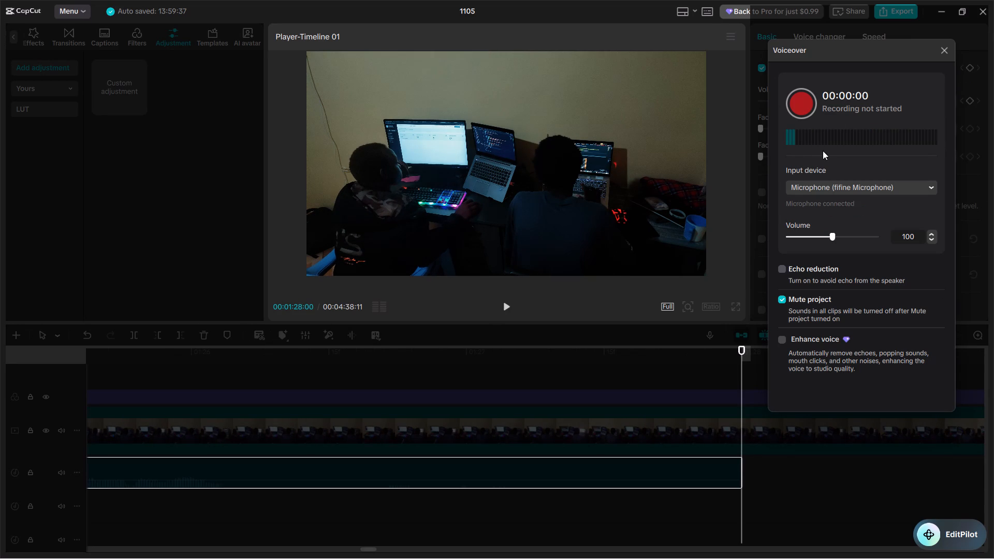
{"action": "left_click", "coordinate": [947, 46]}
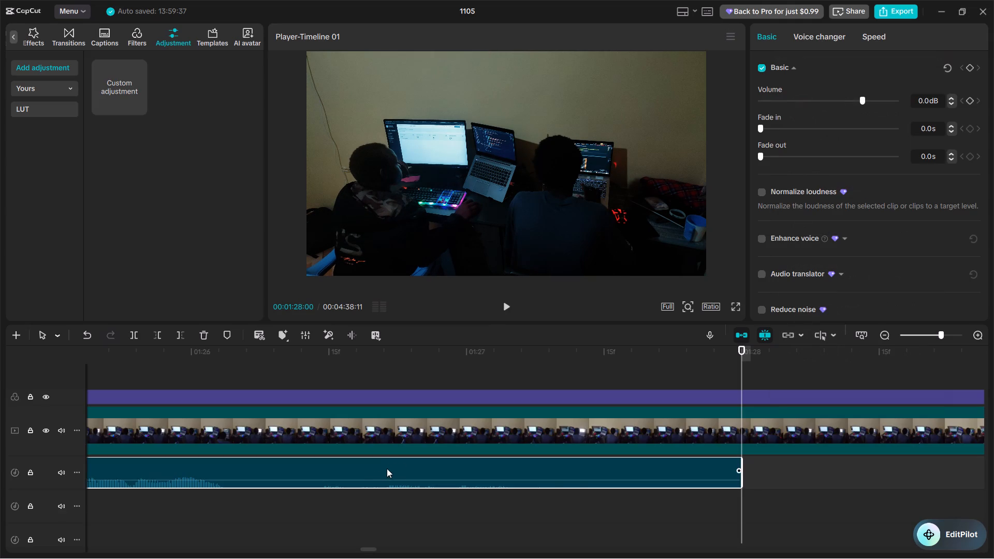
Trim Voiceover23 to its speech, starting at about 00:01:20:21 and ending at 00:01:26:05, and play it.
{"action": "scroll", "coordinate": [382, 470], "scroll_direction": "right", "scroll_amount": 1}
{"action": "left_click", "coordinate": [498, 499]}
{"action": "left_click", "coordinate": [499, 480]}
{"action": "key", "text": "w"}
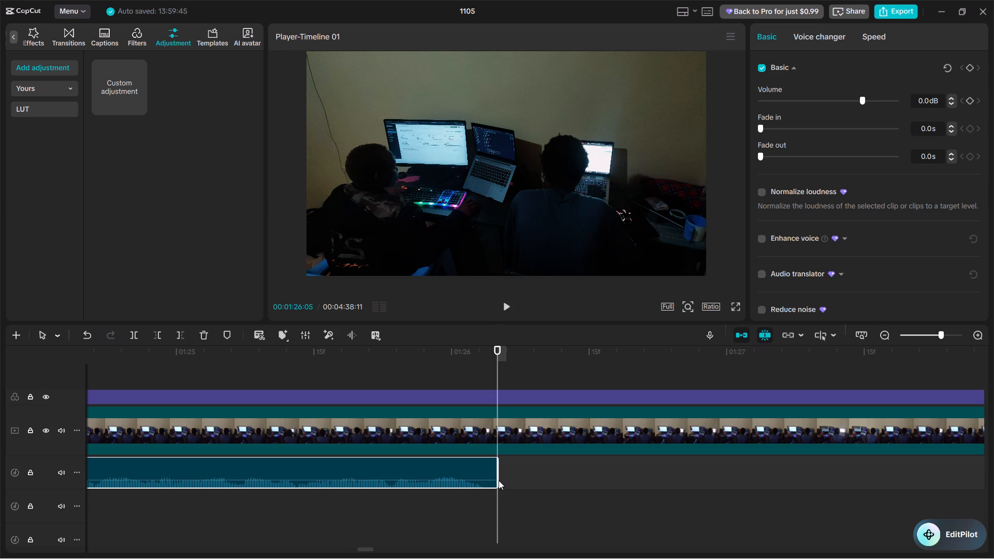
{"action": "key", "text": "ctrl+minus"}
{"action": "key", "text": "ctrl+minus"}
{"action": "scroll", "coordinate": [499, 480], "scroll_direction": "right", "scroll_amount": 1}
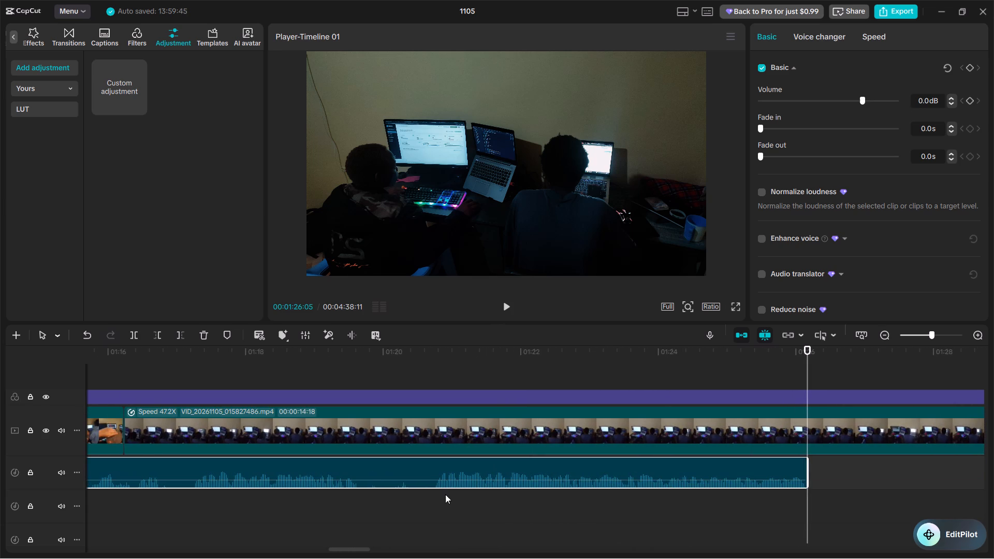
{"action": "left_click", "coordinate": [436, 494]}
{"action": "left_click", "coordinate": [433, 493]}
{"action": "left_click", "coordinate": [432, 490]}
{"action": "left_click", "coordinate": [433, 479]}
{"action": "key", "text": "q"}
{"action": "key", "text": "space"}
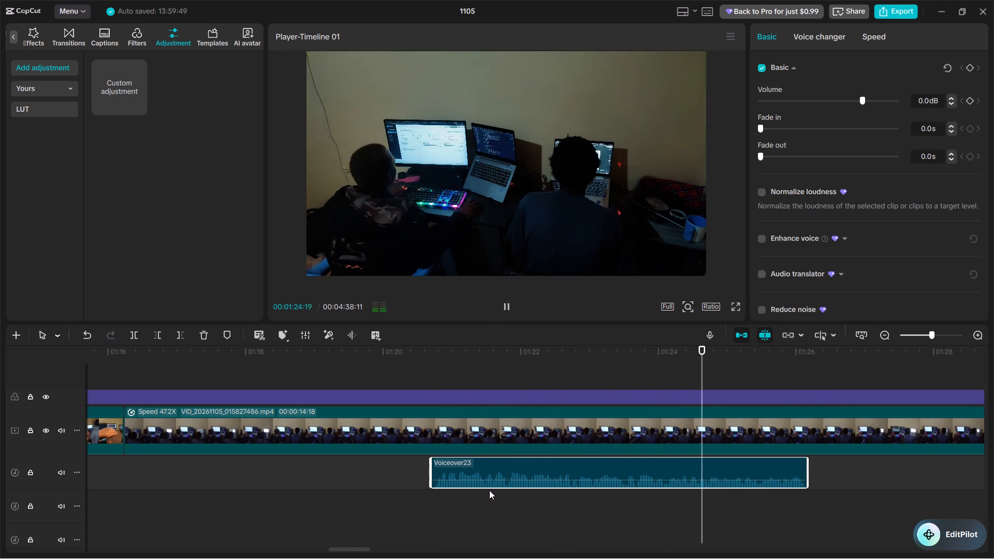
{"action": "key", "text": "space"}
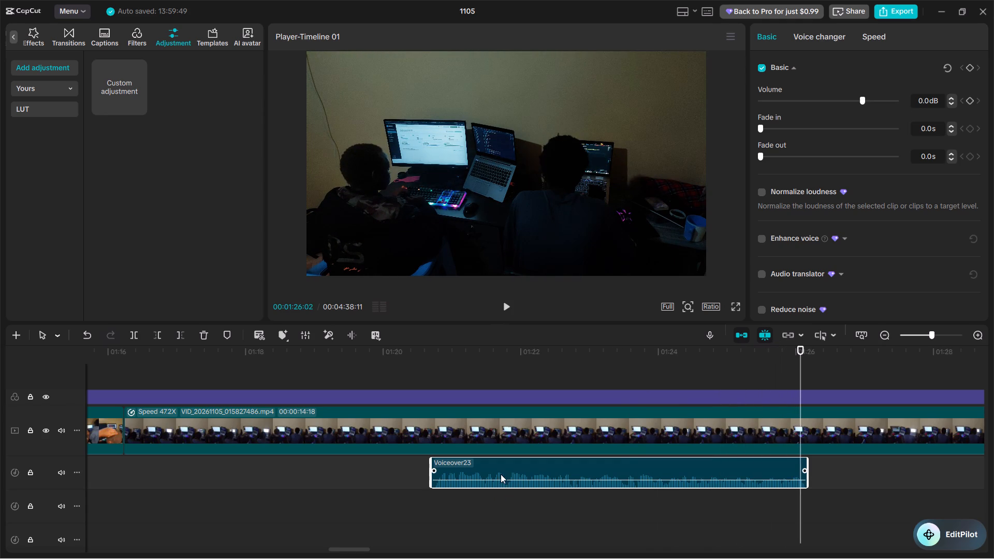
Move Voiceover23 to the voiceover track below Voiceover22's second piece, starting at about 00:01:14:21, and play the join.
{"action": "left_click_drag", "start_coordinate": [501, 474], "coordinate": [419, 540]}
{"action": "scroll", "coordinate": [447, 480], "scroll_direction": "right", "scroll_amount": 1}
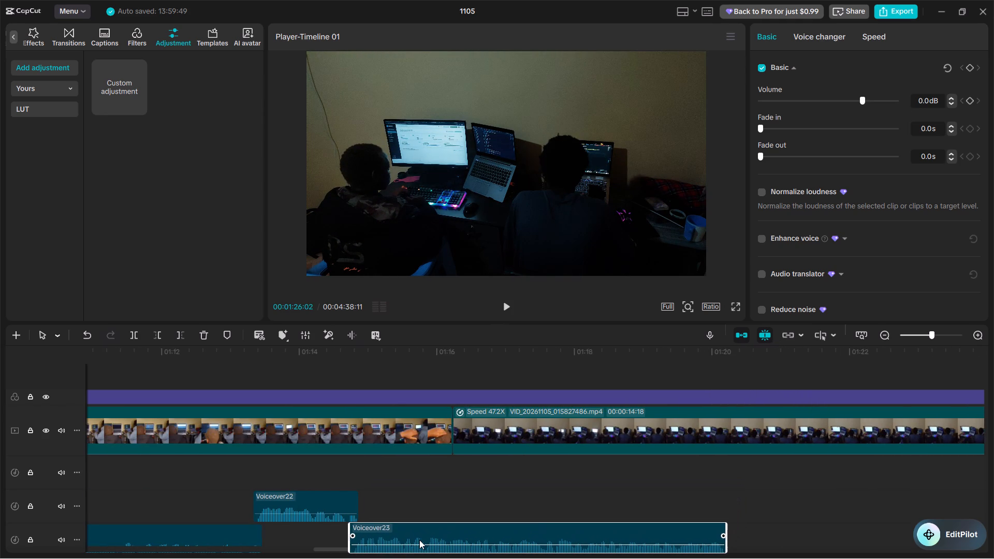
{"action": "left_click_drag", "start_coordinate": [419, 540], "coordinate": [417, 540]}
{"action": "left_click", "coordinate": [322, 528]}
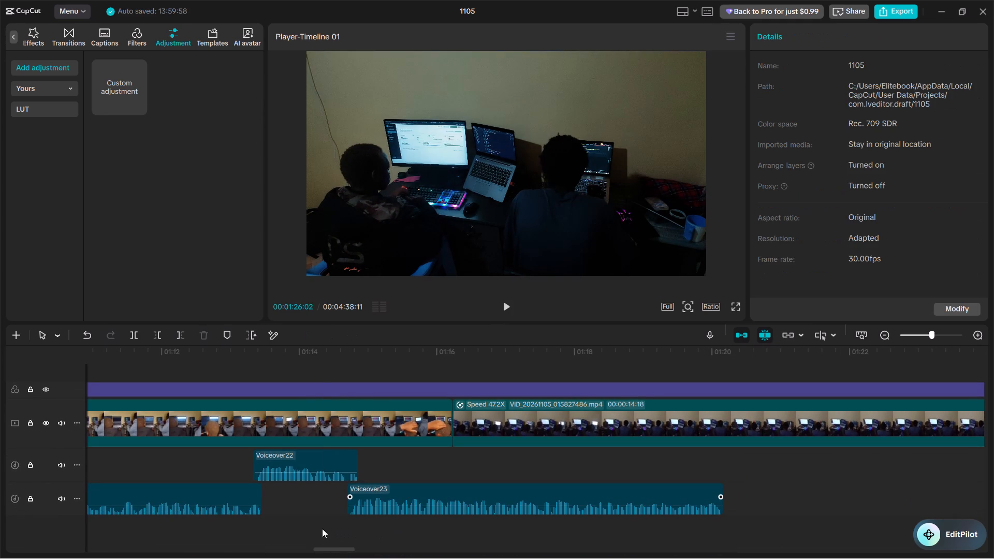
{"action": "key", "text": "space"}
{"action": "key", "text": "ctrl+equal"}
{"action": "key", "text": "ctrl+equal"}
{"action": "key", "text": "space"}
Tighten the join by shifting Voiceover23 to start at about 00:01:14:17, and play the take through.
{"action": "left_click_drag", "start_coordinate": [402, 492], "coordinate": [356, 498]}
{"action": "left_click", "coordinate": [136, 518]}
{"action": "key", "text": "space"}
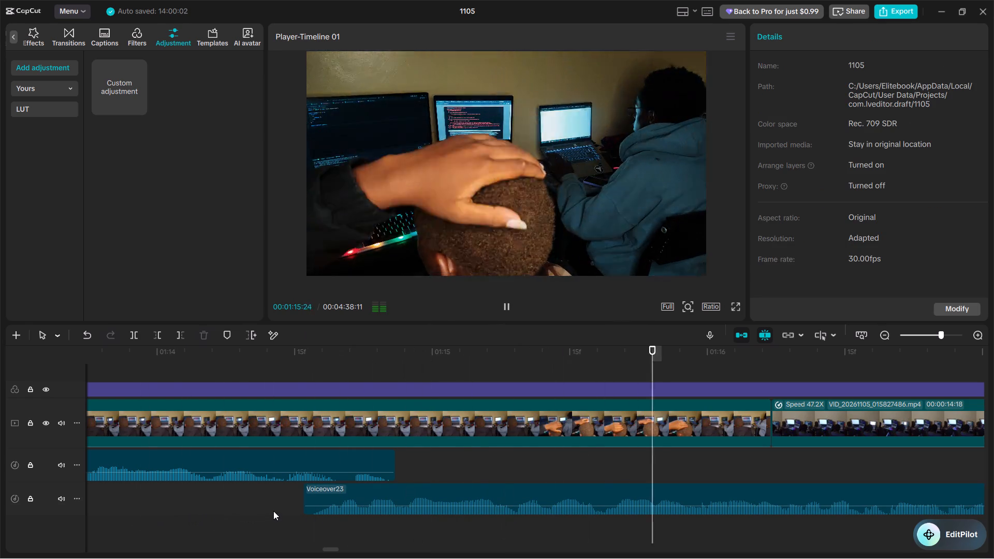
{"action": "key", "text": "space"}
{"action": "left_click_drag", "start_coordinate": [318, 497], "coordinate": [331, 494]}
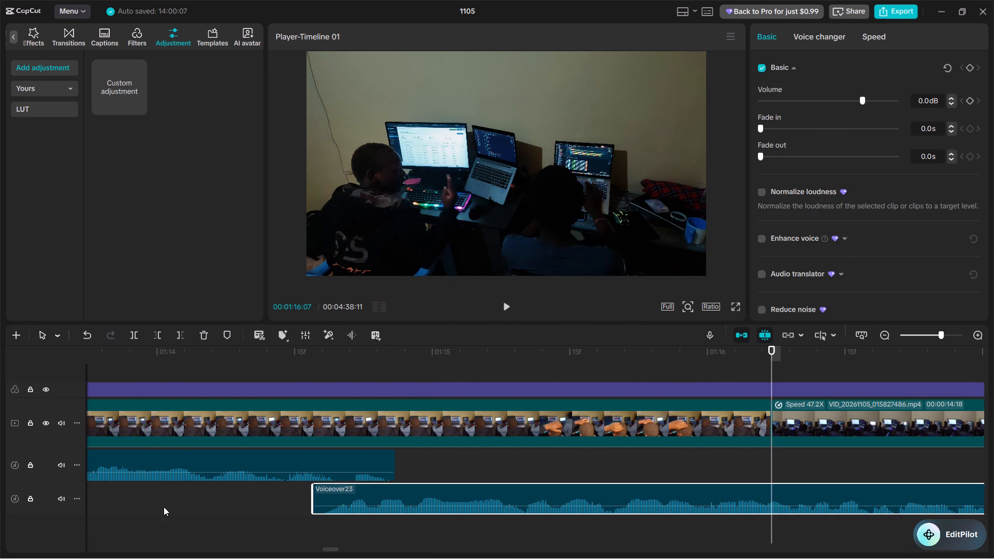
{"action": "left_click", "coordinate": [161, 507]}
{"action": "key", "text": "space"}
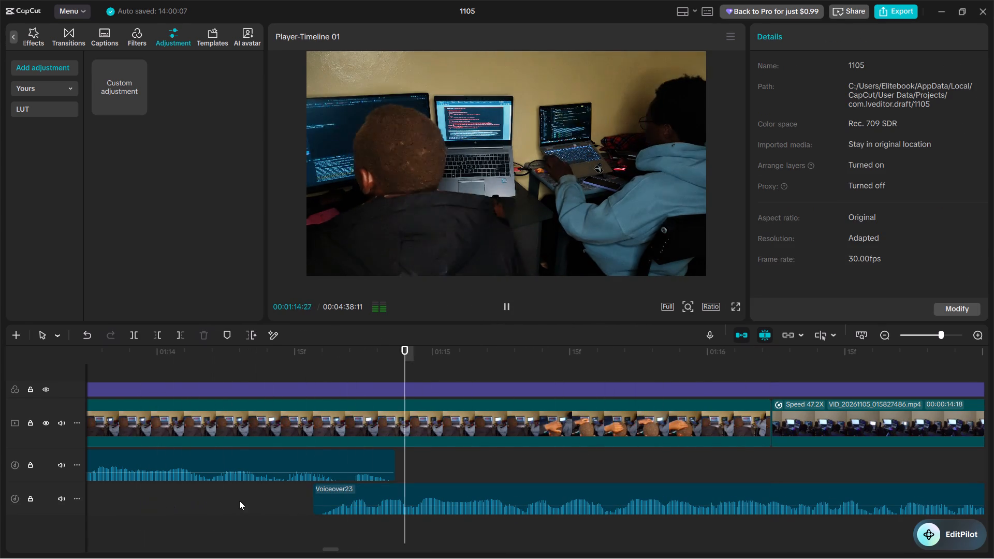
{"action": "key", "text": "ctrl+minus"}
{"action": "key", "text": "ctrl+minus"}
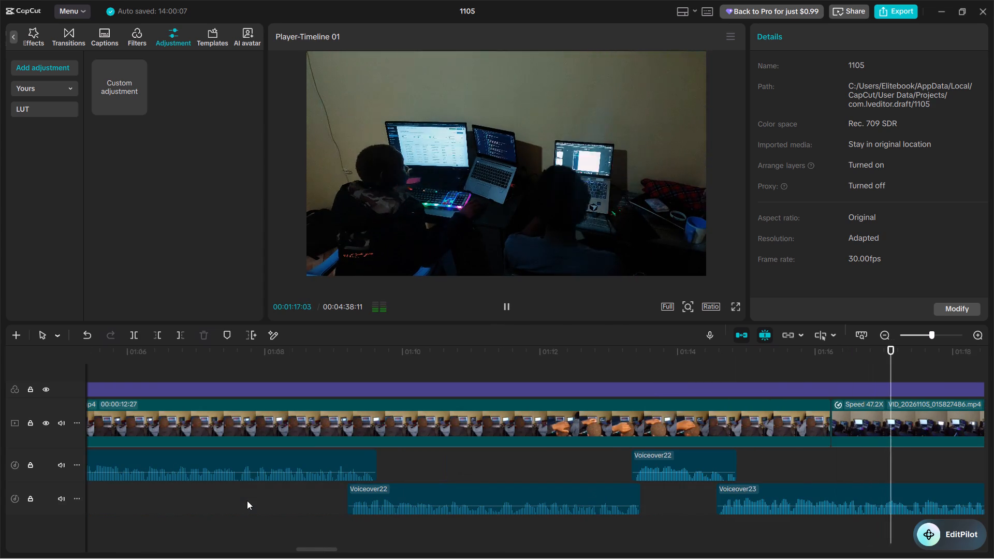
{"action": "scroll", "coordinate": [247, 501], "scroll_direction": "left", "scroll_amount": 1}
{"action": "scroll", "coordinate": [254, 506], "scroll_direction": "down", "scroll_amount": 6}
{"action": "scroll", "coordinate": [254, 506], "scroll_direction": "up", "scroll_amount": 3}
{"action": "scroll", "coordinate": [254, 506], "scroll_direction": "down", "scroll_amount": 4}
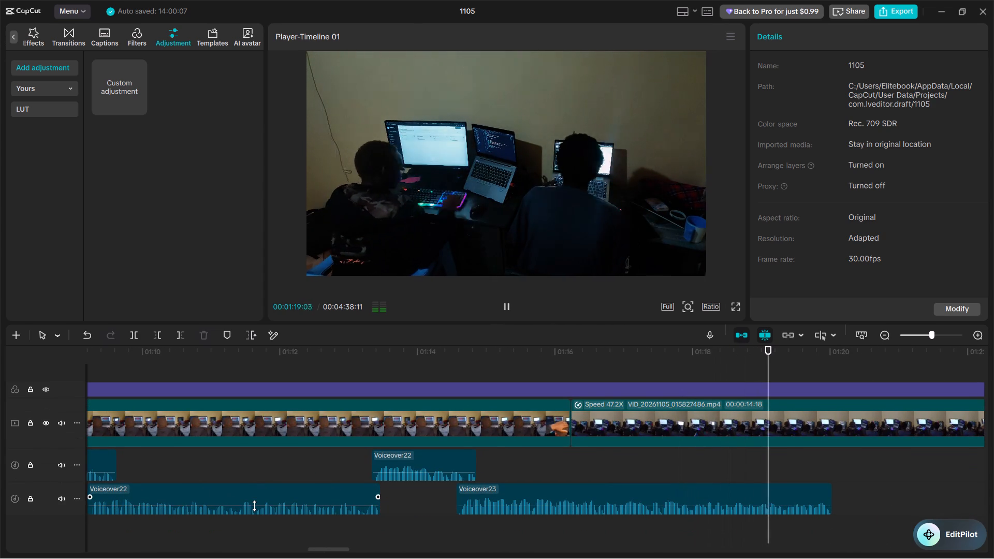
{"action": "key", "text": "space"}
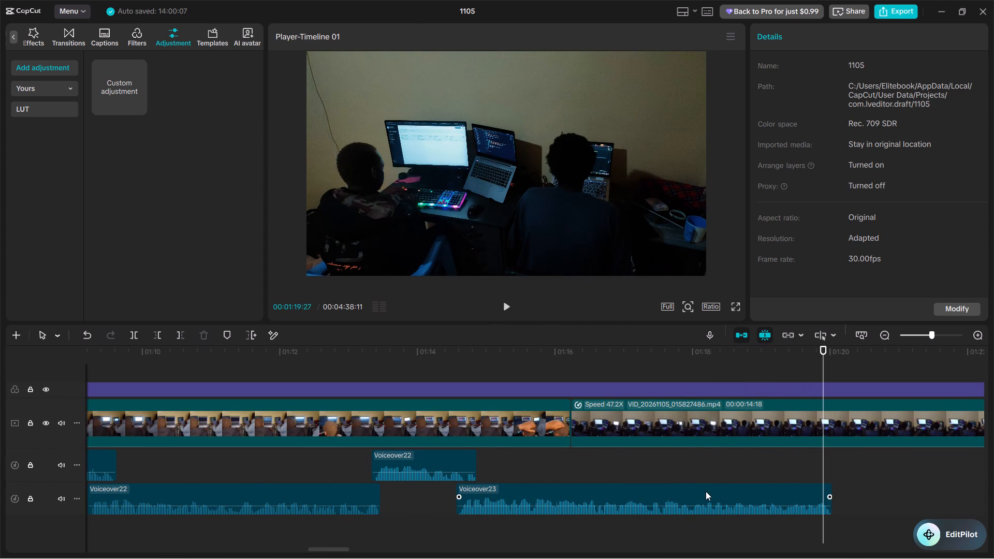
Play Voiceover23 across the cut into VID_20261105_015827486.mp4 to check the clip change against the speech.
{"action": "key", "text": "ctrl+minus"}
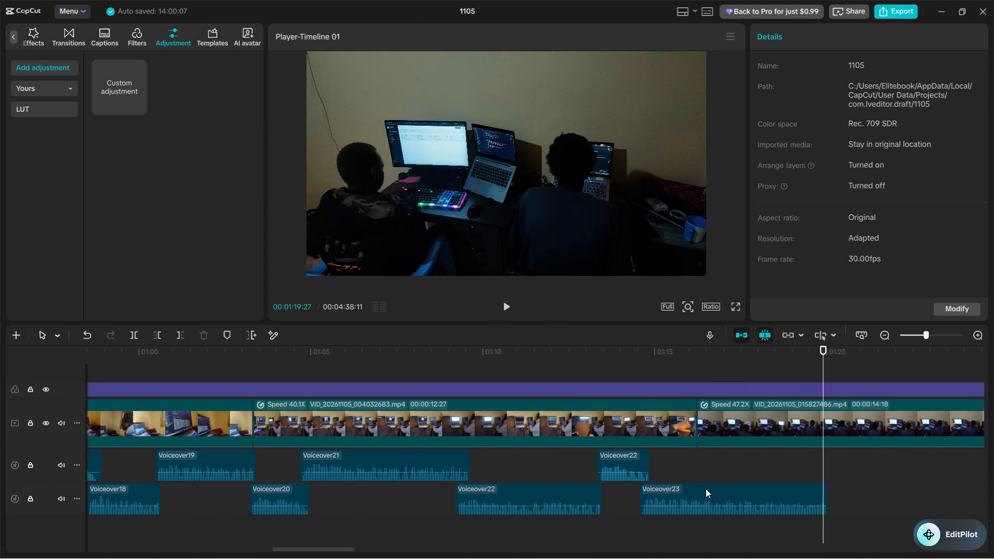
{"action": "left_click", "coordinate": [681, 415]}
{"action": "left_click", "coordinate": [701, 376]}
{"action": "key", "text": "space"}
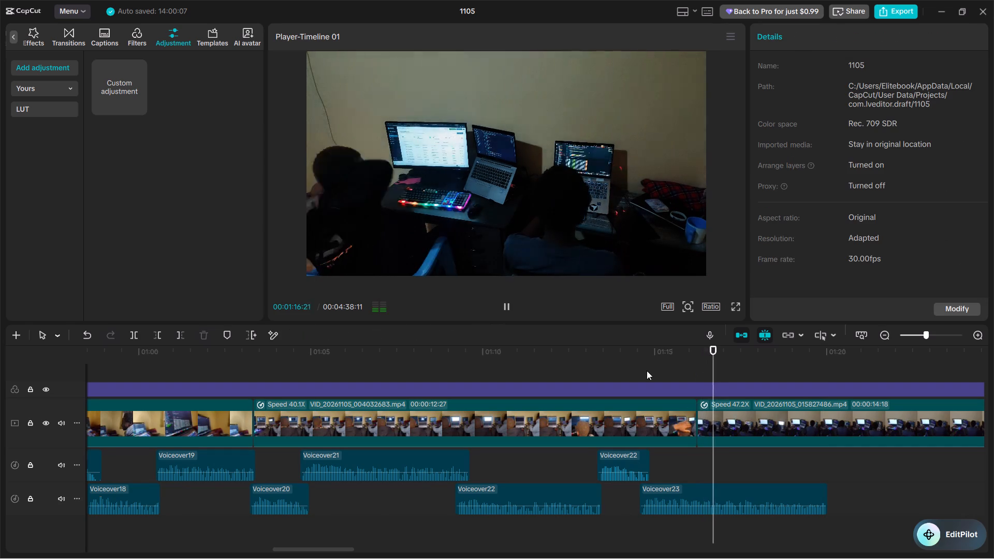
{"action": "left_click", "coordinate": [647, 371]}
{"action": "key", "text": "space"}
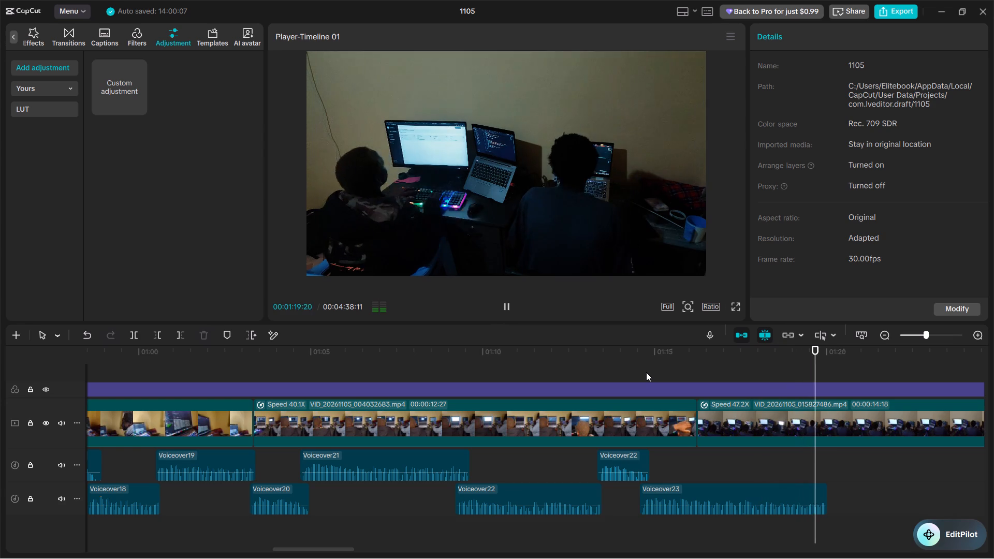
{"action": "key", "text": "space"}
Set the speed of VID_20261105_004032683.mp4 to 32.12x so its cut falls near the end of Voiceover23.
{"action": "left_click", "coordinate": [667, 423]}
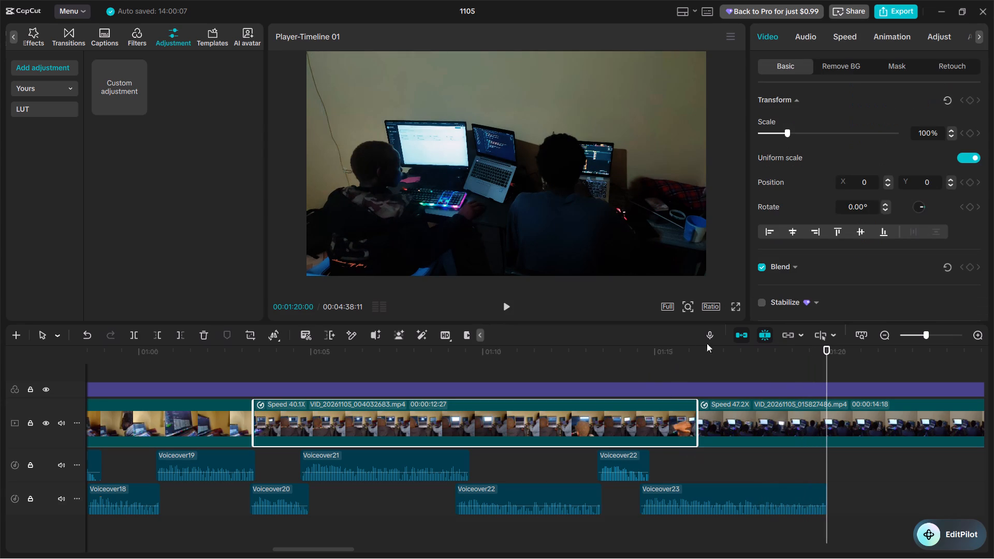
{"action": "left_click", "coordinate": [846, 41]}
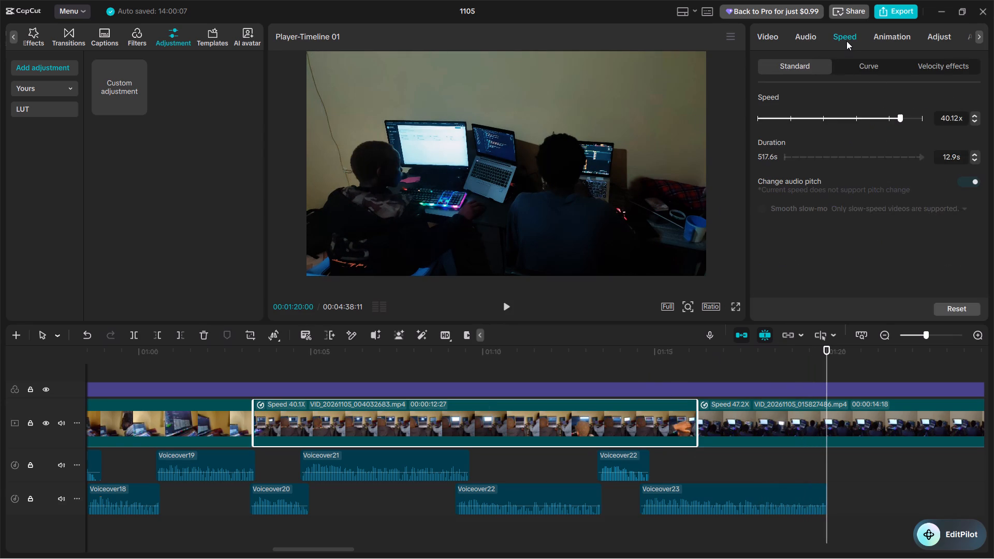
{"action": "left_click", "coordinate": [972, 117]}
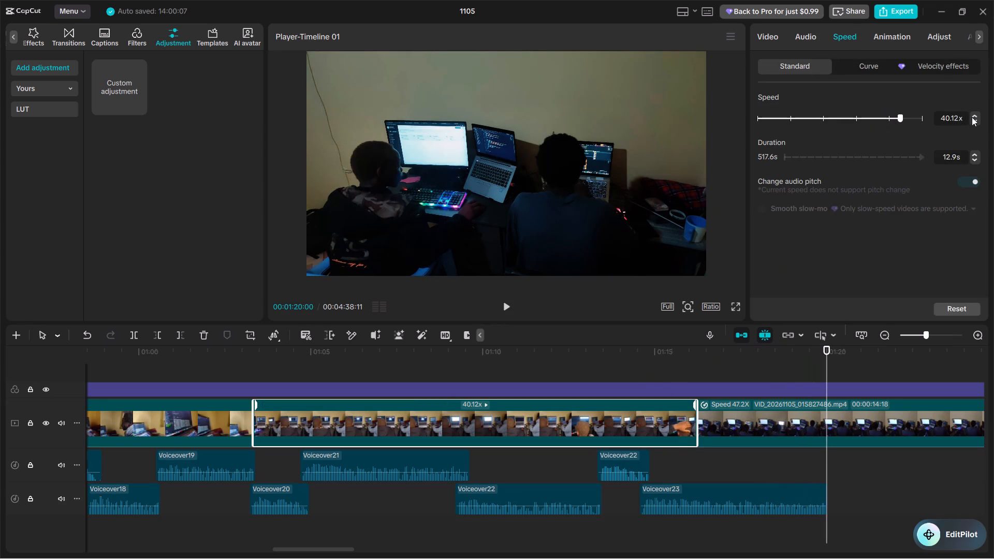
{"action": "left_click", "coordinate": [974, 112]}
{"action": "left_click", "coordinate": [974, 114]}
{"action": "triple_click", "coordinate": [975, 119]}
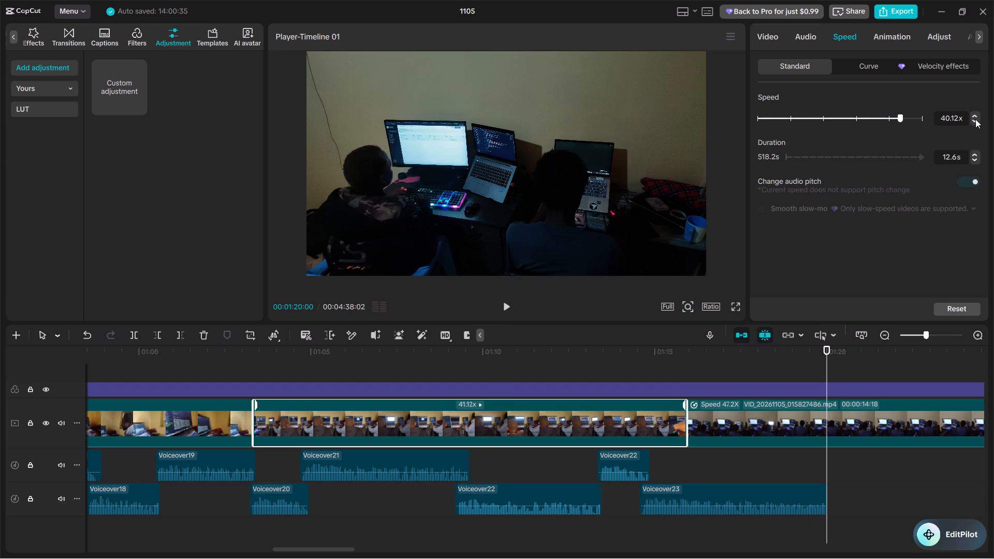
{"action": "triple_click", "coordinate": [975, 119]}
{"action": "triple_click", "coordinate": [975, 119]}
{"action": "triple_click", "coordinate": [975, 119]}
{"action": "left_click", "coordinate": [975, 119]}
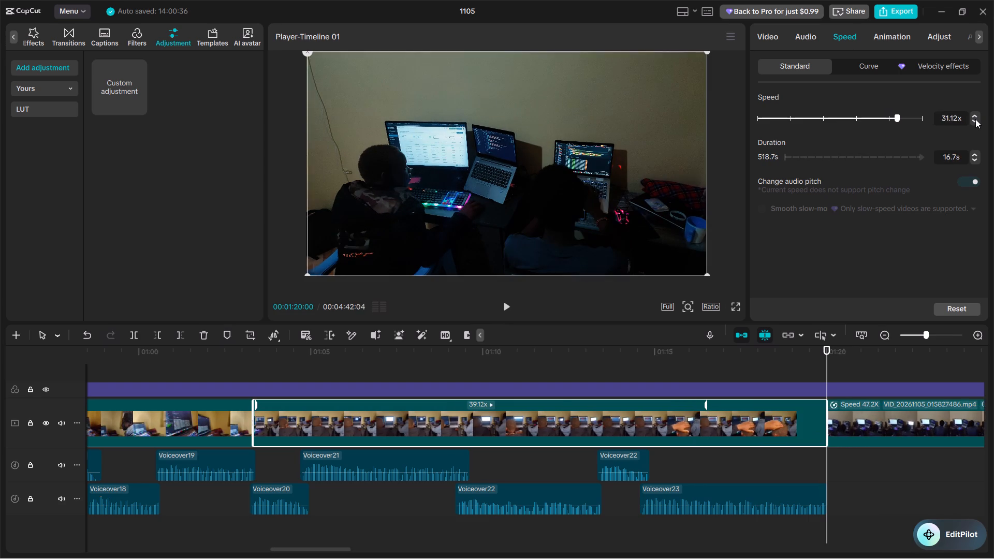
{"action": "double_click", "coordinate": [974, 116]}
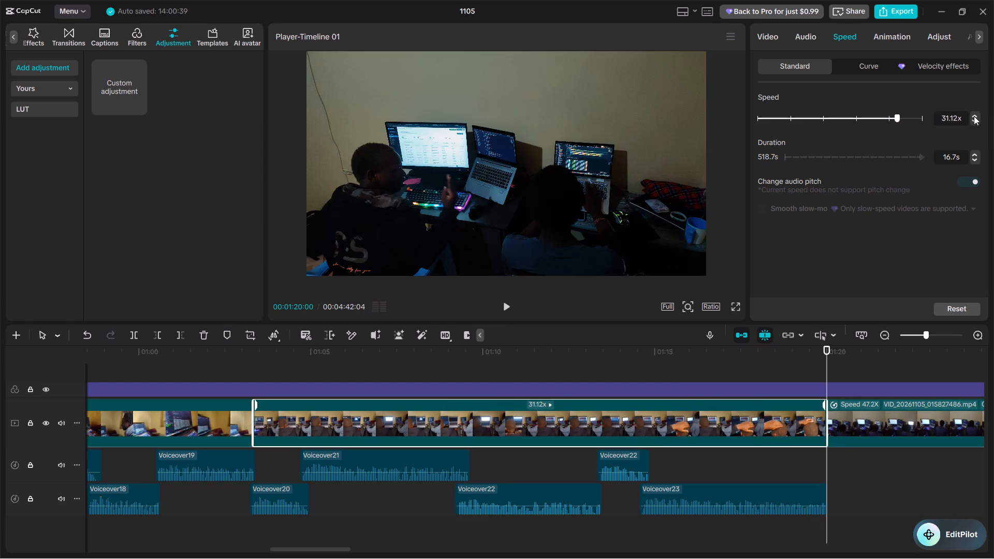
{"action": "left_click", "coordinate": [974, 116]}
Play from 00:01:02:05 past the end of Voiceover23 to review the retimed clip with the voiceover.
{"action": "left_click", "coordinate": [214, 363]}
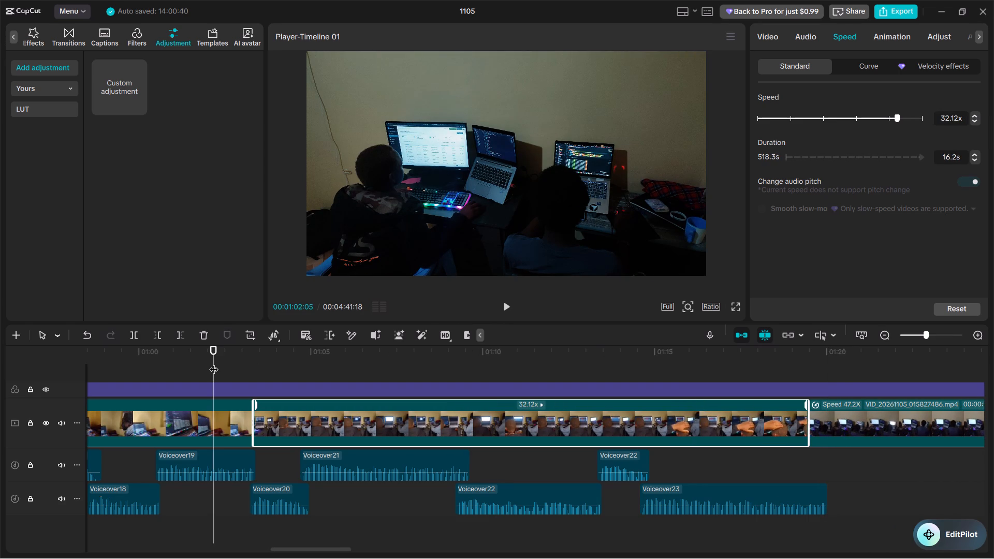
{"action": "key", "text": "space"}
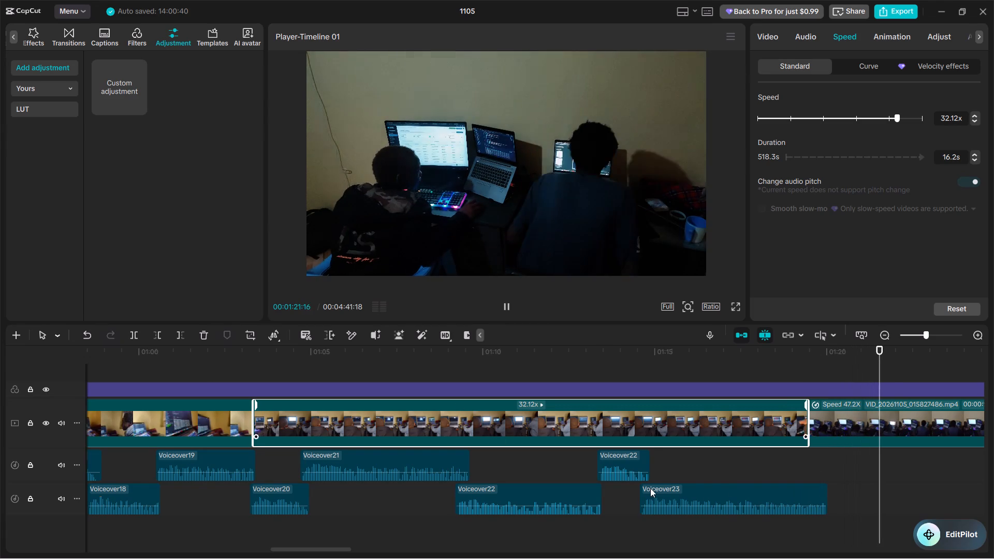
{"action": "left_click", "coordinate": [829, 466]}
Play the whole edit from 00:00:00:00 to review the voiceover with the footage.
{"action": "key", "text": "Home"}
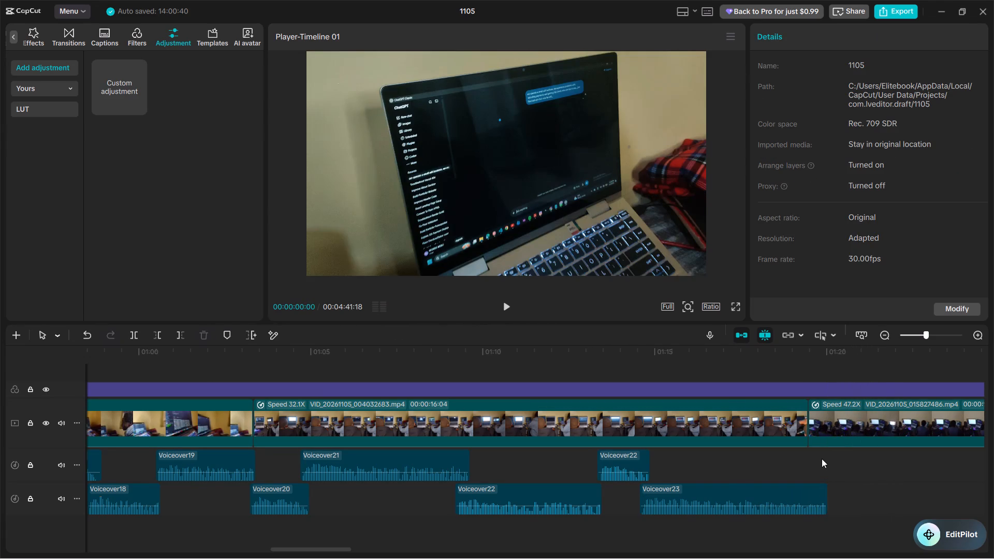
{"action": "key", "text": "ctrl+minus"}
{"action": "key", "text": "ctrl+minus"}
{"action": "key", "text": "ctrl+minus"}
{"action": "key", "text": "space"}
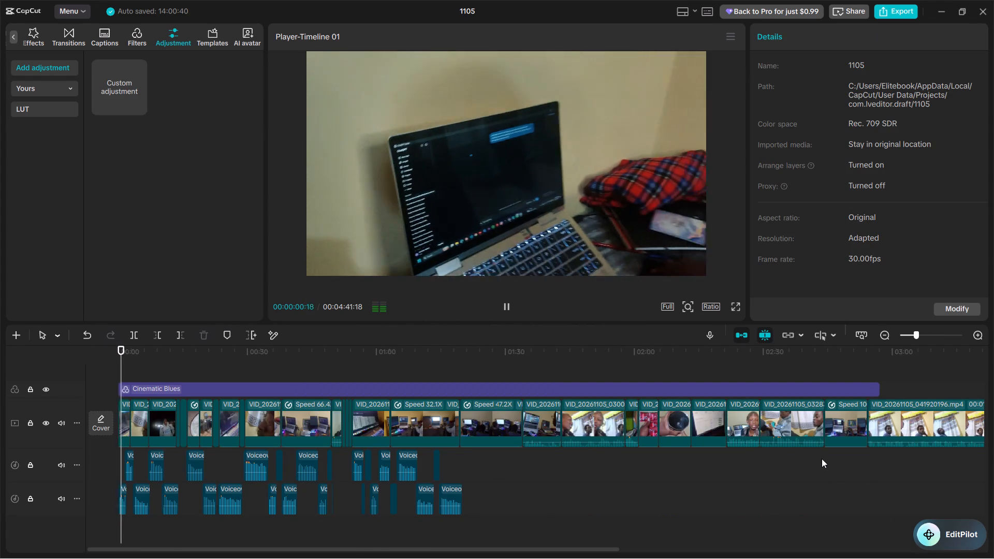
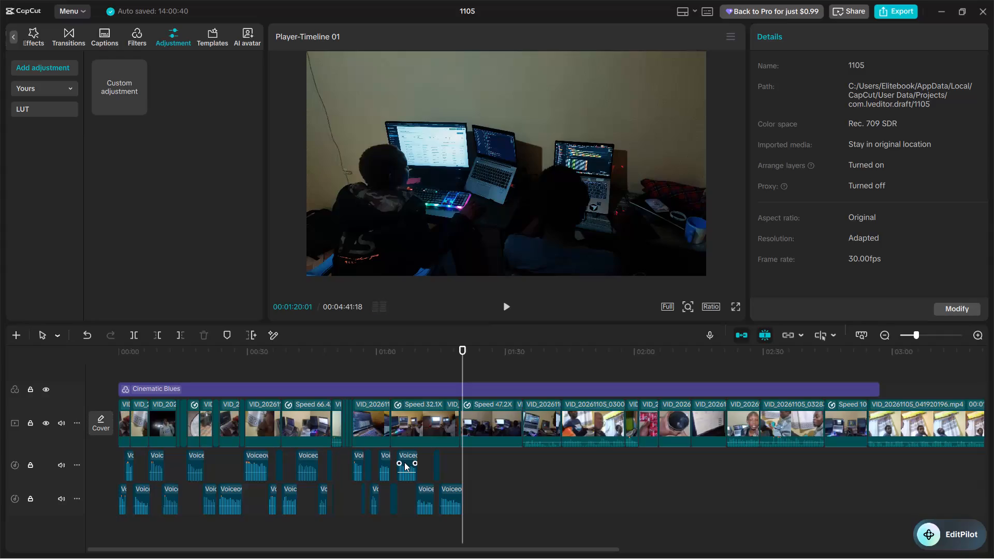
Examine closely where the last voiceover take ends relative to the cut into VID_20261105_015827486.mp4, around 00:01:20:01.
{"action": "key", "text": "ctrl+equal"}
{"action": "key", "text": "ctrl+equal"}
{"action": "key", "text": "ctrl+equal"}
{"action": "key", "text": "ctrl+equal"}
{"action": "key", "text": "ctrl+equal"}
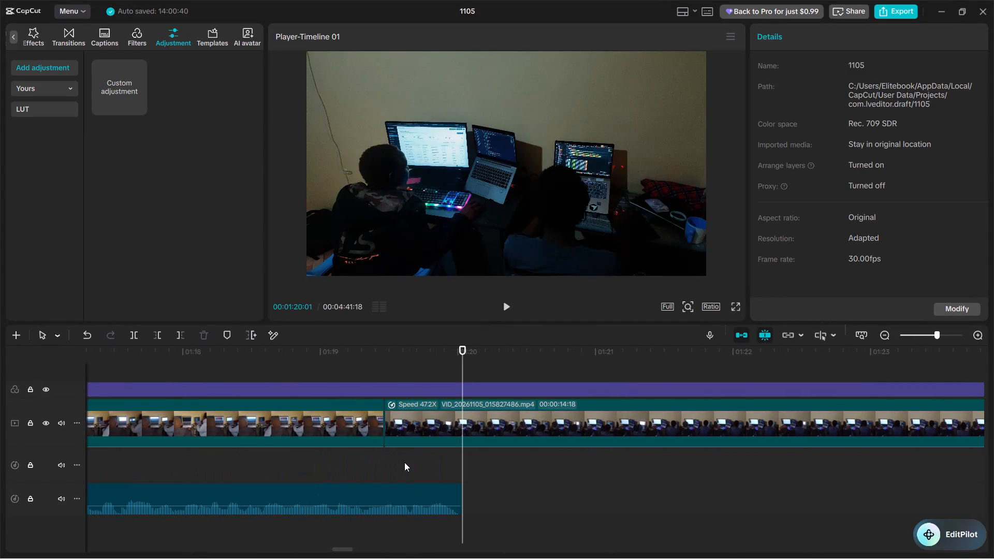
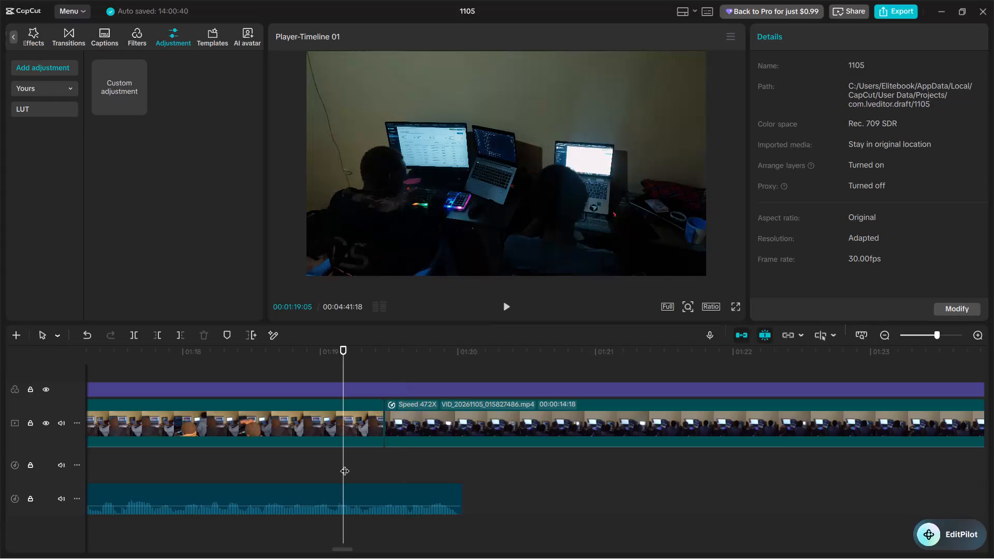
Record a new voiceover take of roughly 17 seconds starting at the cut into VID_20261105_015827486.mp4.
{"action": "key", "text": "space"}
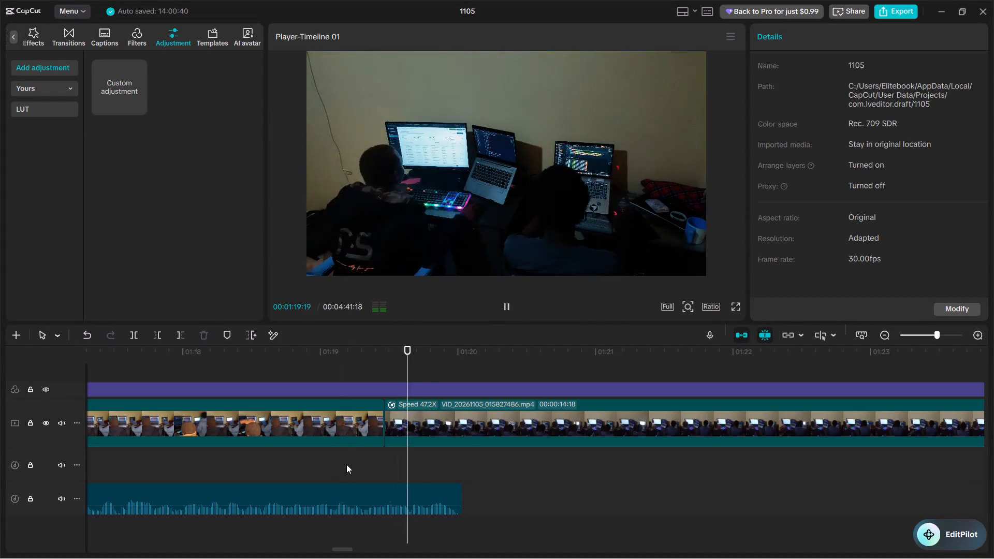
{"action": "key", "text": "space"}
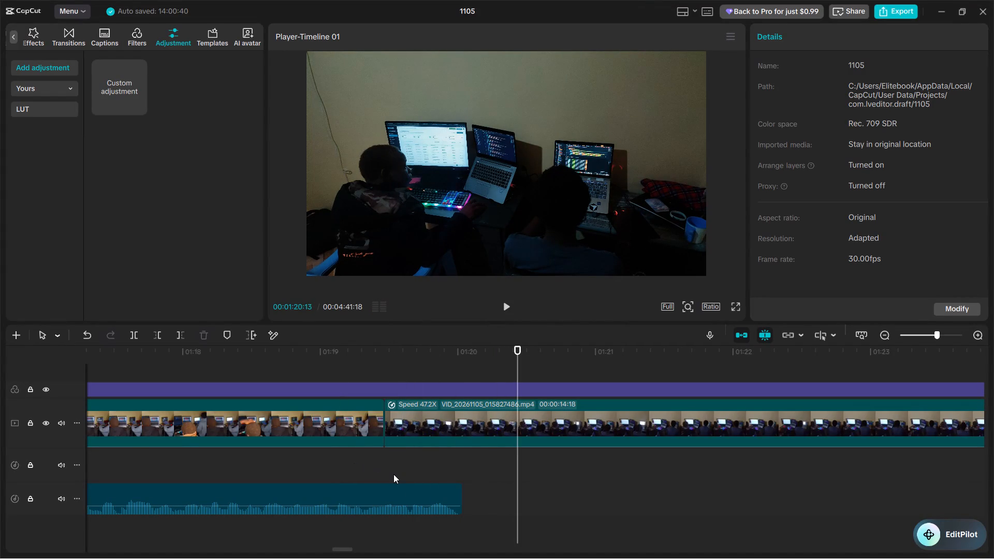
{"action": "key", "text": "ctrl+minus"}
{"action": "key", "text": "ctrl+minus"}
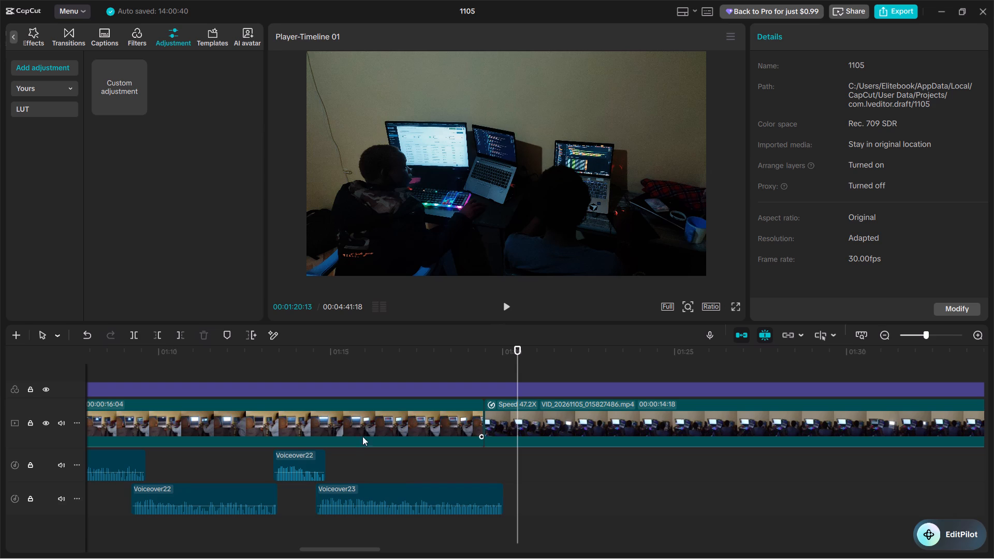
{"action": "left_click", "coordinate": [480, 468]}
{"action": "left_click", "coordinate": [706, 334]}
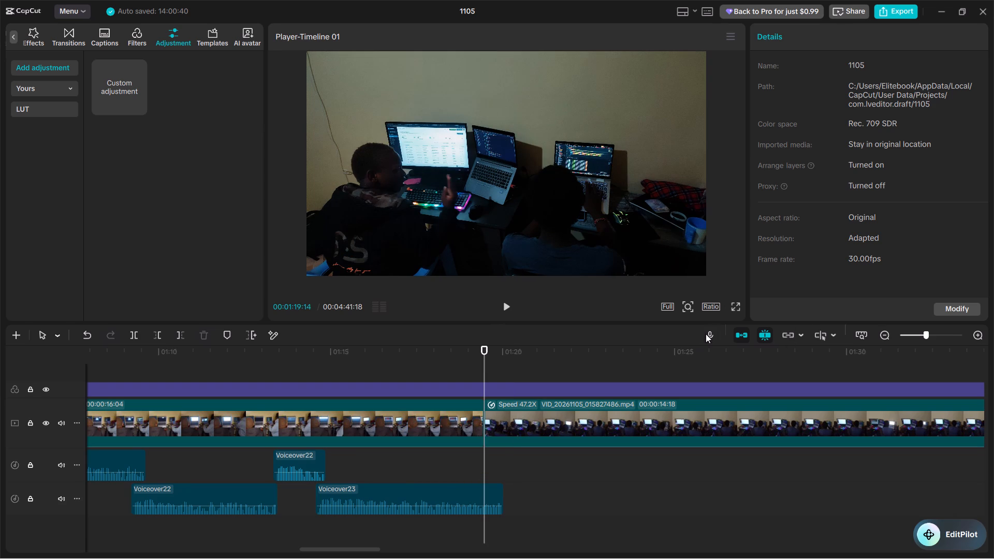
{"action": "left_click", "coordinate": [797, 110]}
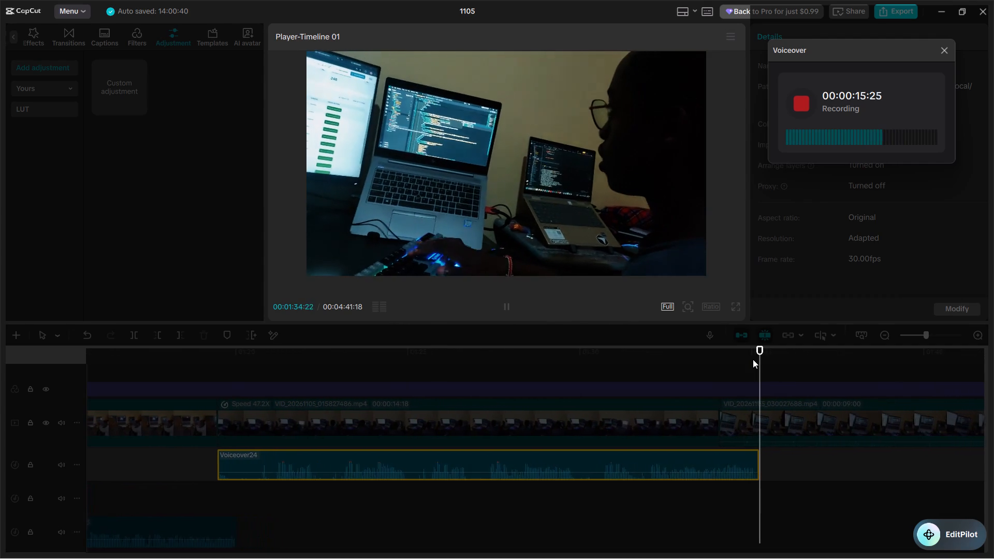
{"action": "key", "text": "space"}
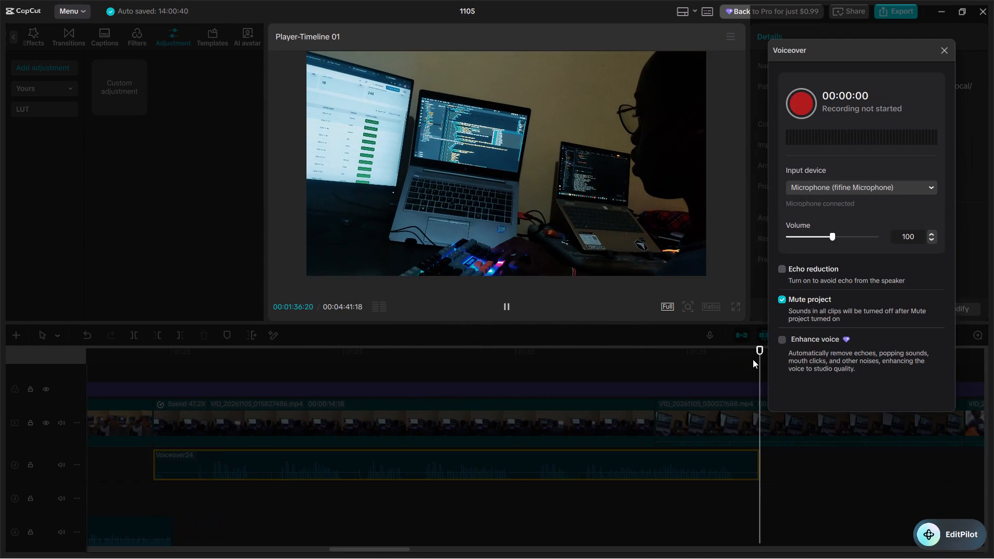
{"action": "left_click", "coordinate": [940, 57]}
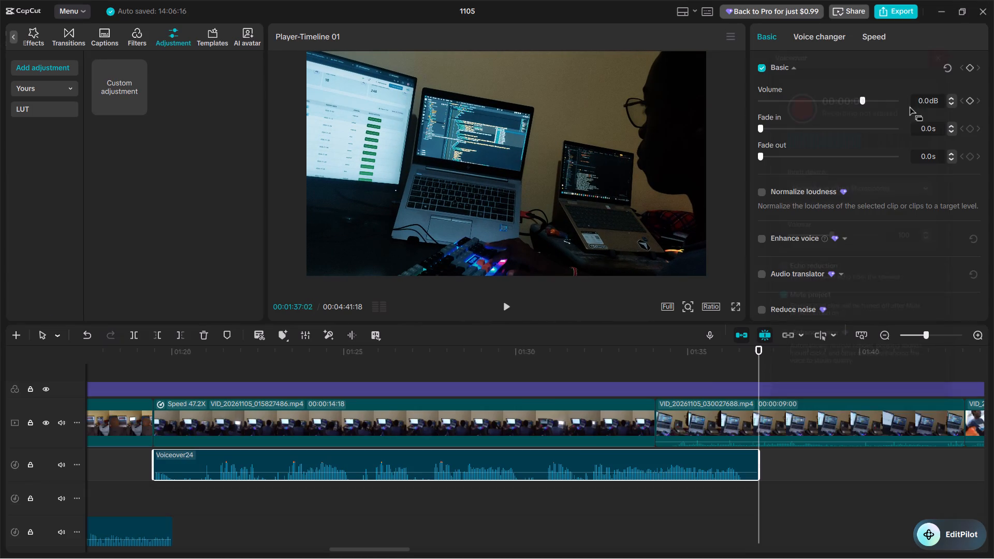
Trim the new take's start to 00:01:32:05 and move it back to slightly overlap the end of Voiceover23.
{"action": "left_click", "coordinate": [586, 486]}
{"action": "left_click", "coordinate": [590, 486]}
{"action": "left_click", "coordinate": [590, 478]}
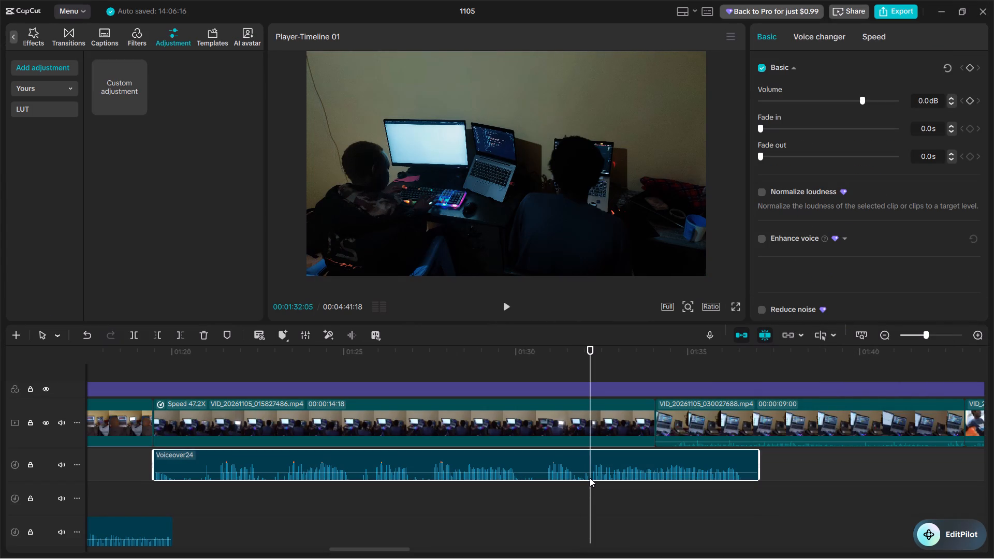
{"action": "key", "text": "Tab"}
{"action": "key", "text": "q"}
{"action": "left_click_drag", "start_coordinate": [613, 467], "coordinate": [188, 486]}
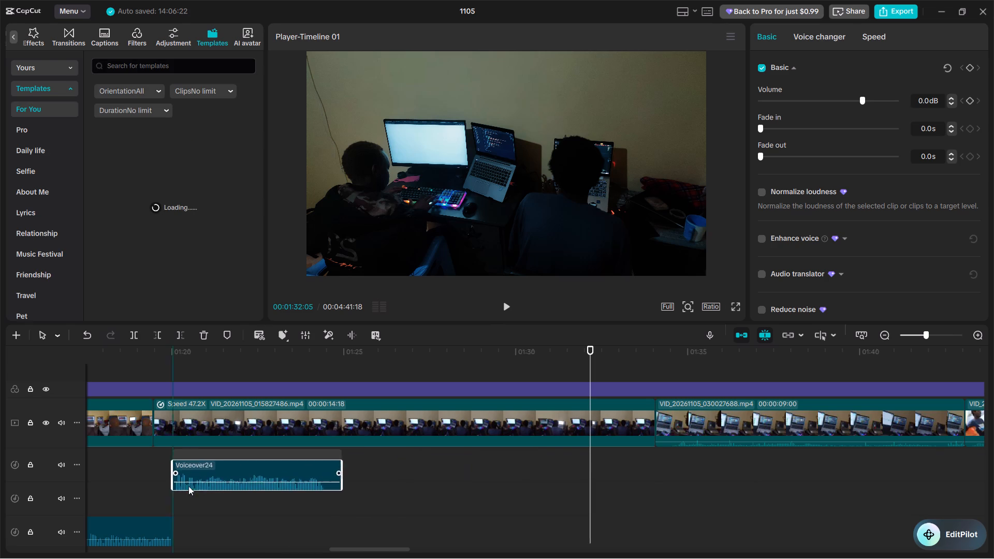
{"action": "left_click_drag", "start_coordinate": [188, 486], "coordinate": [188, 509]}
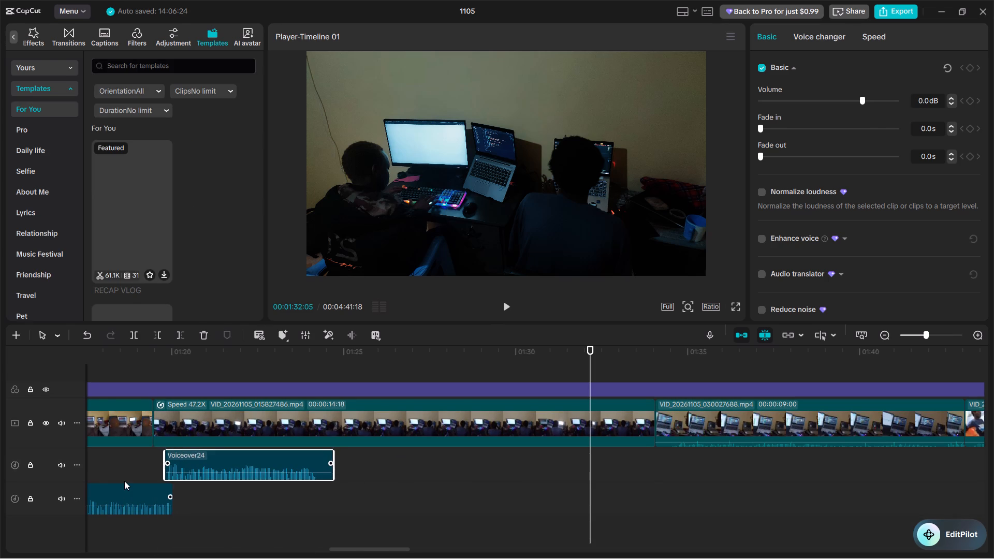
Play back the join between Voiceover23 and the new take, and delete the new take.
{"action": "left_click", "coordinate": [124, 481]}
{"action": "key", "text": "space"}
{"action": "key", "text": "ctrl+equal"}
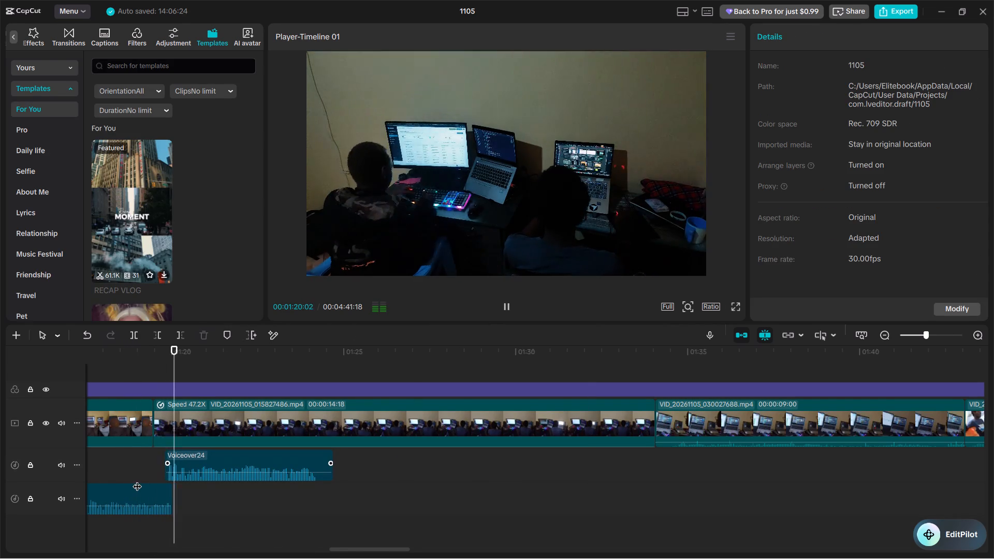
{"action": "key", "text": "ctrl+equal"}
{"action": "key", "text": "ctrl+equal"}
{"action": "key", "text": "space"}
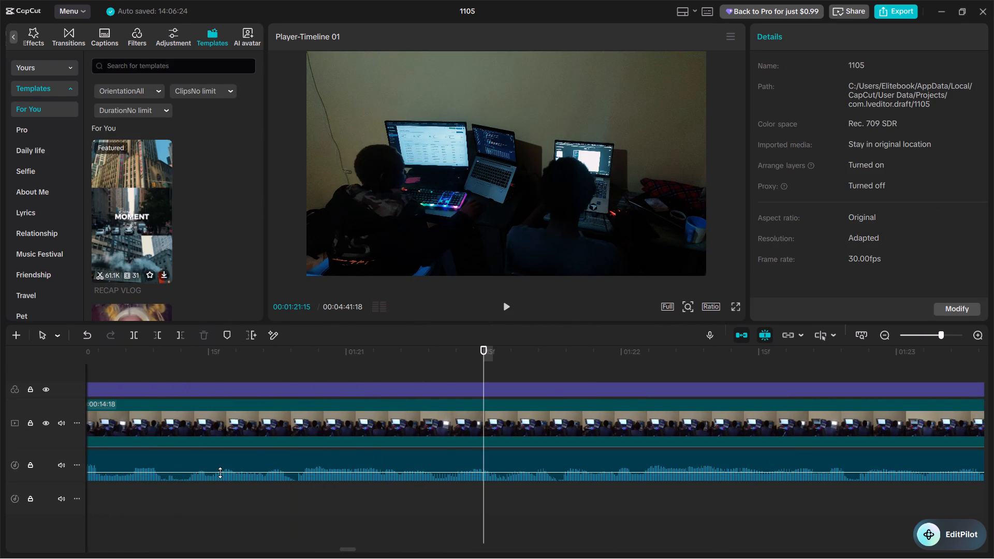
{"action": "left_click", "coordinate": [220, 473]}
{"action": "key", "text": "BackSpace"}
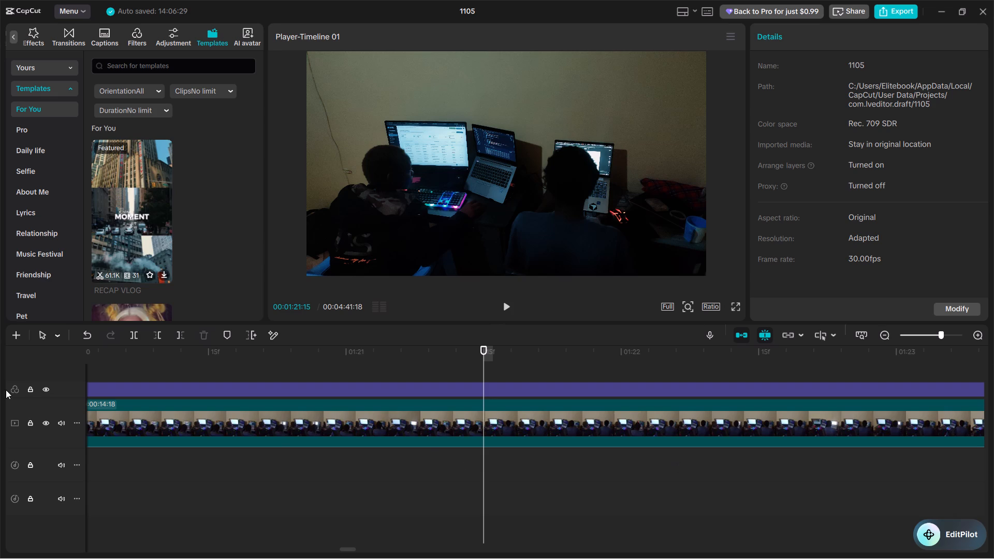
Record a replacement voiceover take from 00:01:21:15 to about 00:01:35:15.
{"action": "left_click", "coordinate": [708, 335]}
{"action": "left_click", "coordinate": [800, 111]}
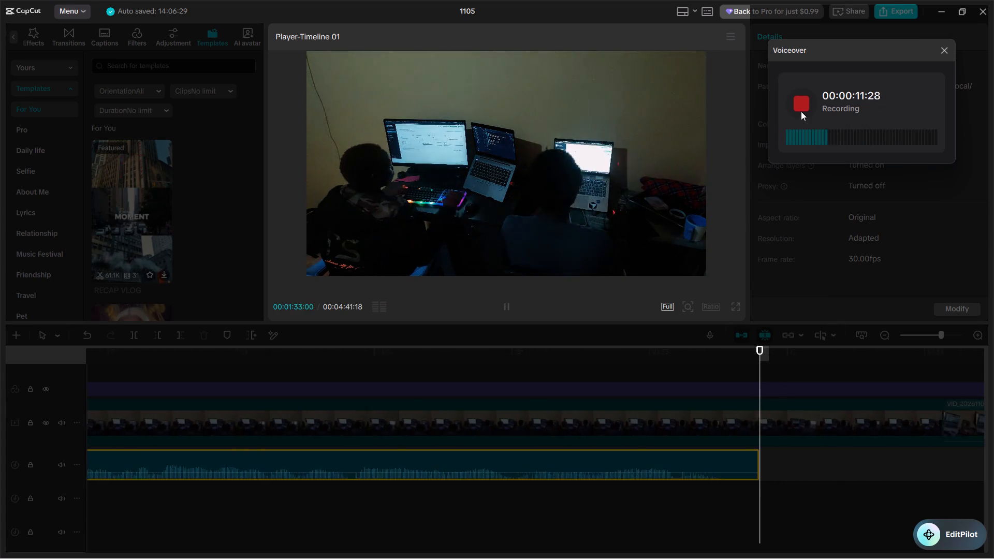
{"action": "key", "text": "space"}
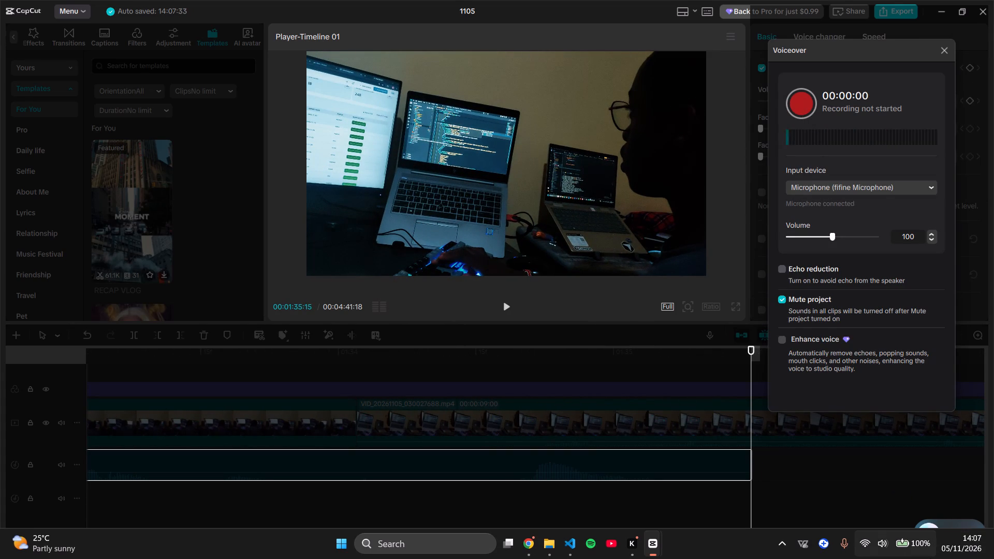
{"action": "left_click", "coordinate": [946, 49]}
Trim the replacement take to end at 00:01:33:14 and start at 00:01:28:23, and play it back.
{"action": "key", "text": "ctrl+minus"}
{"action": "key", "text": "ctrl+minus"}
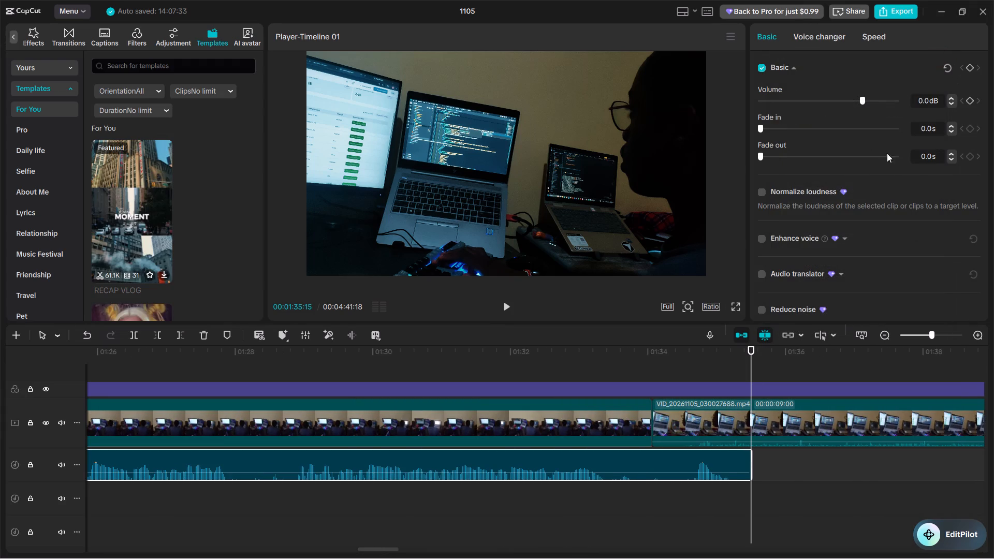
{"action": "left_click", "coordinate": [614, 491]}
{"action": "left_click", "coordinate": [611, 472]}
{"action": "key", "text": "w"}
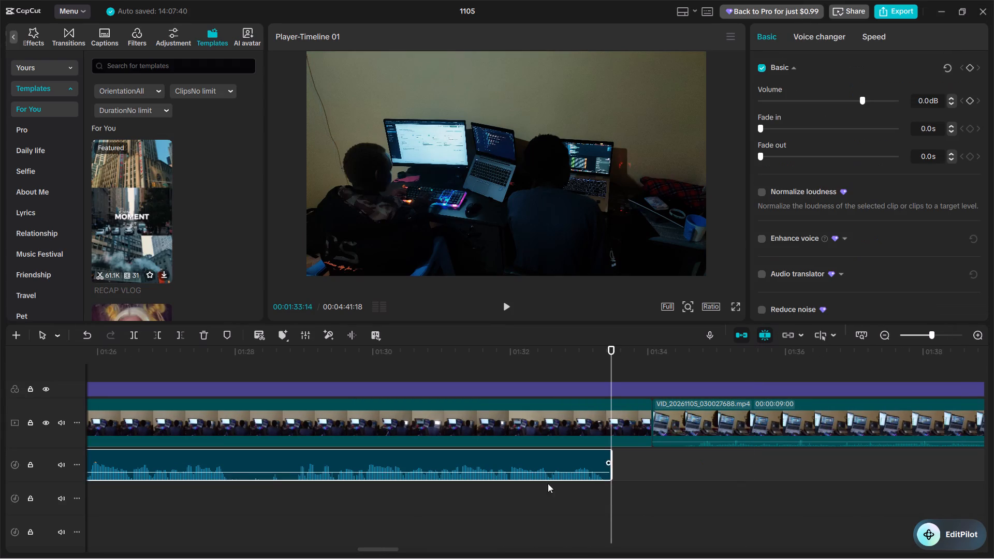
{"action": "left_click", "coordinate": [291, 479]}
{"action": "left_click", "coordinate": [289, 483]}
{"action": "left_click", "coordinate": [291, 471]}
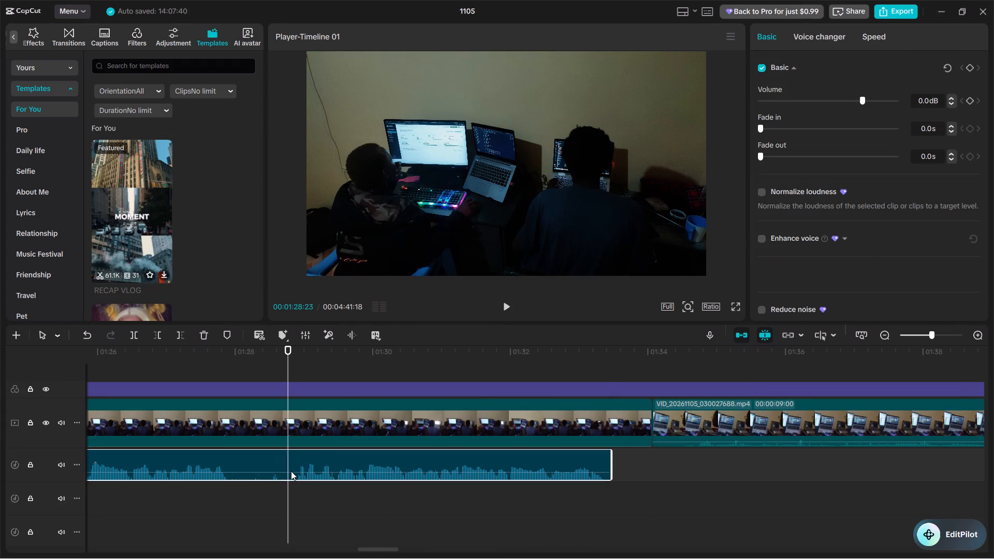
{"action": "type", "text": "q"}
{"action": "key", "text": "space"}
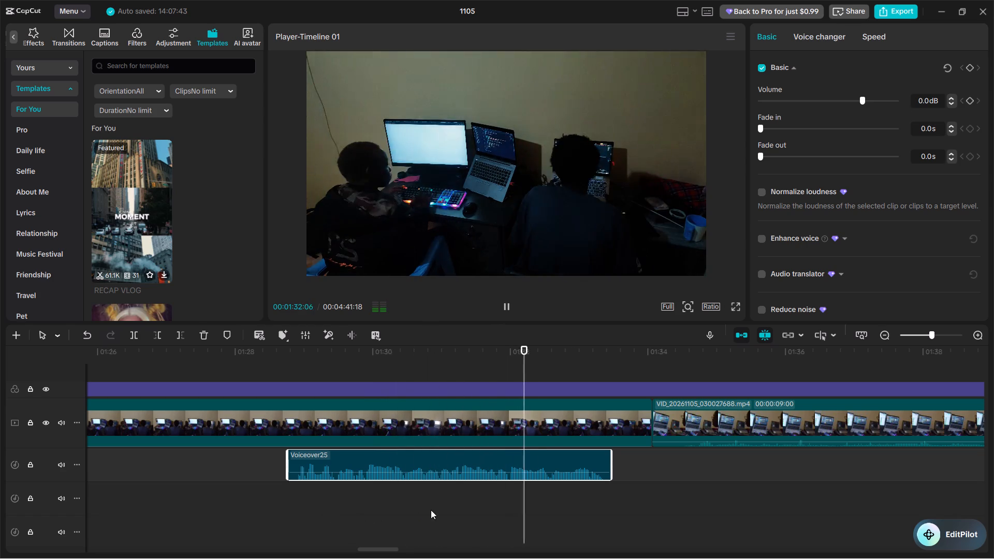
{"action": "key", "text": "space"}
Move the trimmed take back to just after the VID_20261105_015827486.mp4 cut, slightly overlapping the end of Voiceover23.
{"action": "left_click_drag", "start_coordinate": [467, 457], "coordinate": [437, 474]}
{"action": "scroll", "coordinate": [436, 471], "scroll_direction": "right", "scroll_amount": 1}
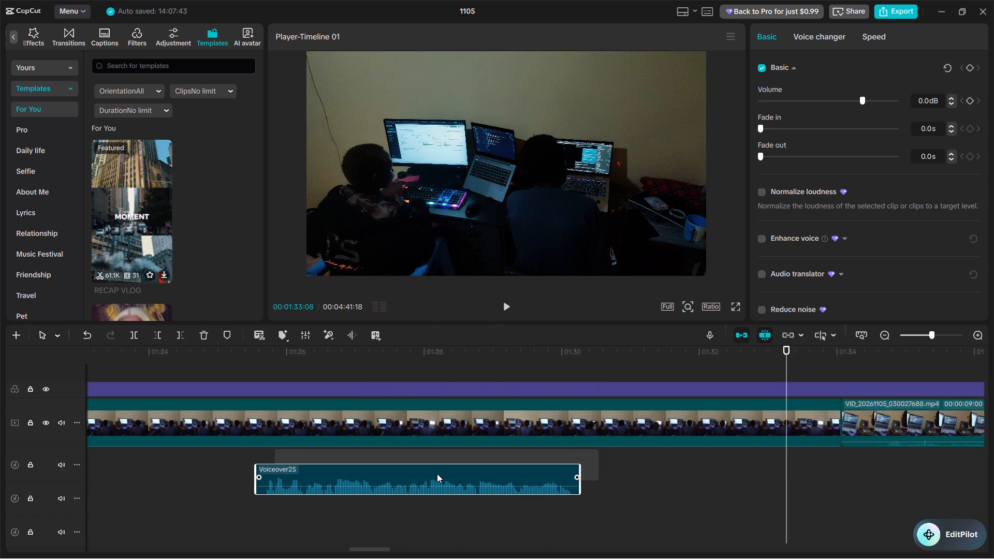
{"action": "scroll", "coordinate": [437, 474], "scroll_direction": "right", "scroll_amount": 2}
{"action": "left_click_drag", "start_coordinate": [437, 474], "coordinate": [640, 501]}
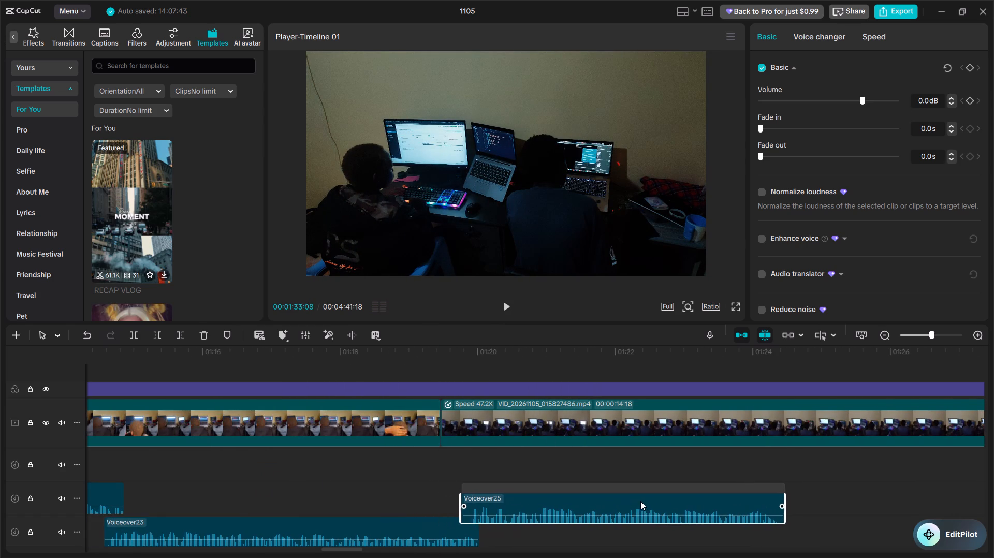
{"action": "left_click_drag", "start_coordinate": [640, 501], "coordinate": [638, 501]}
Listen to the transition from Voiceover23 into Voiceover25 and replay the ending of Voiceover25.
{"action": "left_click", "coordinate": [403, 478]}
{"action": "key", "text": "space"}
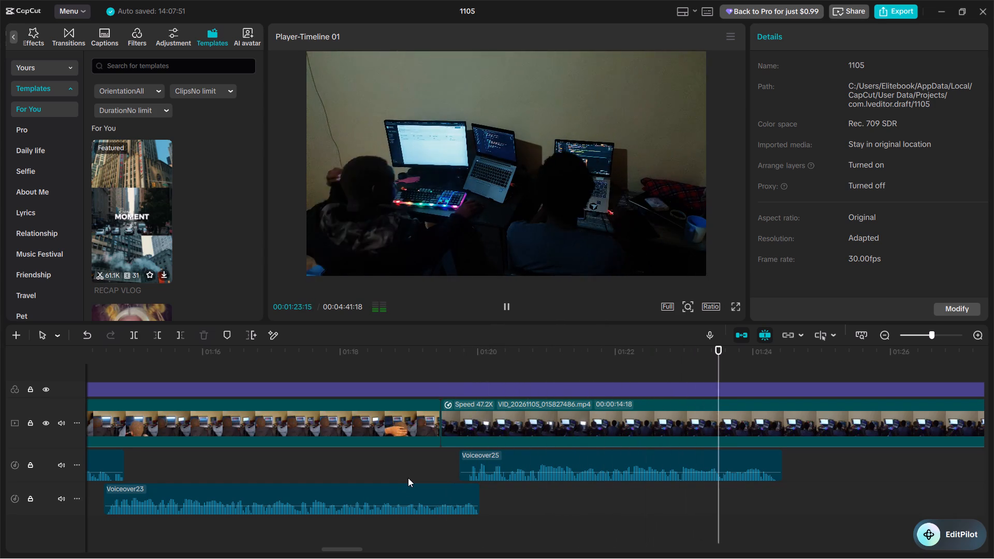
{"action": "key", "text": "space"}
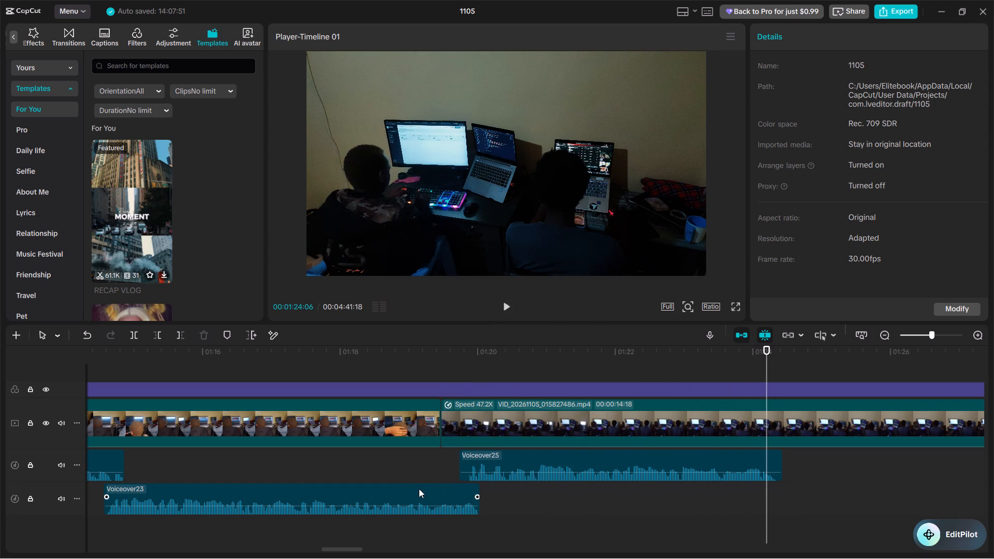
{"action": "left_click", "coordinate": [738, 495]}
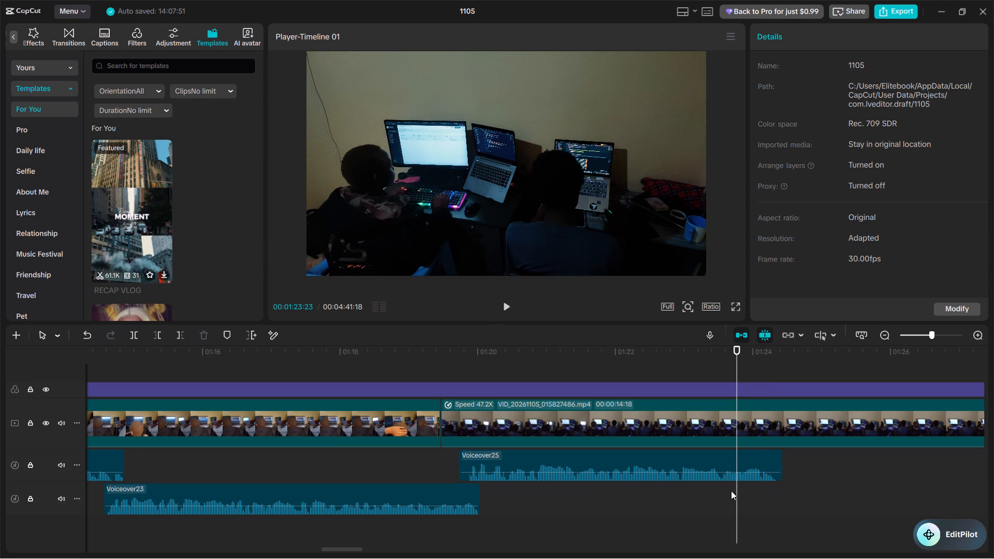
{"action": "key", "text": "space"}
{"action": "key", "text": "space"}
{"action": "key", "text": "space"}
{"action": "key", "text": "space"}
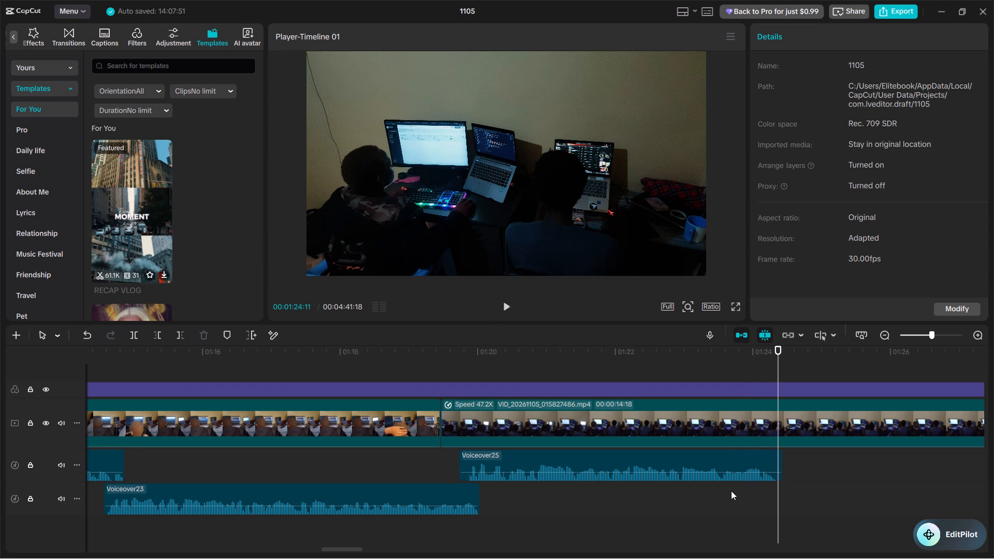
{"action": "left_click", "coordinate": [993, 386]}
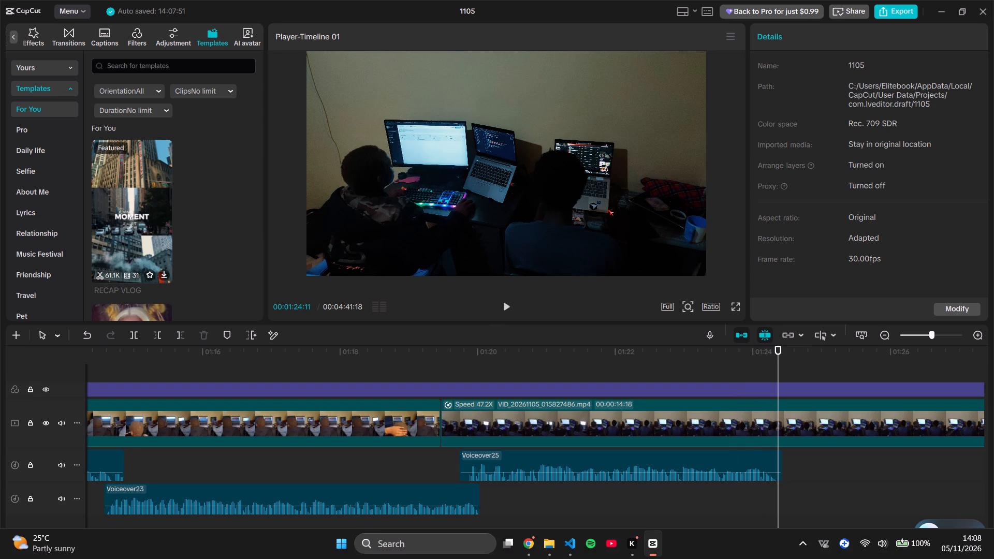
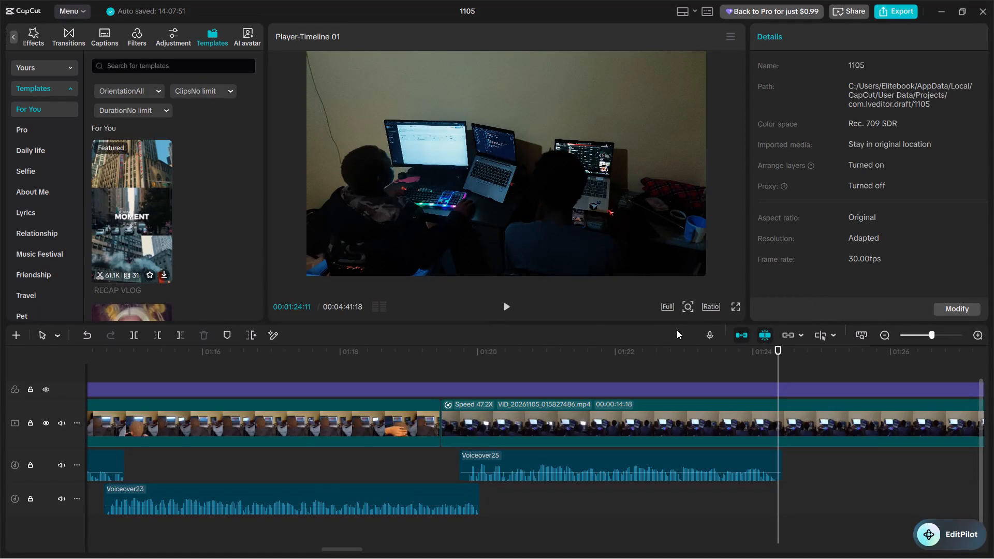
Record a new voiceover take starting at 00:01:24:11, right after the end of Voiceover25.
{"action": "left_click", "coordinate": [717, 339]}
{"action": "left_click", "coordinate": [711, 333]}
{"action": "left_click", "coordinate": [795, 111]}
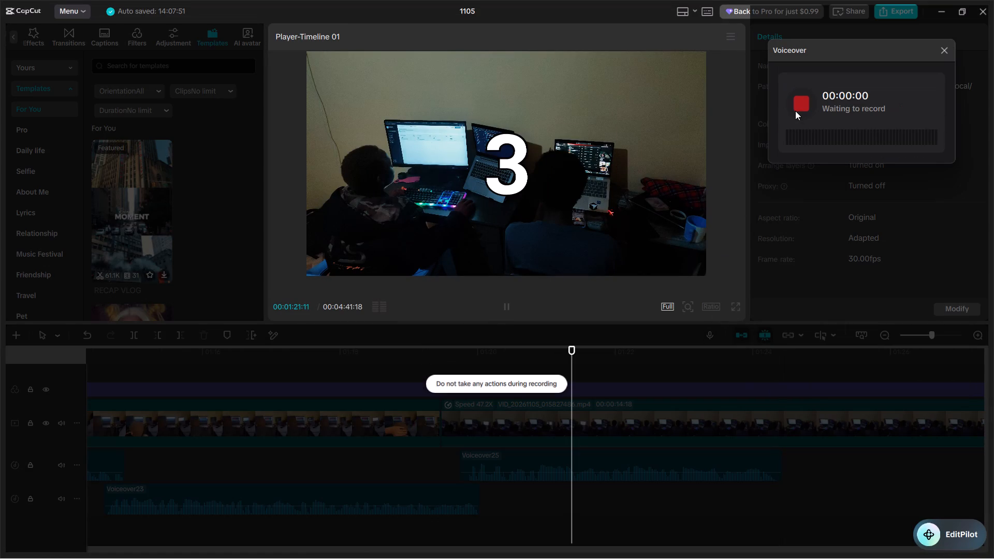
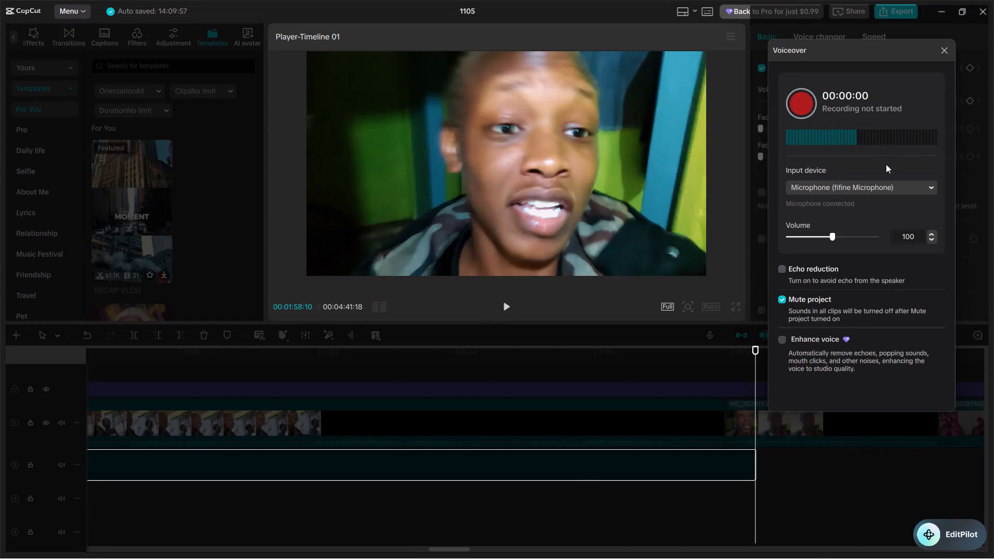
Trim the start of the new Voiceover26 take to where the speech begins, at about 00:01:47:20.
{"action": "left_click", "coordinate": [940, 52]}
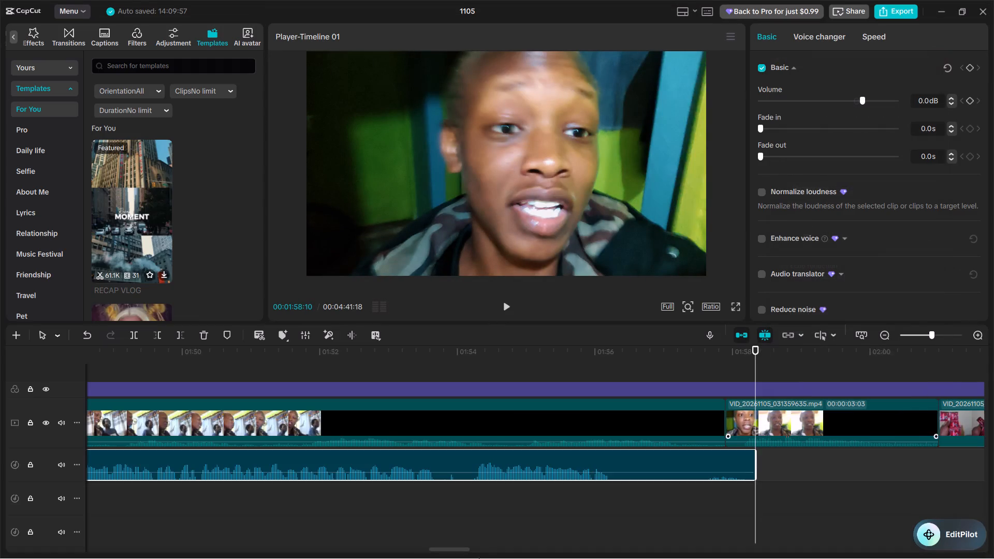
{"action": "scroll", "coordinate": [405, 502], "scroll_direction": "right", "scroll_amount": 1}
{"action": "left_click", "coordinate": [397, 493]}
{"action": "left_click", "coordinate": [370, 492]}
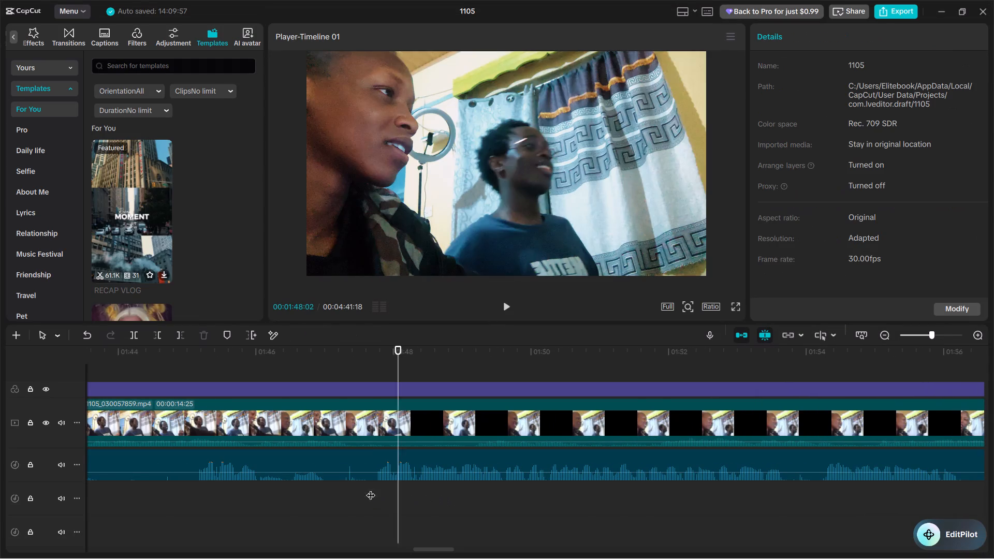
{"action": "left_click", "coordinate": [375, 470]}
{"action": "key", "text": "q"}
Play Voiceover26 and split it at 00:01:53:24, where the first stretch of speech ends.
{"action": "key", "text": "space"}
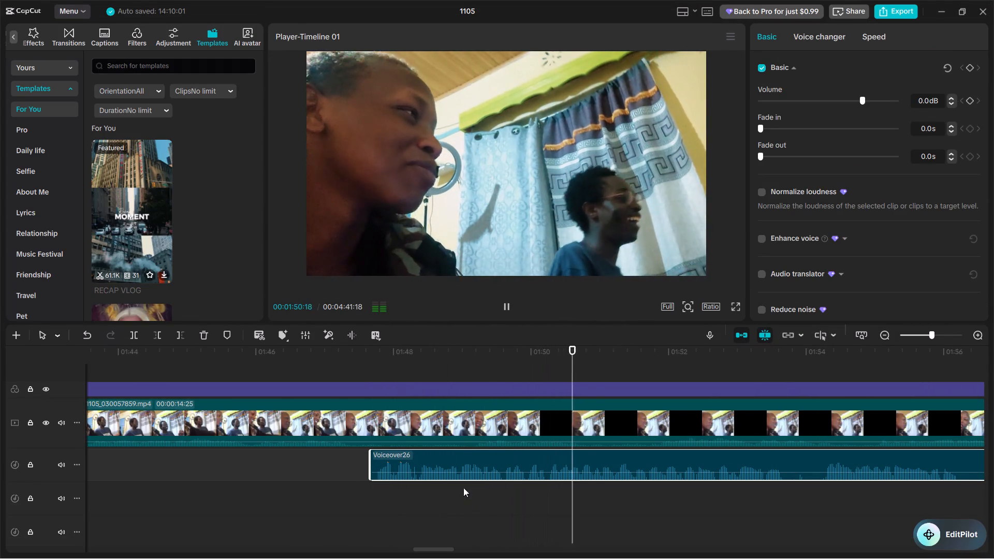
{"action": "scroll", "coordinate": [645, 496], "scroll_direction": "left", "scroll_amount": 1}
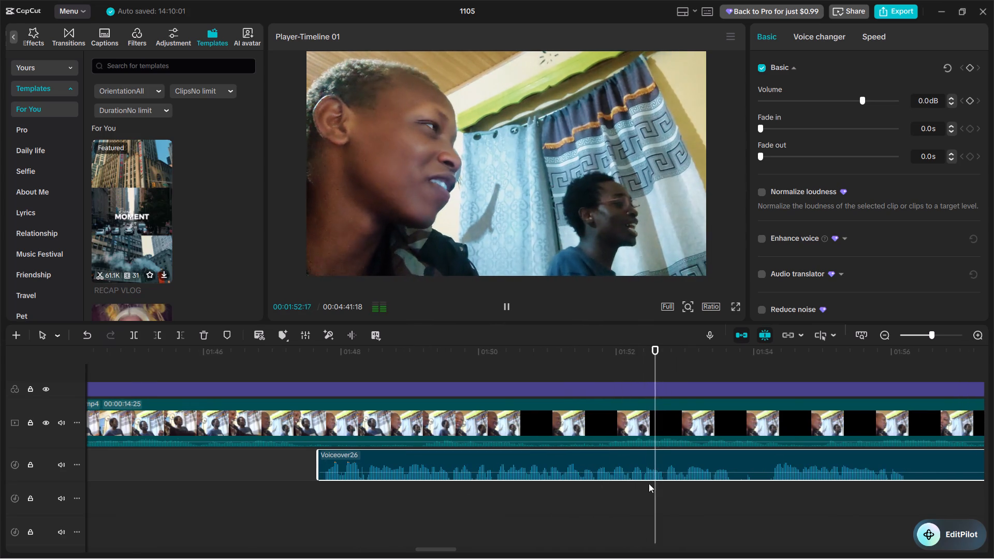
{"action": "key", "text": "space"}
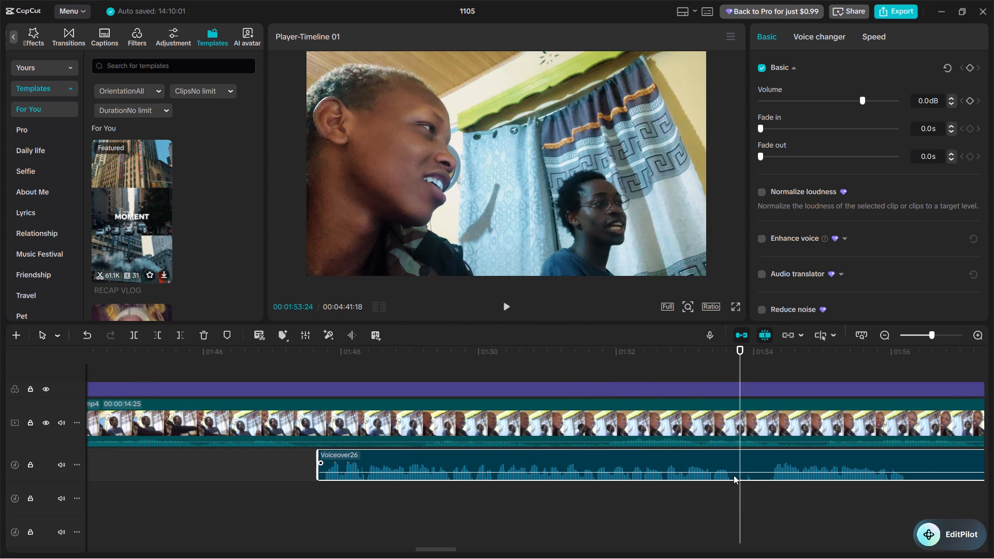
{"action": "key", "text": "ctrl+b"}
Trim the start of the second Voiceover26 piece to 00:01:54:06, removing the silence before its speech.
{"action": "key", "text": "space"}
{"action": "key", "text": "space"}
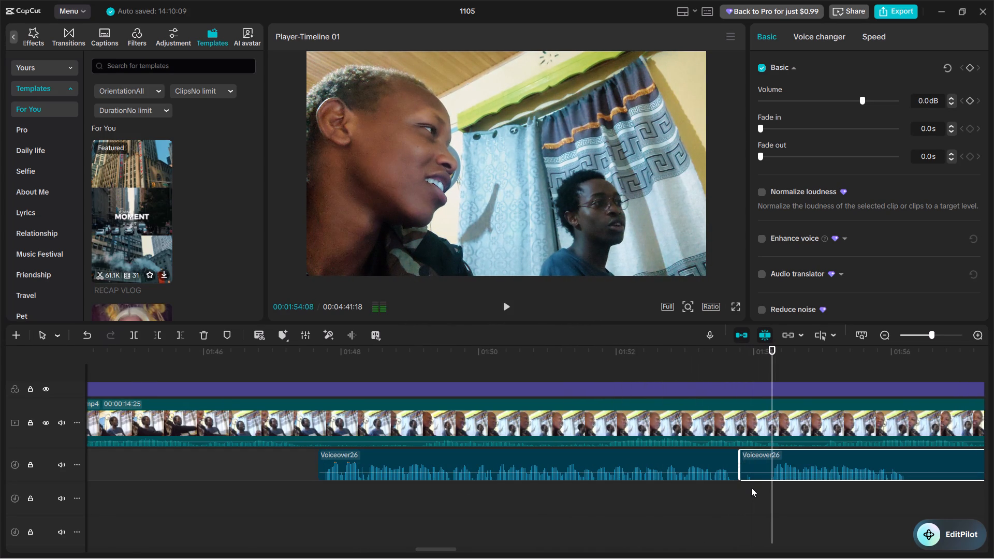
{"action": "key", "text": "Left"}
{"action": "key", "text": "Left"}
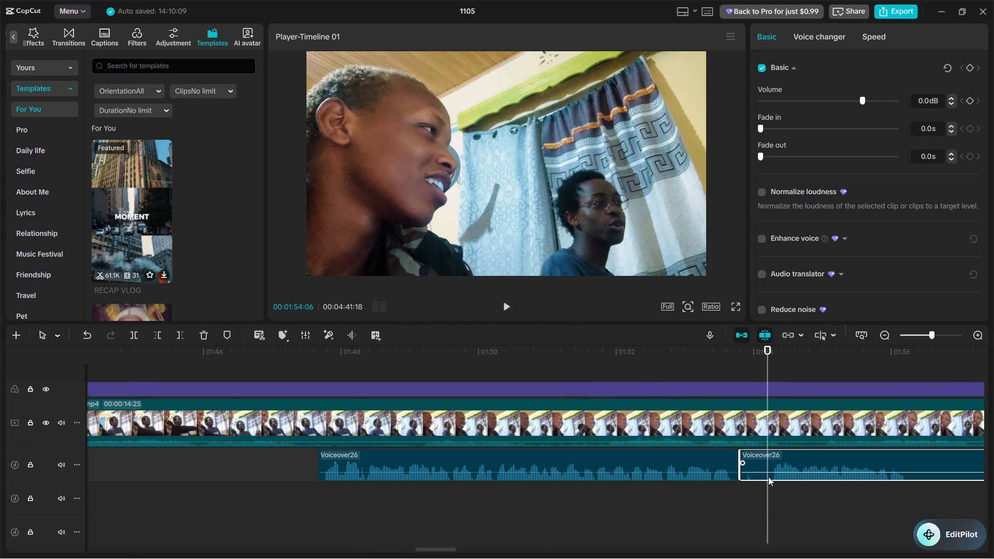
{"action": "key", "text": "q"}
Play the second Voiceover26 piece and trim its end to 00:01:56:11.
{"action": "key", "text": "space"}
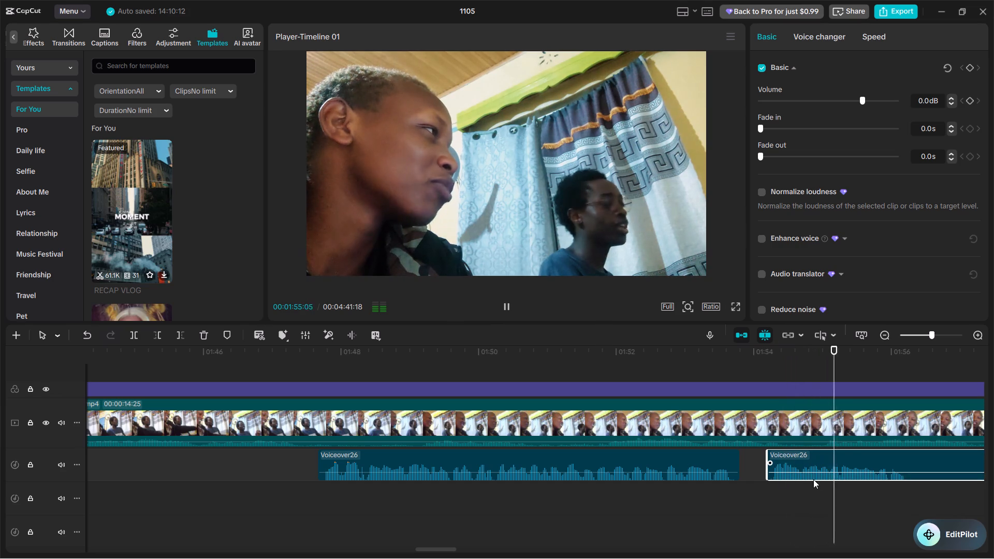
{"action": "key", "text": "space"}
{"action": "key", "text": "space"}
{"action": "key", "text": "space"}
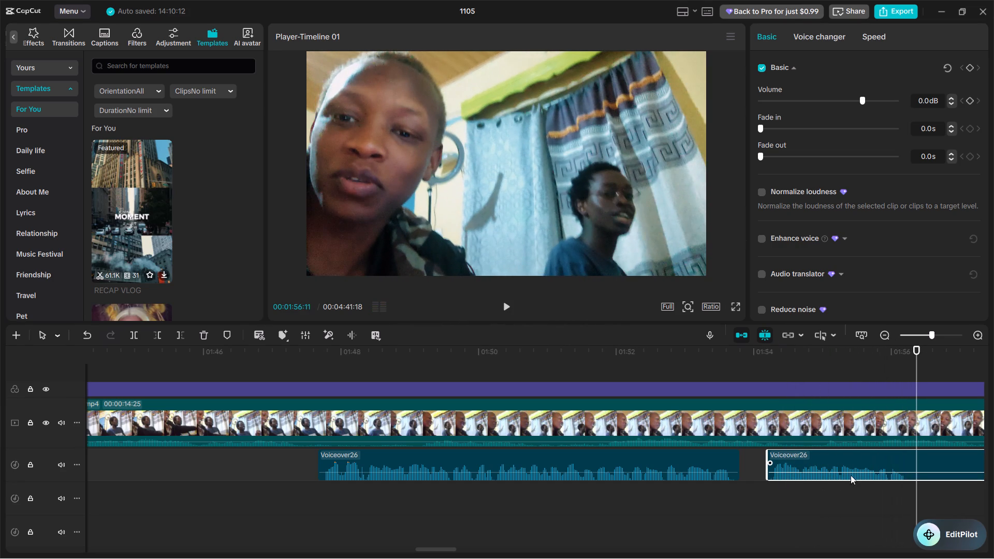
{"action": "key", "text": "w"}
Move both Voiceover26 pieces together to a lower audio track, starting at about 00:01:24:00 and slightly overlapping the end of Voiceover25.
{"action": "left_click_drag", "start_coordinate": [826, 495], "coordinate": [694, 471]}
{"action": "scroll", "coordinate": [669, 466], "scroll_direction": "right", "scroll_amount": 1}
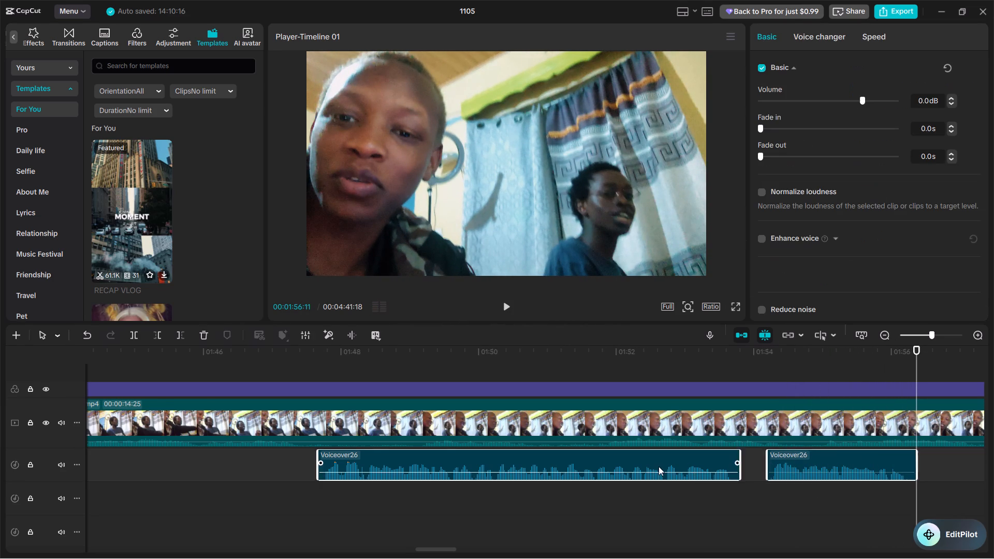
{"action": "scroll", "coordinate": [659, 466], "scroll_direction": "right", "scroll_amount": 4}
{"action": "left_click_drag", "start_coordinate": [651, 464], "coordinate": [617, 490]}
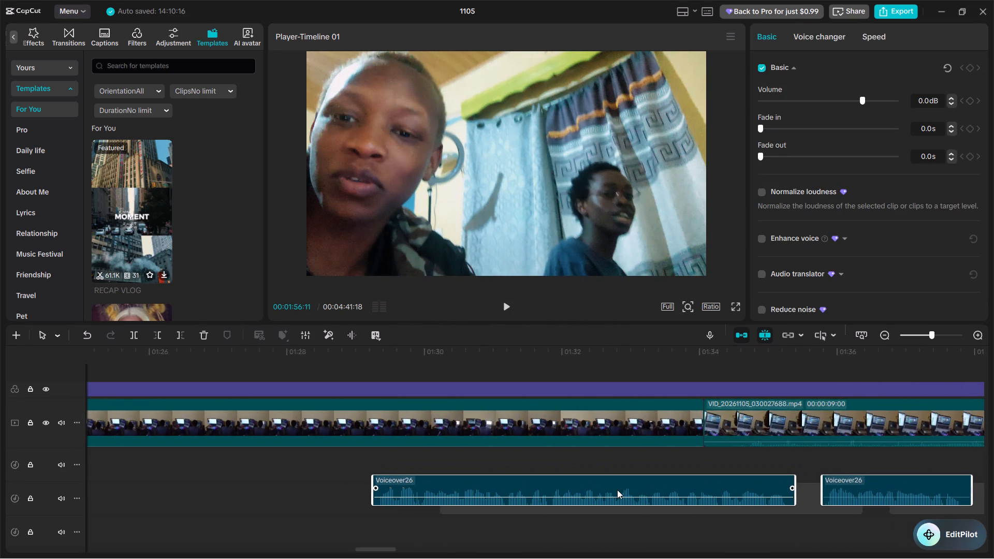
{"action": "left_click_drag", "start_coordinate": [617, 490], "coordinate": [486, 534]}
{"action": "scroll", "coordinate": [617, 490], "scroll_direction": "right", "scroll_amount": 1}
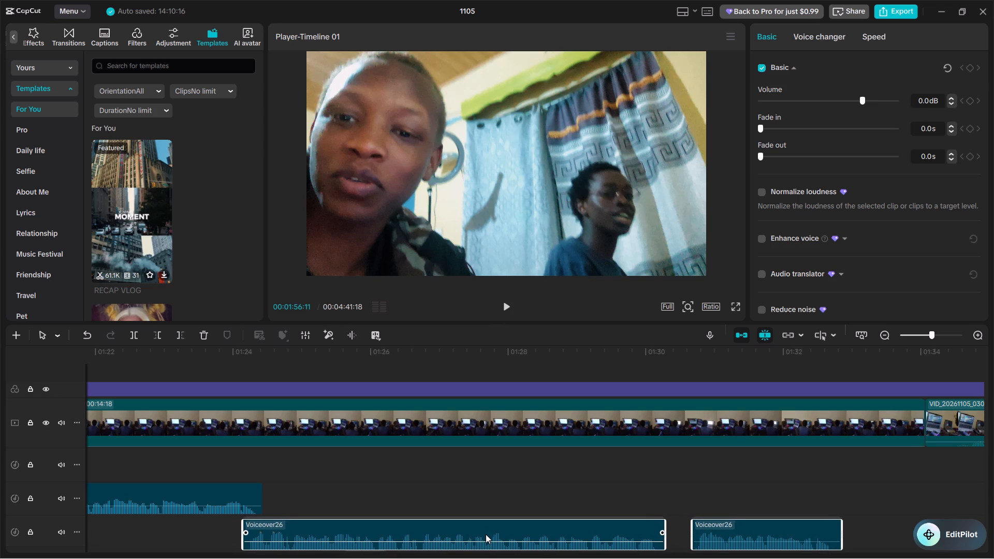
{"action": "left_click_drag", "start_coordinate": [486, 534], "coordinate": [477, 529]}
Play through the first Voiceover26 piece to find its cut point and trim its end to 00:01:29:08.
{"action": "left_click", "coordinate": [170, 516]}
{"action": "key", "text": "space"}
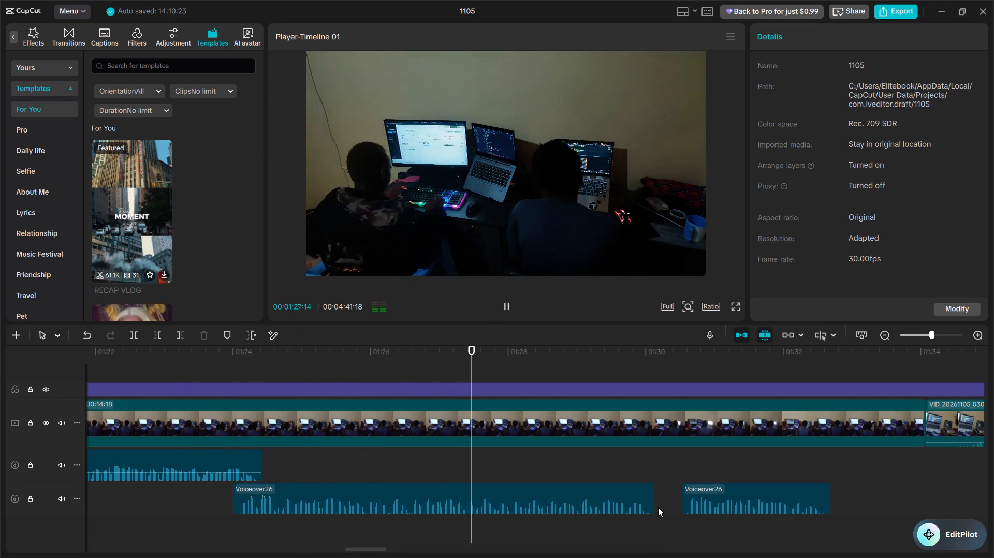
{"action": "key", "text": "space"}
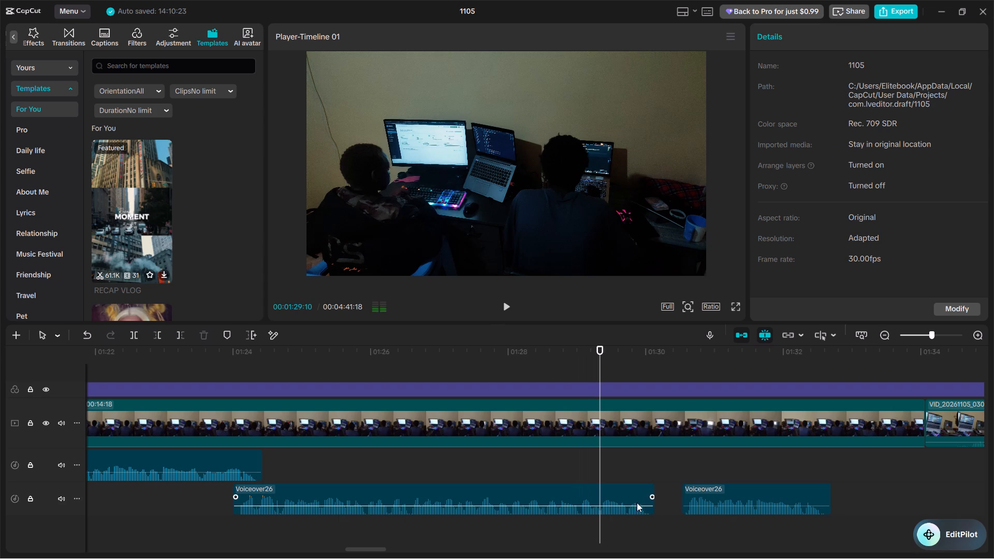
{"action": "left_click", "coordinate": [584, 466]}
{"action": "key", "text": "space"}
{"action": "key", "text": "space"}
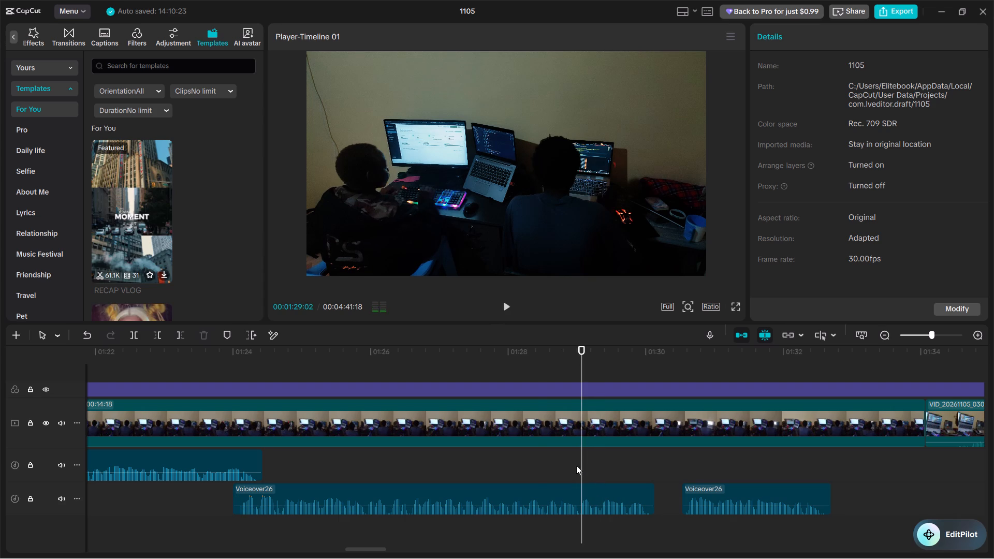
{"action": "left_click", "coordinate": [537, 465]}
{"action": "key", "text": "space"}
{"action": "key", "text": "space"}
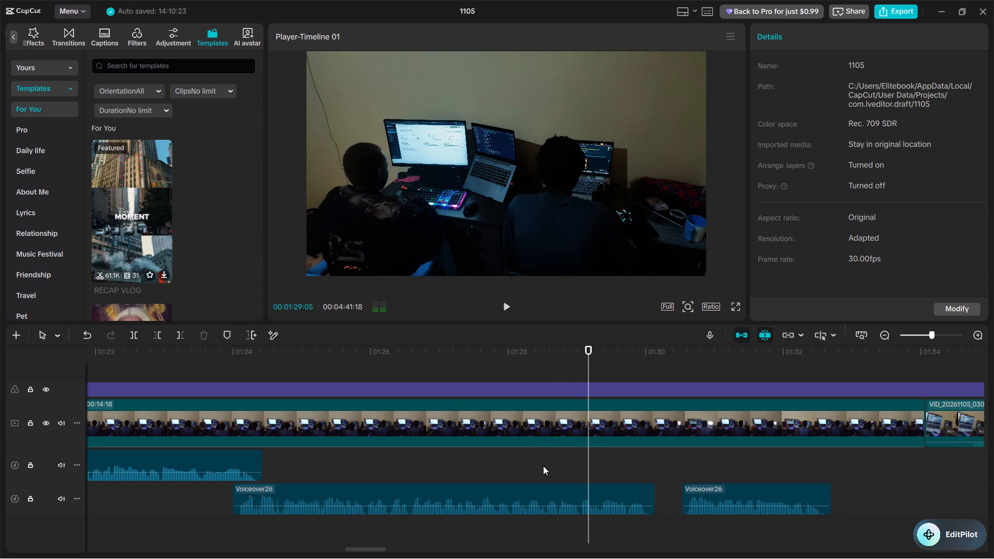
{"action": "left_click", "coordinate": [580, 471]}
{"action": "key", "text": "space"}
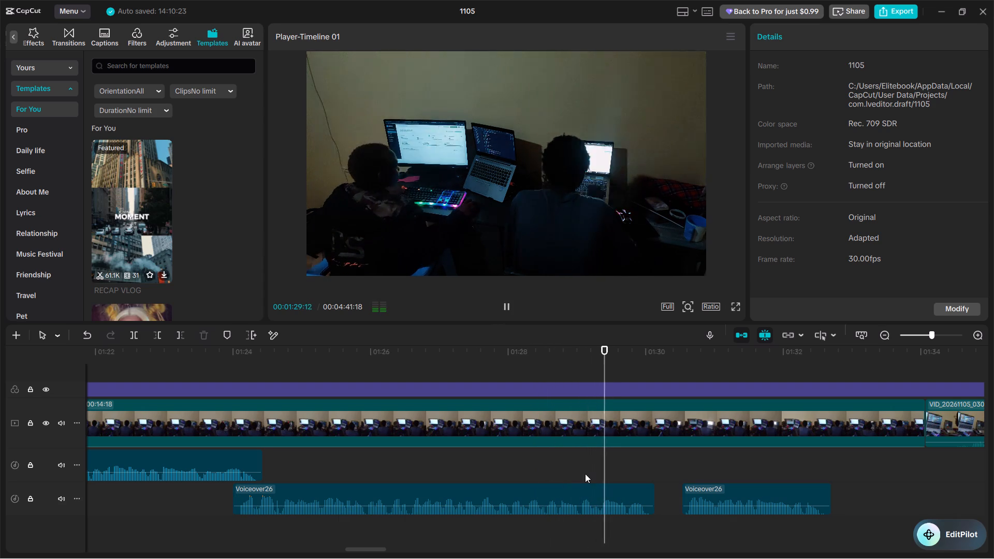
{"action": "left_click", "coordinate": [586, 474]}
{"action": "left_click", "coordinate": [591, 477]}
{"action": "left_click", "coordinate": [595, 479]}
{"action": "key", "text": "space"}
{"action": "left_click", "coordinate": [596, 472]}
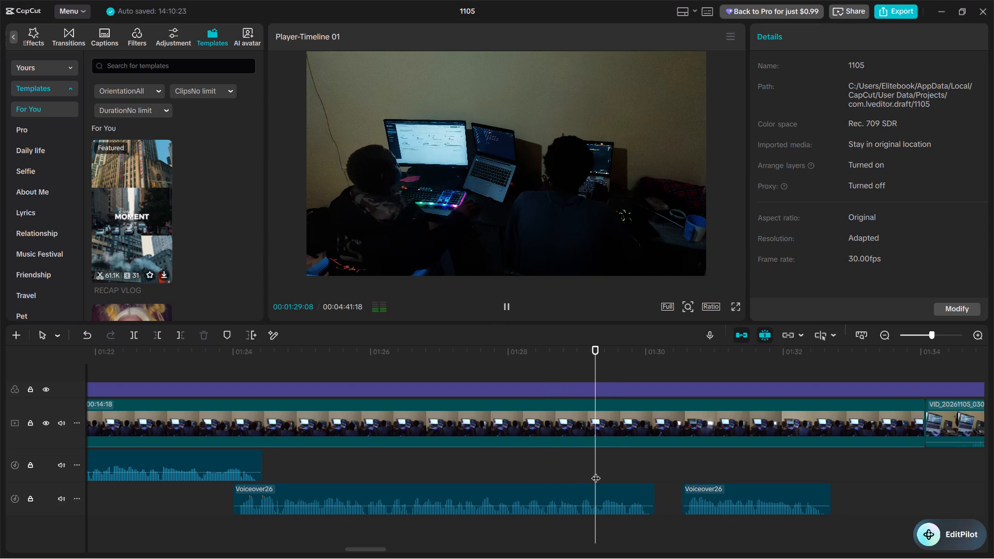
{"action": "left_click", "coordinate": [598, 496]}
{"action": "key", "text": "w"}
Move the second Voiceover26 piece to the upper audio track at about 00:01:29, slightly overlapping the end of the first piece.
{"action": "left_click_drag", "start_coordinate": [708, 493], "coordinate": [612, 467]}
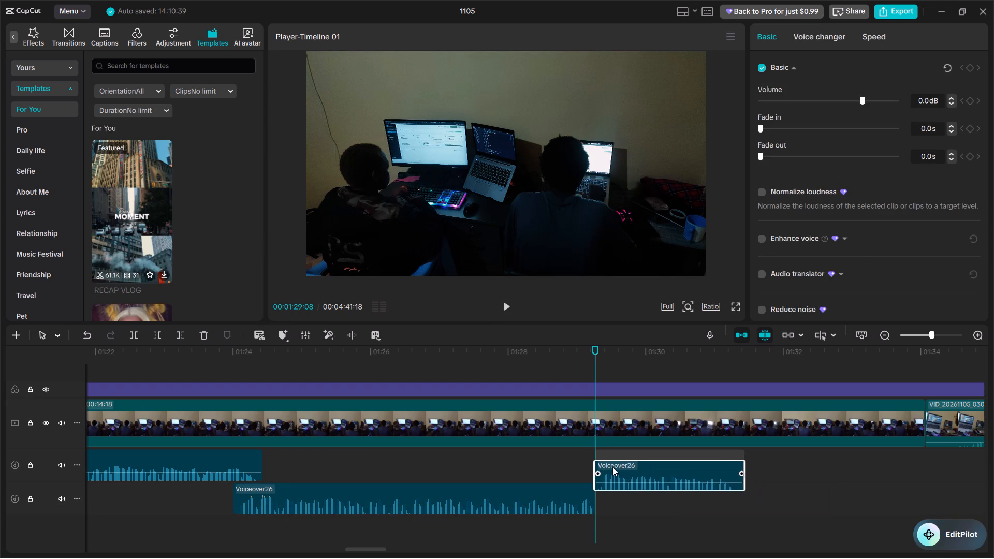
{"action": "left_click_drag", "start_coordinate": [612, 467], "coordinate": [610, 467]}
Play across the join and trim the end of the second Voiceover26 piece to 00:01:31:05.
{"action": "left_click", "coordinate": [556, 465]}
{"action": "key", "text": "space"}
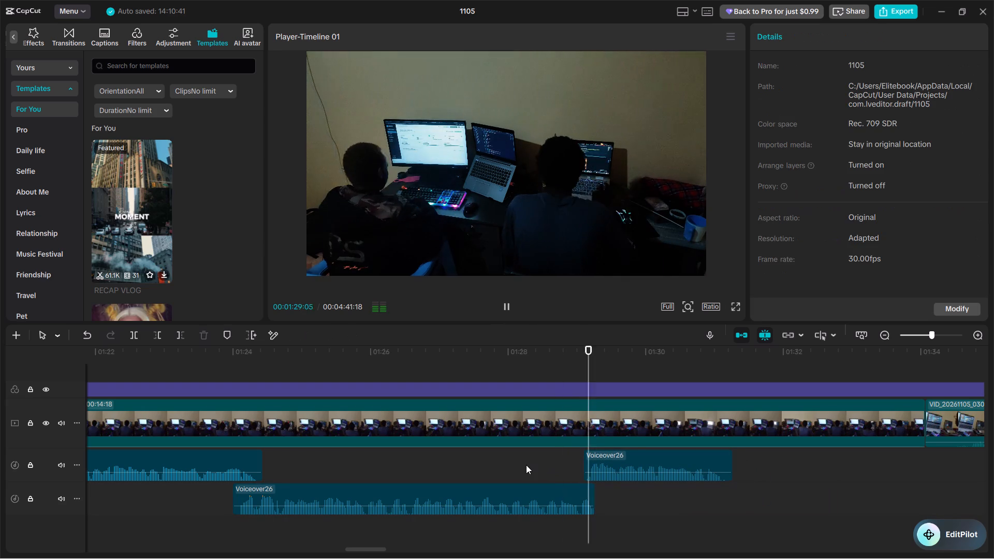
{"action": "key", "text": "space"}
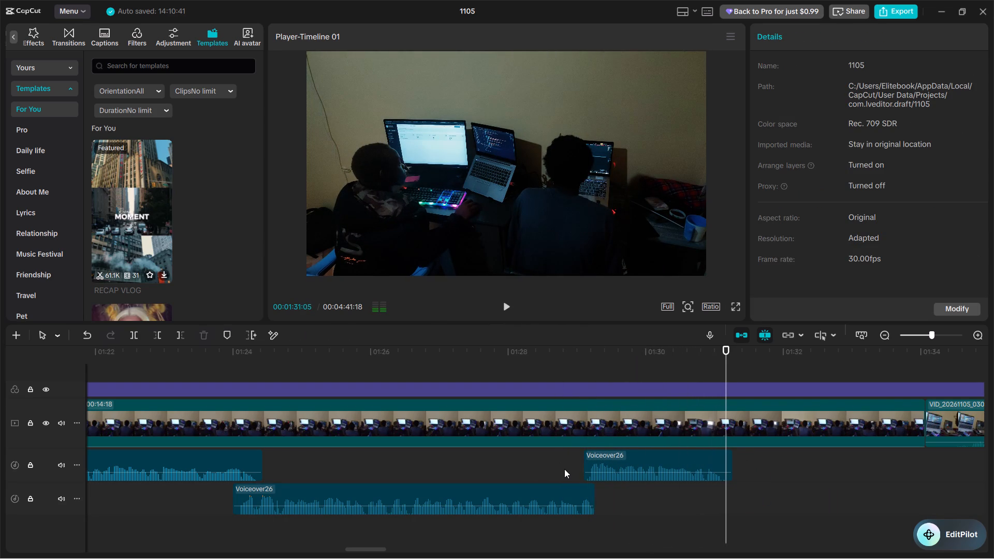
{"action": "left_click", "coordinate": [687, 470]}
{"action": "key", "text": "w"}
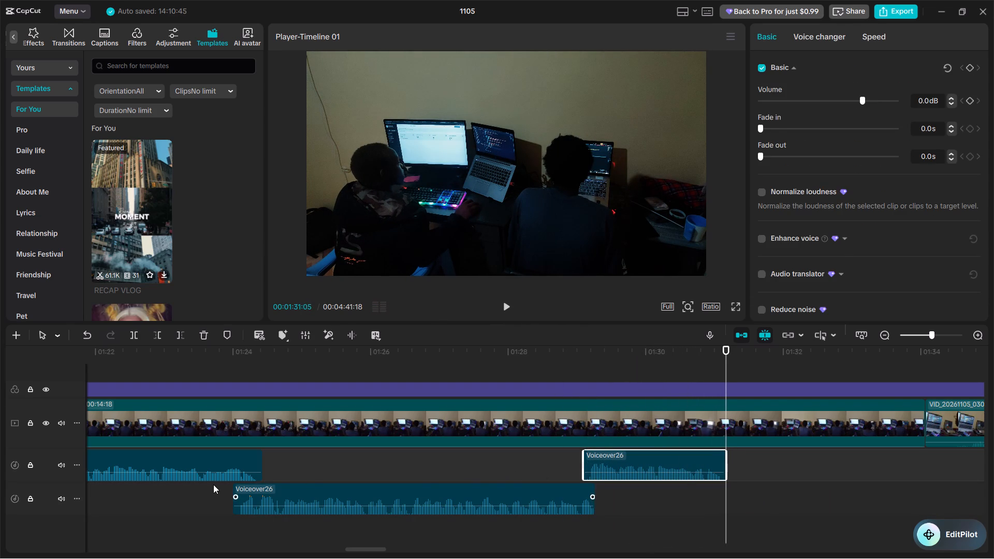
Play back the fitted Voiceover26 pieces from just before the end of Voiceover25.
{"action": "left_click", "coordinate": [213, 484]}
{"action": "key", "text": "space"}
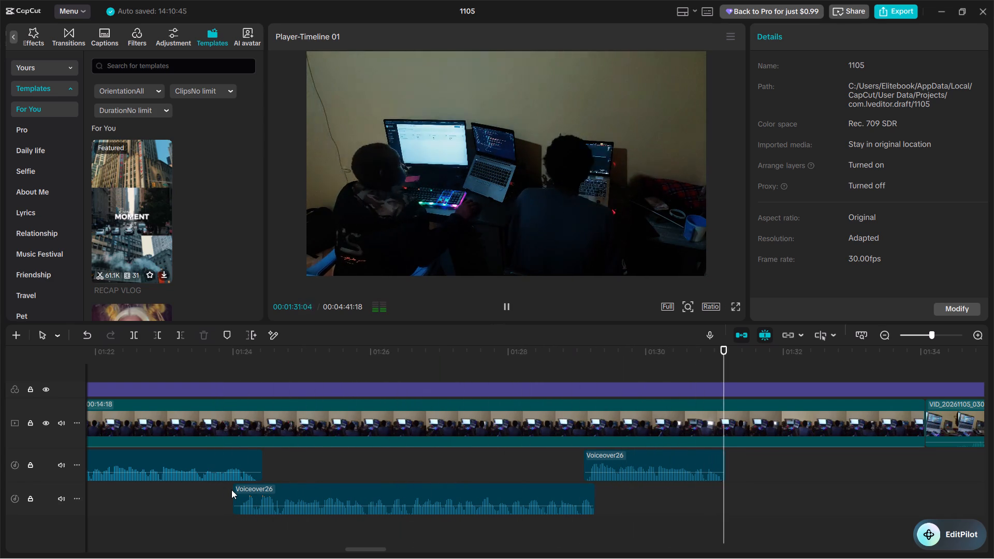
{"action": "key", "text": "space"}
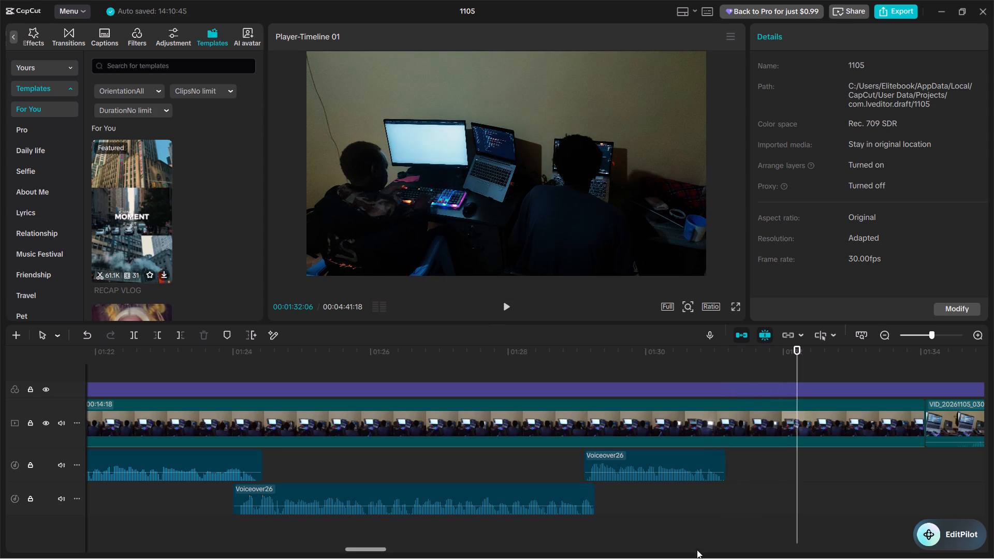
Record a new voiceover take starting at 00:01:30:19, near the end of the second Voiceover26 piece.
{"action": "left_click", "coordinate": [695, 507]}
{"action": "left_click", "coordinate": [667, 507]}
{"action": "left_click", "coordinate": [690, 497]}
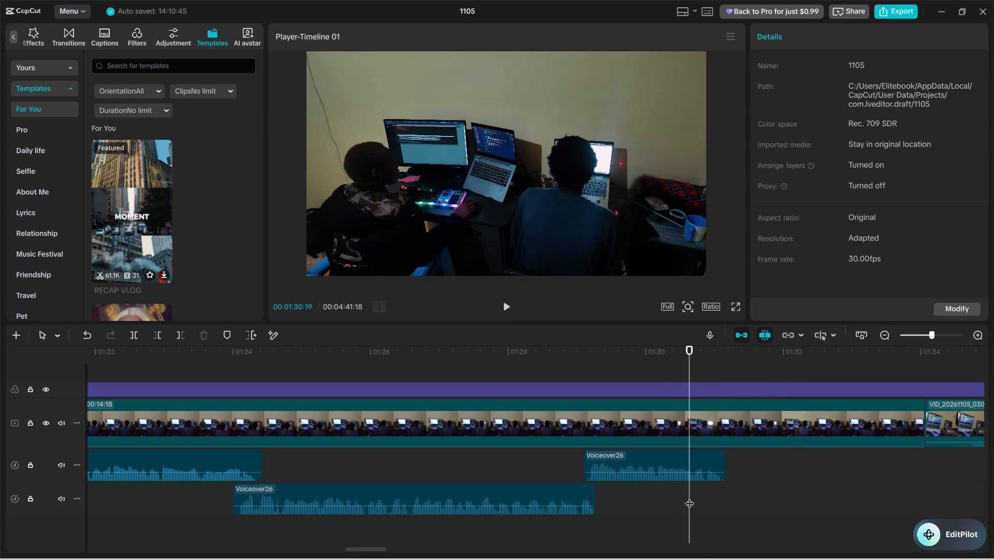
{"action": "key", "text": "ctrl+minus"}
{"action": "key", "text": "ctrl+minus"}
{"action": "scroll", "coordinate": [690, 497], "scroll_direction": "left", "scroll_amount": 1}
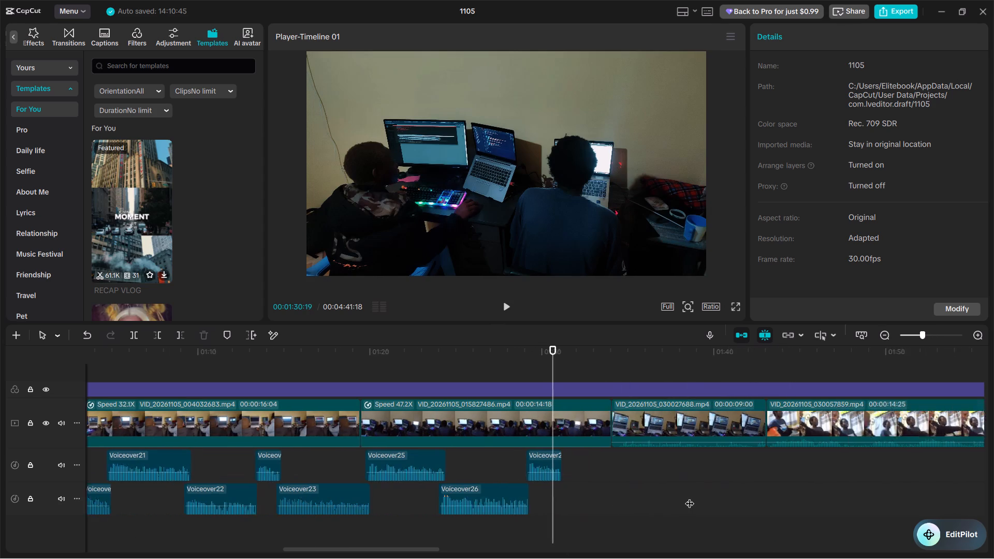
{"action": "scroll", "coordinate": [690, 497], "scroll_direction": "left", "scroll_amount": 1}
{"action": "scroll", "coordinate": [690, 497], "scroll_direction": "down", "scroll_amount": 1}
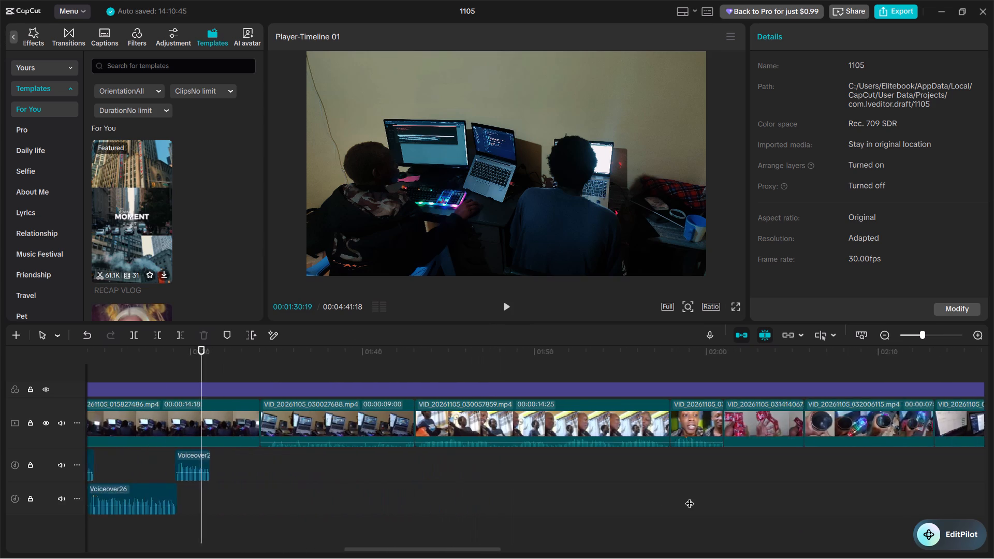
{"action": "scroll", "coordinate": [690, 497], "scroll_direction": "down", "scroll_amount": 1}
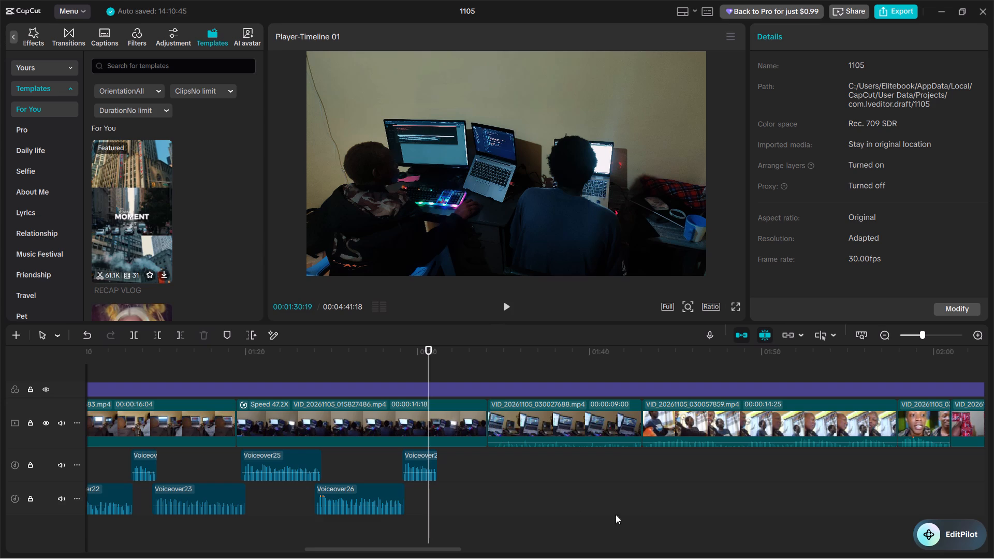
{"action": "left_click", "coordinate": [712, 330]}
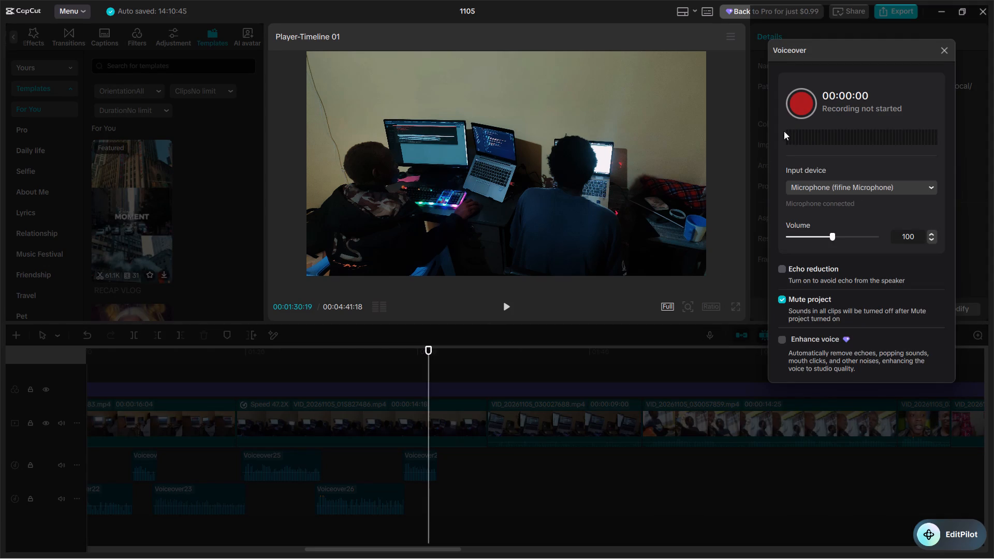
{"action": "left_click", "coordinate": [800, 105]}
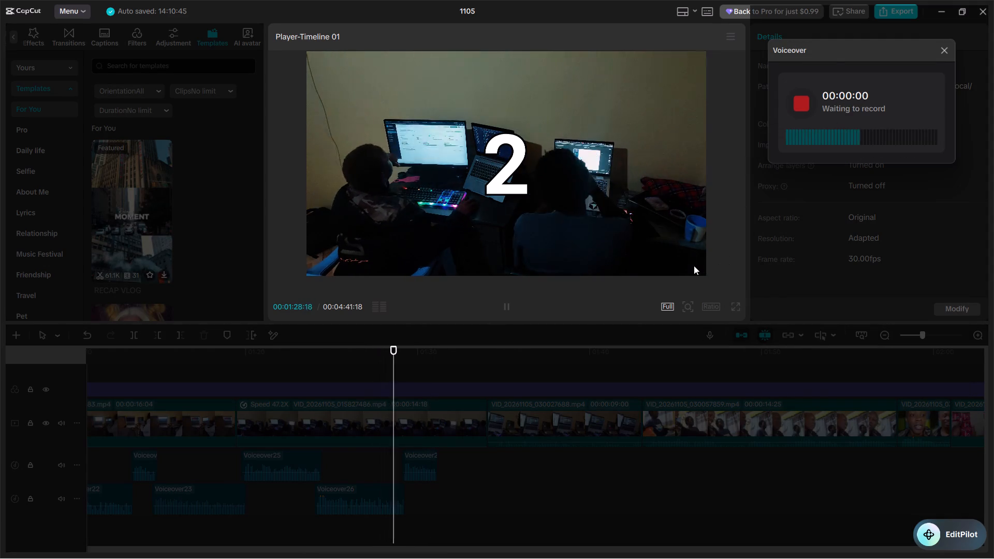
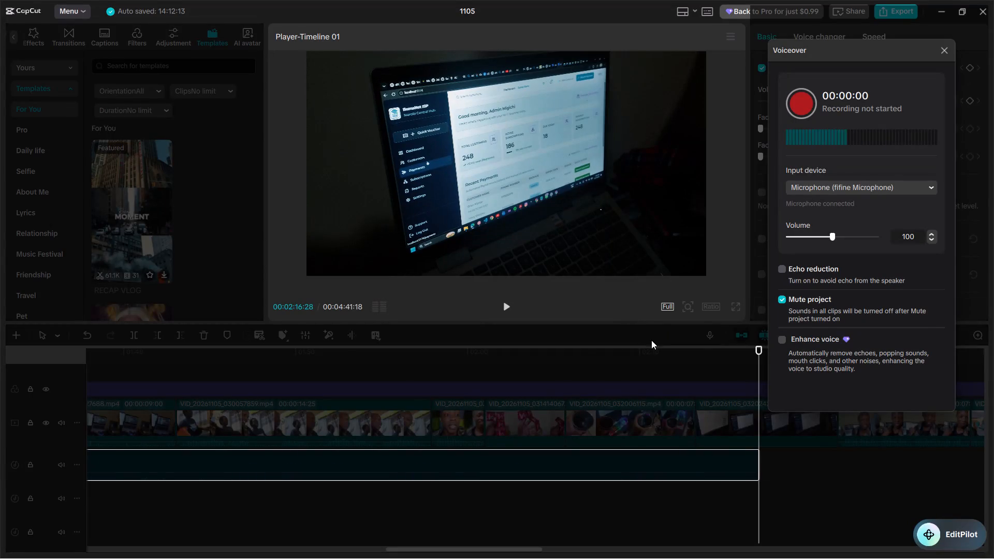
Close the voice recorder, replay the end of the new take, and trim its start to 00:02:14:14.
{"action": "left_click", "coordinate": [937, 48]}
{"action": "left_click", "coordinate": [707, 501]}
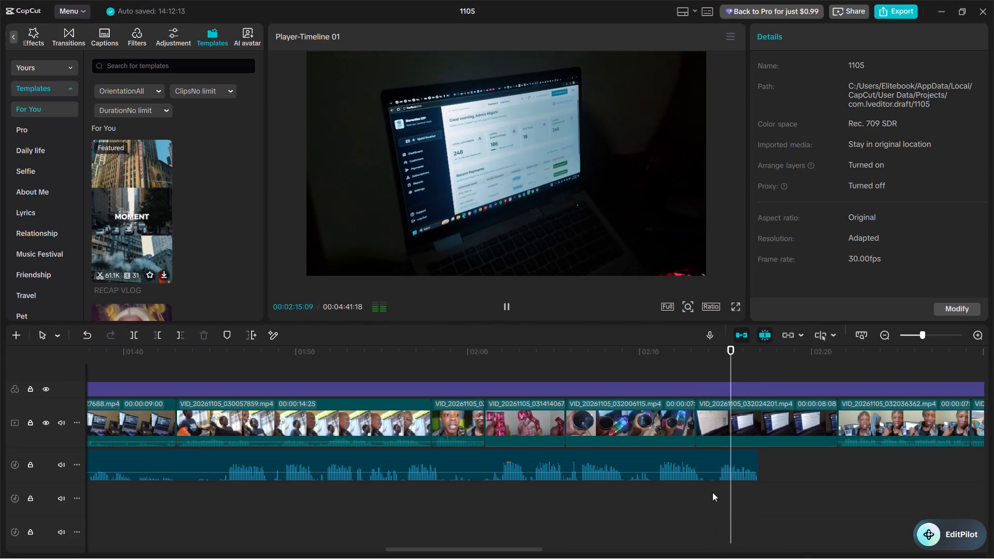
{"action": "key", "text": "space"}
{"action": "double_click", "coordinate": [719, 485]}
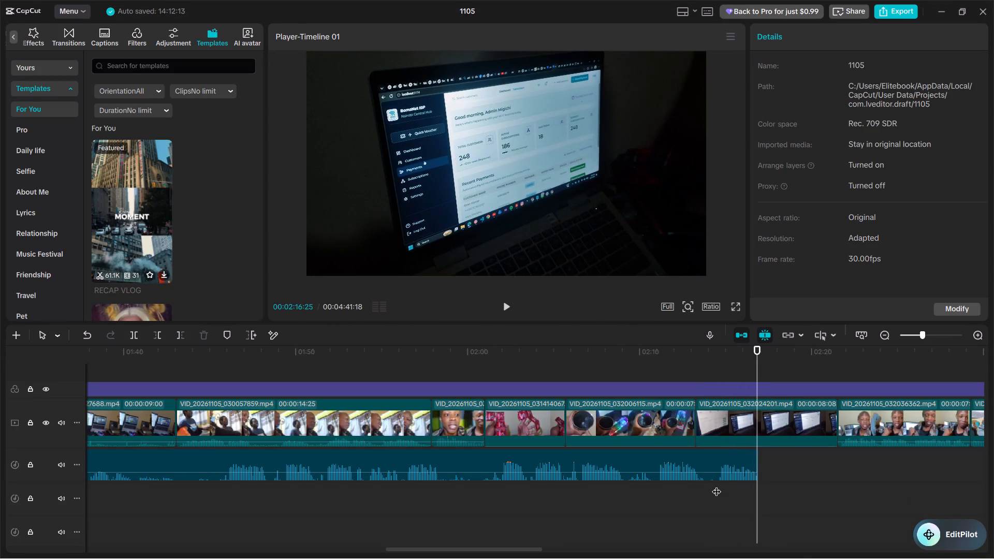
{"action": "left_click", "coordinate": [720, 472]}
{"action": "key", "text": "q"}
Move trimmed Voiceover27 to the lower audio track at about 00:01:30:22, slightly overlapping the end of the second Voiceover26 piece.
{"action": "left_click_drag", "start_coordinate": [729, 460], "coordinate": [467, 480]}
{"action": "scroll", "coordinate": [502, 473], "scroll_direction": "right", "scroll_amount": 1}
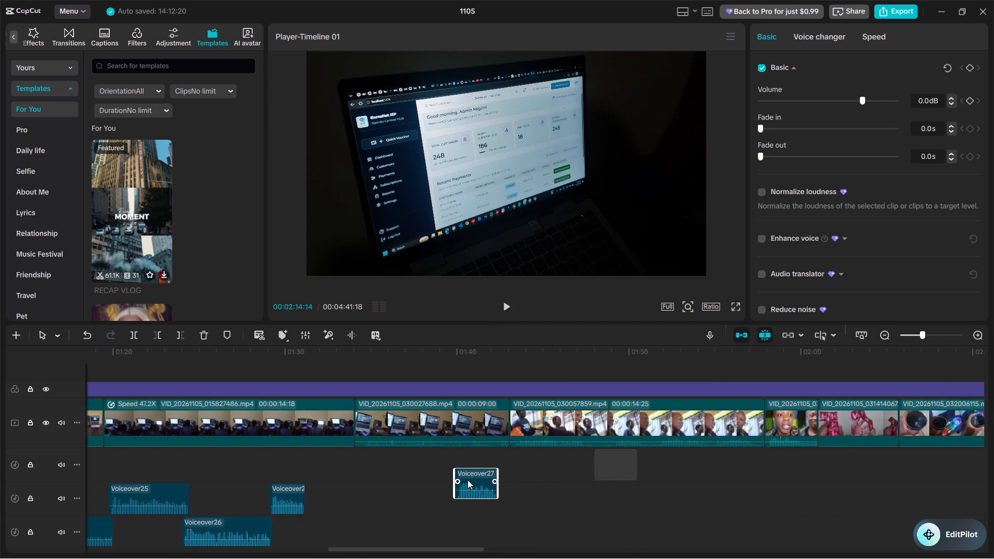
{"action": "scroll", "coordinate": [467, 480], "scroll_direction": "right", "scroll_amount": 1}
{"action": "left_click_drag", "start_coordinate": [467, 480], "coordinate": [370, 526]}
{"action": "left_click", "coordinate": [343, 531]}
{"action": "key", "text": "space"}
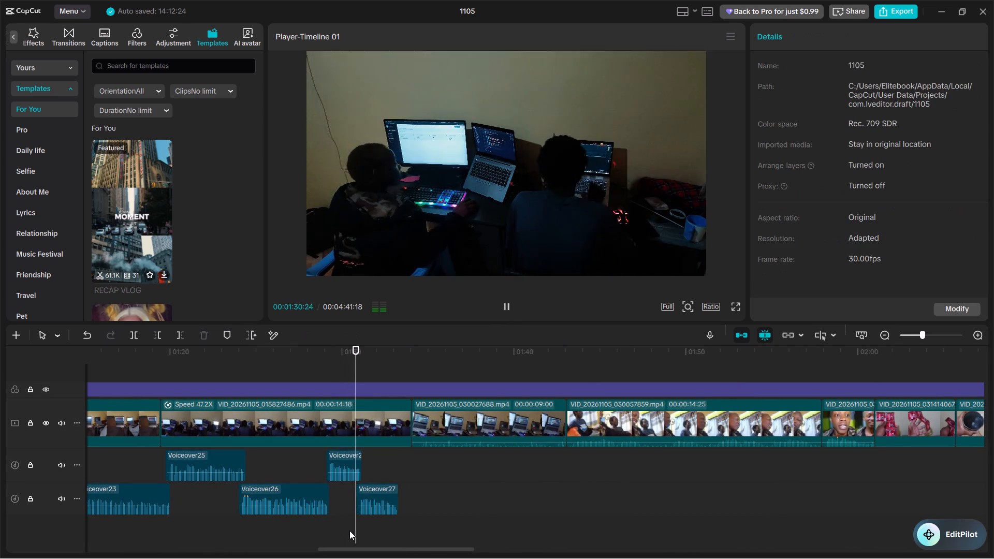
{"action": "key", "text": "ctrl+equal"}
{"action": "key", "text": "ctrl+equal"}
{"action": "key", "text": "ctrl+equal"}
{"action": "key", "text": "ctrl+equal"}
{"action": "key", "text": "space"}
{"action": "left_click_drag", "start_coordinate": [285, 497], "coordinate": [272, 497]}
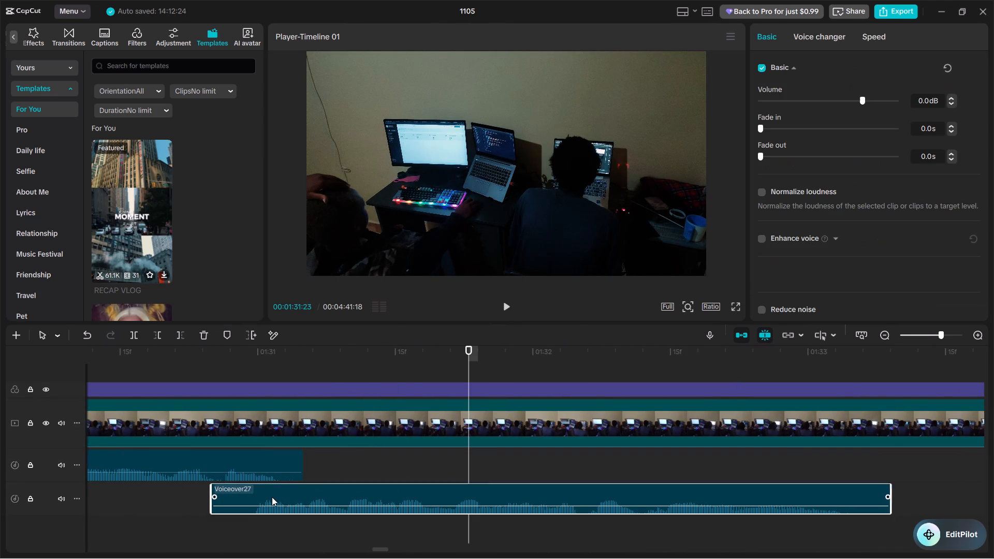
{"action": "left_click_drag", "start_coordinate": [272, 497], "coordinate": [261, 496]}
Play across the Voiceover26–Voiceover27 join and trim the end of Voiceover27 to 00:01:33:01.
{"action": "scroll", "coordinate": [223, 498], "scroll_direction": "right", "scroll_amount": 1}
{"action": "left_click", "coordinate": [169, 498]}
{"action": "key", "text": "space"}
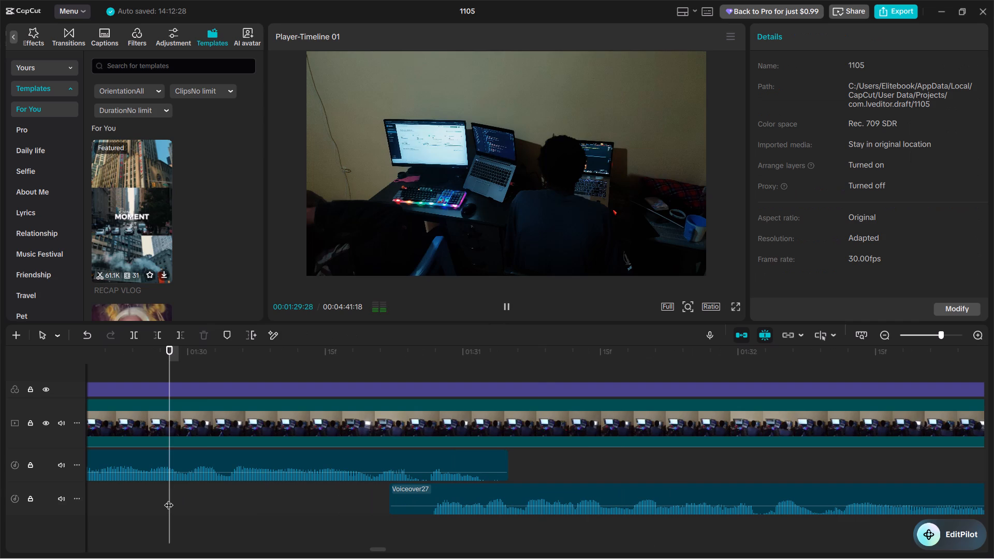
{"action": "scroll", "coordinate": [334, 497], "scroll_direction": "left", "scroll_amount": 1}
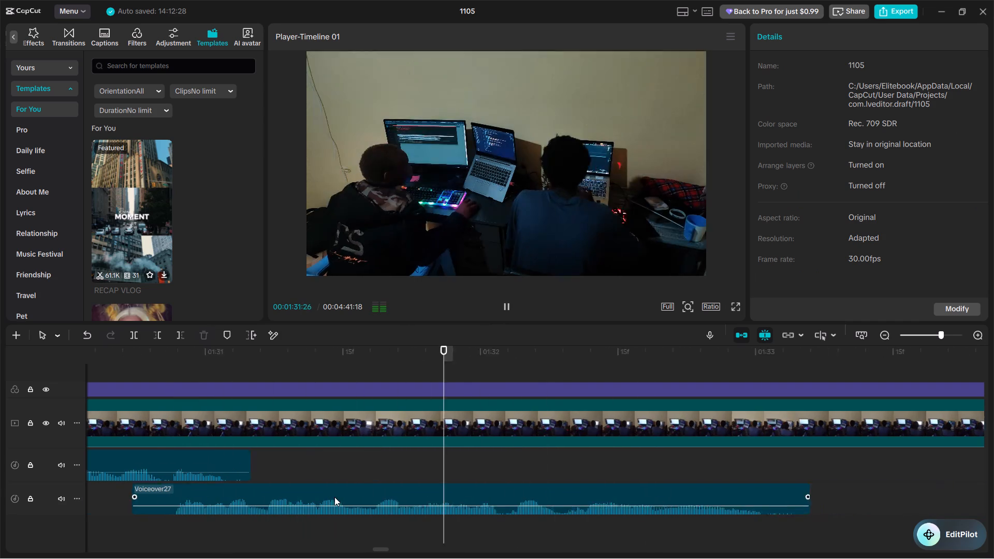
{"action": "scroll", "coordinate": [334, 497], "scroll_direction": "left", "scroll_amount": 1}
{"action": "key", "text": "space"}
{"action": "left_click", "coordinate": [586, 468]}
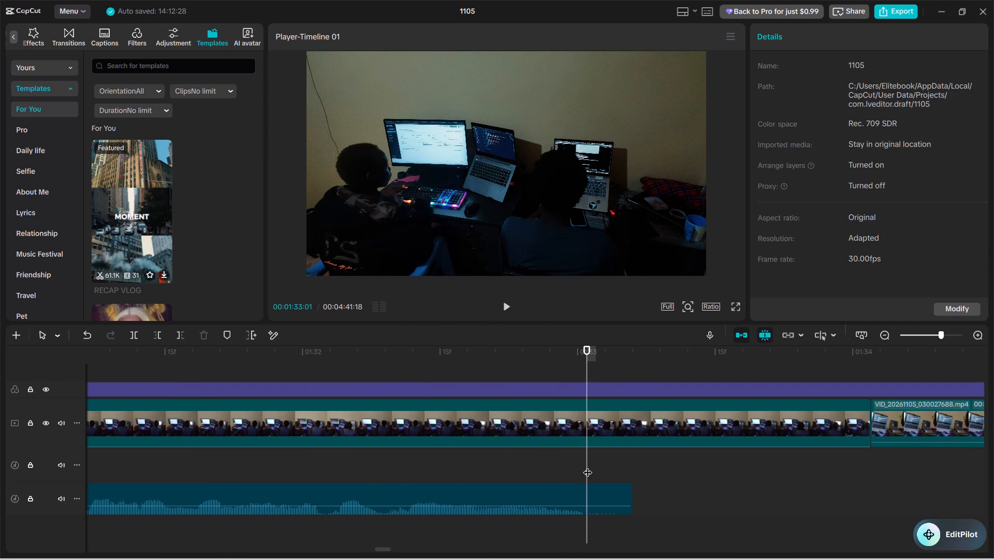
{"action": "left_click", "coordinate": [592, 490]}
{"action": "key", "text": "w"}
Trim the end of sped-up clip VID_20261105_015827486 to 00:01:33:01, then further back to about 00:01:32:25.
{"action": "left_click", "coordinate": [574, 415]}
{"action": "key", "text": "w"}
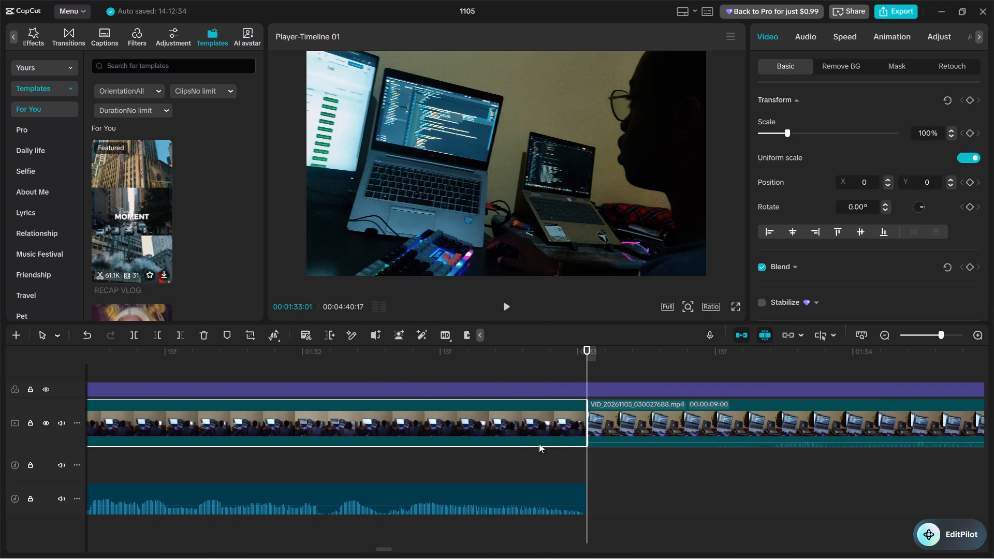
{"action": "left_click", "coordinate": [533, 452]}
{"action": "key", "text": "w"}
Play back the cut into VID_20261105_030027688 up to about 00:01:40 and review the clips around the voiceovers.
{"action": "key", "text": "space"}
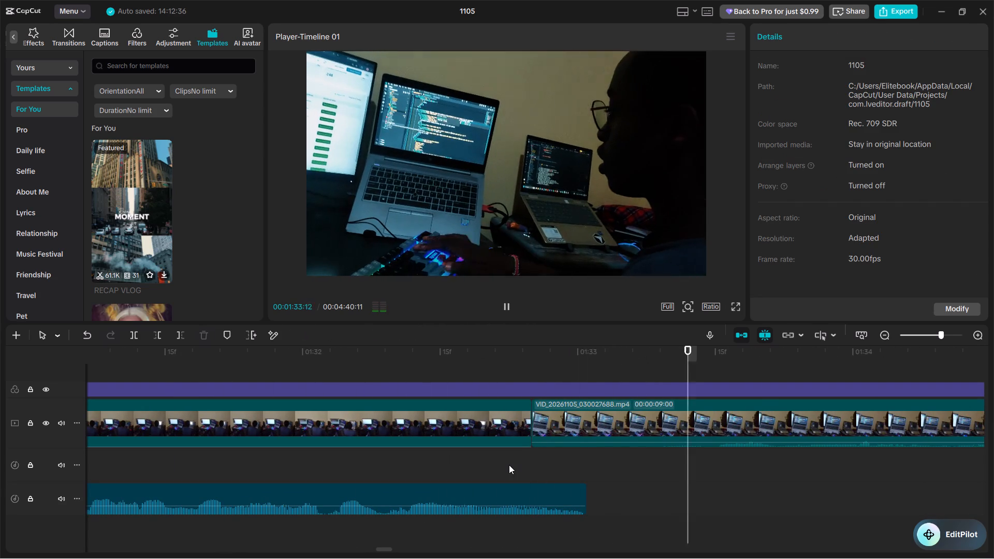
{"action": "key", "text": "ctrl+minus"}
{"action": "key", "text": "ctrl+minus"}
{"action": "scroll", "coordinate": [527, 439], "scroll_direction": "left", "scroll_amount": 1}
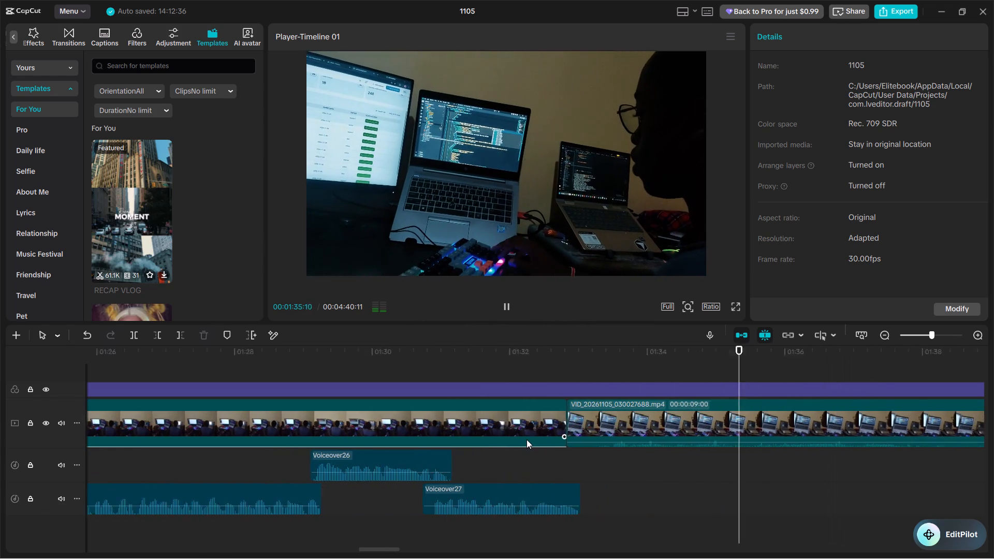
{"action": "scroll", "coordinate": [527, 439], "scroll_direction": "left", "scroll_amount": 1}
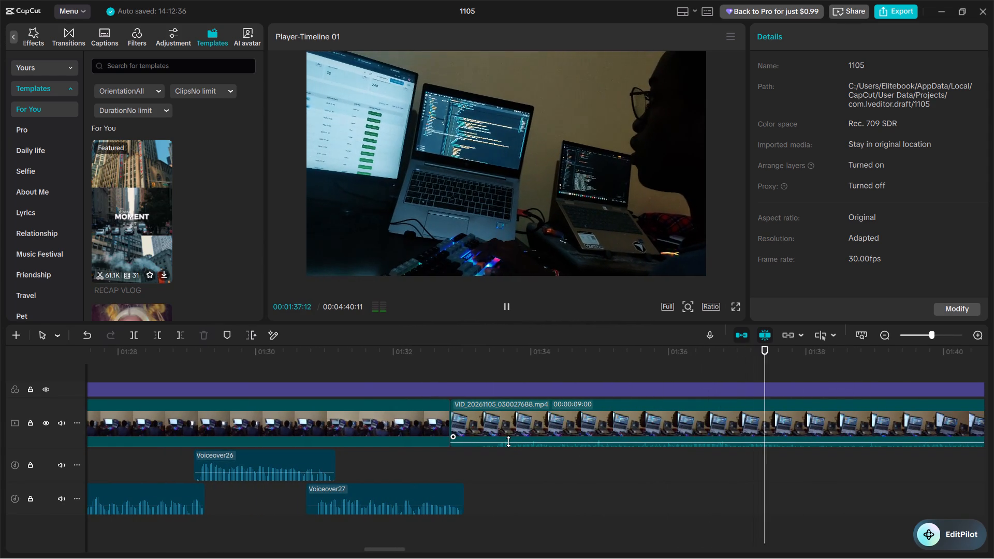
{"action": "key", "text": "space"}
{"action": "key", "text": "space"}
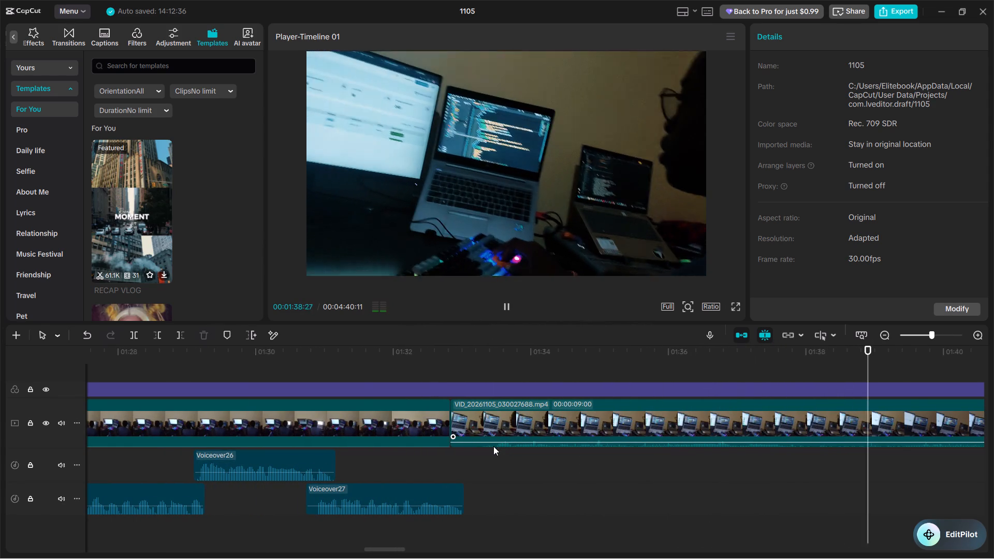
{"action": "key", "text": "space"}
{"action": "scroll", "coordinate": [421, 441], "scroll_direction": "right", "scroll_amount": 1}
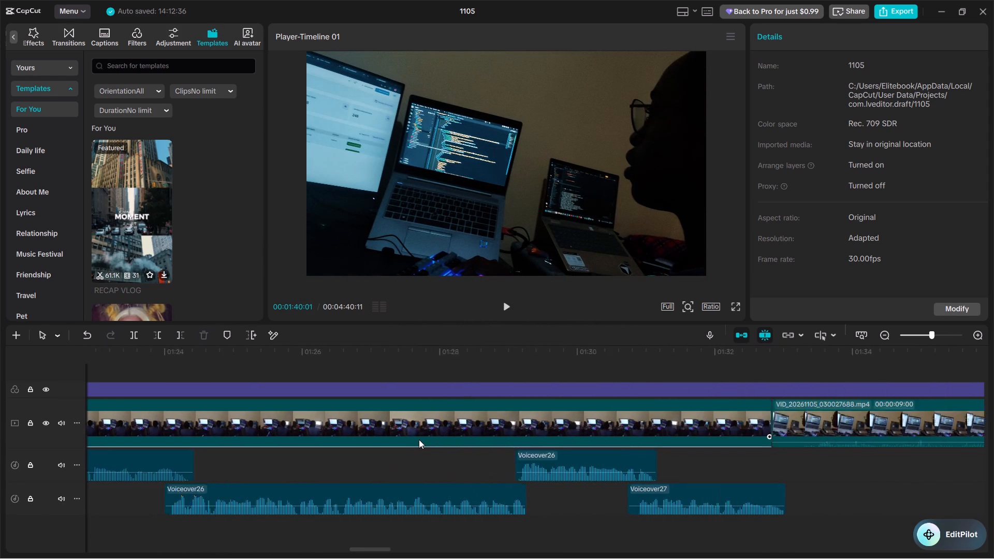
{"action": "scroll", "coordinate": [419, 439], "scroll_direction": "right", "scroll_amount": 1}
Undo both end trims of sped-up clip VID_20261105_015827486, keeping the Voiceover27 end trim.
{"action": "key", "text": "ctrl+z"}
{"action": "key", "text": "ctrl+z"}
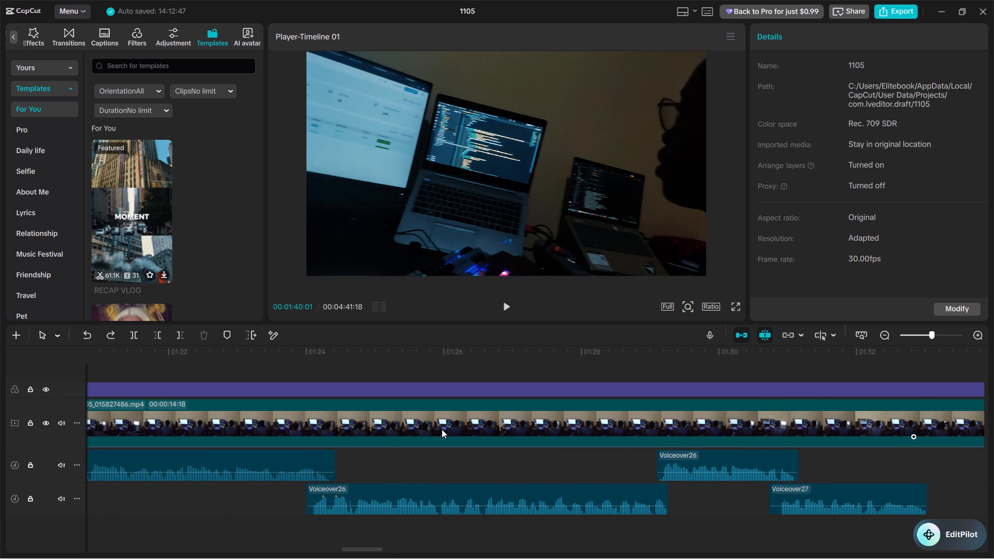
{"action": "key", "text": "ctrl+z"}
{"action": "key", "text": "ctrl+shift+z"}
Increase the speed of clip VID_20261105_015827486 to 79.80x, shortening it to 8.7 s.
{"action": "left_click", "coordinate": [435, 424]}
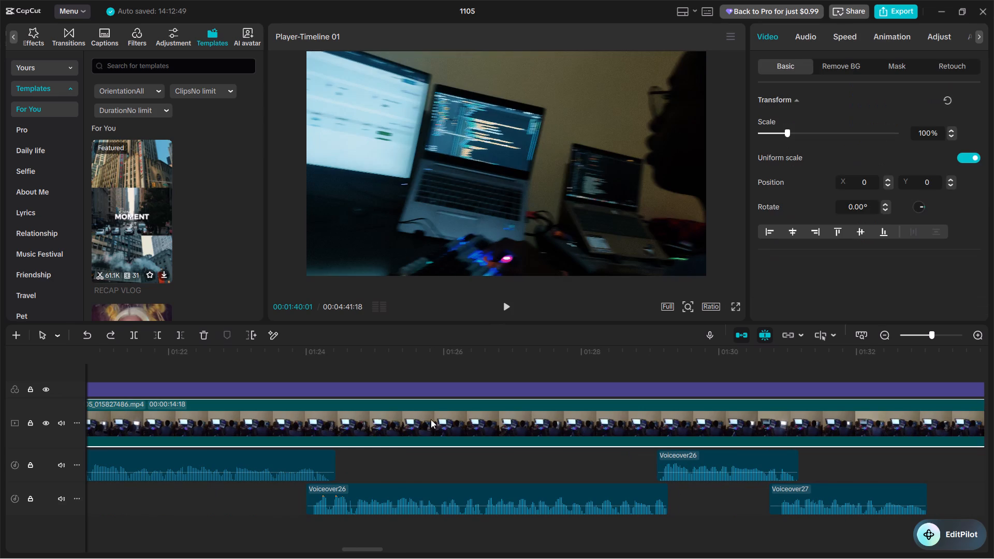
{"action": "left_click", "coordinate": [835, 37]}
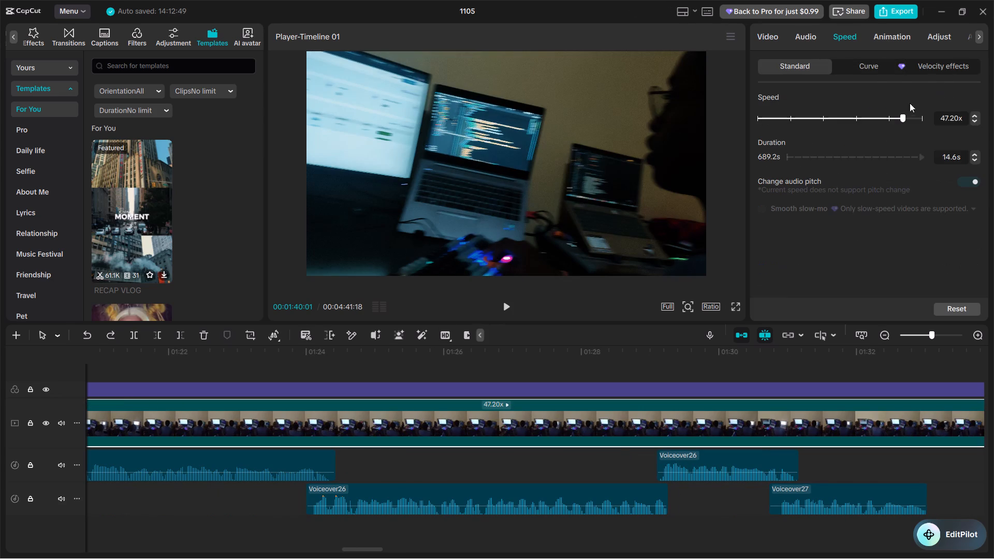
{"action": "left_click", "coordinate": [908, 119]}
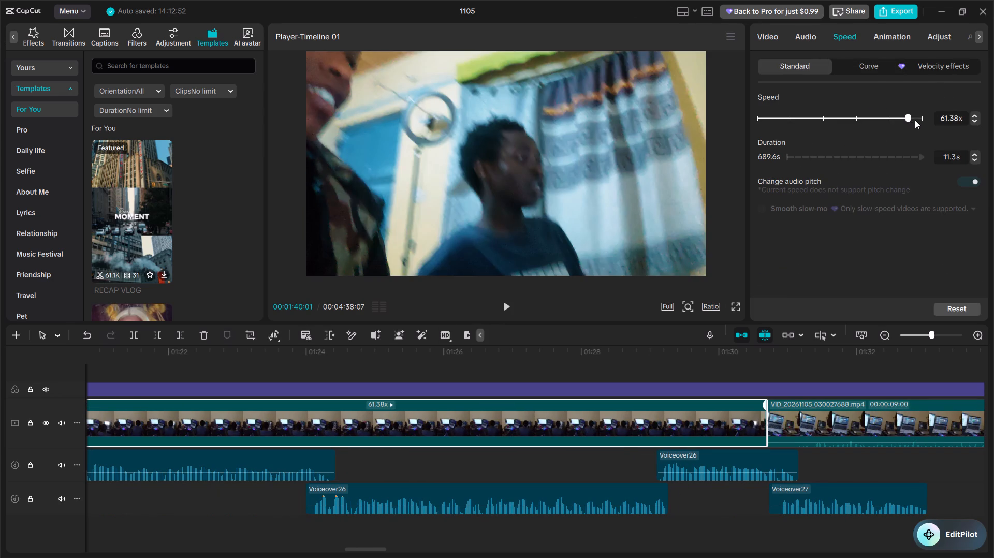
{"action": "left_click", "coordinate": [911, 119]}
{"action": "left_click", "coordinate": [914, 119]}
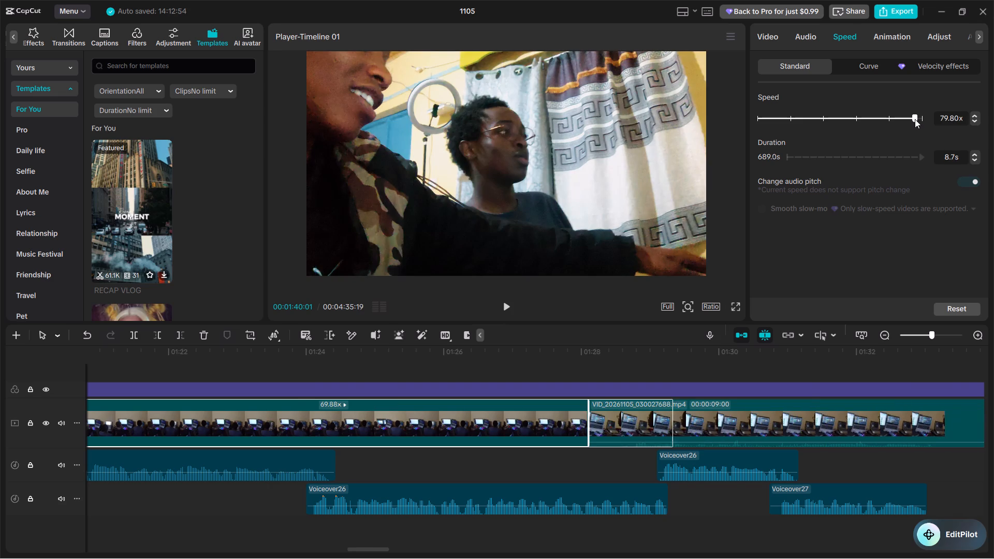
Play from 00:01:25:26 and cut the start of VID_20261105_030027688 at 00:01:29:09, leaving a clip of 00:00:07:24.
{"action": "left_click", "coordinate": [434, 371]}
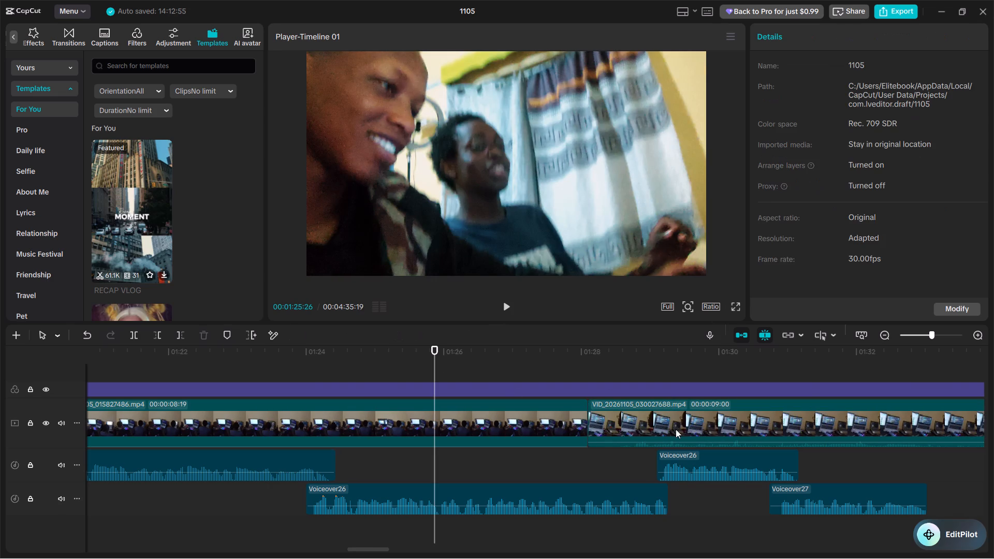
{"action": "left_click_drag", "start_coordinate": [671, 443], "coordinate": [678, 475]}
{"action": "key", "text": "space"}
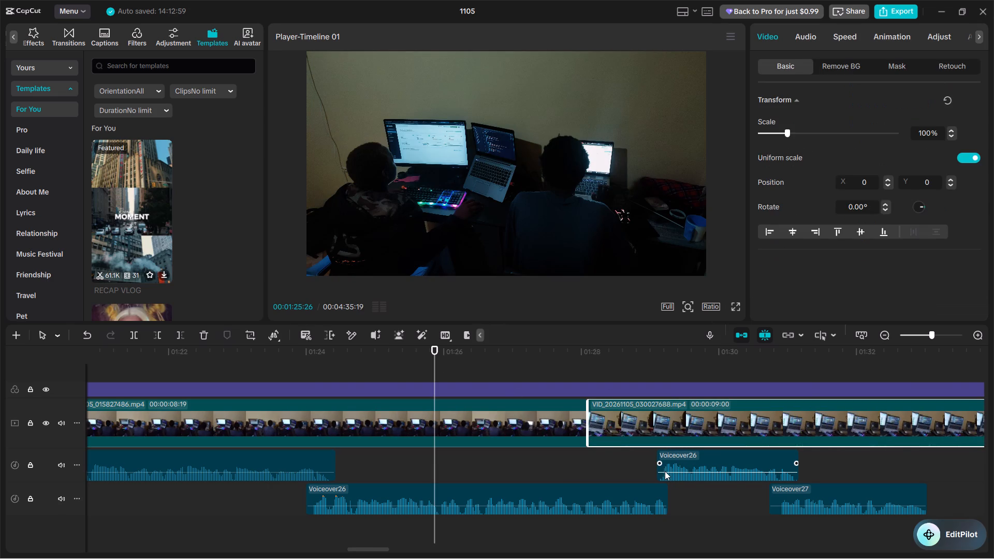
{"action": "scroll", "coordinate": [662, 469], "scroll_direction": "left", "scroll_amount": 2}
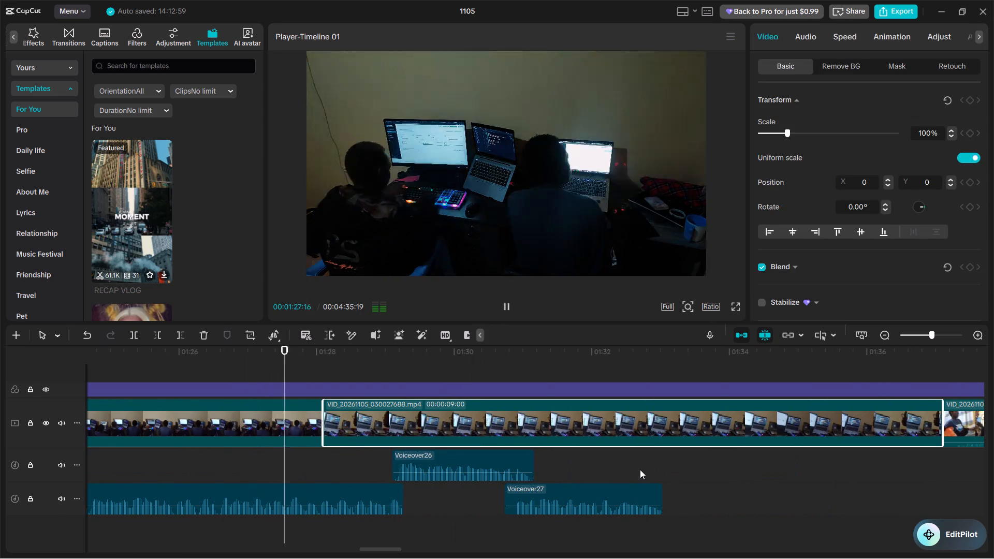
{"action": "key", "text": "space"}
{"action": "key", "text": "Tab"}
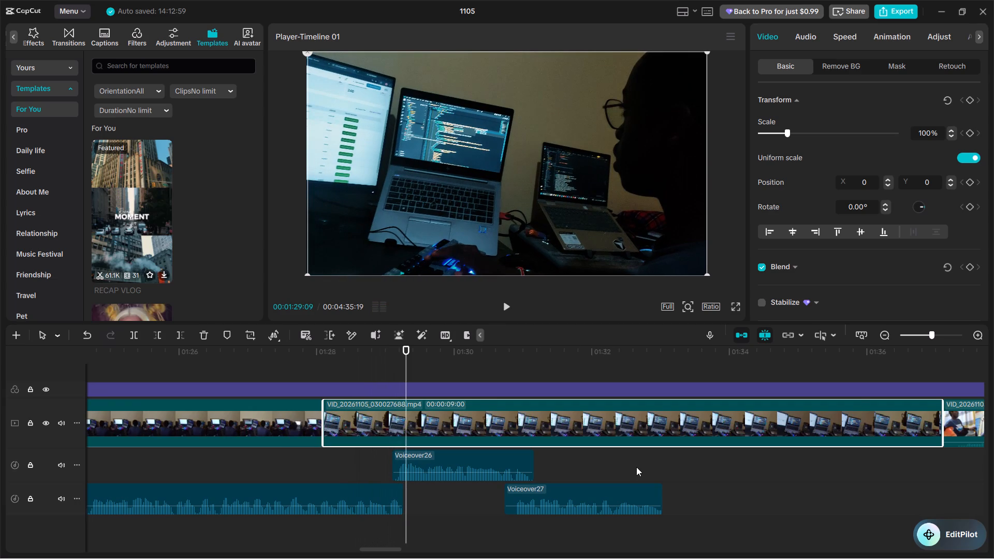
{"action": "key", "text": "q"}
Play back the retimed section from about 00:01:28 to the start of VID_20261105_030057859.
{"action": "key", "text": "space"}
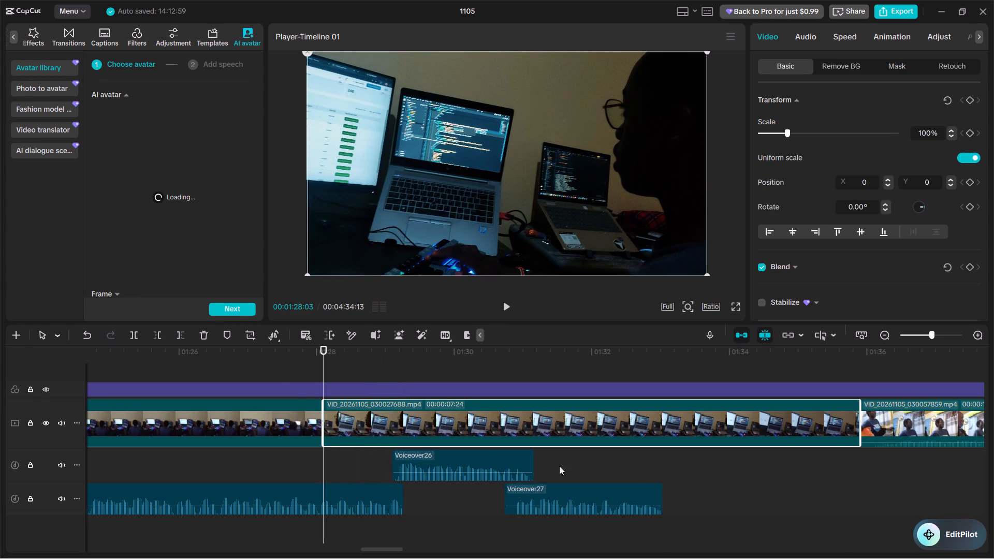
{"action": "left_click", "coordinate": [323, 367]}
{"action": "left_click", "coordinate": [320, 364]}
{"action": "left_click", "coordinate": [319, 372]}
{"action": "left_click", "coordinate": [277, 364]}
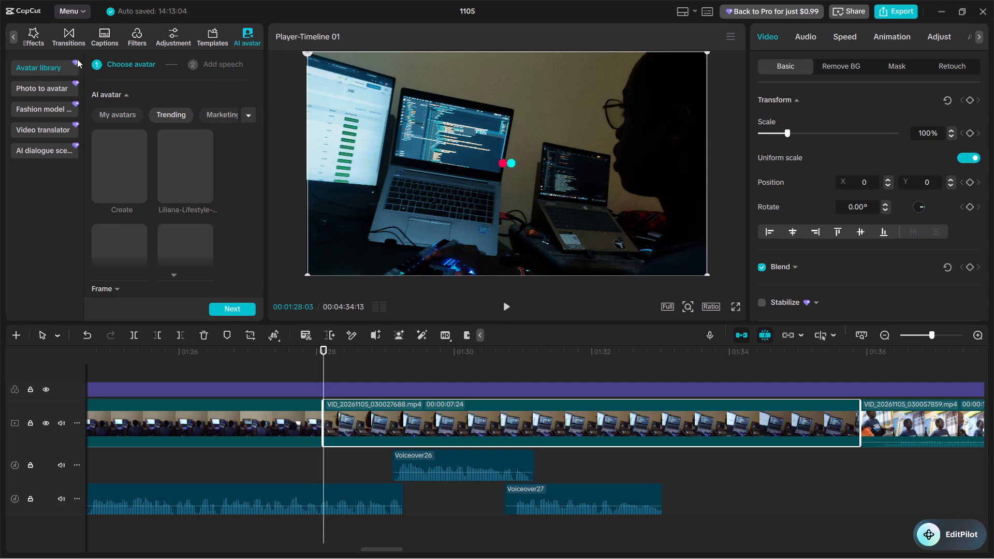
{"action": "left_click", "coordinate": [300, 444]}
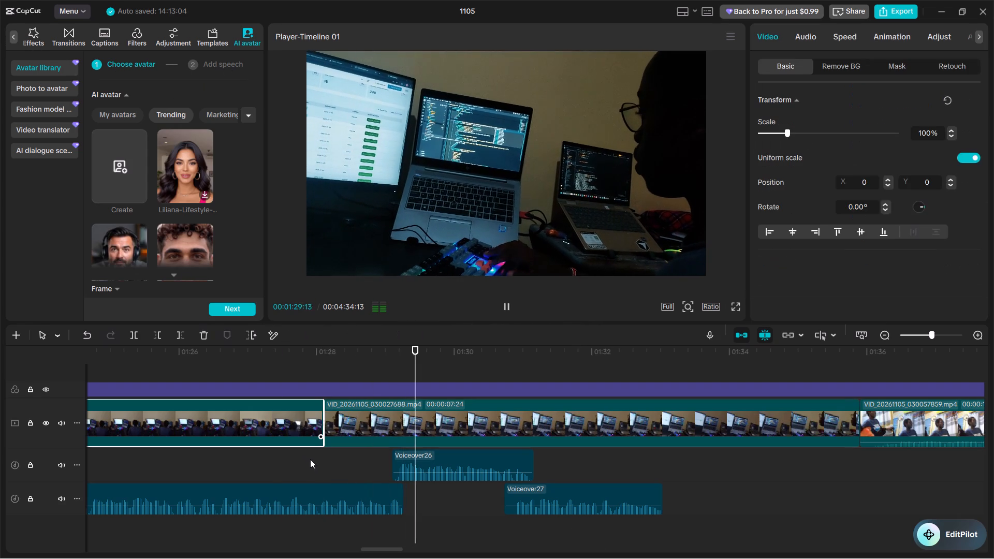
{"action": "left_click", "coordinate": [310, 459]}
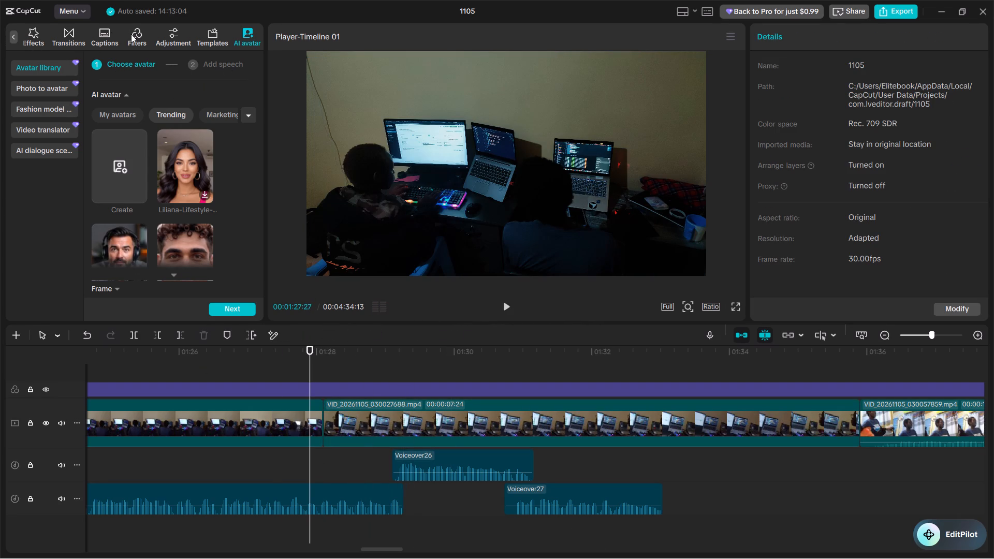
{"action": "left_click", "coordinate": [131, 34]}
{"action": "left_click", "coordinate": [305, 466]}
{"action": "key", "text": "space"}
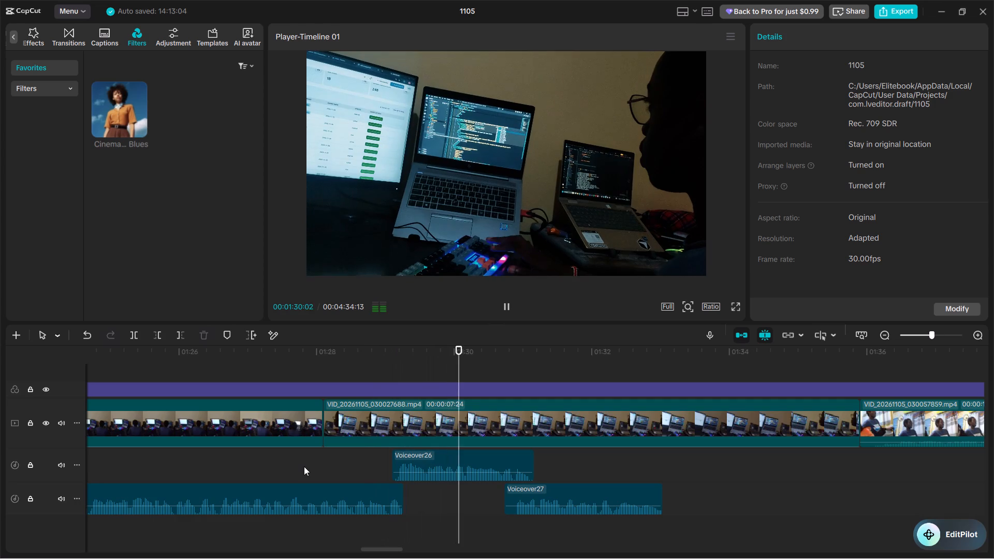
{"action": "scroll", "coordinate": [304, 466], "scroll_direction": "left", "scroll_amount": 1}
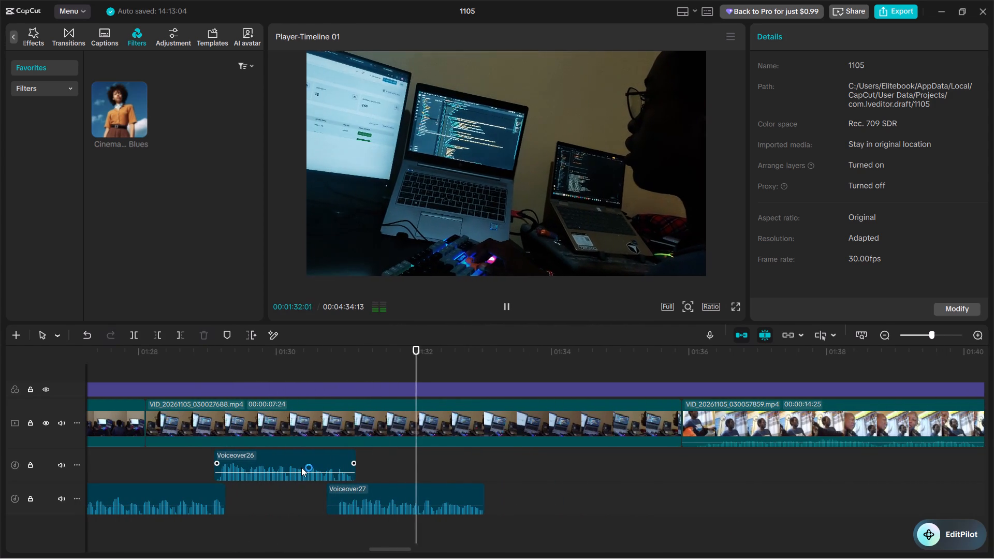
{"action": "key", "text": "space"}
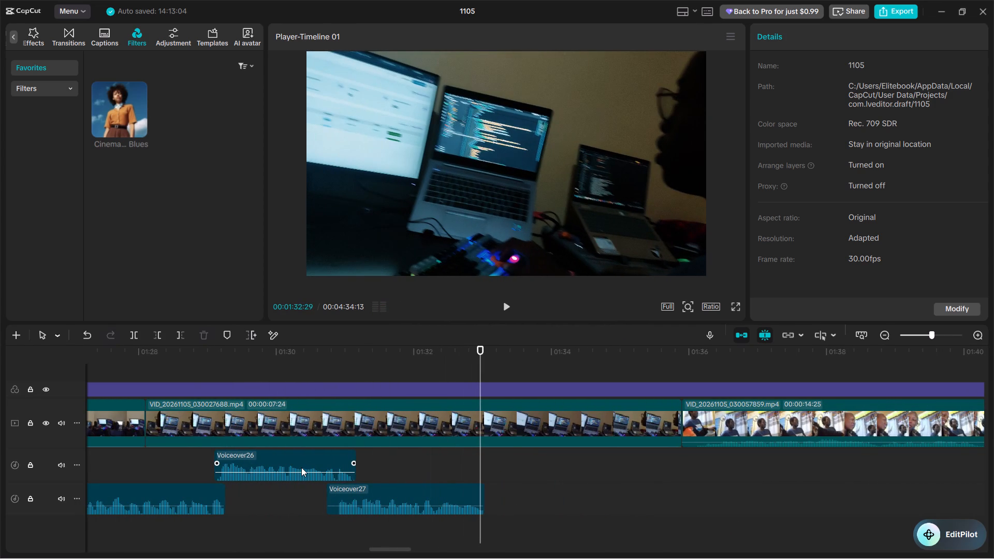
{"action": "key", "text": "space"}
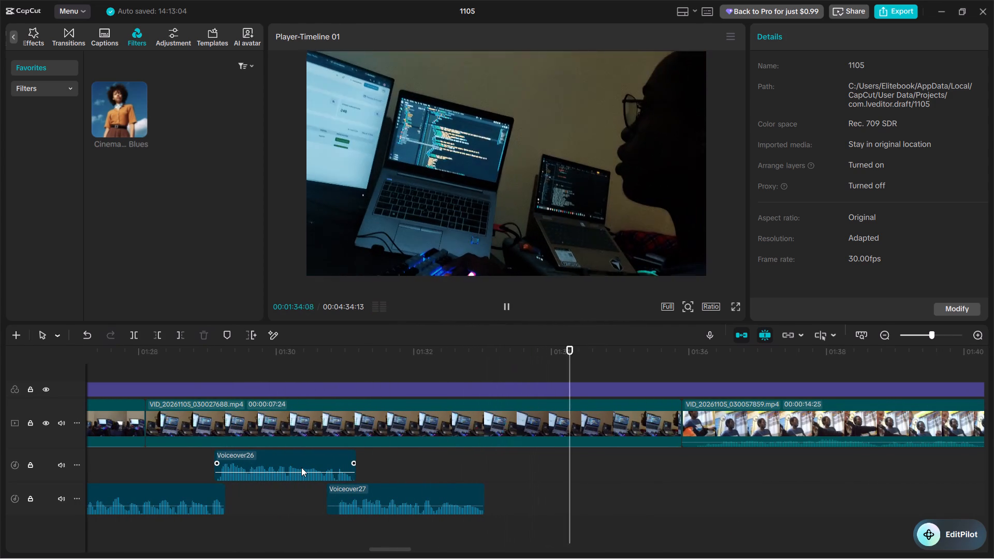
{"action": "key", "text": "space"}
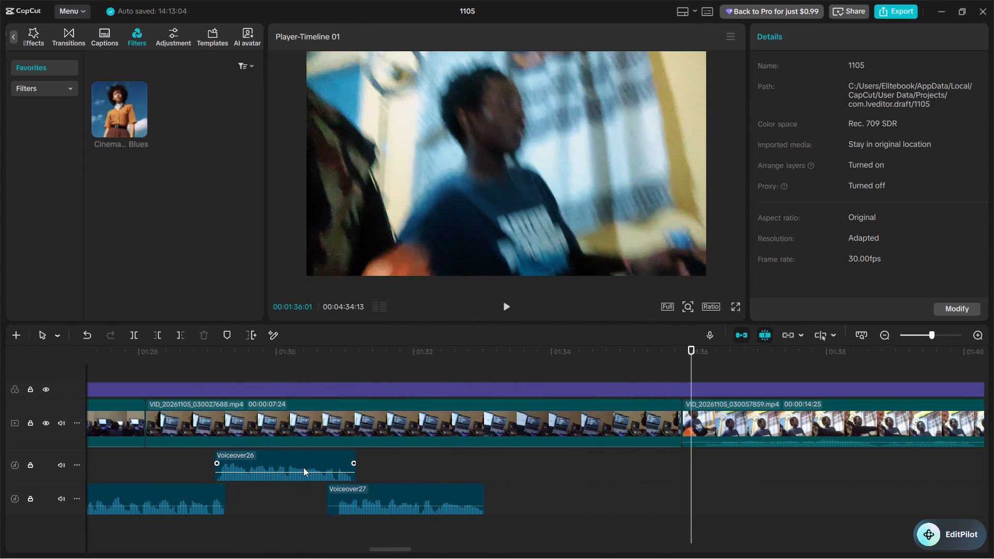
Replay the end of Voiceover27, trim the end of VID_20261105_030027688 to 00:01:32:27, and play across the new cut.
{"action": "left_click", "coordinate": [372, 462]}
{"action": "key", "text": "space"}
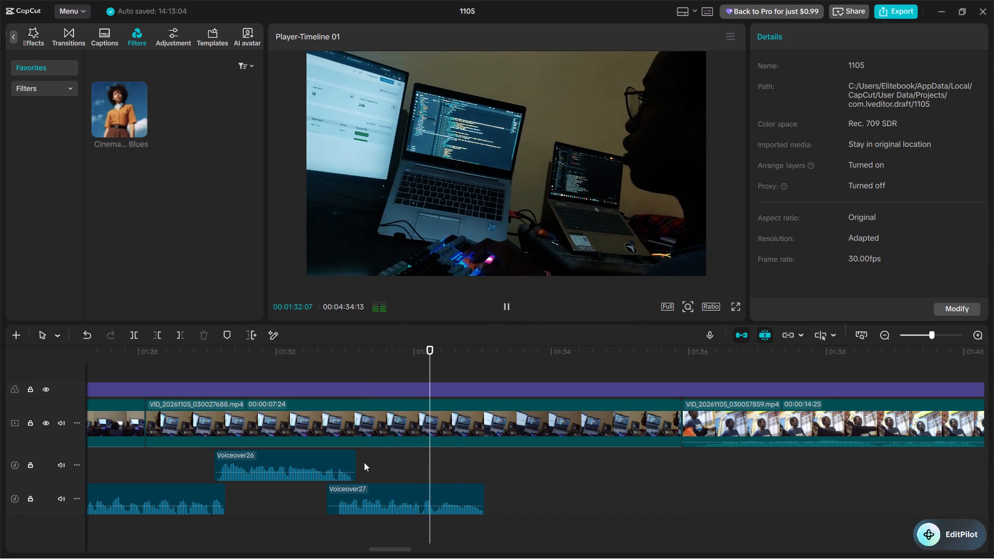
{"action": "key", "text": "space"}
{"action": "key", "text": "Left"}
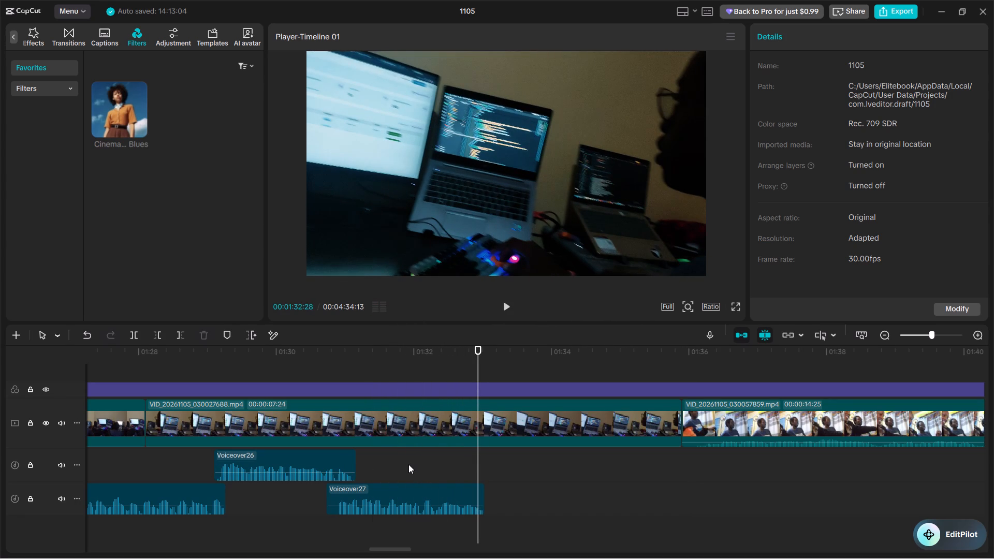
{"action": "key", "text": "Left"}
{"action": "key", "text": "w"}
{"action": "key", "text": "space"}
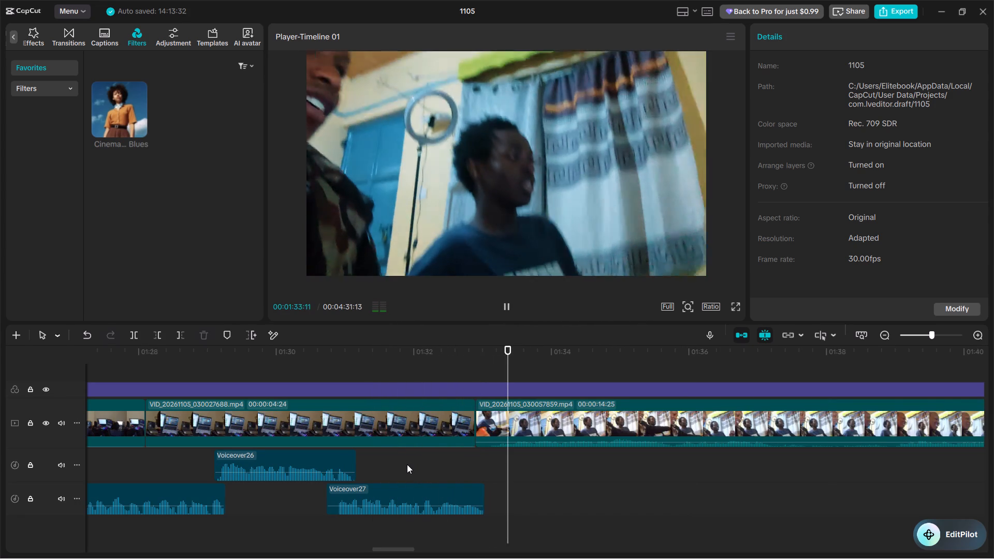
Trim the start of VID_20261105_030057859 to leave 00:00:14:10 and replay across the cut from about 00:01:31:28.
{"action": "key", "text": "space"}
{"action": "type", "text": "q"}
{"action": "key", "text": "space"}
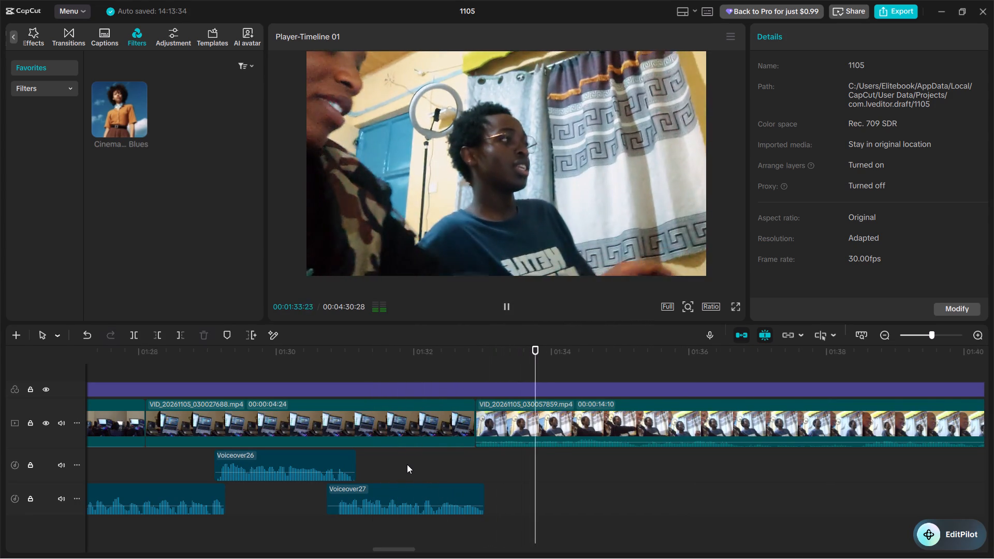
{"action": "left_click", "coordinate": [410, 455]}
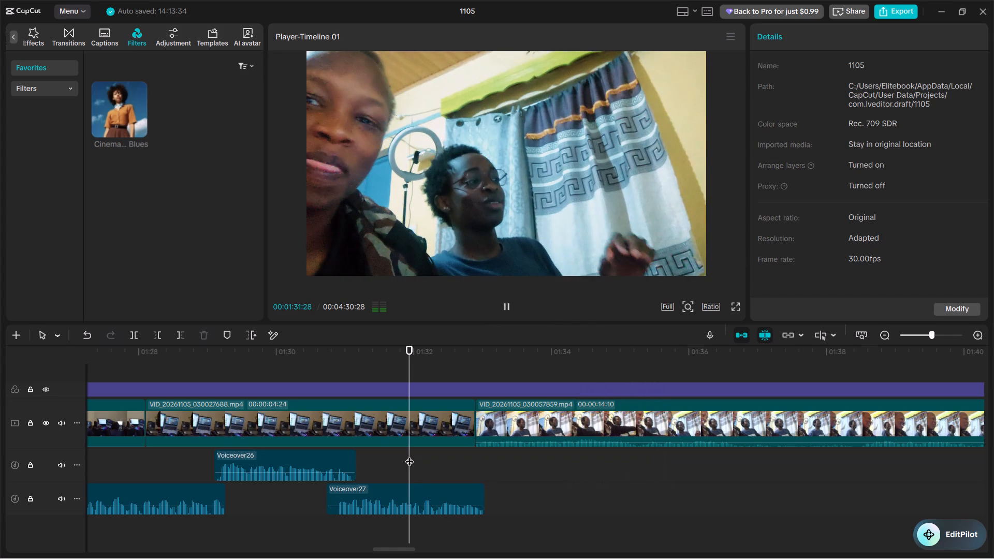
{"action": "key", "text": "space"}
{"action": "key", "text": "space"}
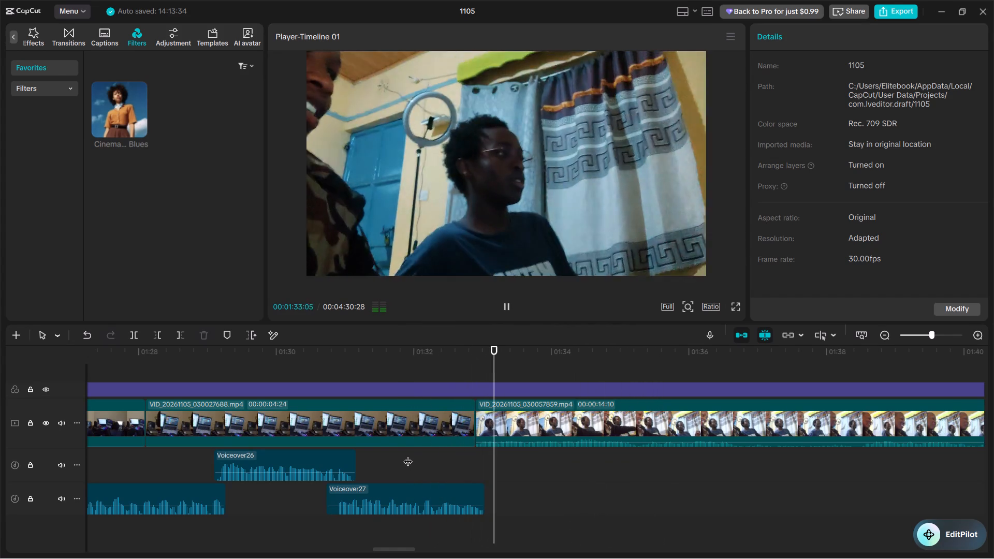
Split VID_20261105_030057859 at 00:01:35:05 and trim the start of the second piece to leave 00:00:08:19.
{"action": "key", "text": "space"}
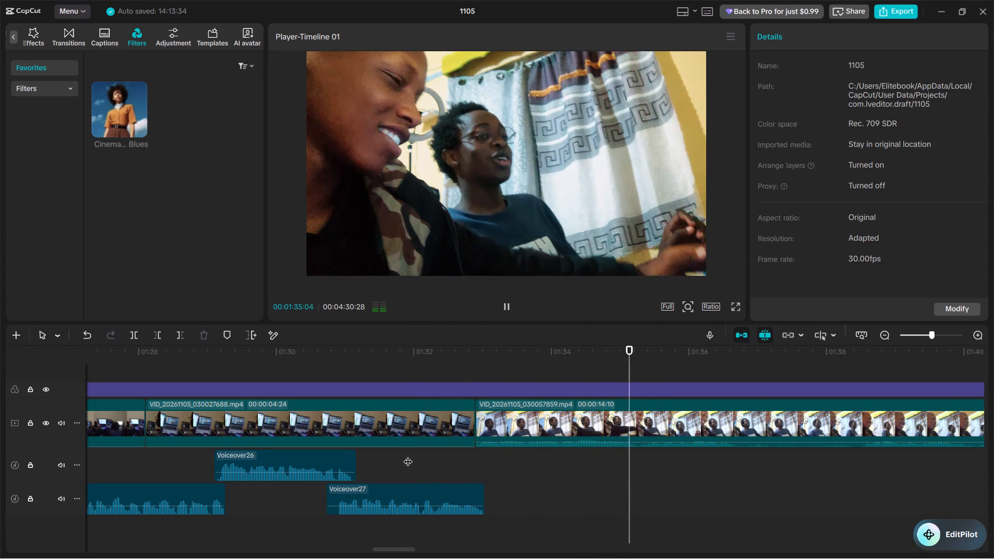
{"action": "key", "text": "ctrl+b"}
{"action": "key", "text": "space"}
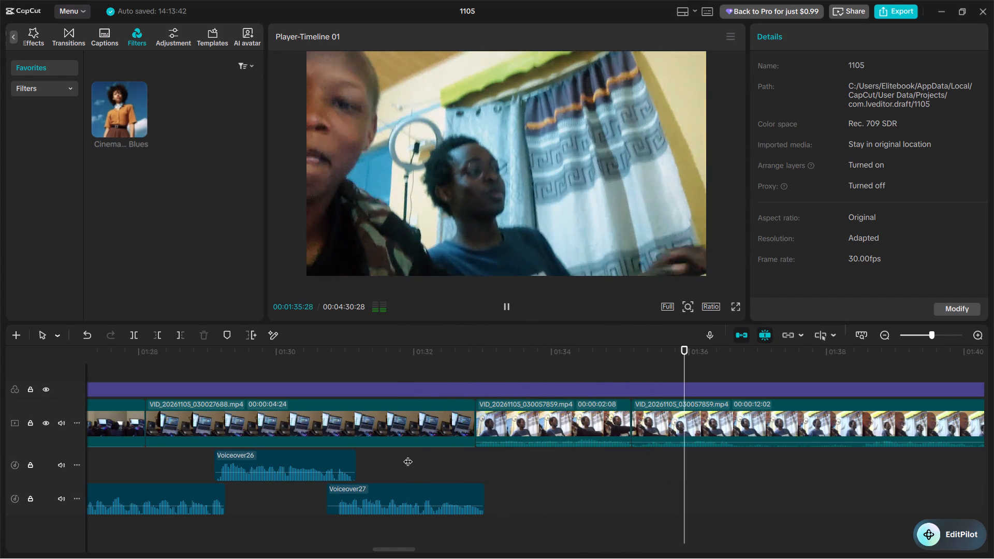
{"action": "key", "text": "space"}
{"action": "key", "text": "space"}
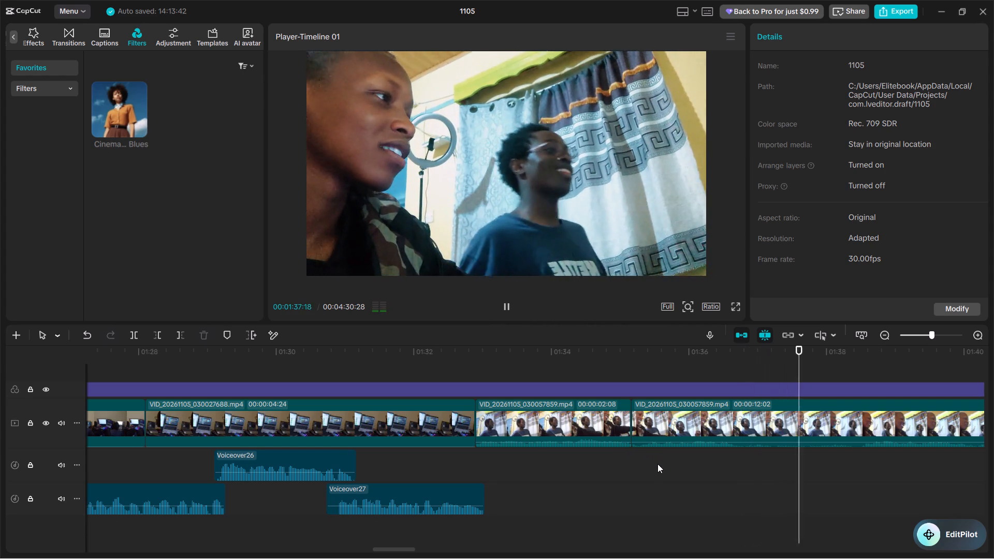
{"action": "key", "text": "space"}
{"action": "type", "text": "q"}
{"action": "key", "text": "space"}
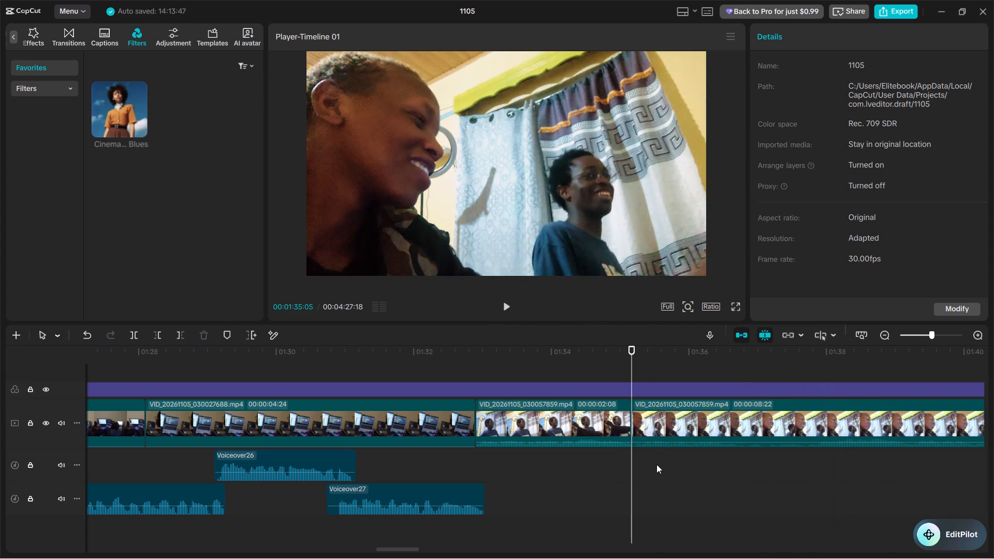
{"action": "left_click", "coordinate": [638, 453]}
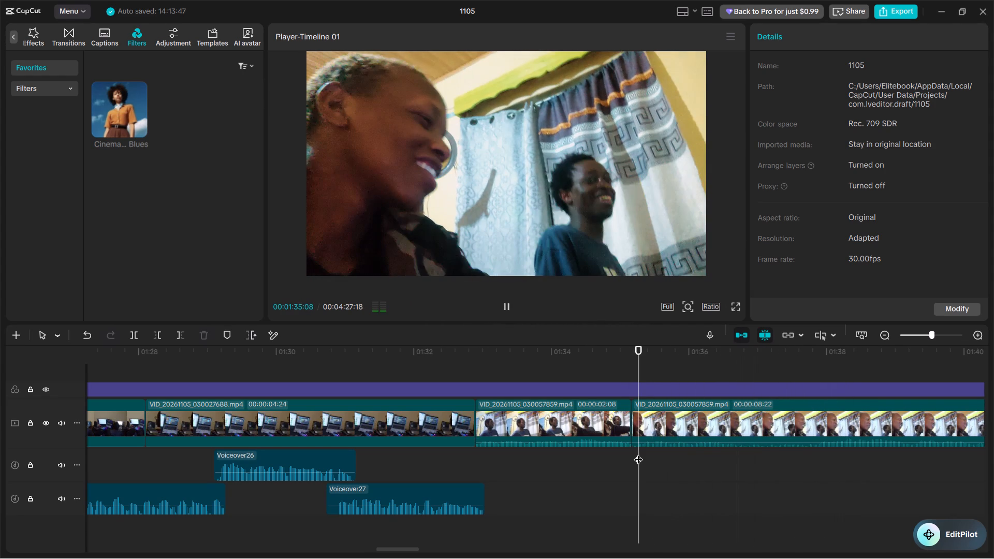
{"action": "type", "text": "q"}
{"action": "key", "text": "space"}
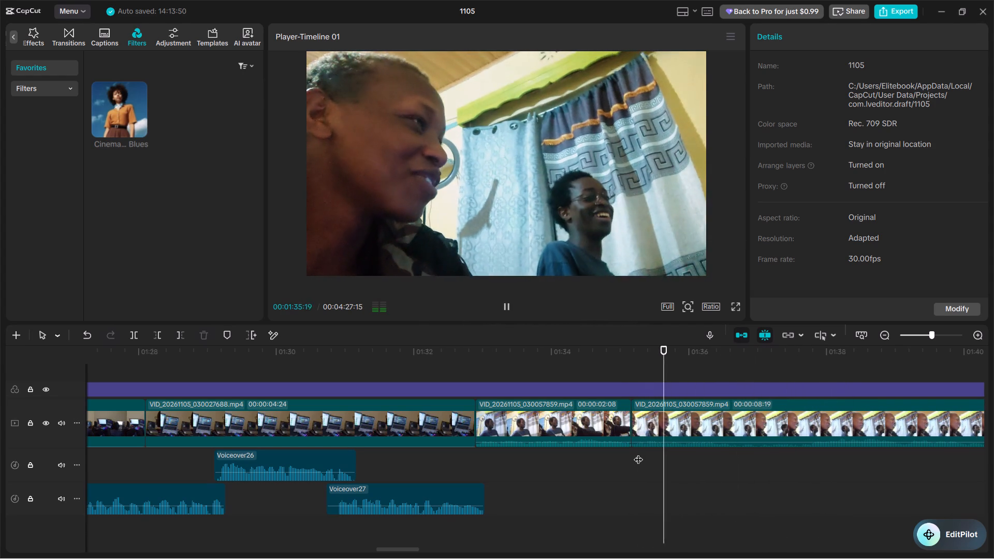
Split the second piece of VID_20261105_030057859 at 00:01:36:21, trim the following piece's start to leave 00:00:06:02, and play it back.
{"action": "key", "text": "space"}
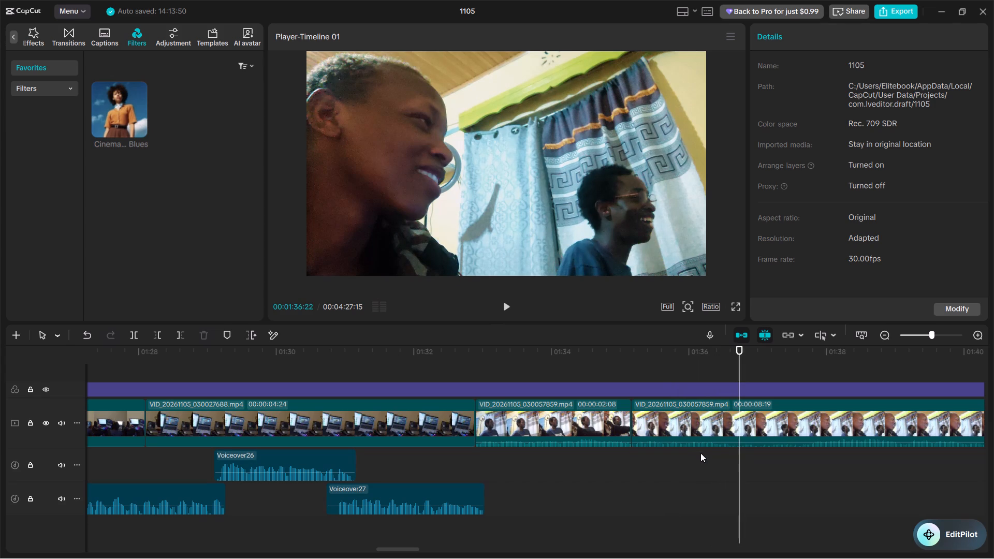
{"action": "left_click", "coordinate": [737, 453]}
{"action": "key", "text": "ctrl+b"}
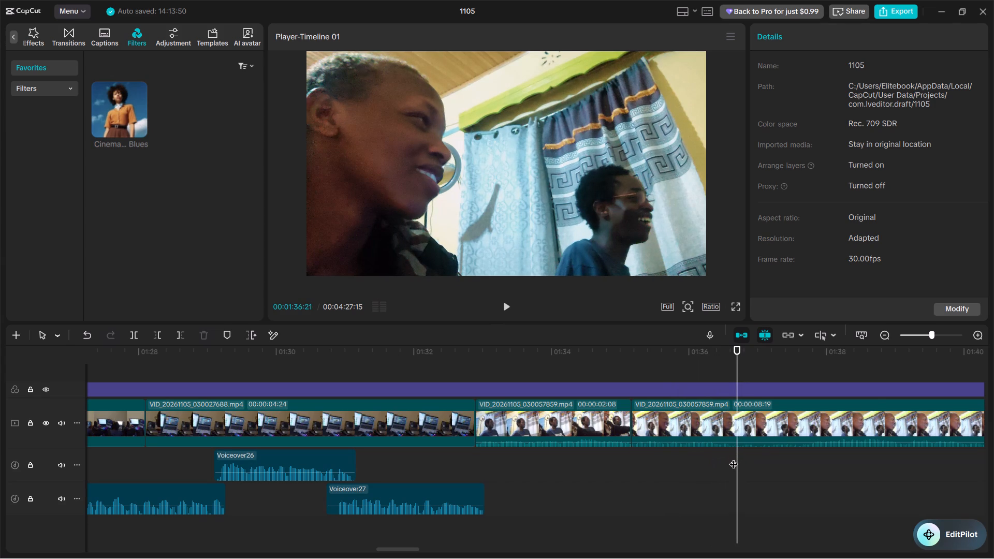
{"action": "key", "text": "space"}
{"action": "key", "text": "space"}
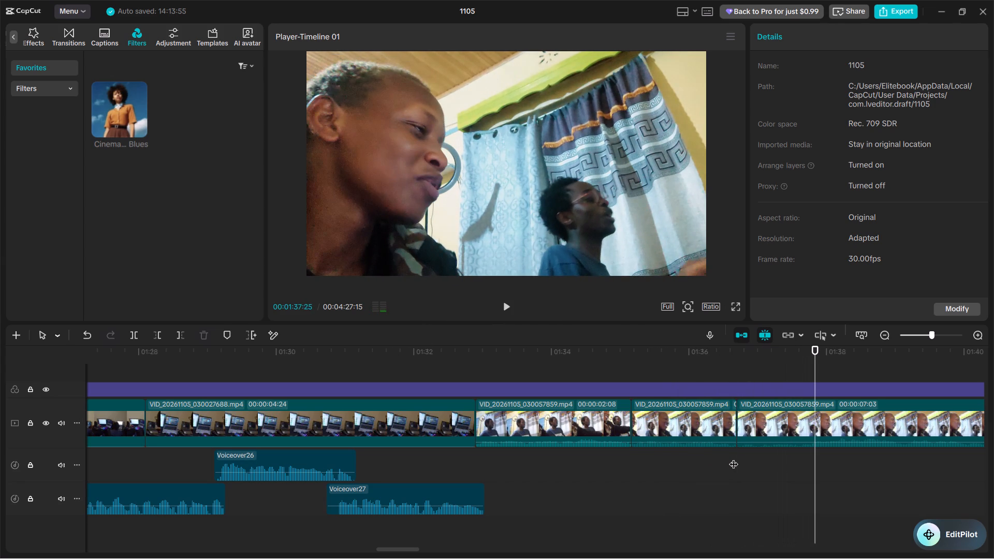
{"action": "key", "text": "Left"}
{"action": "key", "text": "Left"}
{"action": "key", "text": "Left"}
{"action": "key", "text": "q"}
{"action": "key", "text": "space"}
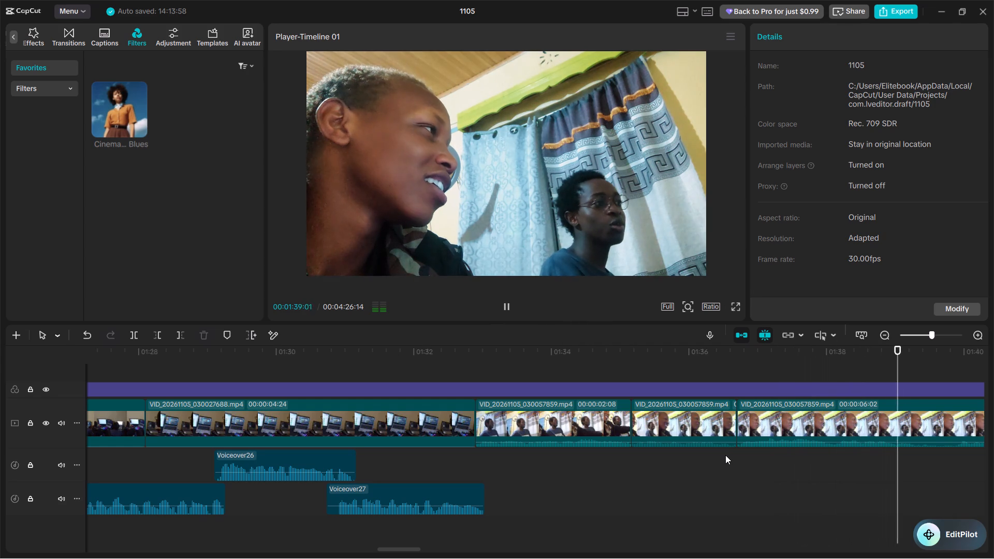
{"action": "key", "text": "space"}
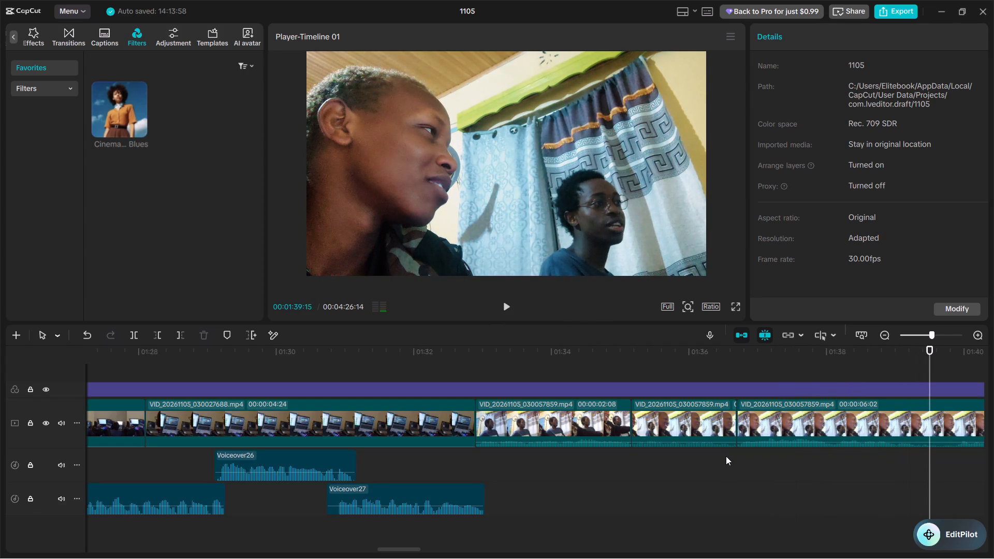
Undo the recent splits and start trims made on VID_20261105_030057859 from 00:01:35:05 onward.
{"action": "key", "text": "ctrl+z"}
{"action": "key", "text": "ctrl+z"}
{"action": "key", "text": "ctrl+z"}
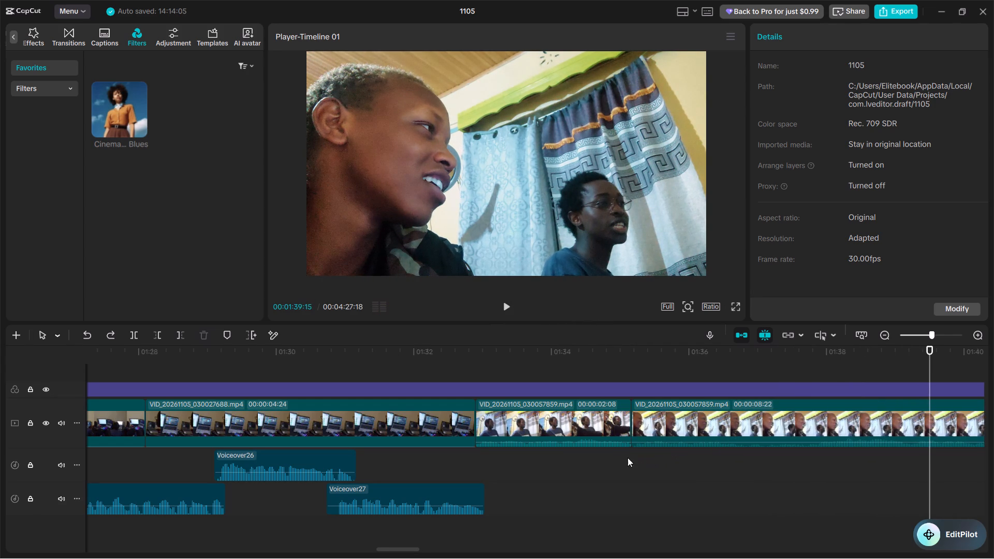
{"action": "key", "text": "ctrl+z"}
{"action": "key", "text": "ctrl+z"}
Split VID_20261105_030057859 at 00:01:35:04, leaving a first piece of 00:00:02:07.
{"action": "left_click", "coordinate": [597, 460]}
{"action": "key", "text": "space"}
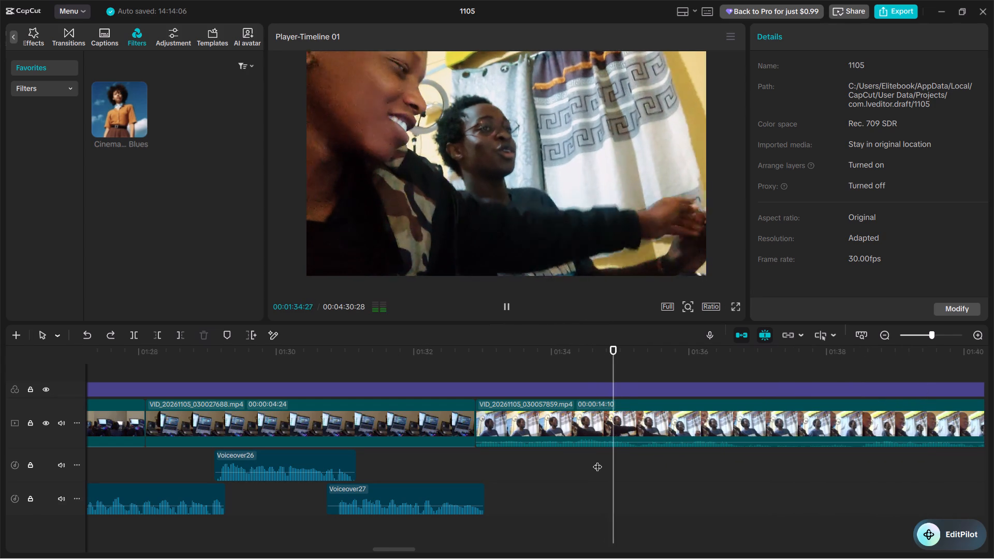
{"action": "key", "text": "space"}
{"action": "left_click", "coordinate": [614, 437]}
{"action": "key", "text": "ctrl+b"}
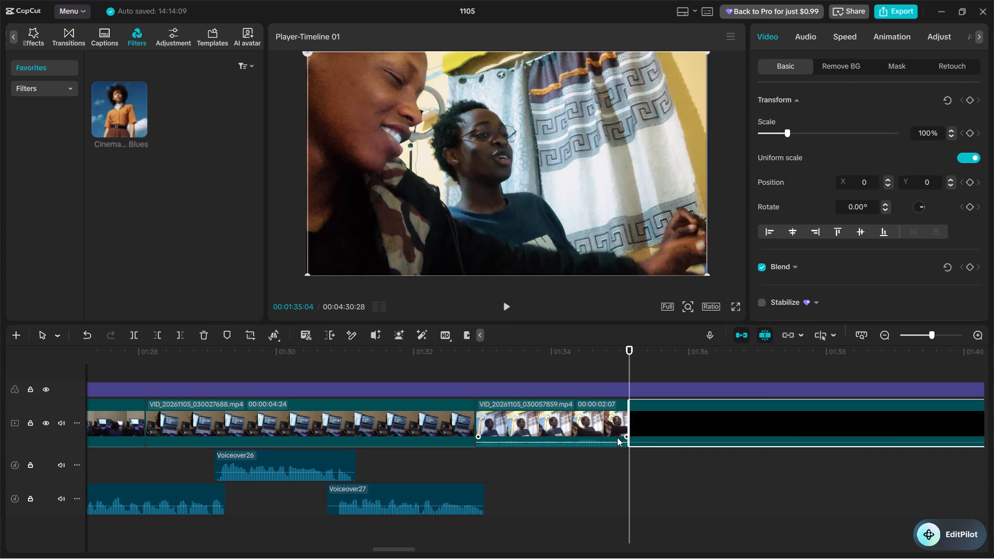
{"action": "left_click_drag", "start_coordinate": [666, 443], "coordinate": [664, 451]}
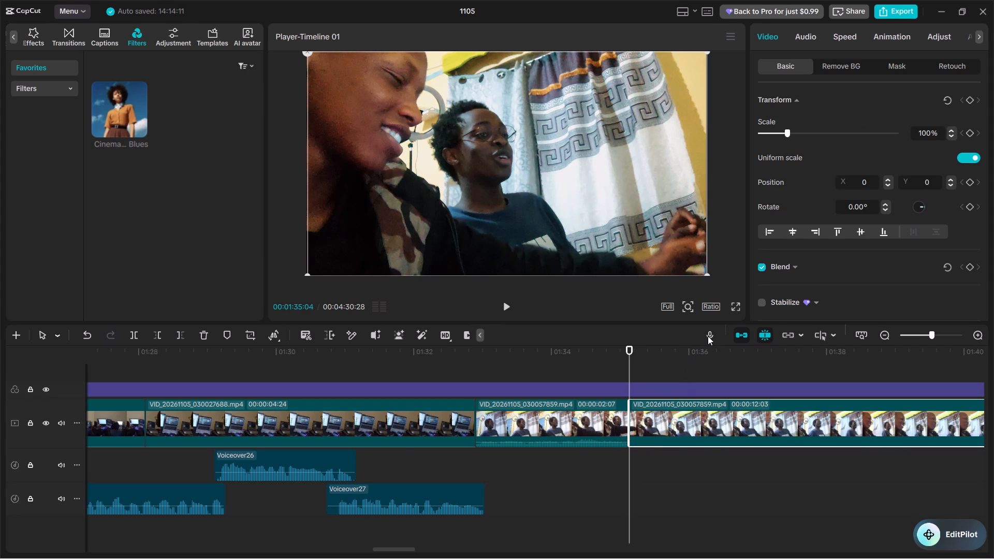
Record a new voiceover take starting at 00:01:35:04, over the second piece of VID_20261105_030057859.
{"action": "left_click", "coordinate": [708, 336]}
{"action": "left_click", "coordinate": [806, 109]}
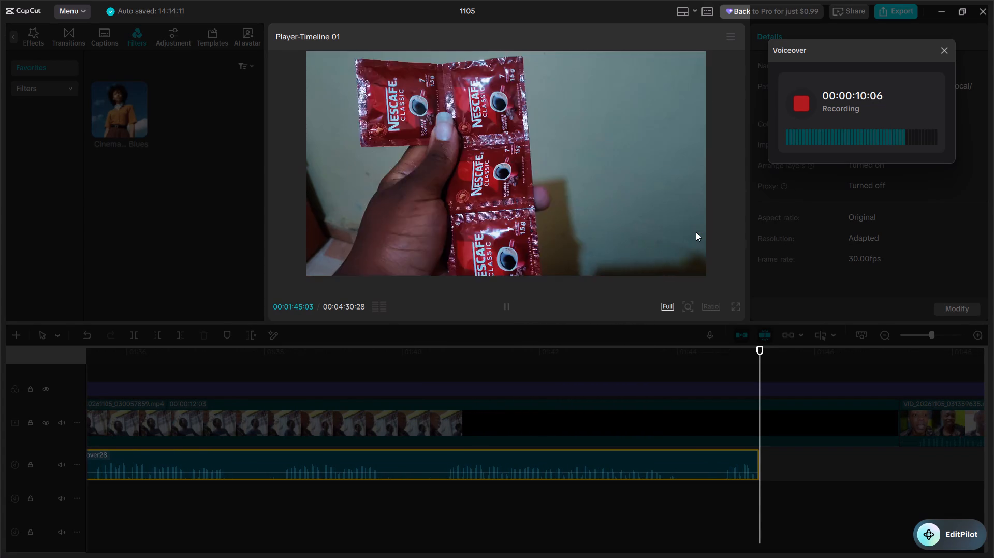
{"action": "key", "text": "space"}
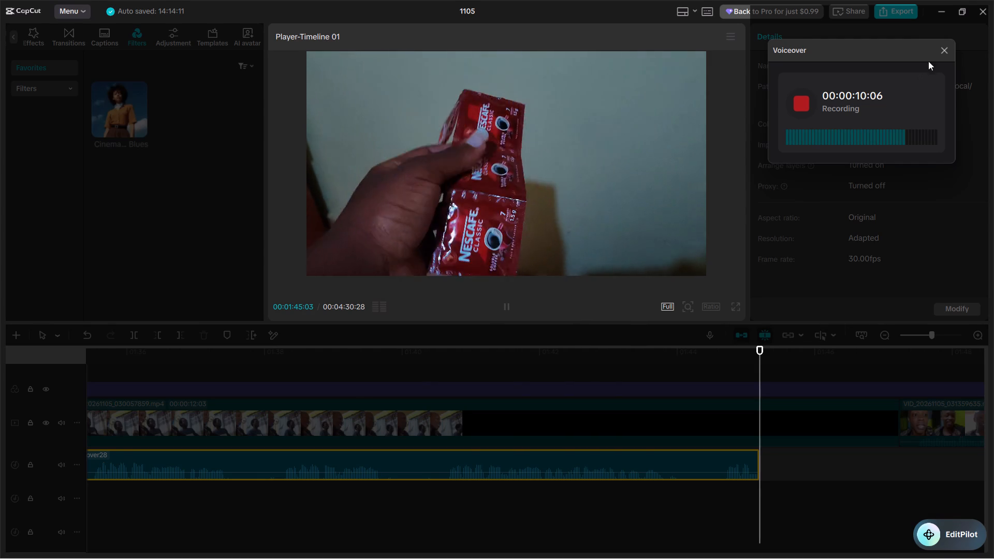
{"action": "left_click", "coordinate": [943, 51]}
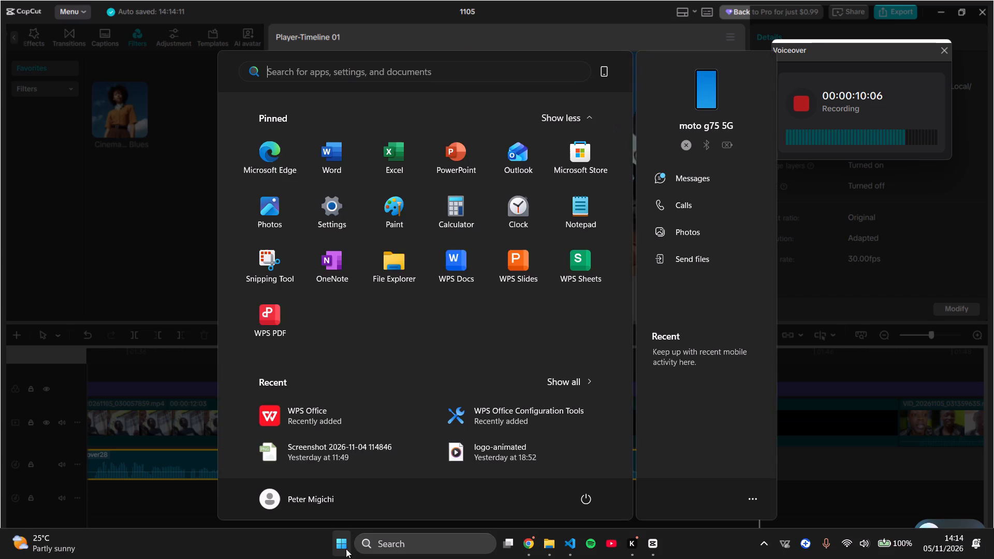
Switch to Chrome and close its window with the mern stack search.
{"action": "left_click", "coordinate": [522, 552]}
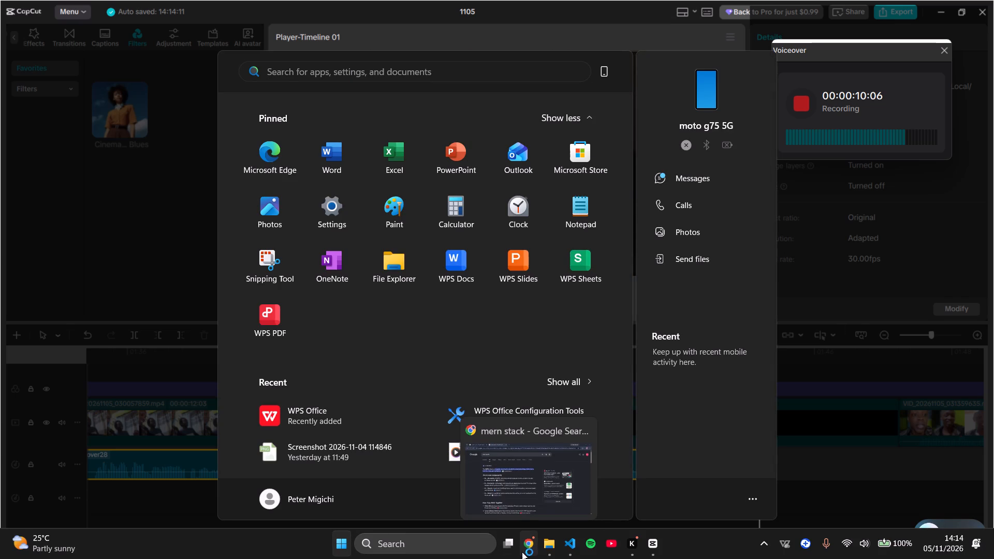
{"action": "left_click", "coordinate": [961, 18]}
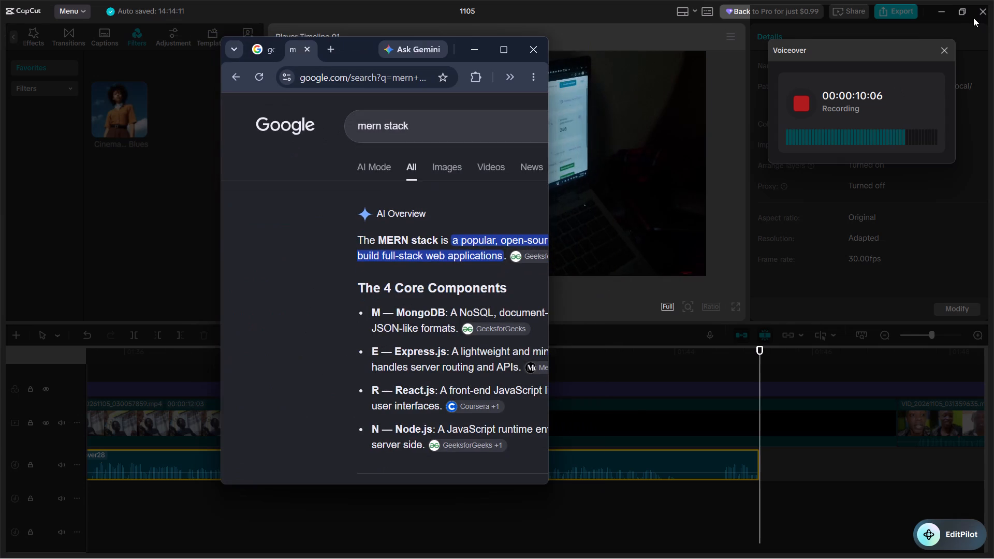
{"action": "left_click", "coordinate": [548, 46]}
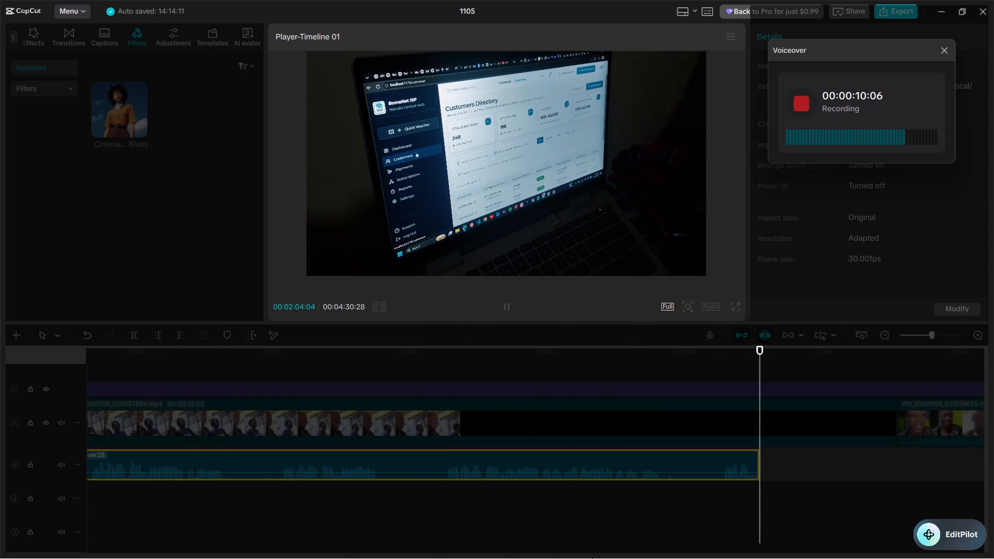
Return to CapCut and close the Voiceover window to end the recording.
{"action": "left_click", "coordinate": [561, 469]}
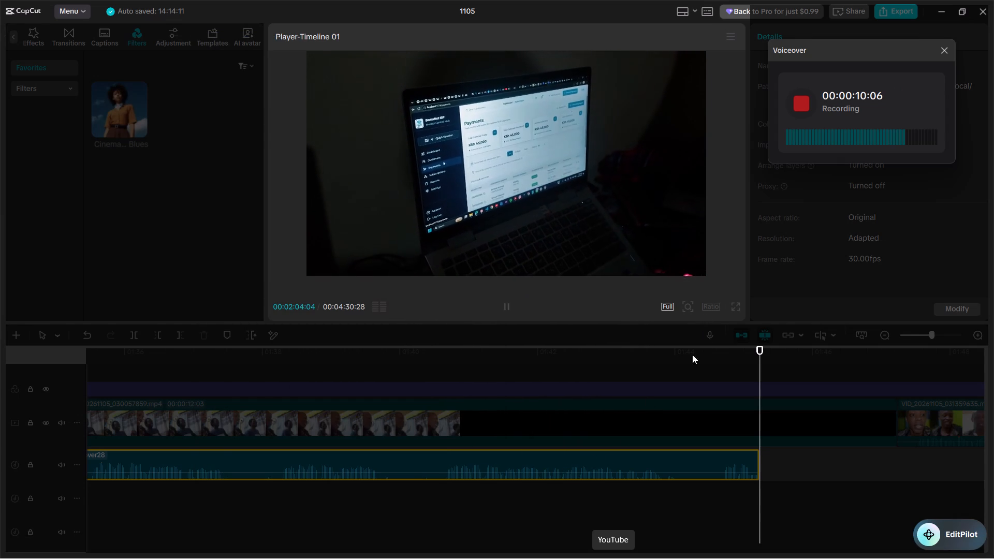
{"action": "left_click", "coordinate": [943, 49]}
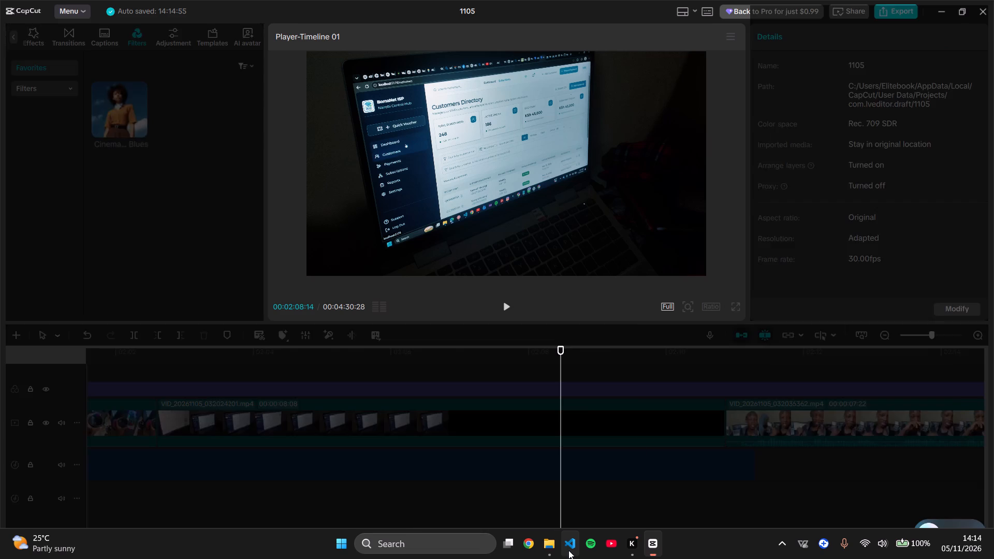
Play through the new Voiceover28 take and cut away its beginning up to 00:01:49:06.
{"action": "left_click", "coordinate": [405, 502]}
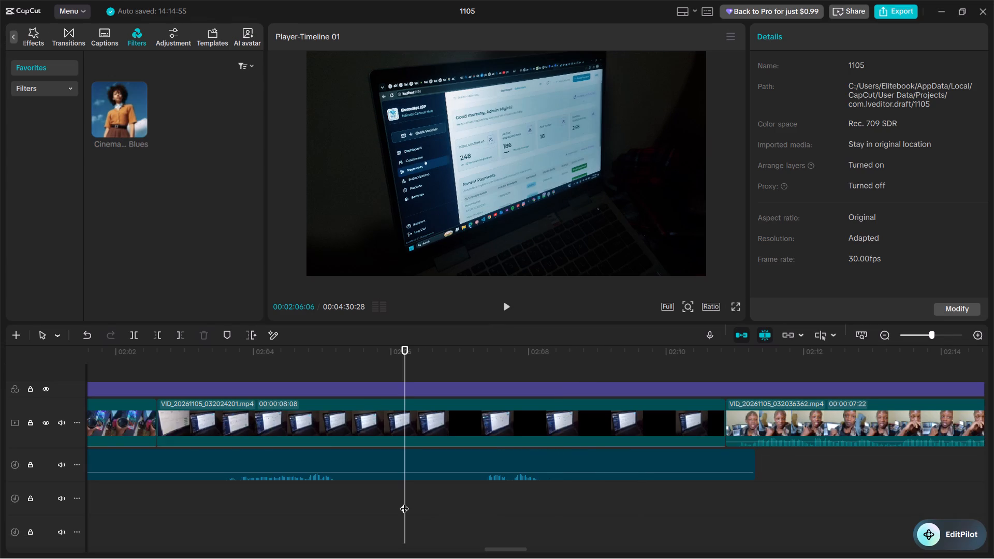
{"action": "key", "text": "space"}
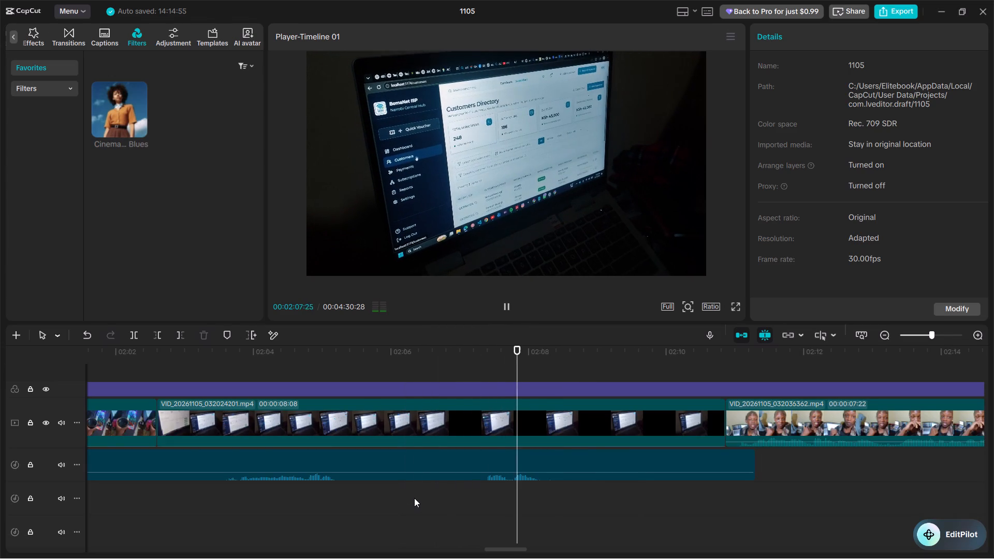
{"action": "key", "text": "space"}
{"action": "key", "text": "ctrl+minus"}
{"action": "key", "text": "ctrl+minus"}
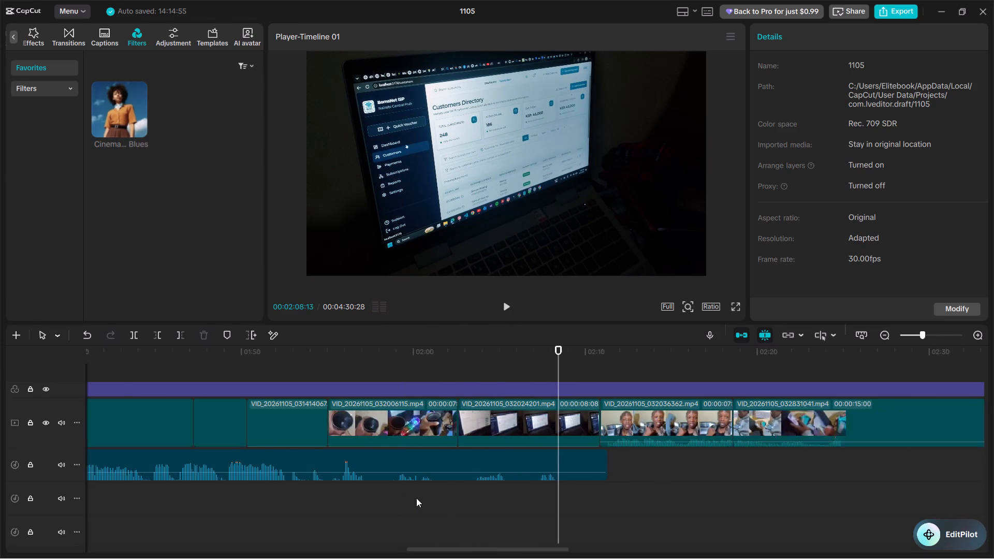
{"action": "key", "text": "ctrl+minus"}
{"action": "left_click", "coordinate": [355, 501]}
{"action": "key", "text": "space"}
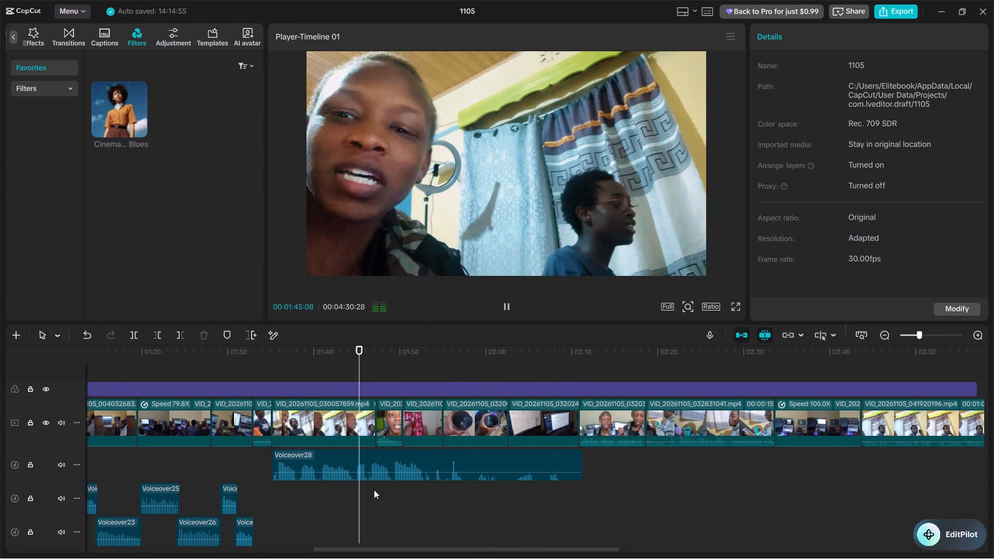
{"action": "left_click", "coordinate": [390, 488]}
{"action": "key", "text": "space"}
{"action": "key", "text": "space"}
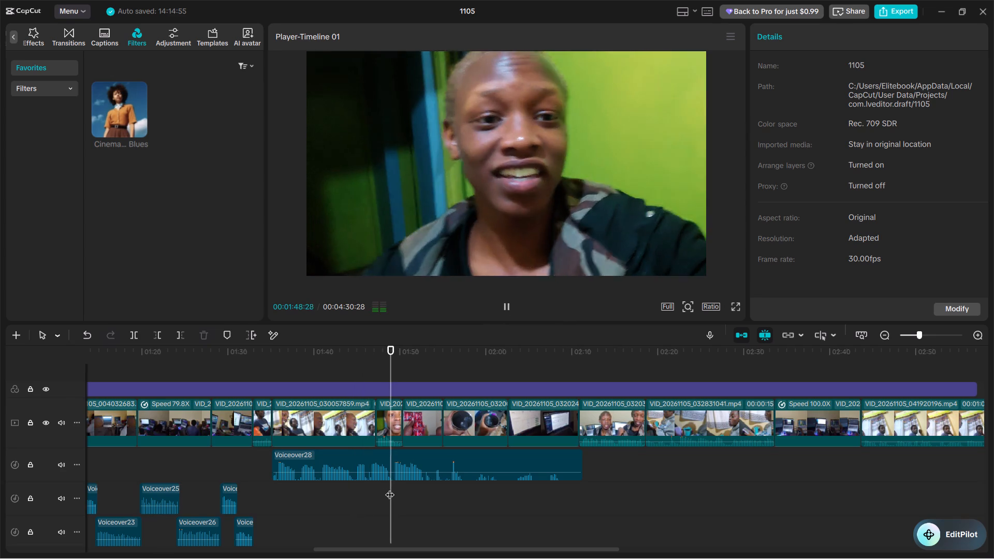
{"action": "left_click", "coordinate": [393, 487]}
{"action": "left_click", "coordinate": [392, 470]}
{"action": "key", "text": "q"}
Move the trimmed Voiceover28 earlier, to start at about 00:01:41 beneath VID_20261105_030057859.
{"action": "left_click_drag", "start_coordinate": [427, 458], "coordinate": [387, 470]}
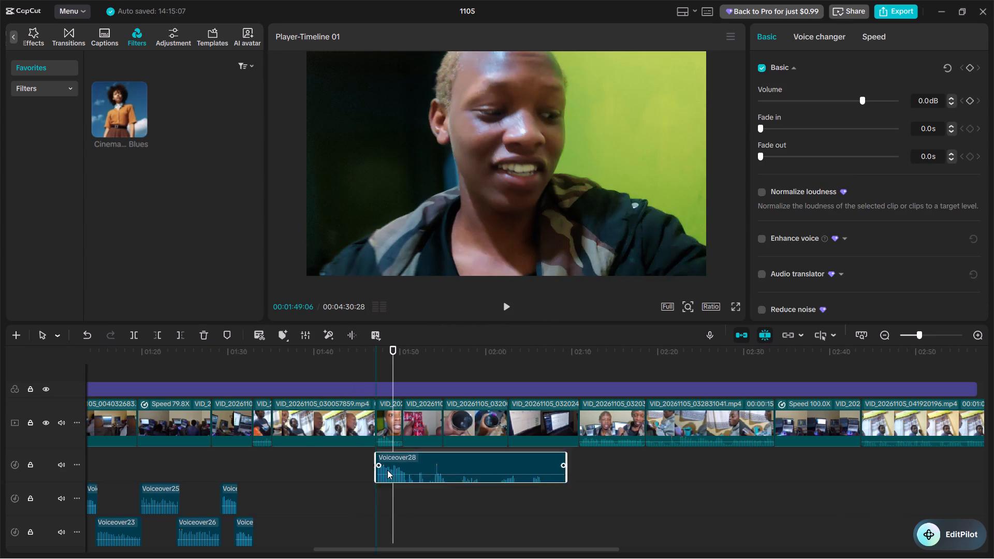
{"action": "left_click_drag", "start_coordinate": [387, 470], "coordinate": [360, 494]}
Play the moved Voiceover28 and trim its end at 00:01:45:03.
{"action": "left_click", "coordinate": [323, 468]}
{"action": "left_click", "coordinate": [323, 484]}
{"action": "key", "text": "space"}
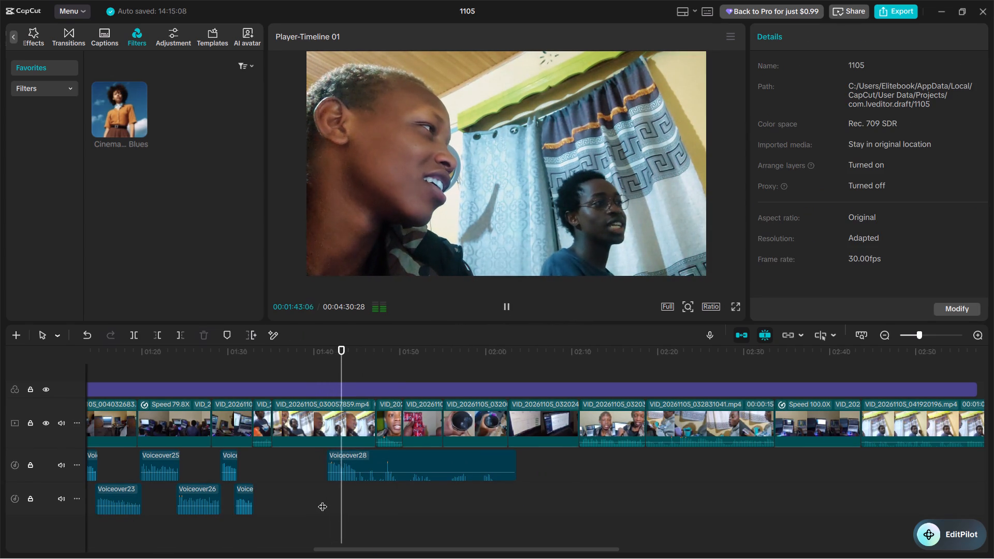
{"action": "key", "text": "space"}
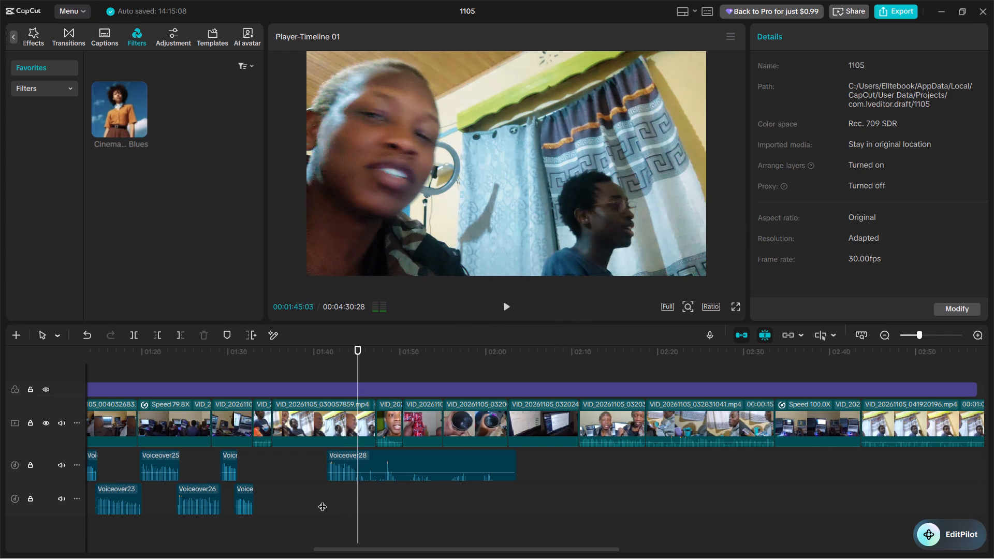
{"action": "left_click", "coordinate": [373, 463]}
{"action": "key", "text": "w"}
Move the trimmed Voiceover28 earlier, to start at about 00:01:34:15, shortly after the end of Voiceover27.
{"action": "left_click_drag", "start_coordinate": [338, 459], "coordinate": [333, 461]}
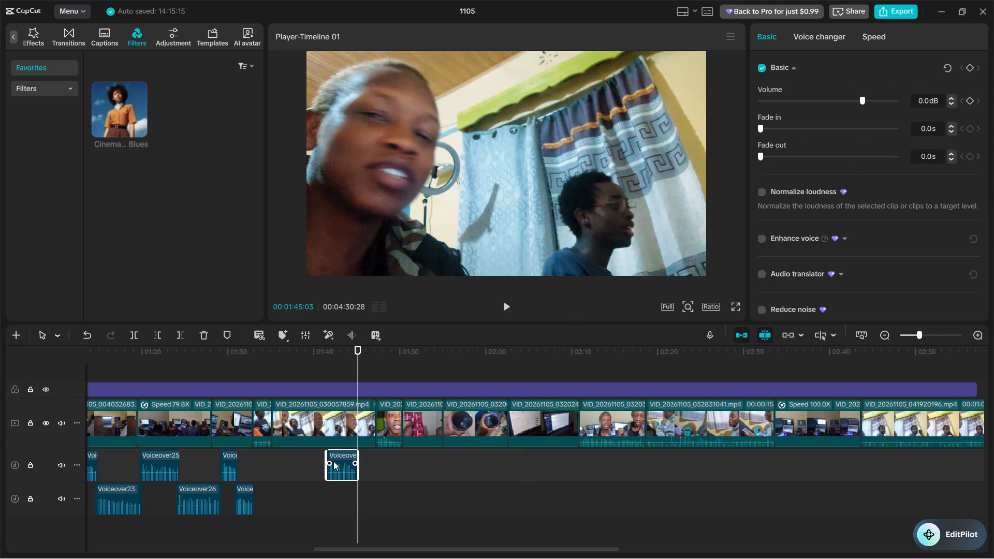
{"action": "left_click_drag", "start_coordinate": [333, 461], "coordinate": [277, 469]}
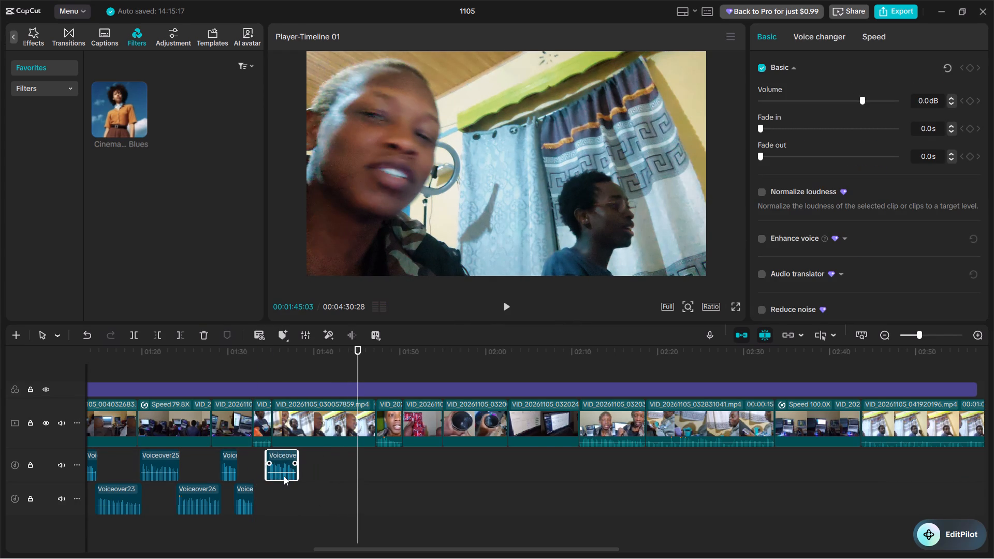
{"action": "key", "text": "ctrl+equal"}
{"action": "key", "text": "ctrl+equal"}
{"action": "key", "text": "ctrl+equal"}
{"action": "key", "text": "ctrl+equal"}
{"action": "scroll", "coordinate": [284, 476], "scroll_direction": "right", "scroll_amount": 1}
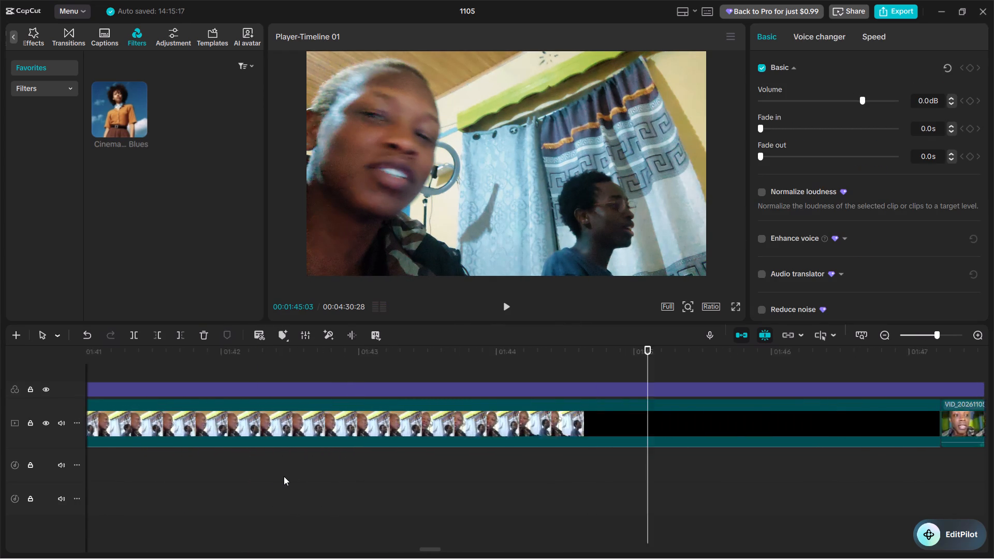
{"action": "scroll", "coordinate": [284, 476], "scroll_direction": "right", "scroll_amount": 4}
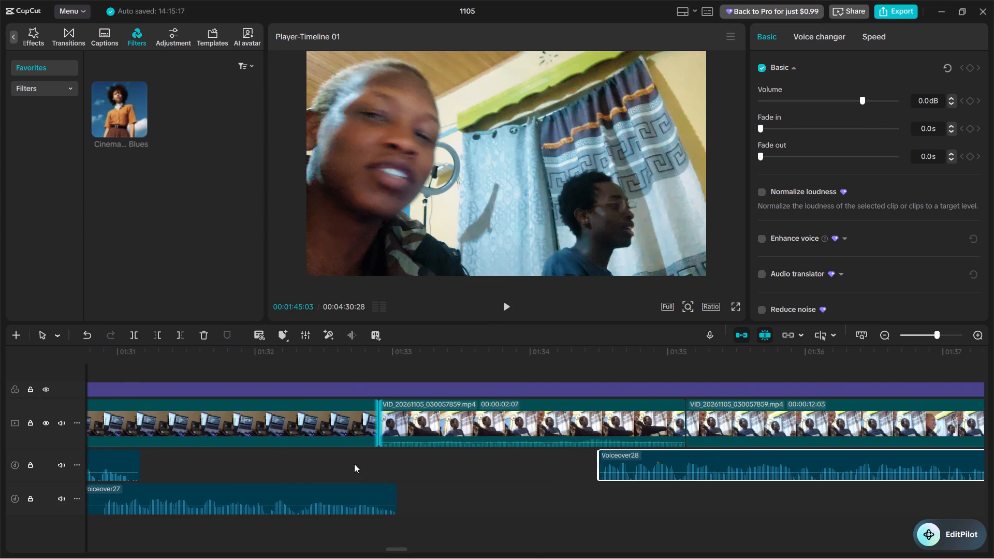
Play the gap after Voiceover27 and shift Voiceover28 later, to start at about 00:01:35:00.
{"action": "left_click", "coordinate": [354, 464]}
{"action": "key", "text": "space"}
{"action": "scroll", "coordinate": [359, 469], "scroll_direction": "left", "scroll_amount": 1}
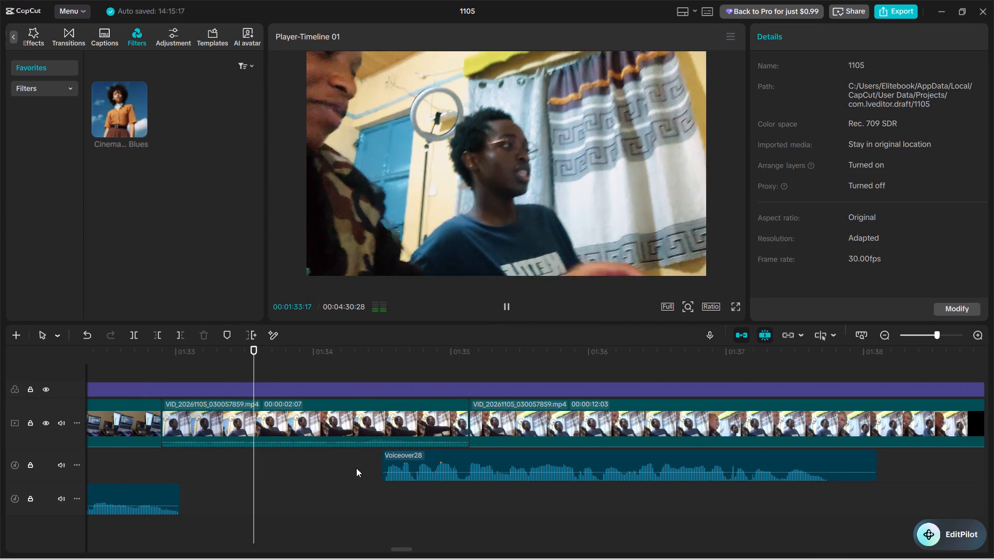
{"action": "key", "text": "space"}
{"action": "left_click_drag", "start_coordinate": [390, 459], "coordinate": [429, 463]}
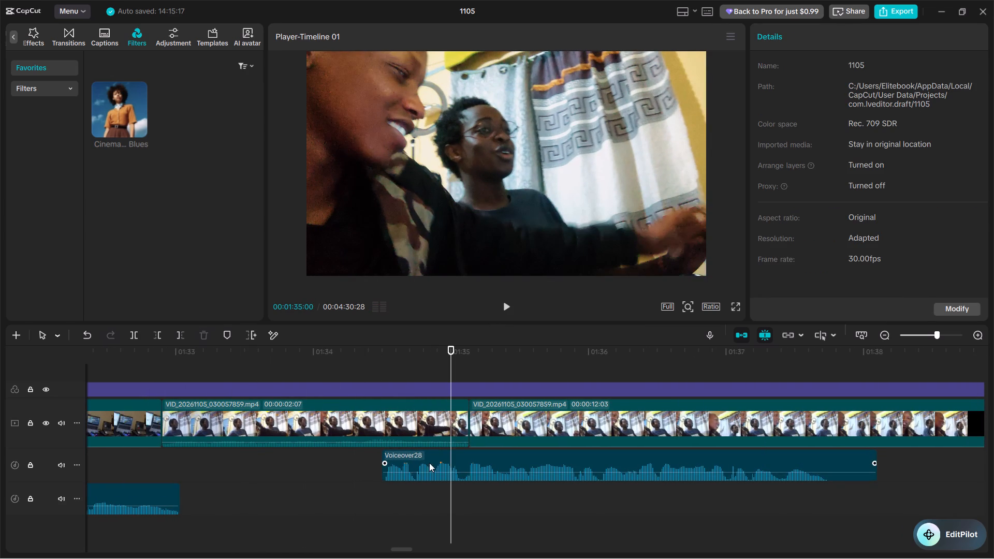
{"action": "left_click_drag", "start_coordinate": [429, 463], "coordinate": [453, 459]}
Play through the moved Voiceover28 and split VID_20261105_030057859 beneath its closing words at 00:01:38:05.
{"action": "left_click", "coordinate": [321, 461]}
{"action": "key", "text": "space"}
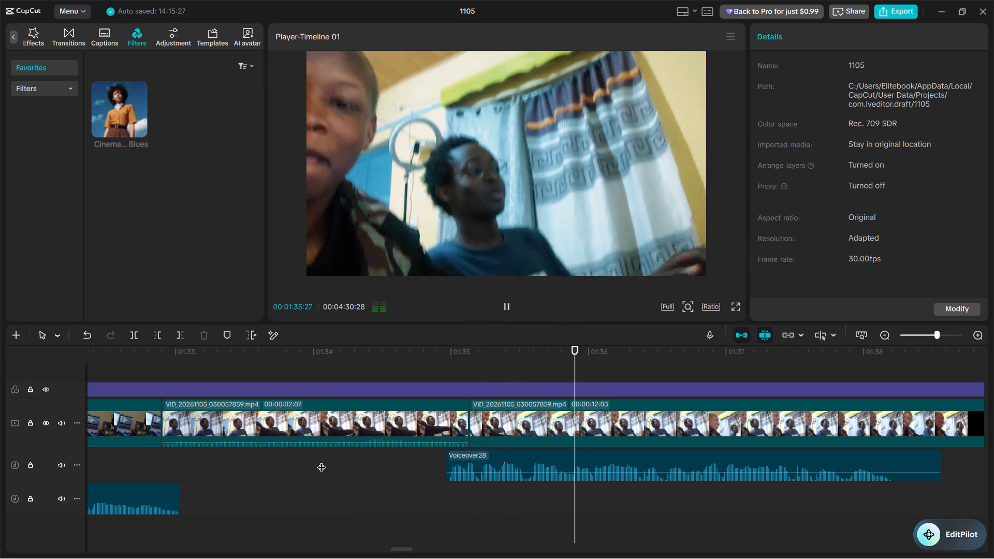
{"action": "scroll", "coordinate": [321, 461], "scroll_direction": "left", "scroll_amount": 1}
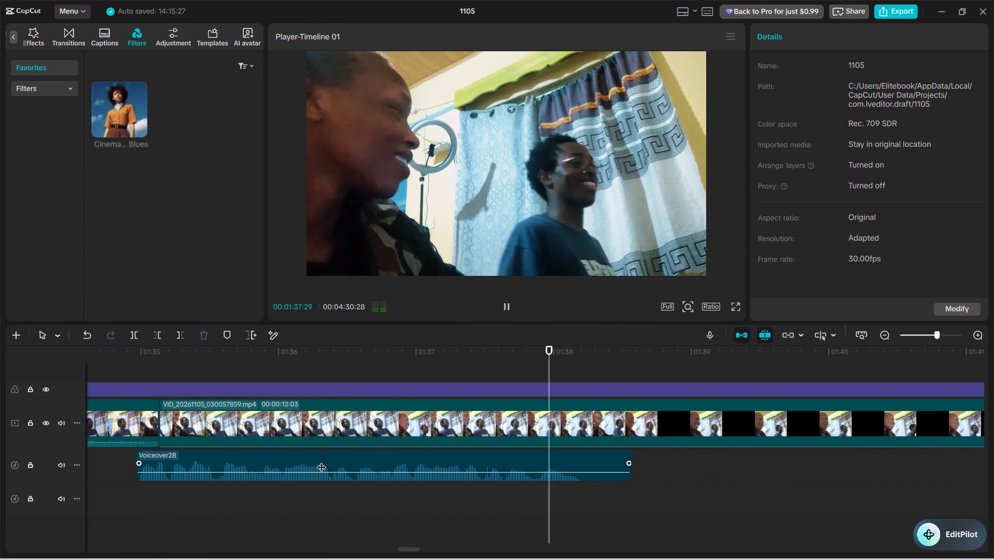
{"action": "key", "text": "space"}
{"action": "left_click", "coordinate": [448, 405]}
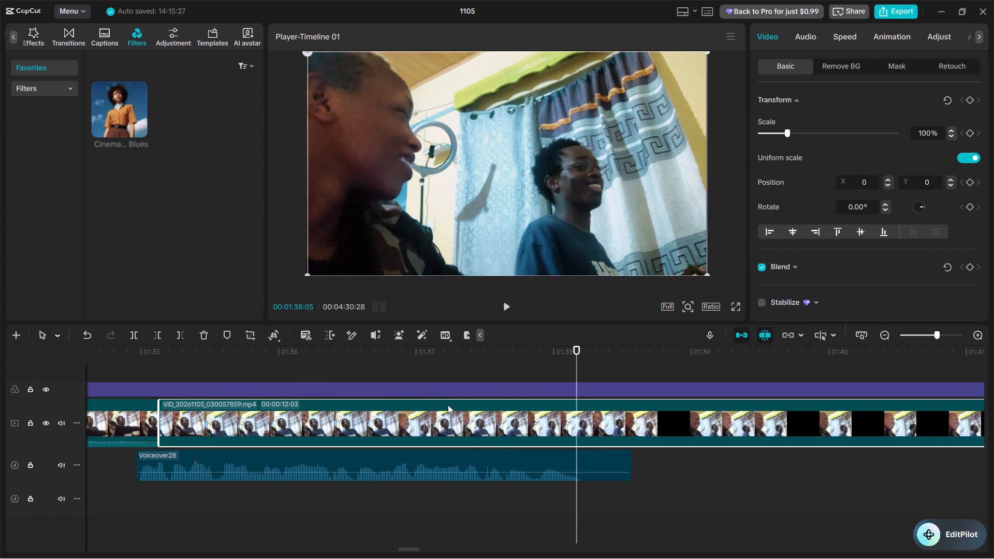
{"action": "key", "text": "ctrl+b"}
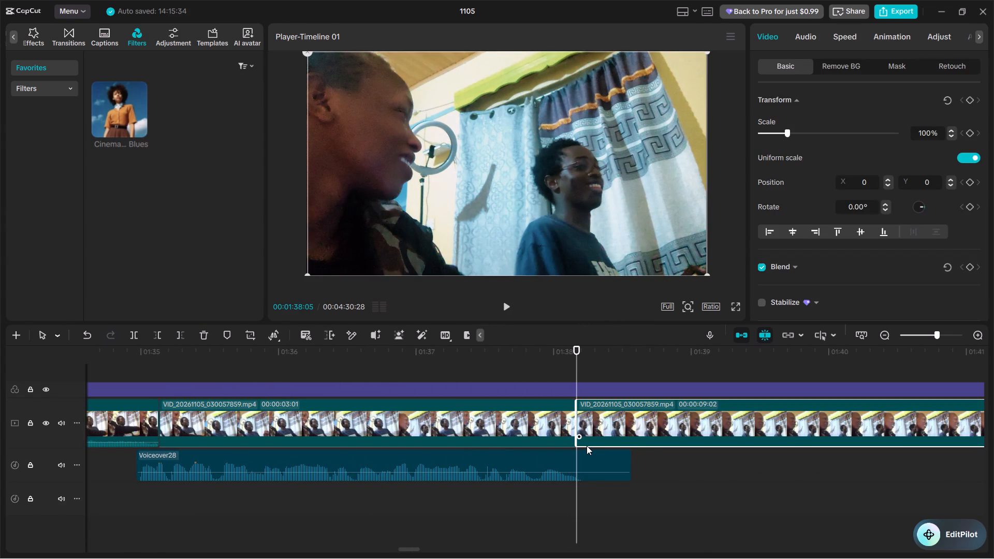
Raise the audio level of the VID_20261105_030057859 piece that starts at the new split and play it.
{"action": "left_click_drag", "start_coordinate": [588, 447], "coordinate": [587, 444]}
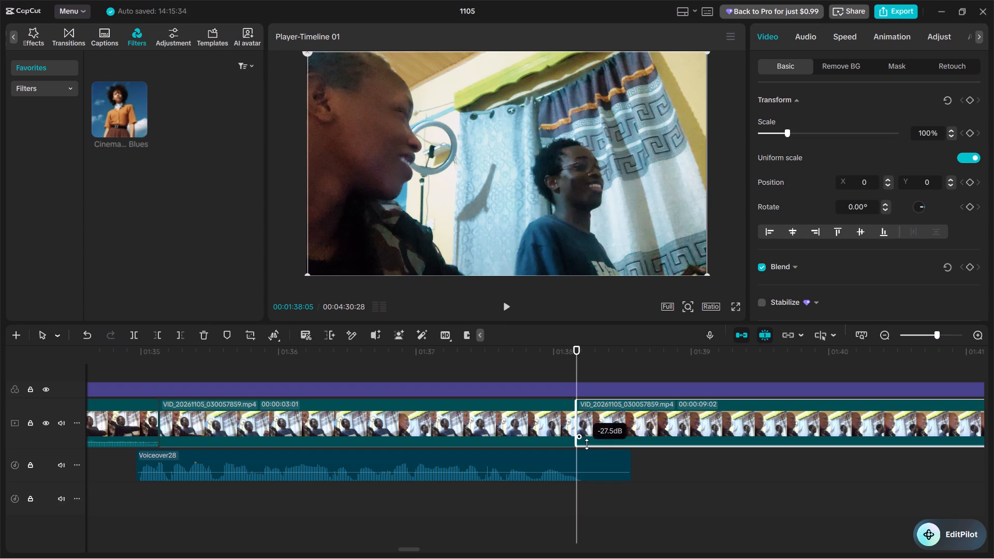
{"action": "left_click_drag", "start_coordinate": [587, 444], "coordinate": [586, 442]}
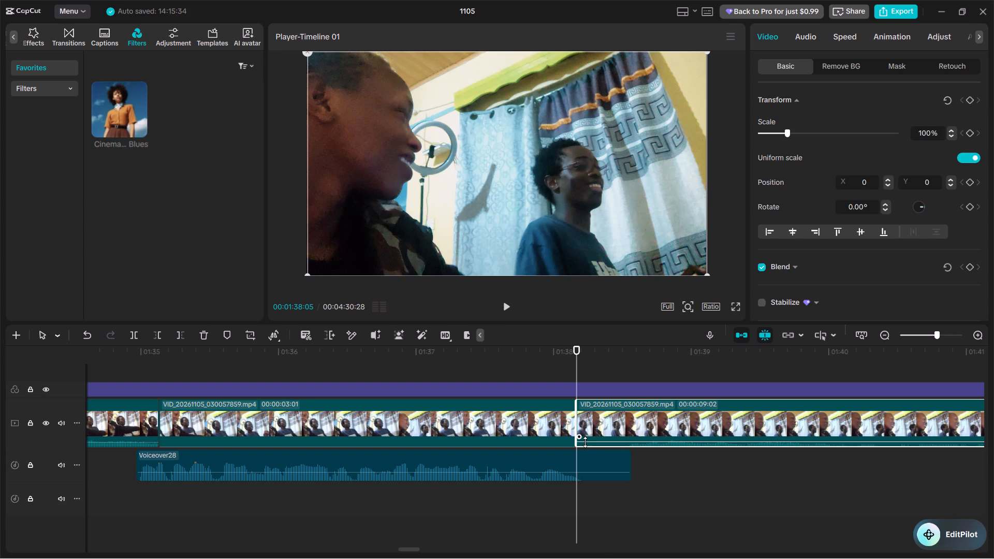
{"action": "scroll", "coordinate": [554, 449], "scroll_direction": "left", "scroll_amount": 1}
{"action": "scroll", "coordinate": [515, 449], "scroll_direction": "right", "scroll_amount": 1}
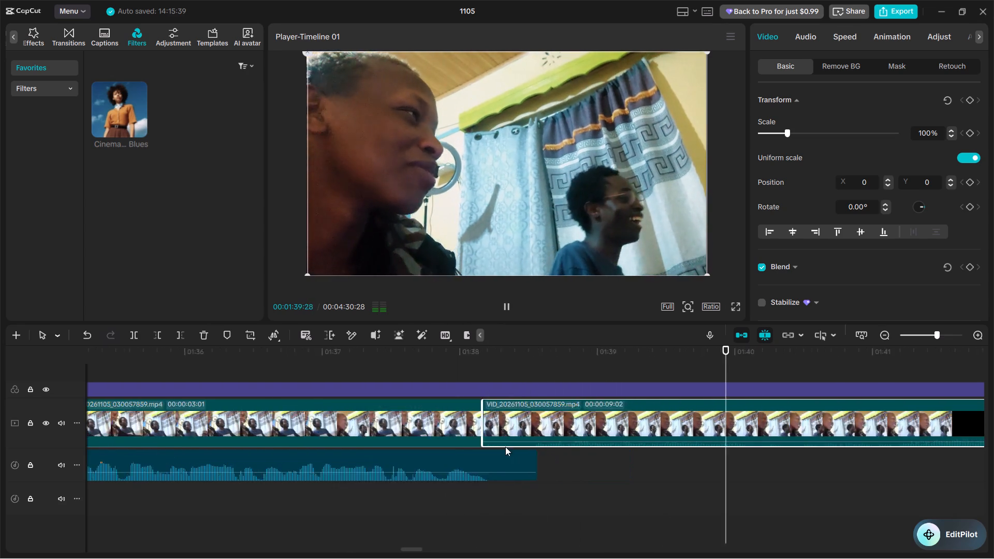
{"action": "scroll", "coordinate": [505, 447], "scroll_direction": "right", "scroll_amount": 1}
{"action": "key", "text": "space"}
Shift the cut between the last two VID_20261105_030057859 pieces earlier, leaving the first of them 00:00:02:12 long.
{"action": "left_click", "coordinate": [572, 503]}
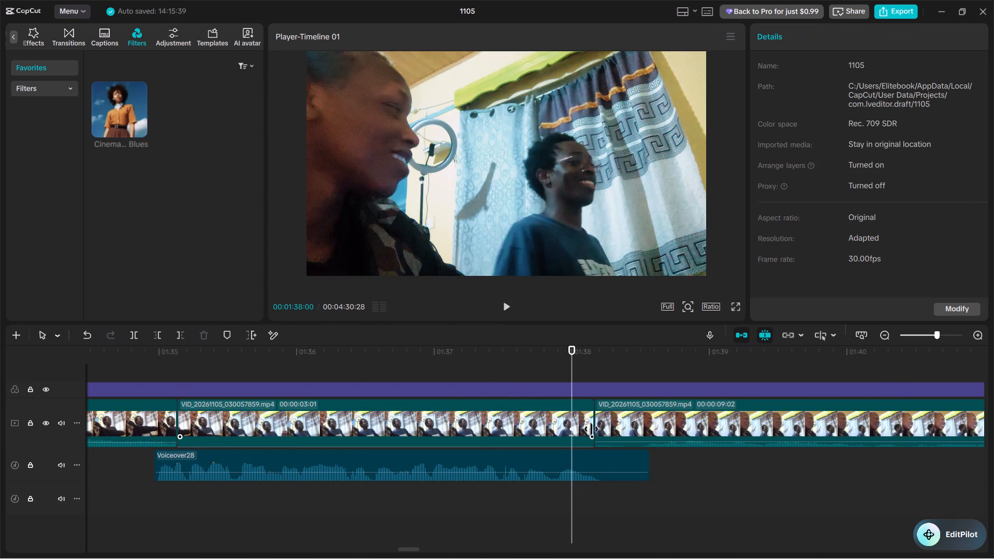
{"action": "left_click_drag", "start_coordinate": [594, 429], "coordinate": [509, 429]}
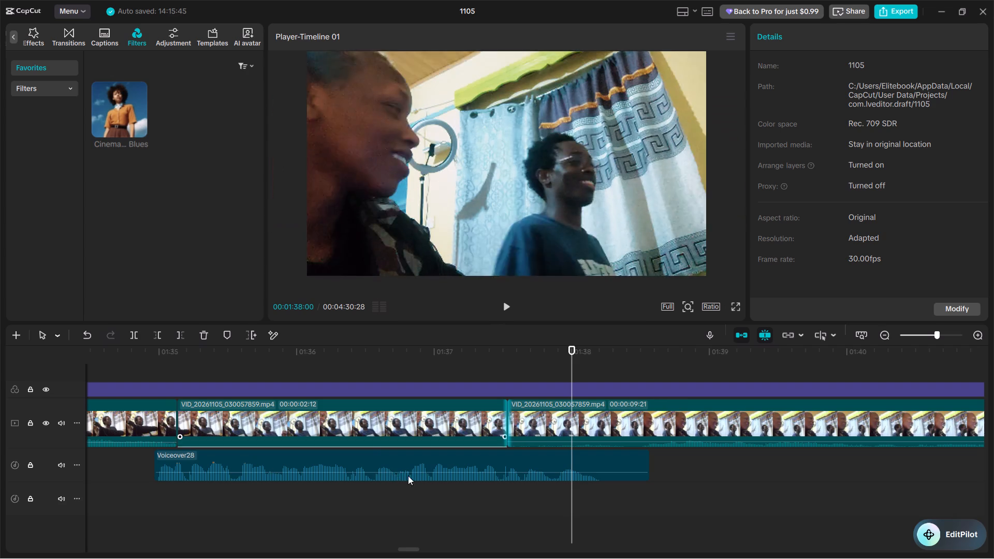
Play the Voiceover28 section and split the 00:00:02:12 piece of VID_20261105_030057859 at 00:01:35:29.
{"action": "left_click", "coordinate": [403, 501]}
{"action": "key", "text": "space"}
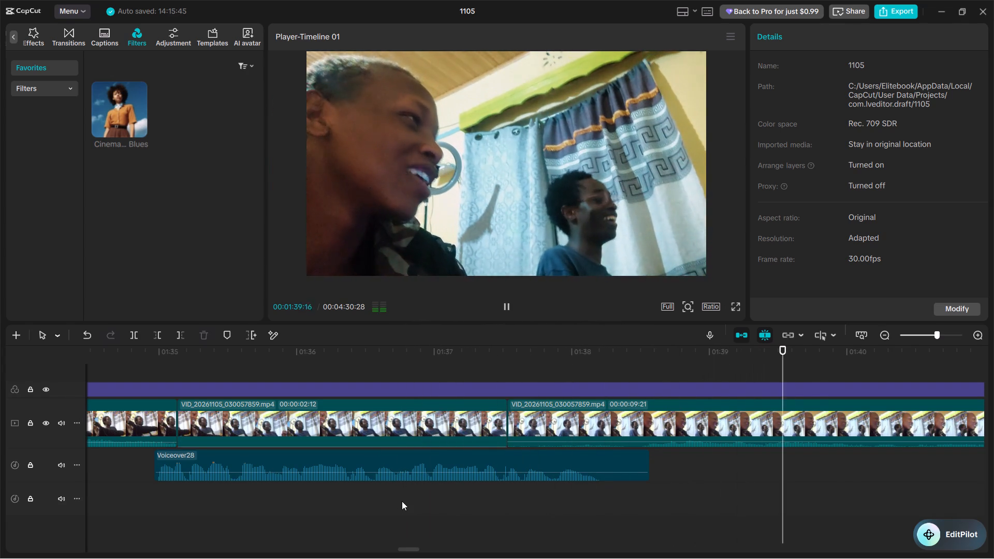
{"action": "key", "text": "space"}
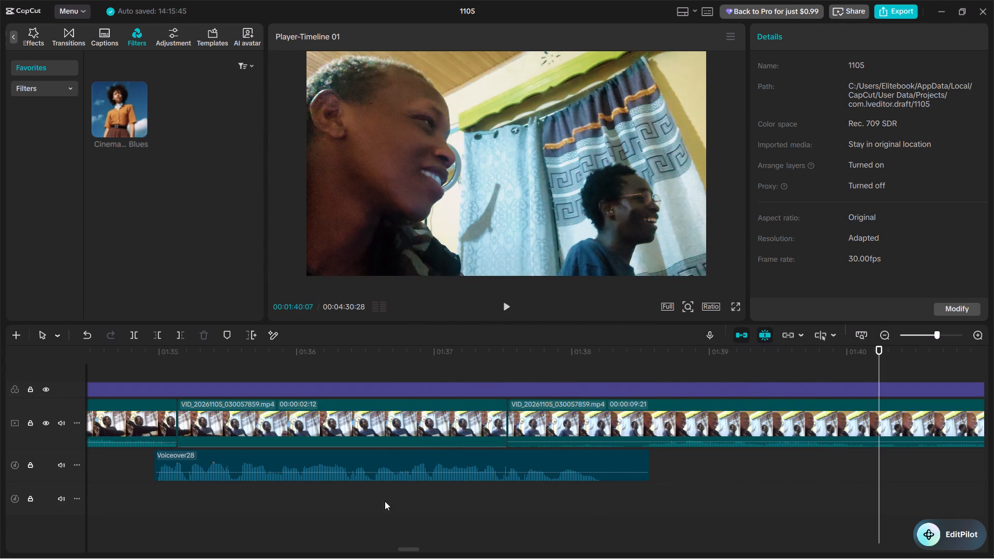
{"action": "scroll", "coordinate": [262, 501], "scroll_direction": "right", "scroll_amount": 1}
{"action": "left_click", "coordinate": [363, 500]}
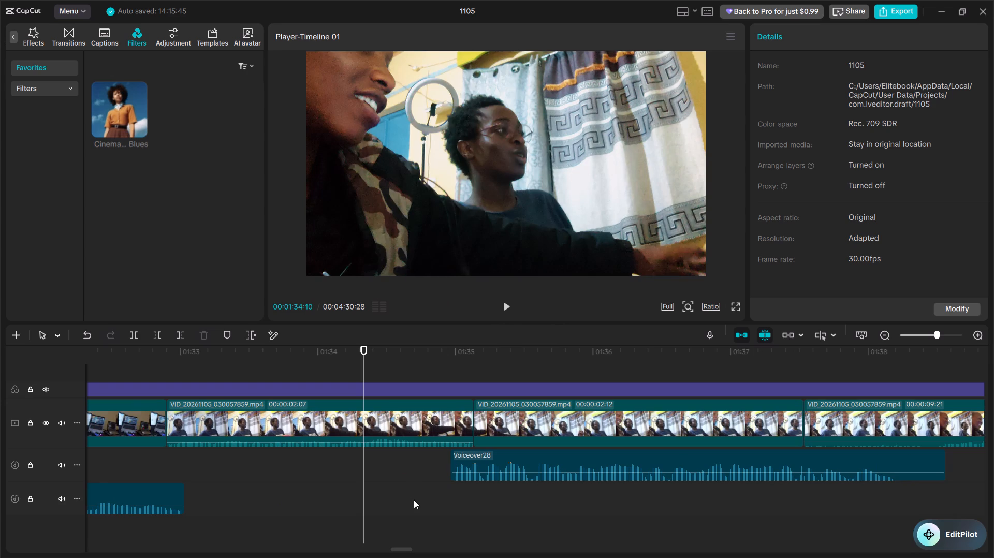
{"action": "key", "text": "space"}
{"action": "scroll", "coordinate": [414, 499], "scroll_direction": "left", "scroll_amount": 1}
{"action": "key", "text": "space"}
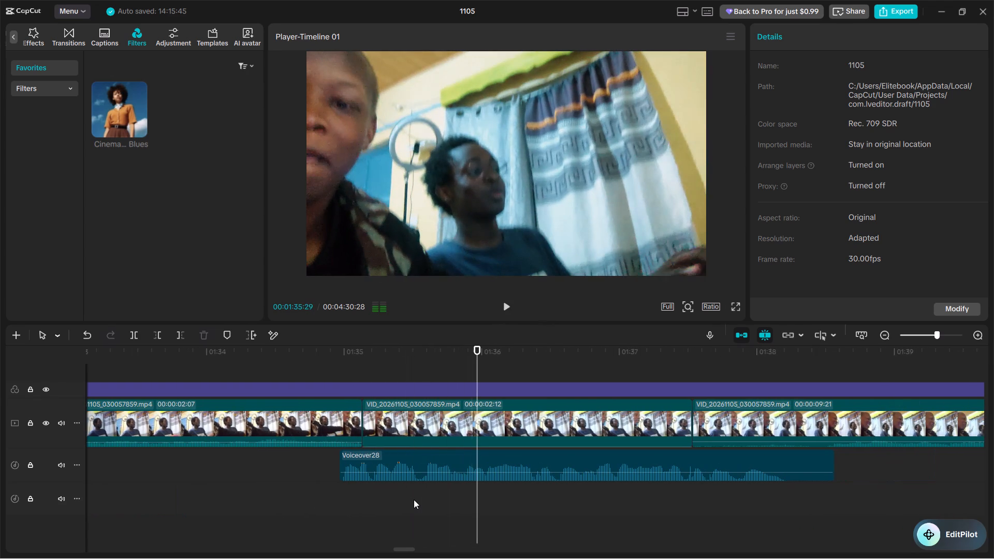
{"action": "left_click", "coordinate": [492, 431]}
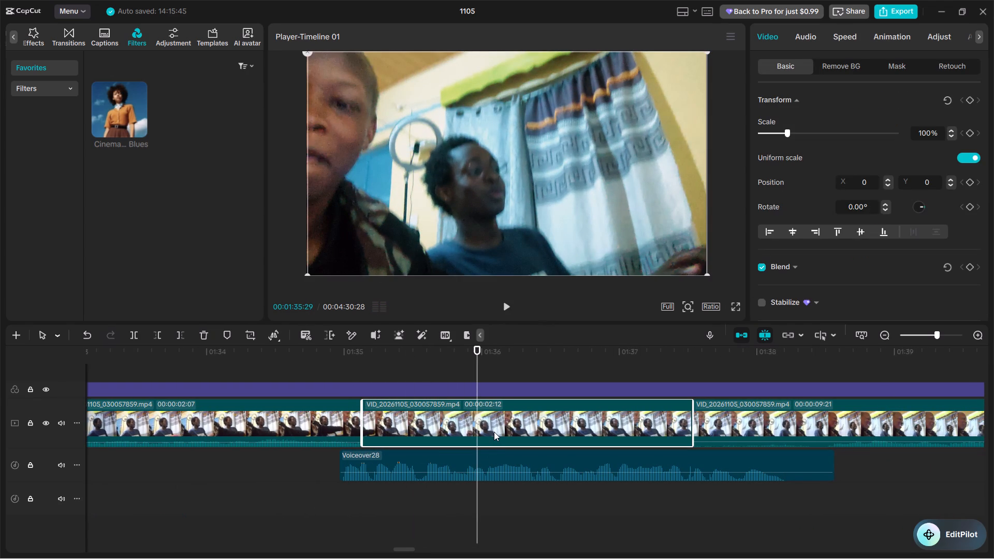
{"action": "key", "text": "ctrl+b"}
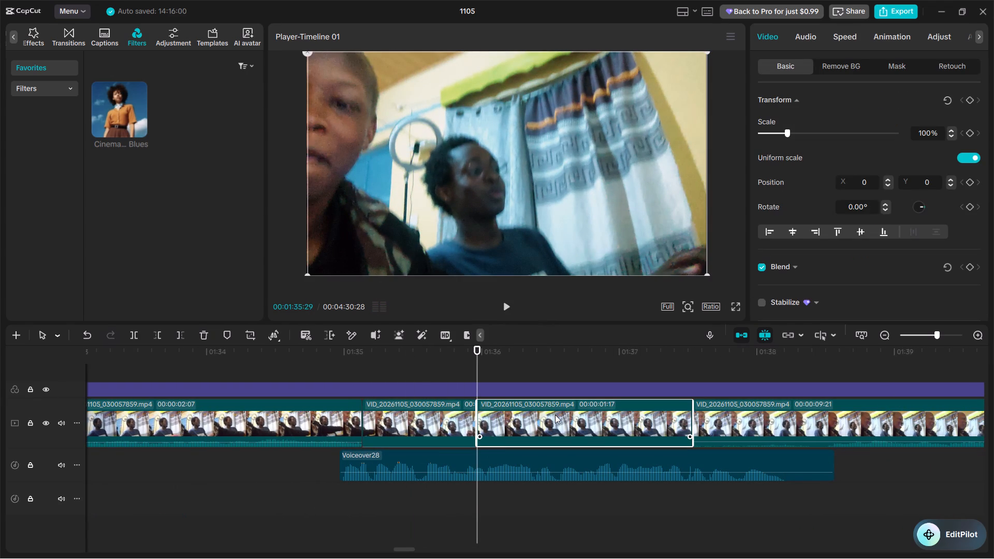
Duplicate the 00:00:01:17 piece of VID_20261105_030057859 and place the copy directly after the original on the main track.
{"action": "key", "text": "ctrl+c"}
{"action": "key", "text": "ctrl+v"}
{"action": "left_click_drag", "start_coordinate": [647, 412], "coordinate": [691, 462]}
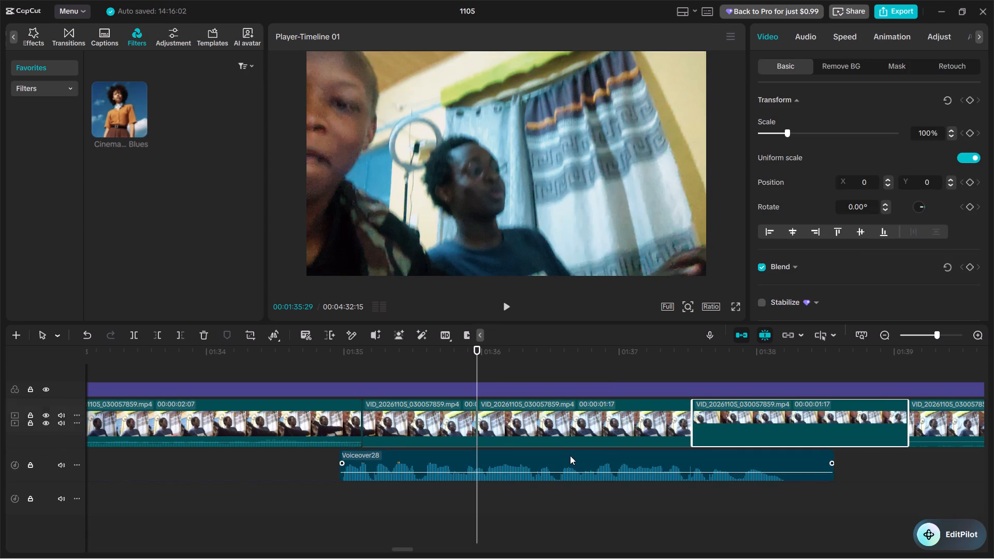
Set the audio volume of the copied 00:00:01:17 piece to 0.0 dB.
{"action": "left_click", "coordinate": [726, 447]}
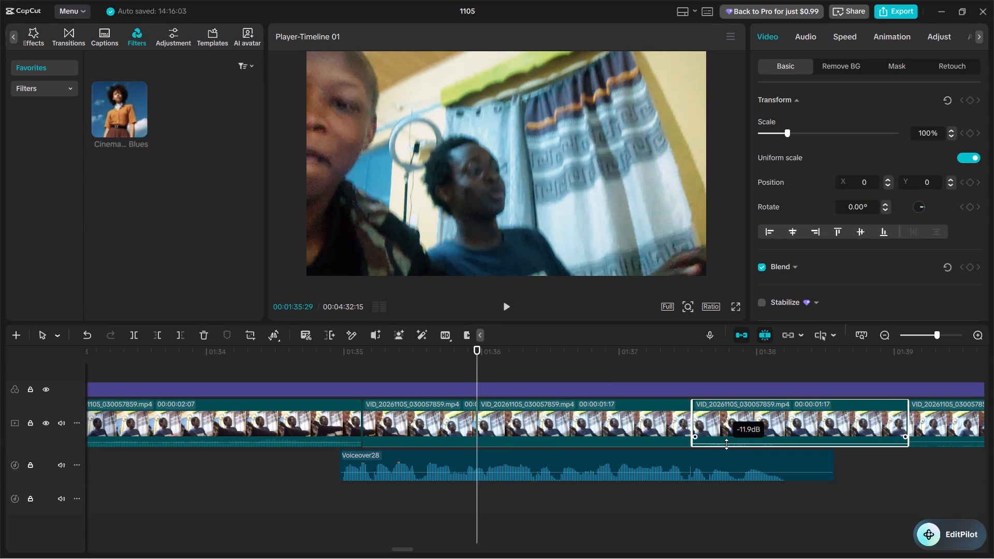
{"action": "left_click", "coordinate": [721, 420]}
{"action": "left_click", "coordinate": [810, 31]}
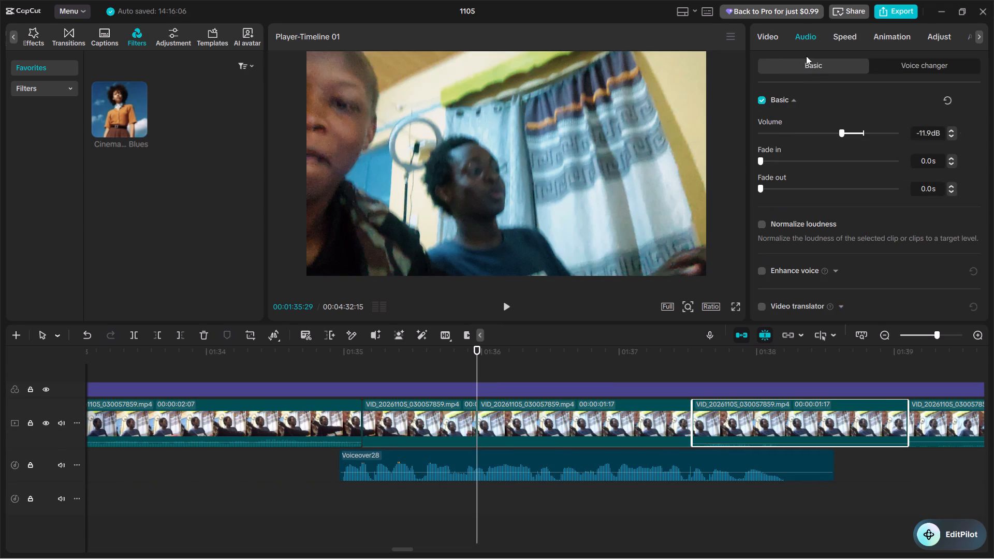
{"action": "left_click", "coordinate": [860, 129]}
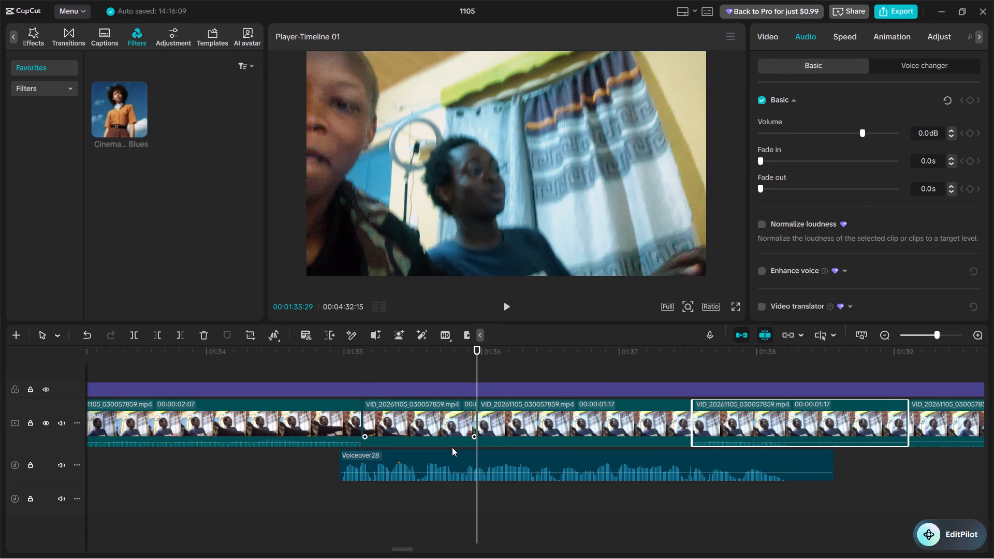
Play through the duplicated pieces and extend the copy at its start to a length of 00:00:01:24.
{"action": "left_click", "coordinate": [376, 382]}
{"action": "left_click", "coordinate": [368, 378]}
{"action": "key", "text": "space"}
{"action": "scroll", "coordinate": [369, 378], "scroll_direction": "left", "scroll_amount": 1}
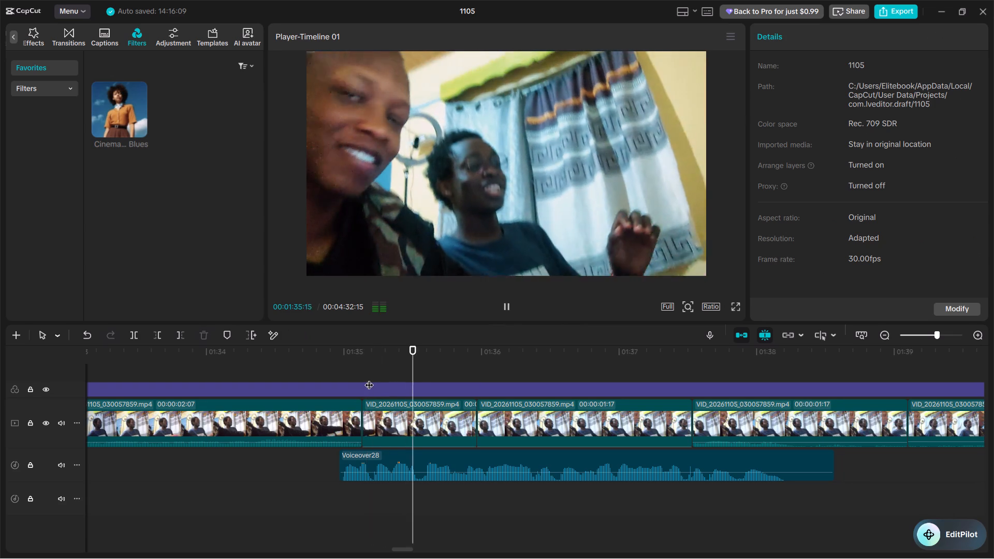
{"action": "scroll", "coordinate": [369, 378], "scroll_direction": "left", "scroll_amount": 1}
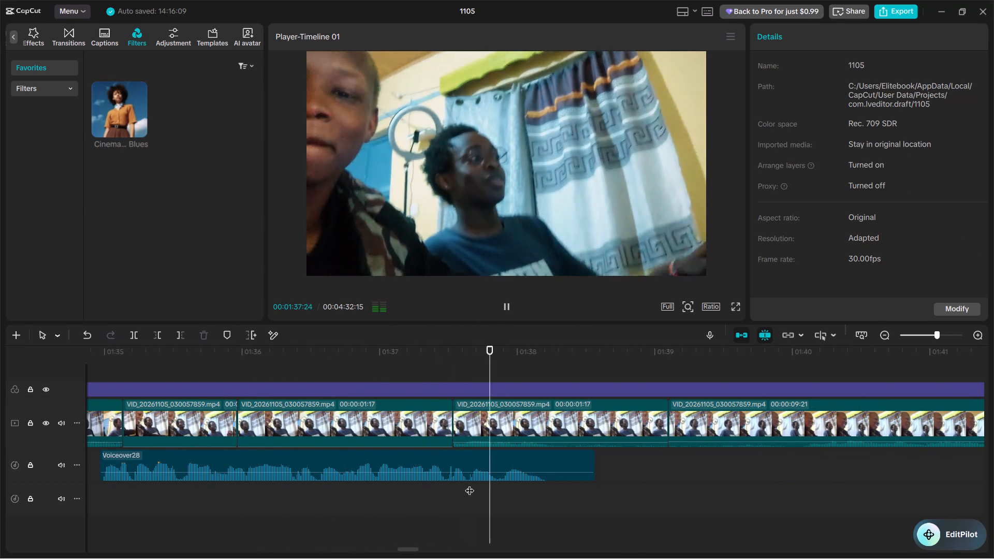
{"action": "key", "text": "space"}
{"action": "left_click", "coordinate": [462, 425]}
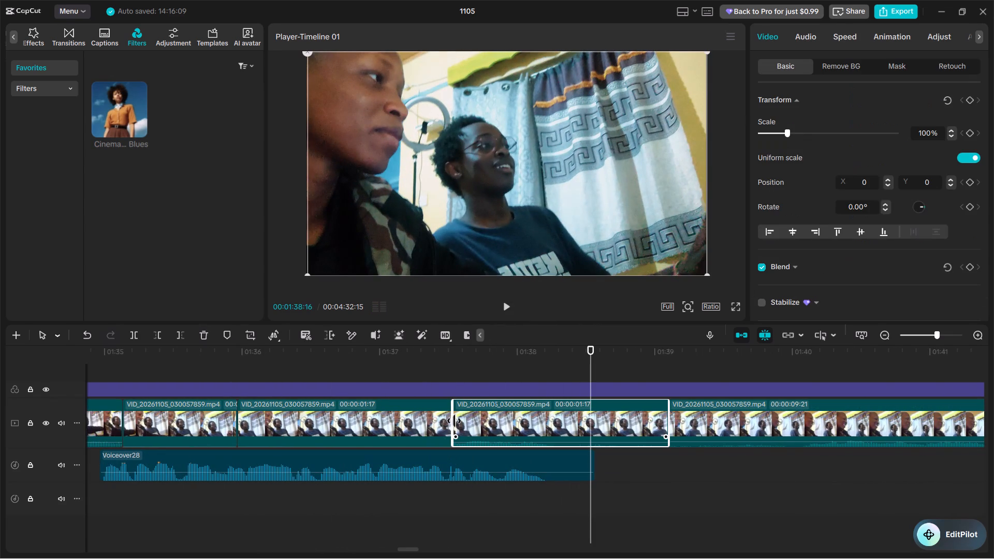
{"action": "left_click_drag", "start_coordinate": [454, 421], "coordinate": [422, 417]}
Extend the end of the quiet original piece before the copy to a length of 00:00:02:00.
{"action": "left_click", "coordinate": [406, 420]}
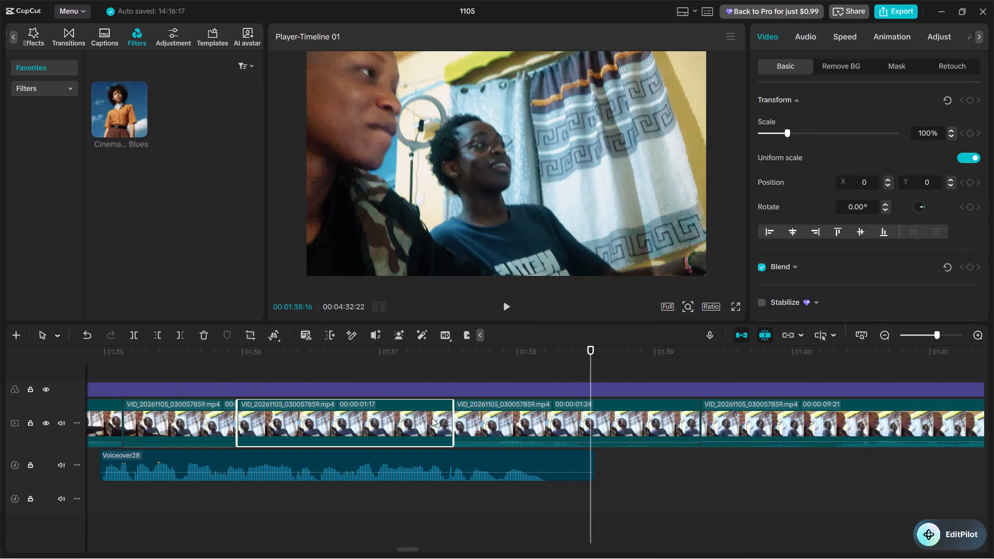
{"action": "left_click_drag", "start_coordinate": [452, 421], "coordinate": [511, 433]}
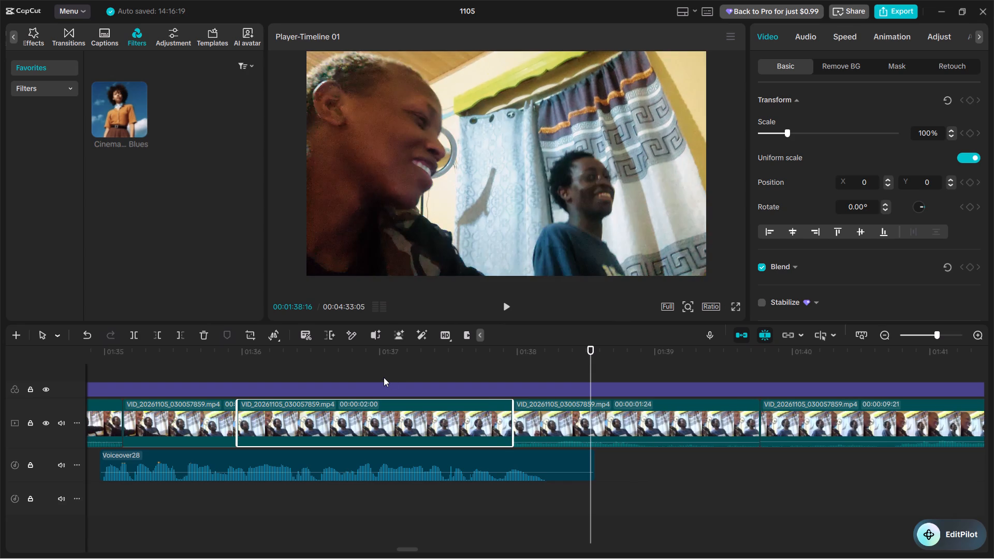
Play across the join and extend the start of the copied piece further, to a length of 00:00:02:04.
{"action": "left_click", "coordinate": [384, 377]}
{"action": "key", "text": "space"}
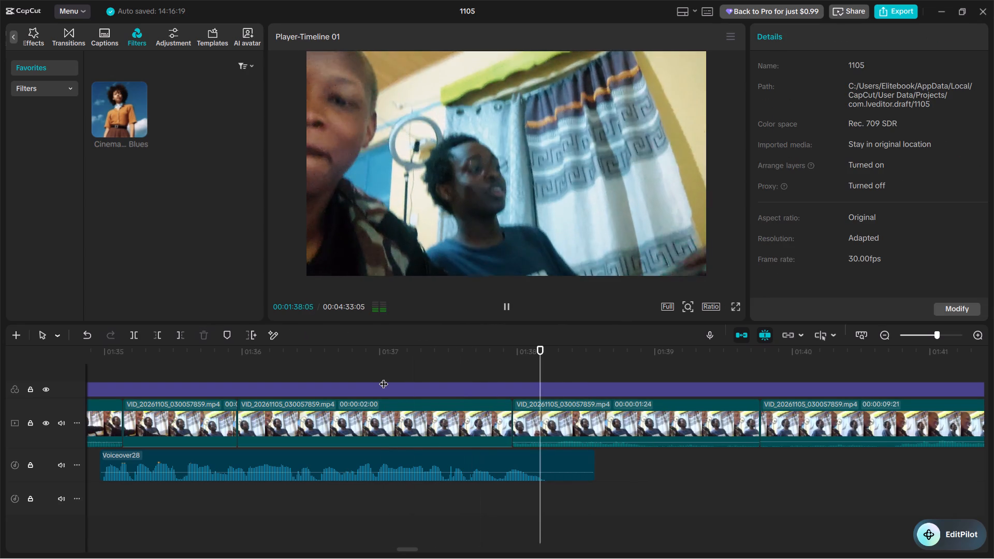
{"action": "key", "text": "space"}
{"action": "left_click", "coordinate": [531, 425]}
{"action": "left_click_drag", "start_coordinate": [513, 424], "coordinate": [467, 420]}
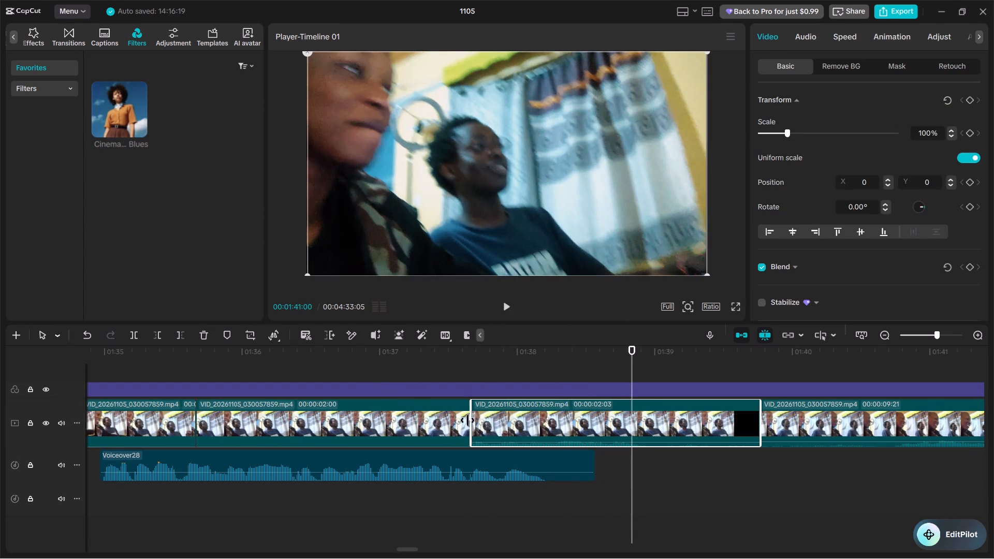
{"action": "left_click_drag", "start_coordinate": [467, 420], "coordinate": [466, 420]}
Play the join at about 00:01:38 repeatedly to check how the copied piece follows the end of Voiceover28.
{"action": "left_click", "coordinate": [510, 373]}
{"action": "key", "text": "space"}
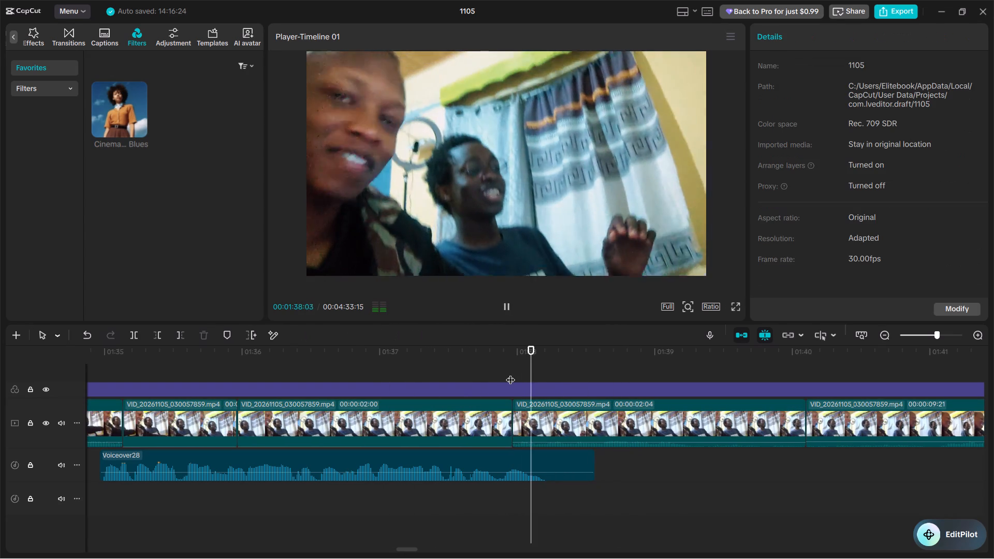
{"action": "key", "text": "space"}
{"action": "left_click", "coordinate": [516, 374]}
{"action": "key", "text": "space"}
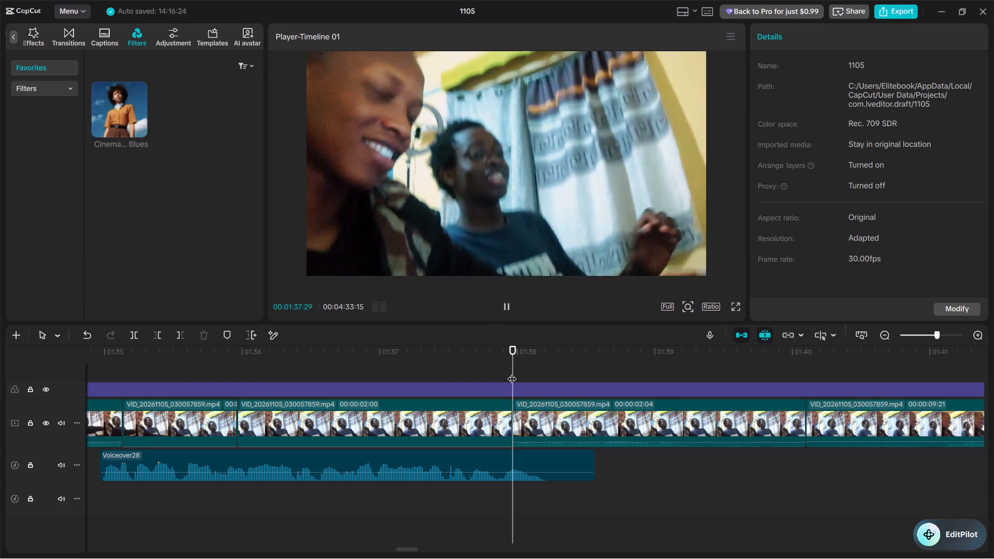
{"action": "key", "text": "space"}
{"action": "key", "text": "space"}
{"action": "key", "text": "space"}
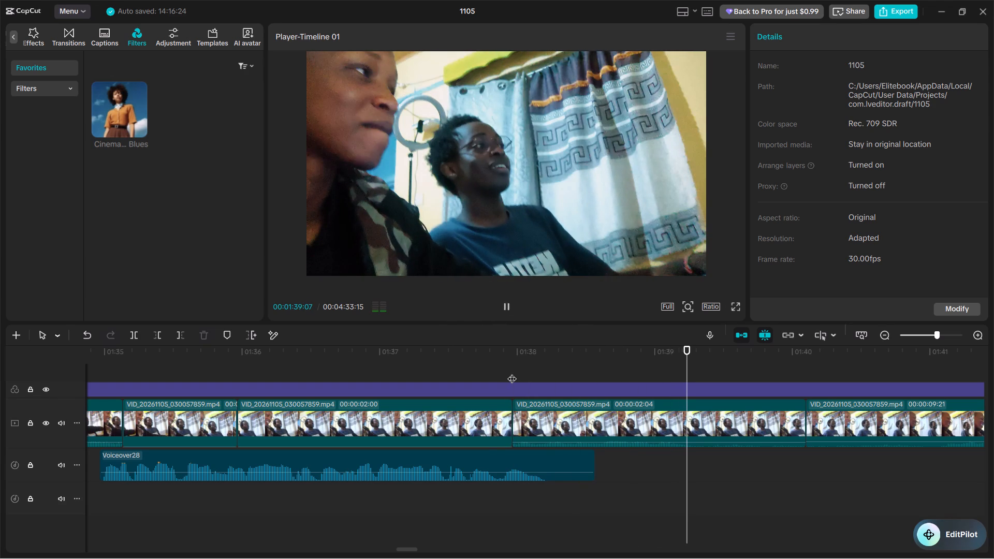
Trim the copied piece's end to a length of 00:00:01:08 and the following piece's start to a length of 00:00:08:18.
{"action": "key", "text": "w"}
{"action": "key", "text": "space"}
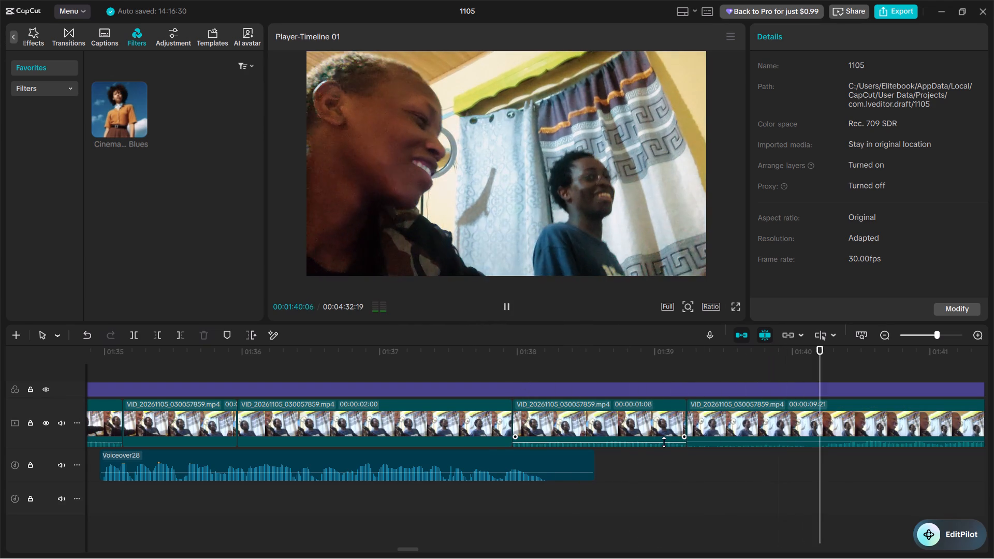
{"action": "key", "text": "space"}
{"action": "type", "text": "q"}
Play the following piece and split it at about 00:01:40:24, making its first part 00:00:01:17 long.
{"action": "key", "text": "space"}
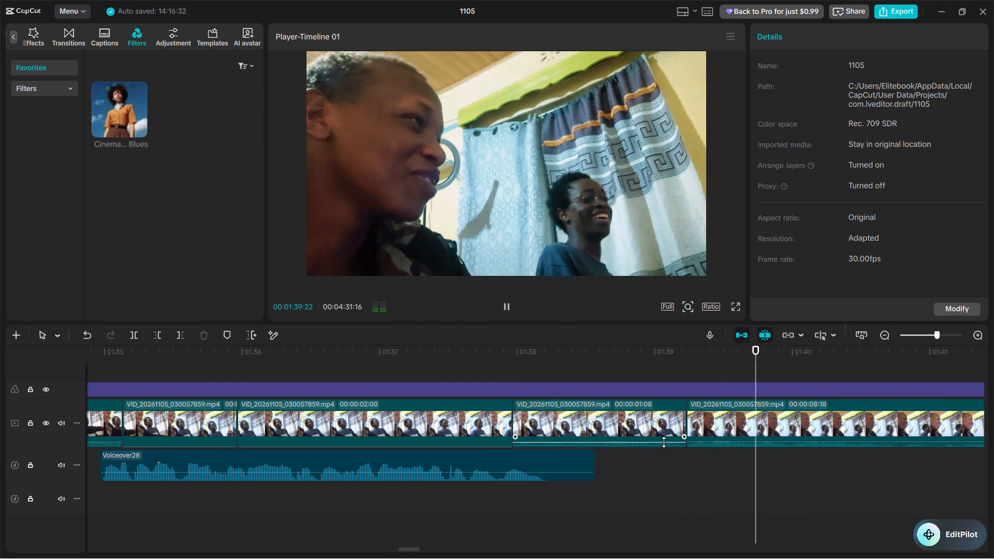
{"action": "key", "text": "space"}
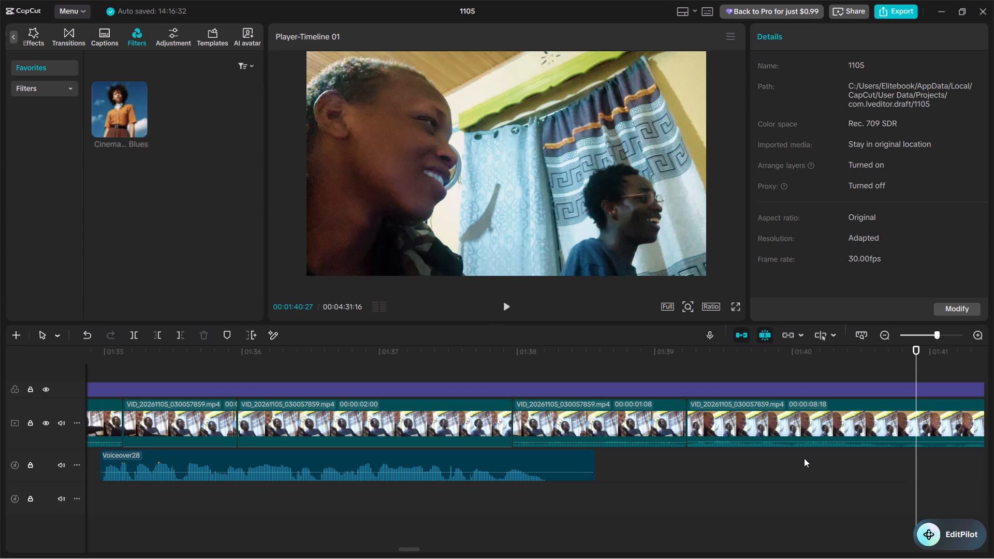
{"action": "left_click", "coordinate": [804, 458]}
{"action": "key", "text": "space"}
{"action": "key", "text": "space"}
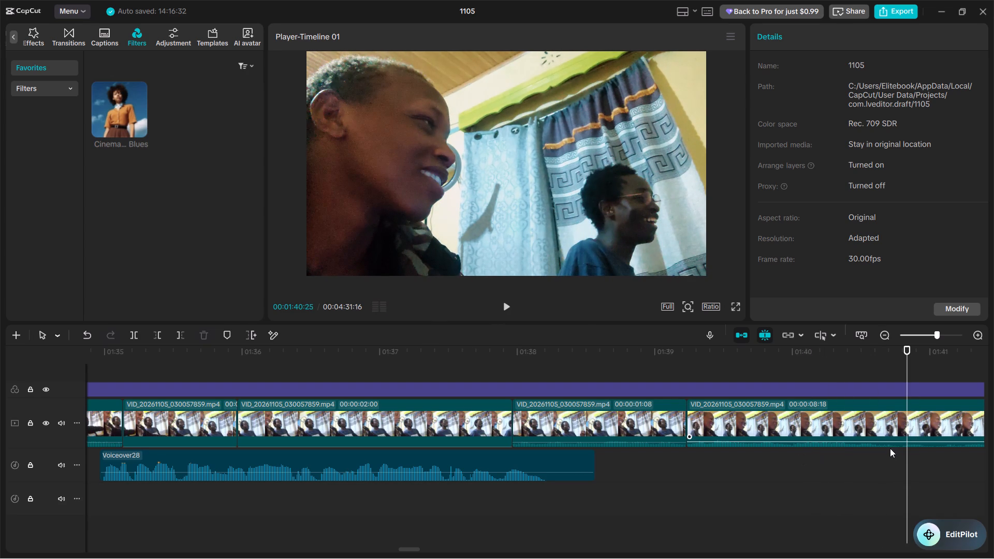
{"action": "left_click", "coordinate": [901, 453]}
{"action": "key", "text": "ctrl+b"}
Play the second part of the split and trim its start to a length of 00:00:04:18.
{"action": "key", "text": "space"}
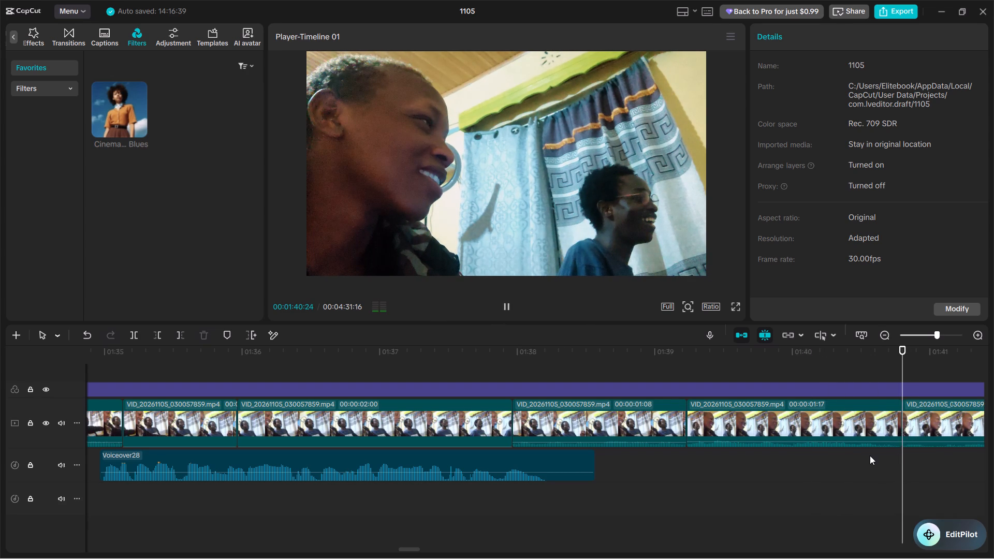
{"action": "scroll", "coordinate": [870, 455], "scroll_direction": "left", "scroll_amount": 2}
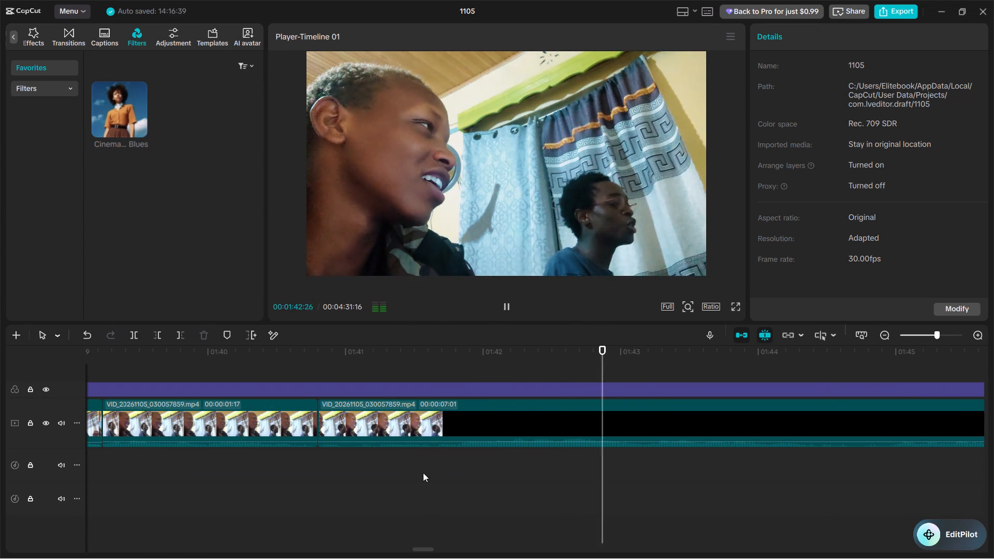
{"action": "left_click", "coordinate": [374, 464]}
{"action": "key", "text": "space"}
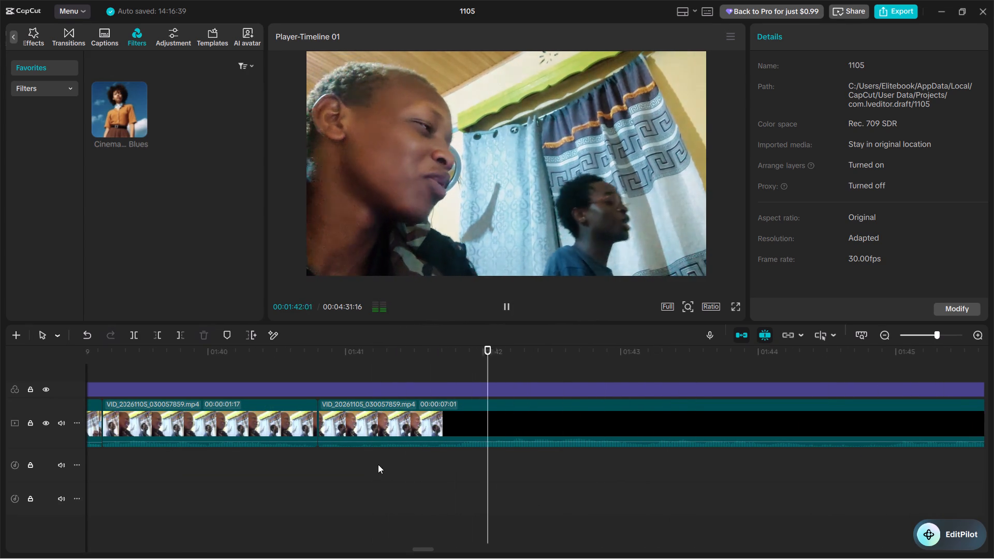
{"action": "key", "text": "space"}
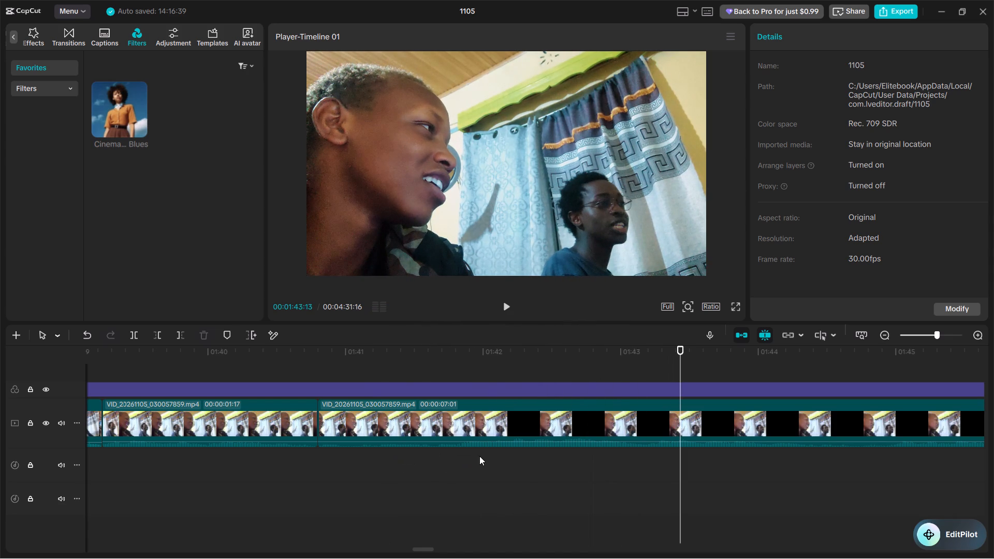
{"action": "left_click", "coordinate": [495, 456]}
{"action": "key", "text": "space"}
{"action": "key", "text": "space"}
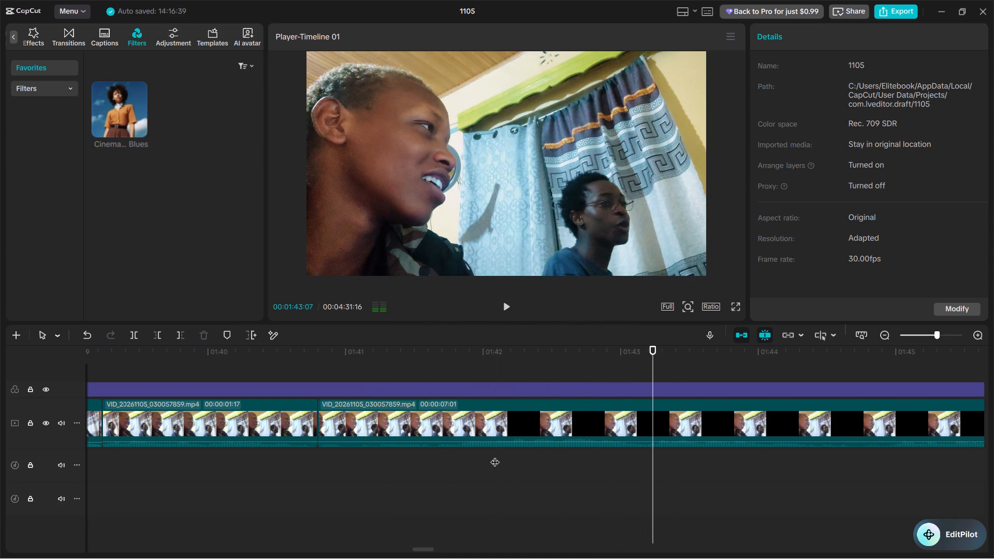
{"action": "type", "text": "q"}
Play the end of that piece and trim it at 00:01:44:26, just before VID_20261105_031359635.mp4.
{"action": "key", "text": "space"}
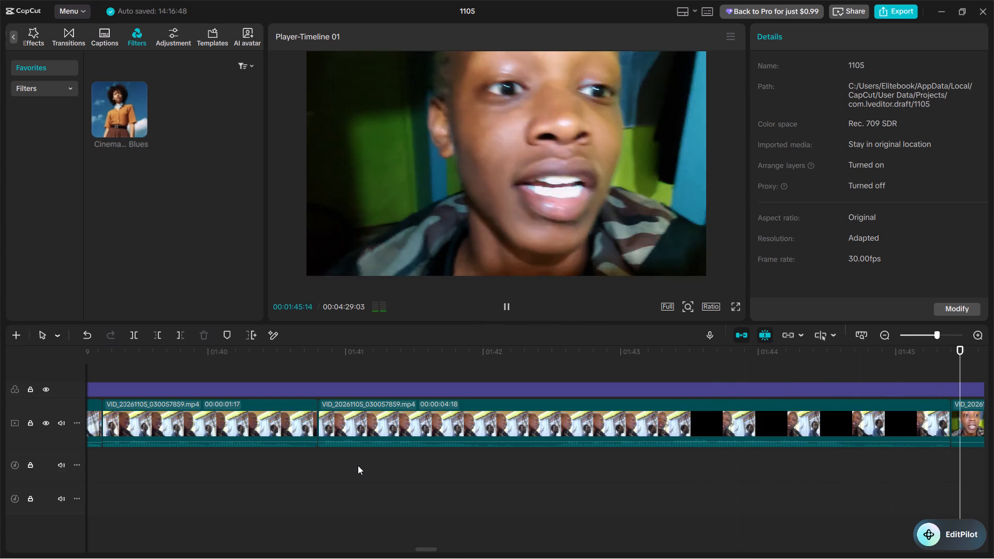
{"action": "key", "text": "space"}
{"action": "scroll", "coordinate": [192, 468], "scroll_direction": "right", "scroll_amount": 1}
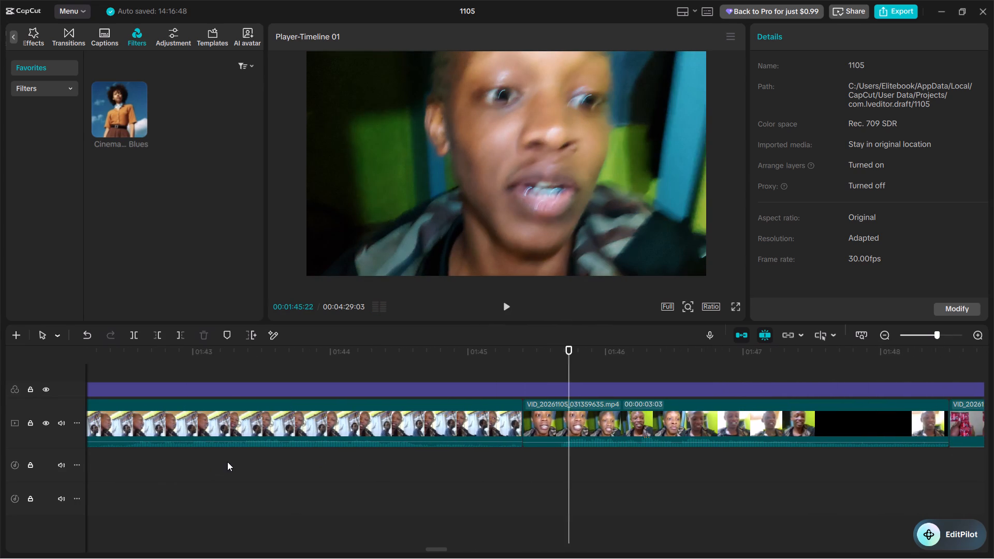
{"action": "left_click", "coordinate": [227, 462]}
{"action": "key", "text": "space"}
{"action": "key", "text": "space"}
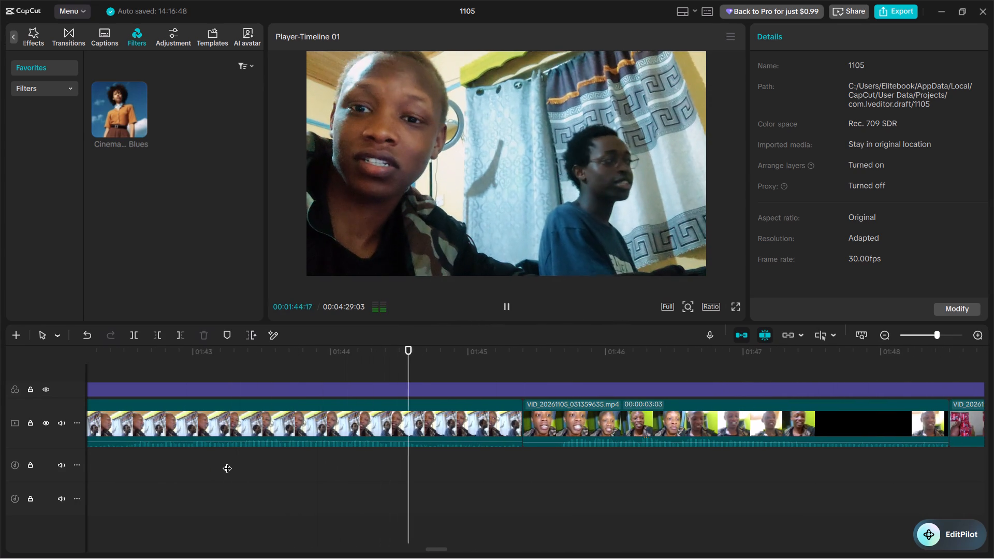
{"action": "key", "text": "space"}
{"action": "key", "text": "space"}
{"action": "type", "text": "w"}
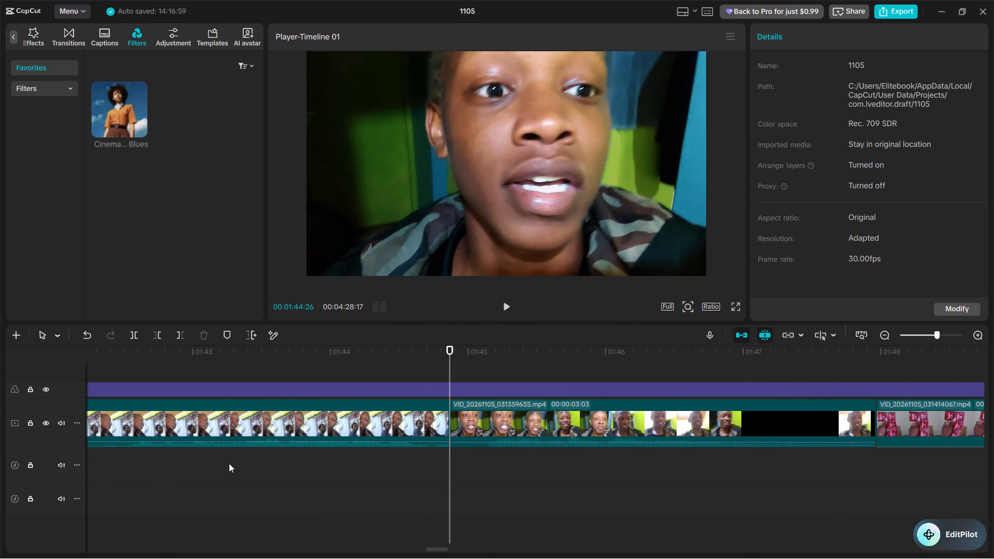
Play the section from about 00:01:30 and trim the end of the same piece further, to a length of 00:00:03:21.
{"action": "key", "text": "ctrl+minus"}
{"action": "key", "text": "ctrl+minus"}
{"action": "key", "text": "ctrl+minus"}
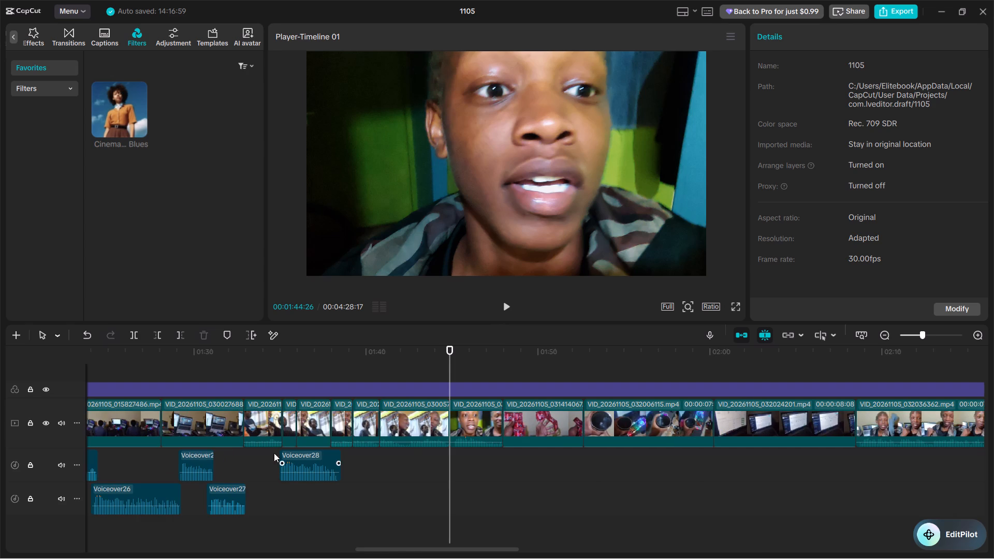
{"action": "left_click", "coordinate": [189, 504]}
{"action": "key", "text": "space"}
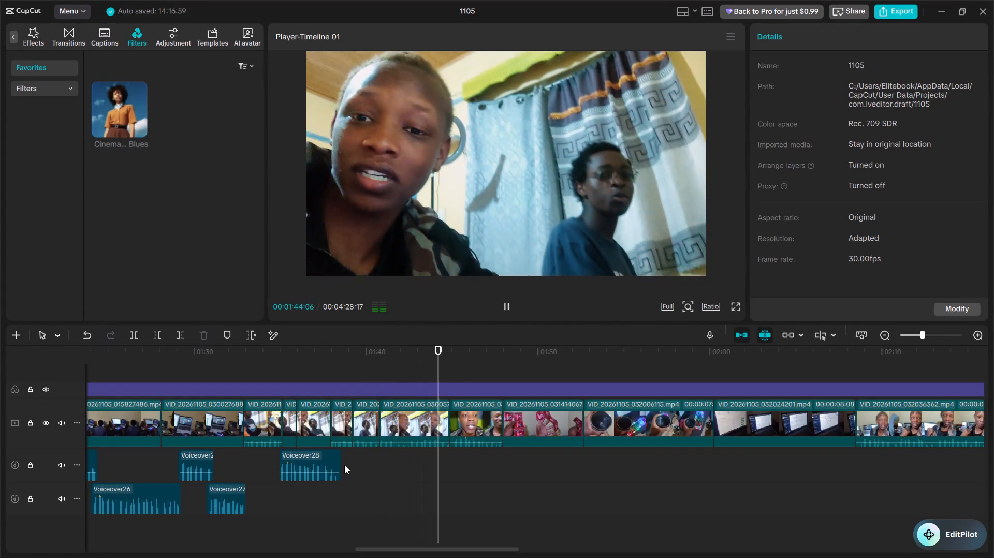
{"action": "key", "text": "space"}
{"action": "key", "text": "space"}
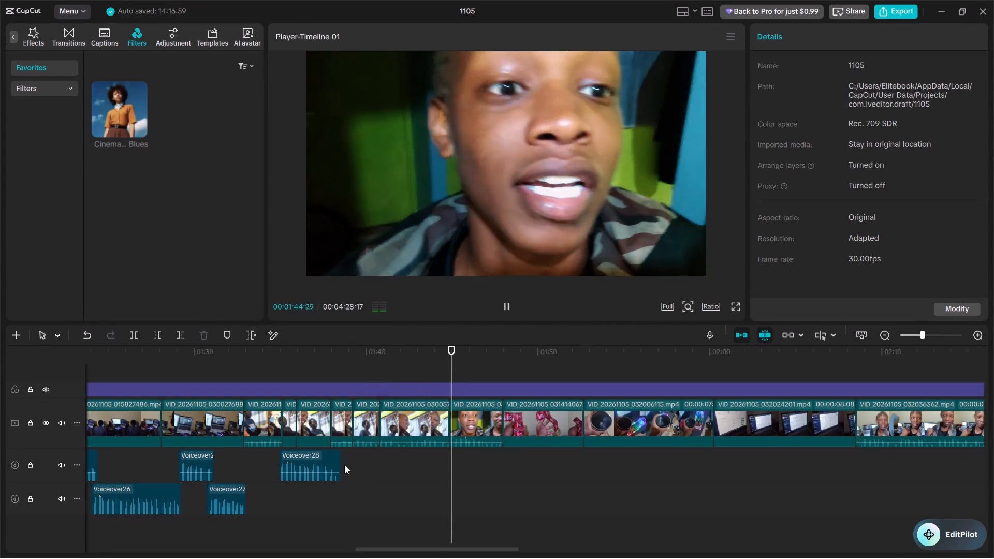
{"action": "left_click", "coordinate": [438, 463]}
{"action": "key", "text": "space"}
{"action": "key", "text": "space"}
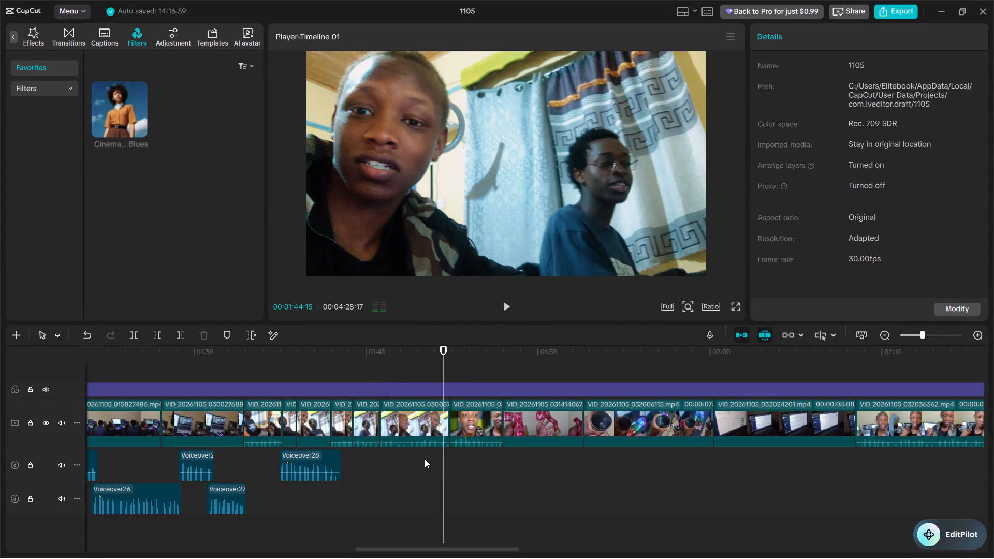
{"action": "key", "text": "w"}
Replay the join near the end of Voiceover28 and trim the end of the copied piece at 00:01:39:03.
{"action": "left_click", "coordinate": [343, 457]}
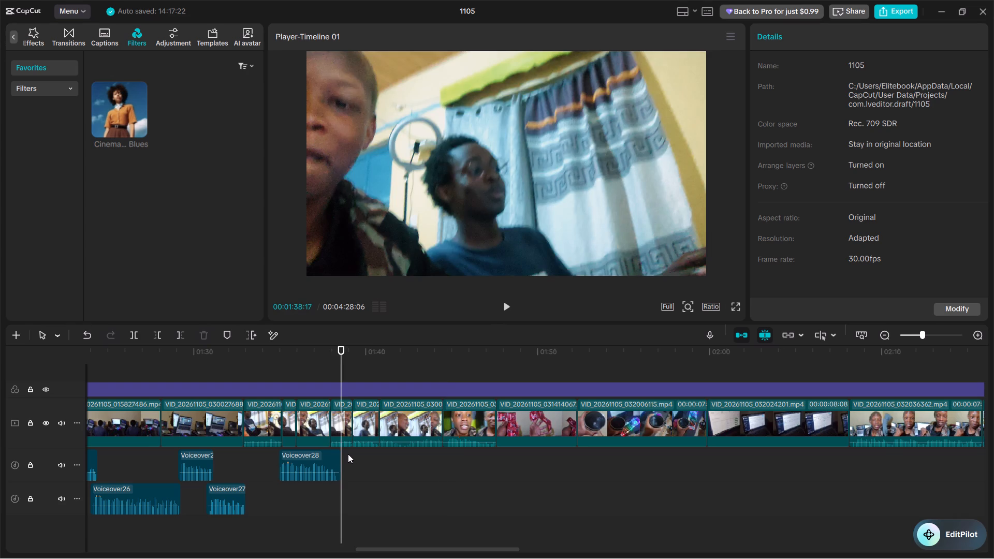
{"action": "key", "text": "ctrl+equal"}
{"action": "key", "text": "ctrl+equal"}
{"action": "key", "text": "space"}
{"action": "key", "text": "space"}
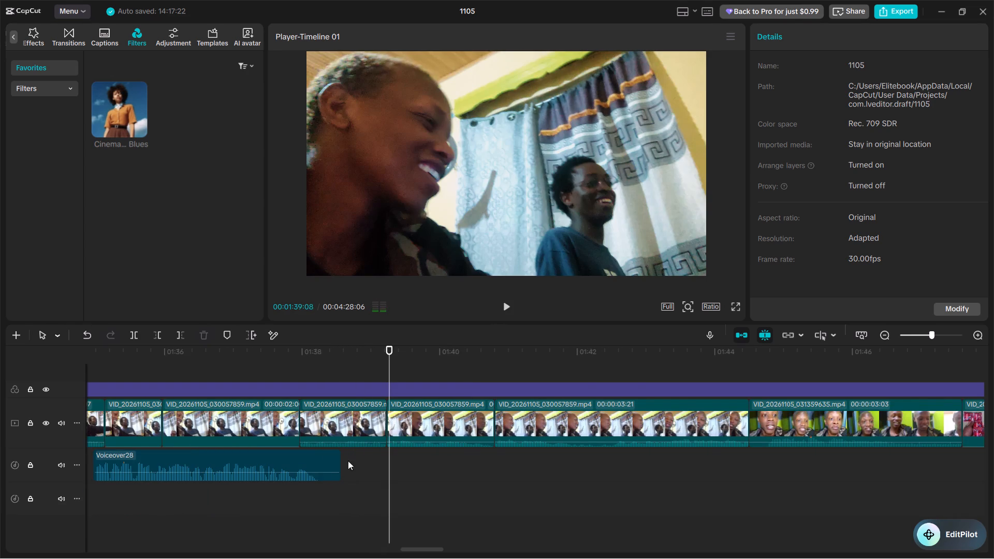
{"action": "left_click", "coordinate": [339, 463]}
{"action": "left_click", "coordinate": [291, 504]}
{"action": "key", "text": "space"}
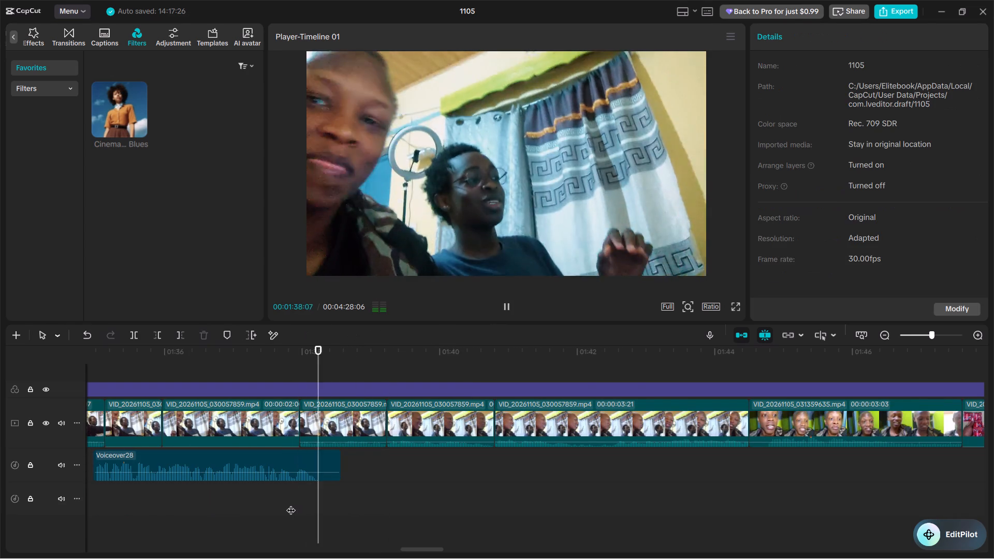
{"action": "key", "text": "space"}
{"action": "left_click", "coordinate": [291, 503]}
{"action": "key", "text": "space"}
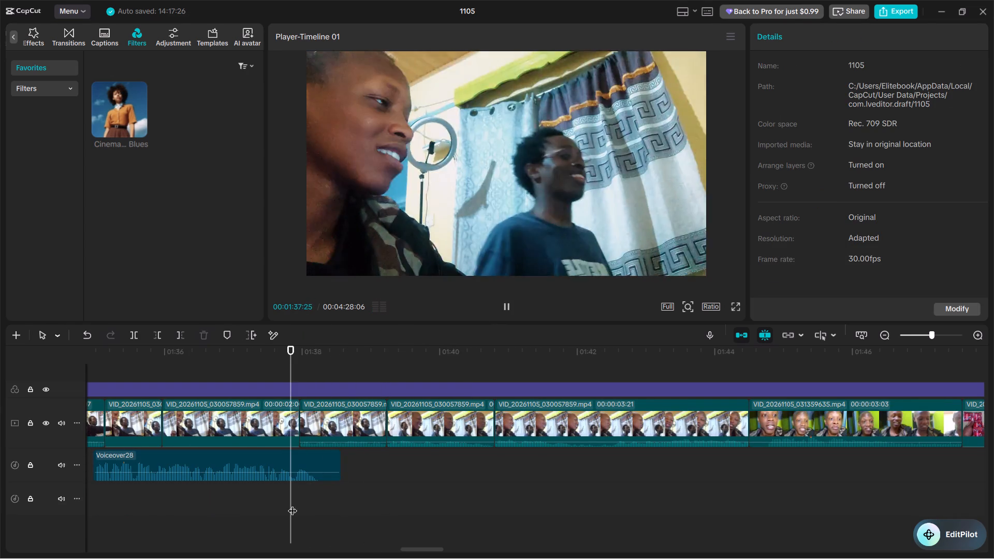
{"action": "key", "text": "space"}
{"action": "type", "text": "w"}
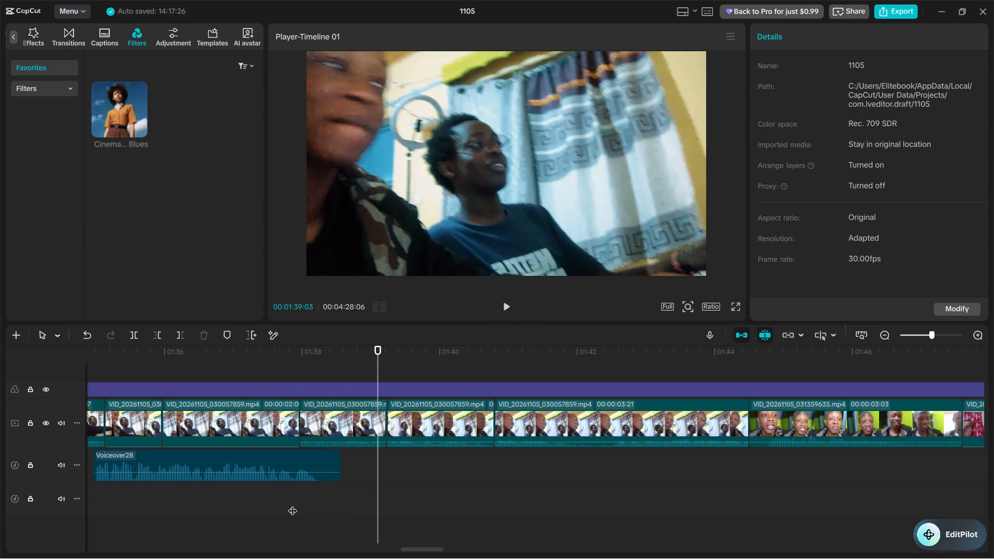
Play on through the next piece and trim a couple of frames off its end, before the 00:00:03:21 piece.
{"action": "key", "text": "space"}
{"action": "key", "text": "space"}
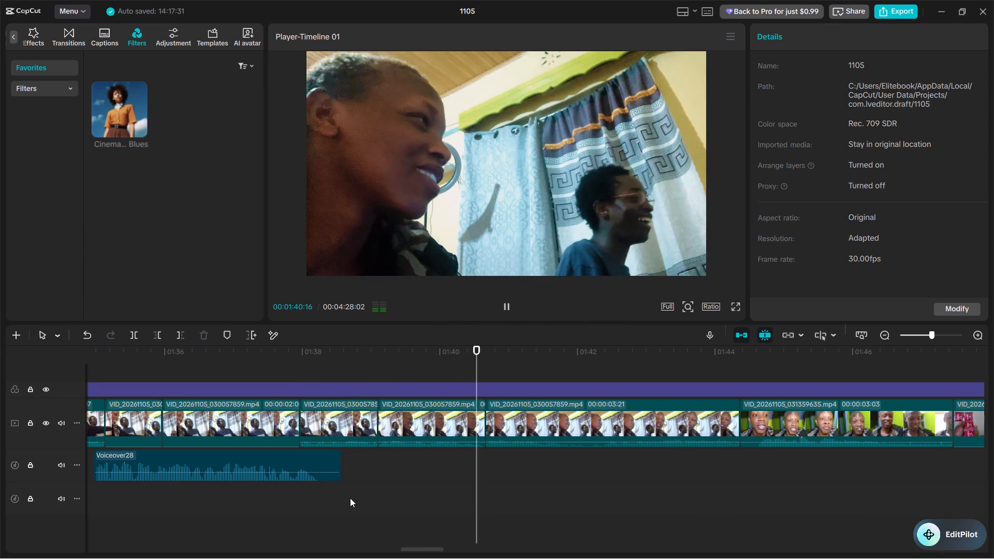
{"action": "type", "text": "w"}
Split the 00:00:03:21 piece so that its second part is 00:00:02:14 long.
{"action": "key", "text": "space"}
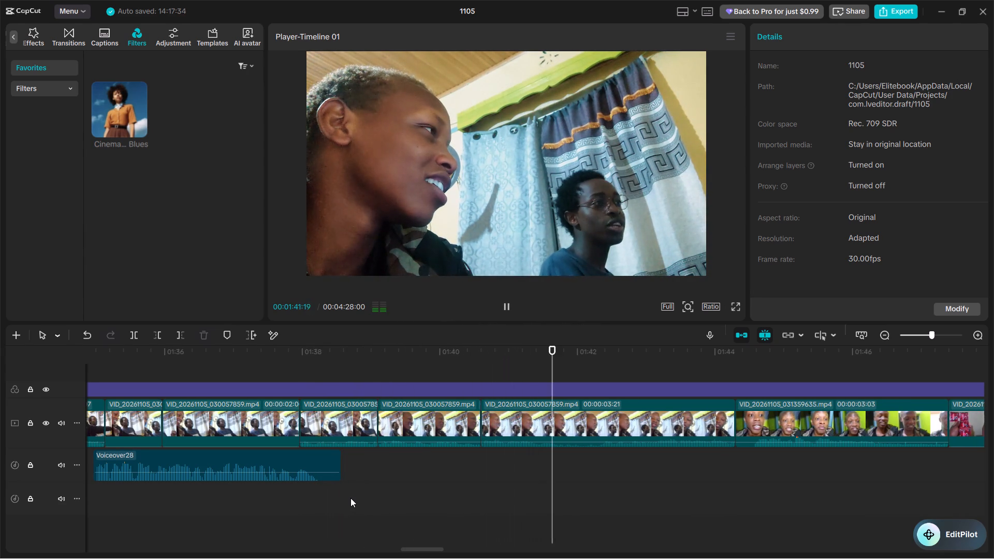
{"action": "key", "text": "space"}
{"action": "key", "text": "ctrl+b"}
Play into the second part of the split and trim its start to a length of 00:00:02:03.
{"action": "key", "text": "space"}
{"action": "key", "text": "space"}
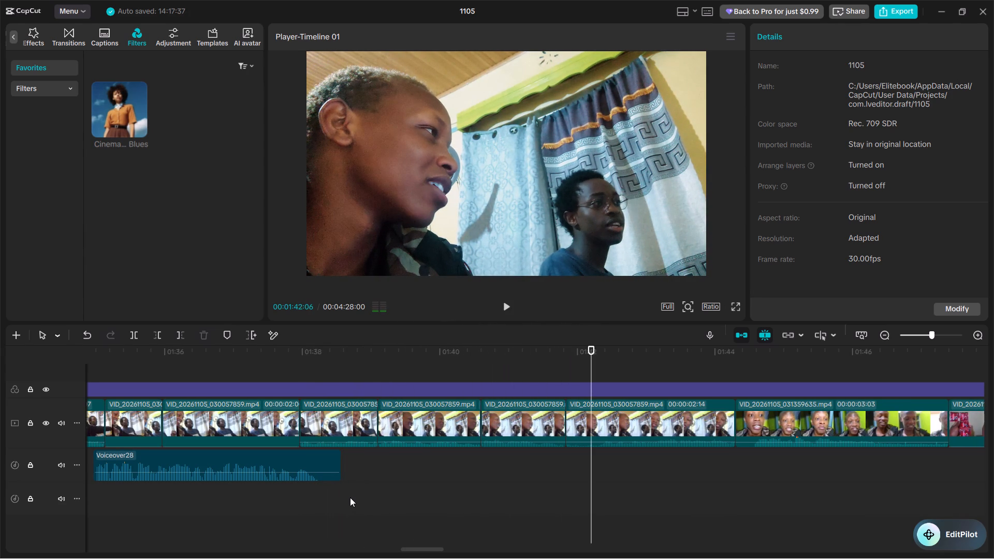
{"action": "type", "text": "q"}
Play from about 00:01:31:19 through the new cuts and trim a few more frames off the start of the 00:00:02:03 piece.
{"action": "key", "text": "space"}
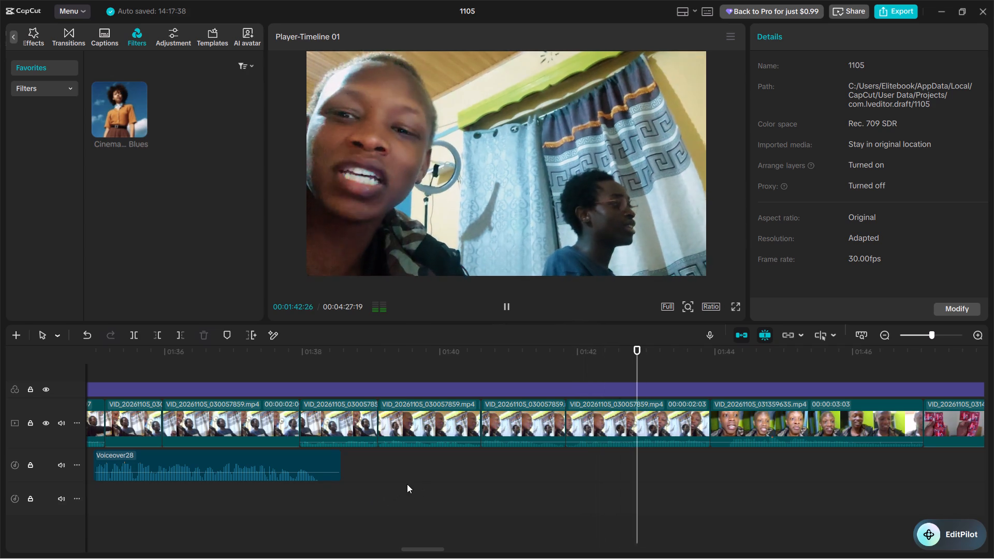
{"action": "key", "text": "space"}
{"action": "scroll", "coordinate": [405, 484], "scroll_direction": "right", "scroll_amount": 1}
{"action": "left_click", "coordinate": [372, 456]}
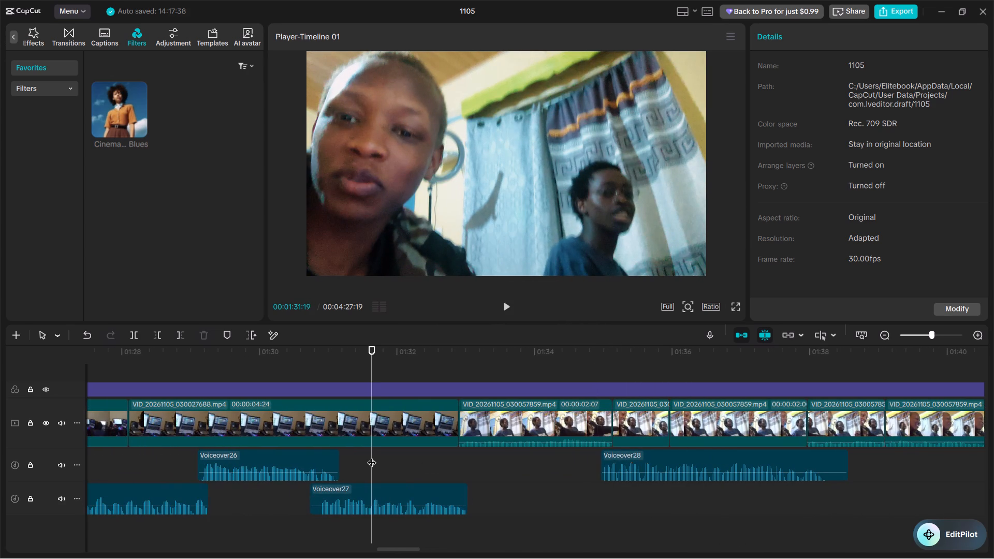
{"action": "key", "text": "space"}
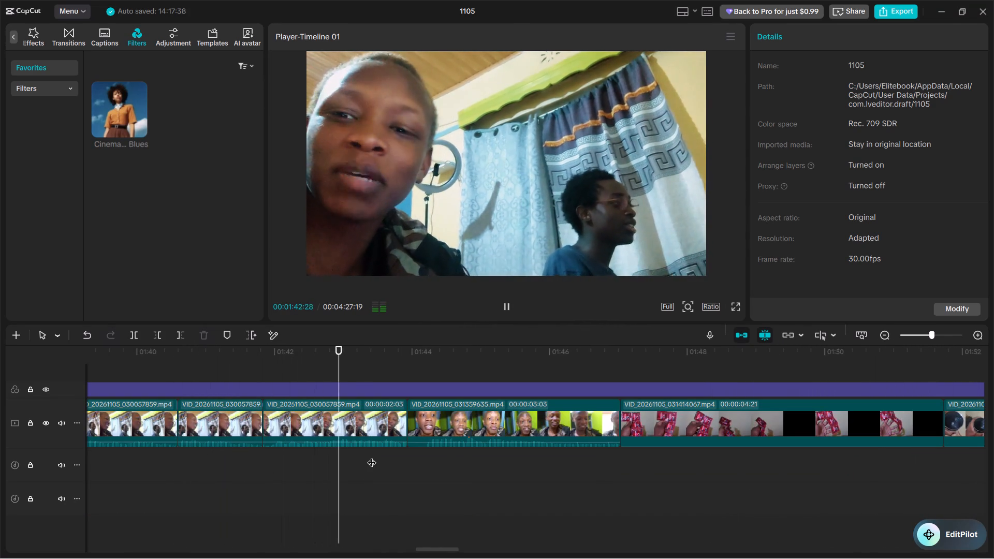
{"action": "key", "text": "space"}
{"action": "left_click", "coordinate": [269, 458]}
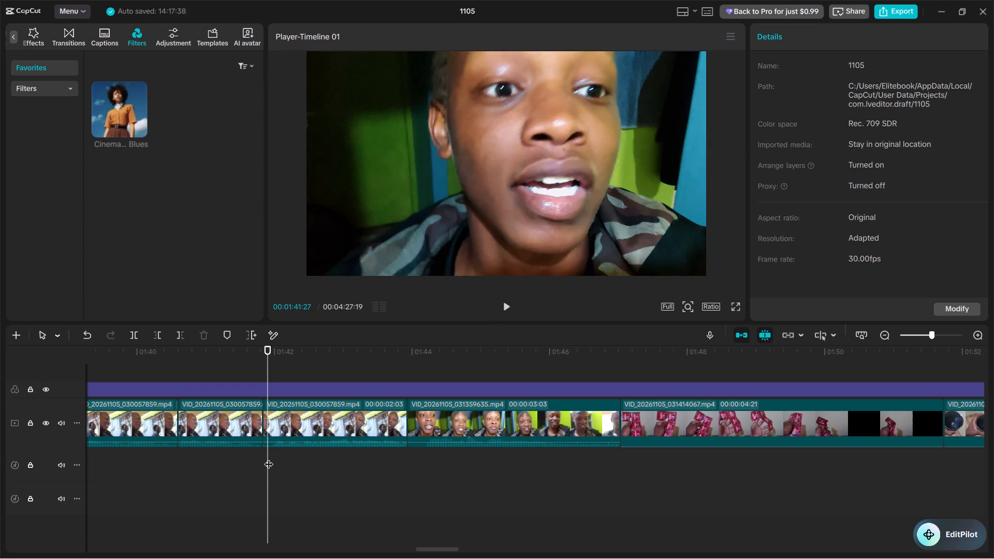
{"action": "left_click", "coordinate": [269, 458]}
{"action": "left_click", "coordinate": [271, 459]}
{"action": "key", "text": "q"}
Replay the last cuts, trim the start of VID_20261105_031359635.mp4 to a length of 00:00:02:25, and play the result.
{"action": "left_click", "coordinate": [213, 468]}
{"action": "key", "text": "space"}
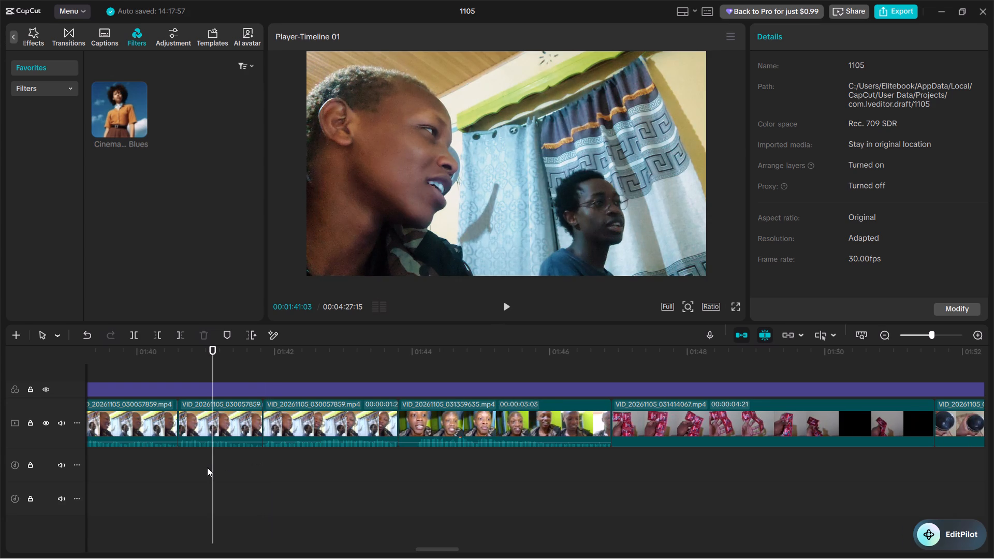
{"action": "left_click", "coordinate": [208, 466]}
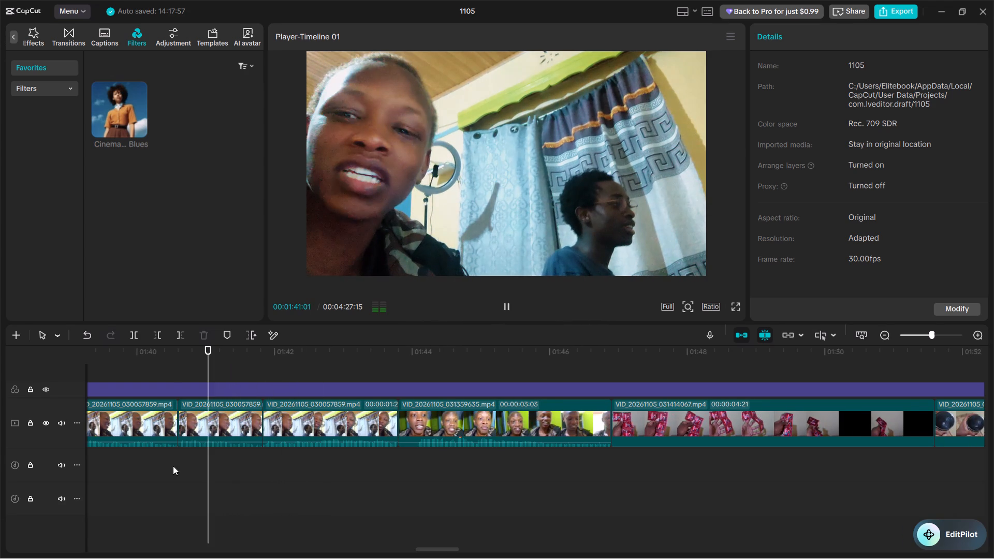
{"action": "left_click", "coordinate": [173, 466]}
{"action": "key", "text": "space"}
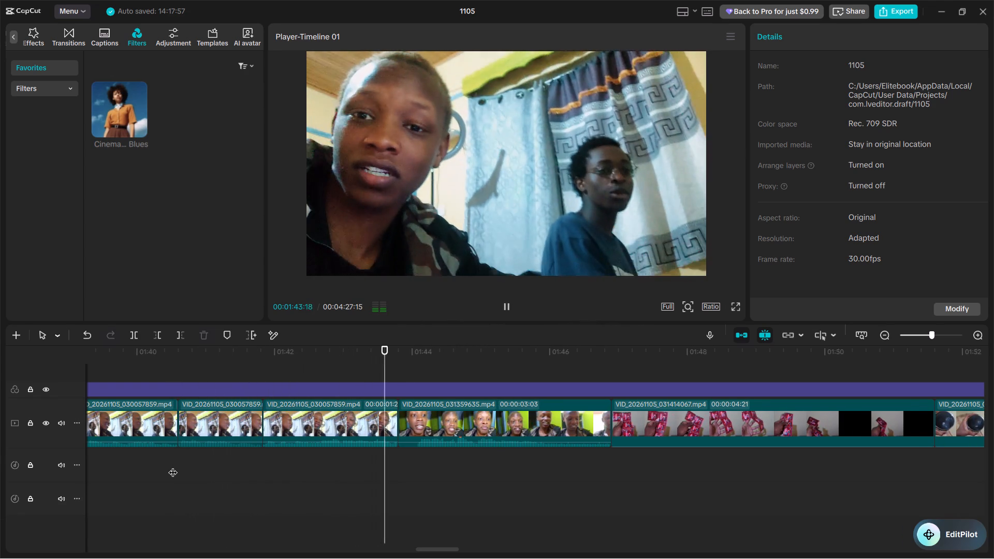
{"action": "left_click", "coordinate": [416, 454]}
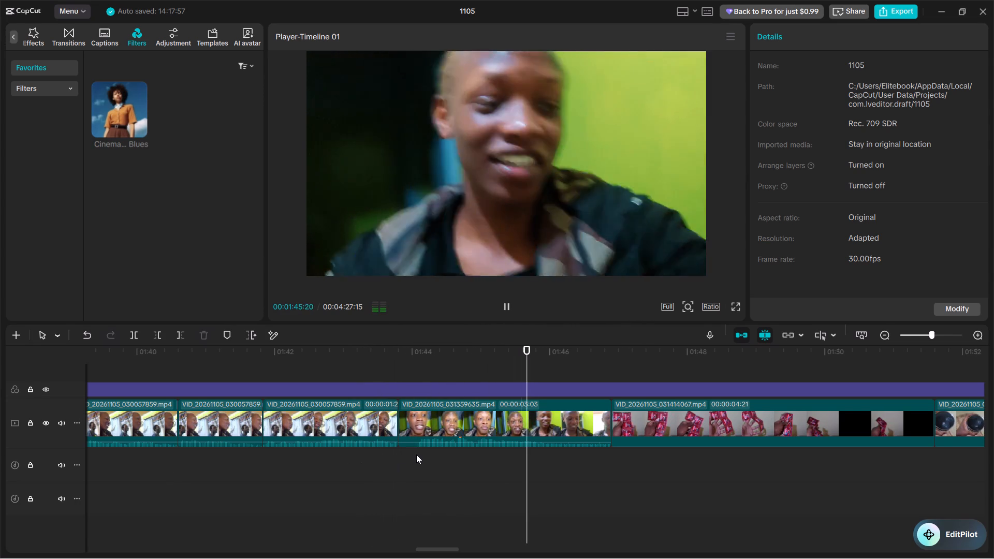
{"action": "key", "text": "q"}
{"action": "key", "text": "space"}
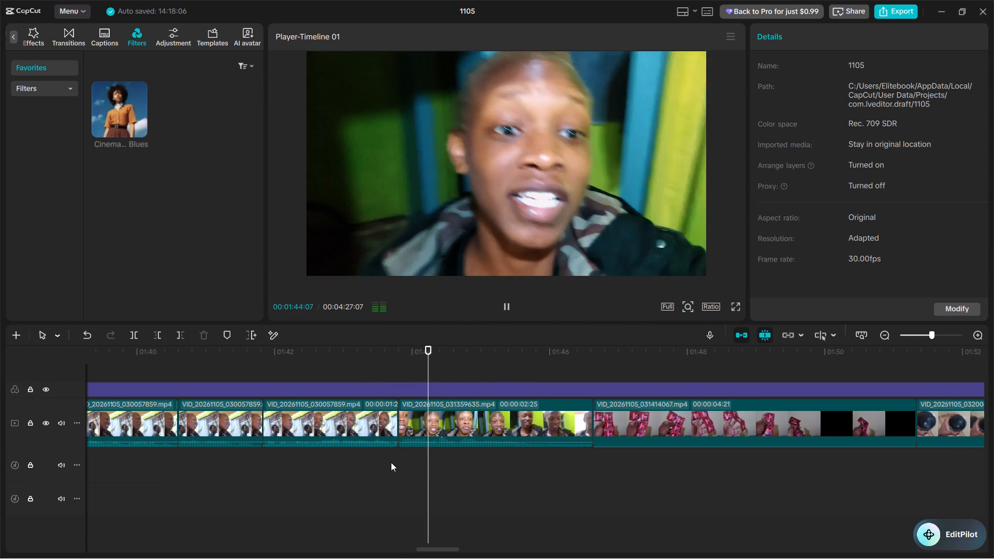
{"action": "key", "text": "space"}
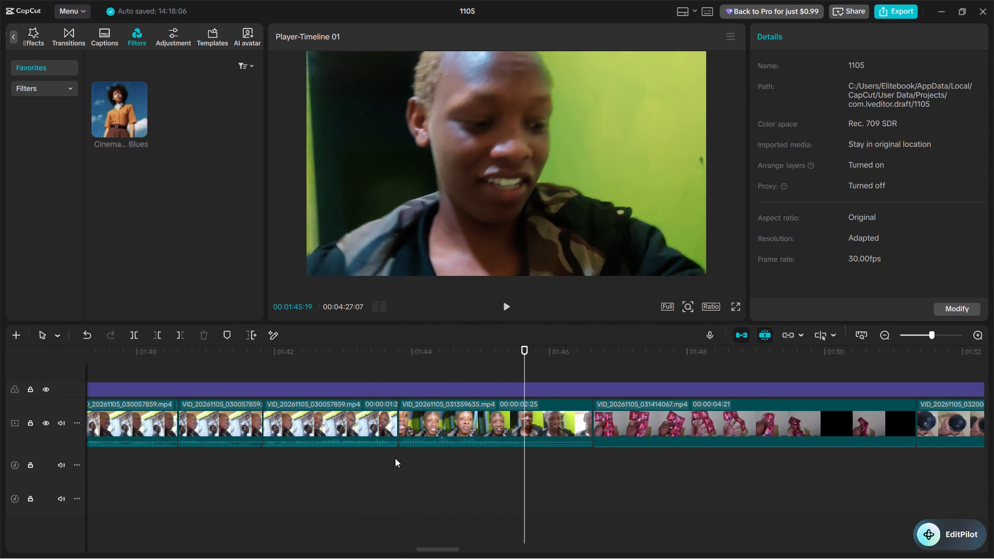
Replay VID_20261105_031359635.mp4 and trim its end at 00:01:45:13, leaving a length of 00:00:01:19.
{"action": "key", "text": "space"}
{"action": "left_click", "coordinate": [474, 460]}
{"action": "key", "text": "space"}
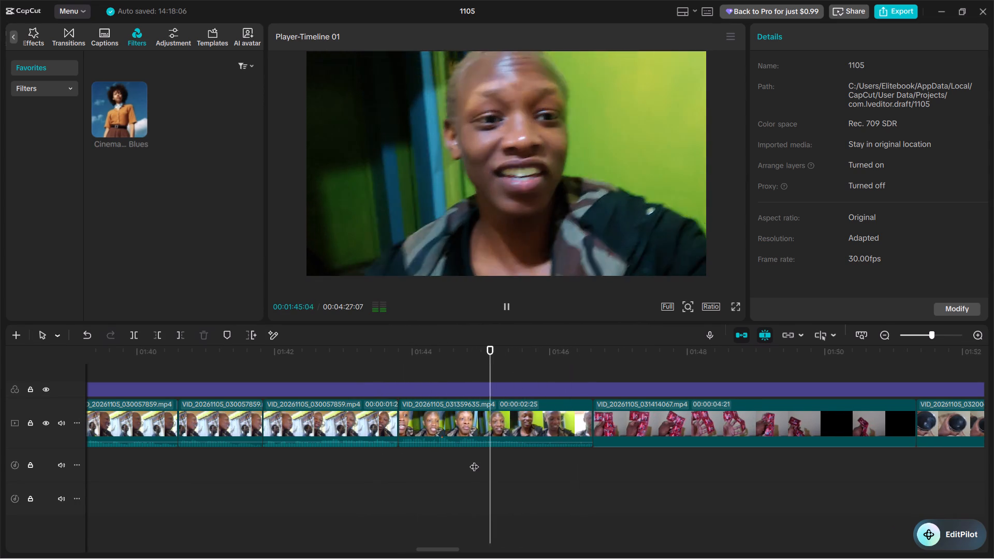
{"action": "key", "text": "space"}
{"action": "type", "text": "w"}
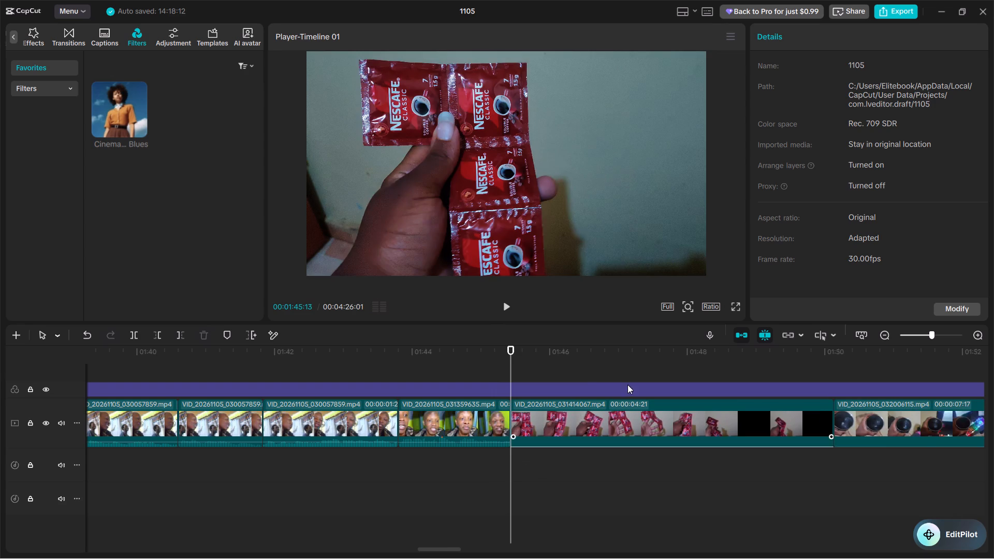
Record a voiceover take of about 7 seconds starting at 00:01:45:13.
{"action": "left_click", "coordinate": [712, 331]}
{"action": "left_click", "coordinate": [803, 106]}
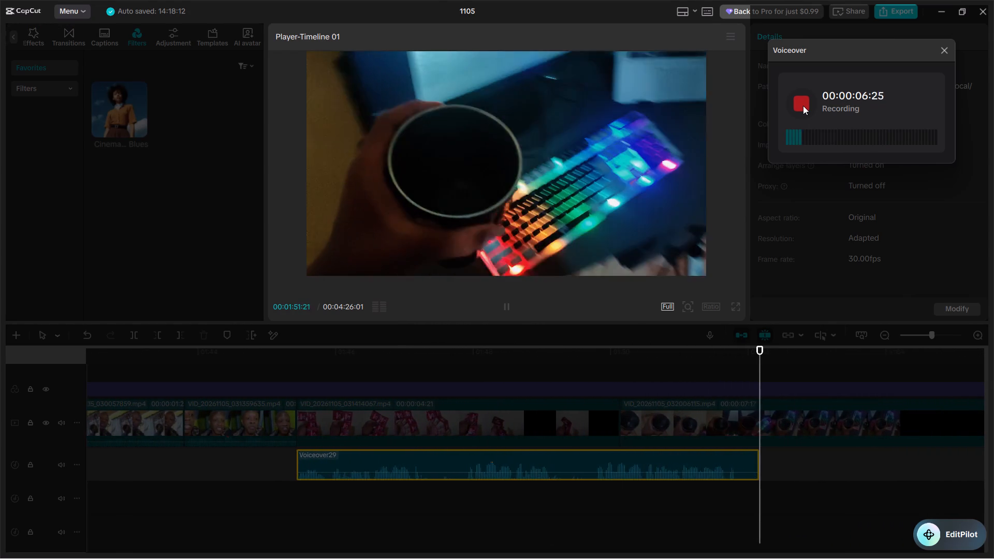
{"action": "key", "text": "space"}
{"action": "left_click", "coordinate": [942, 54]}
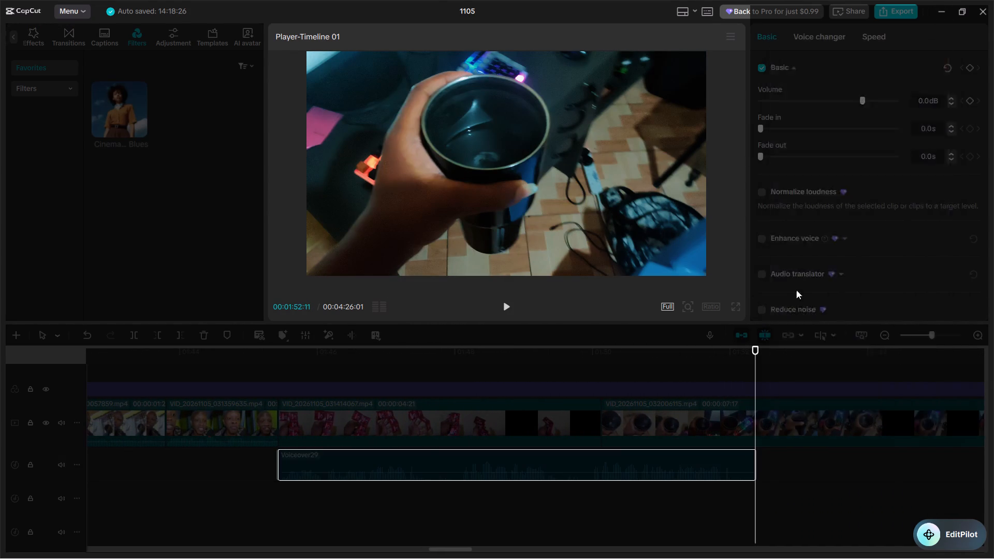
Trim the new voiceover's start at 00:01:49:28 and move it to start just before the coffee sachet clip, at about 00:01:45:09.
{"action": "left_click", "coordinate": [584, 492]}
{"action": "left_click", "coordinate": [589, 485]}
{"action": "left_click", "coordinate": [592, 472]}
{"action": "key", "text": "q"}
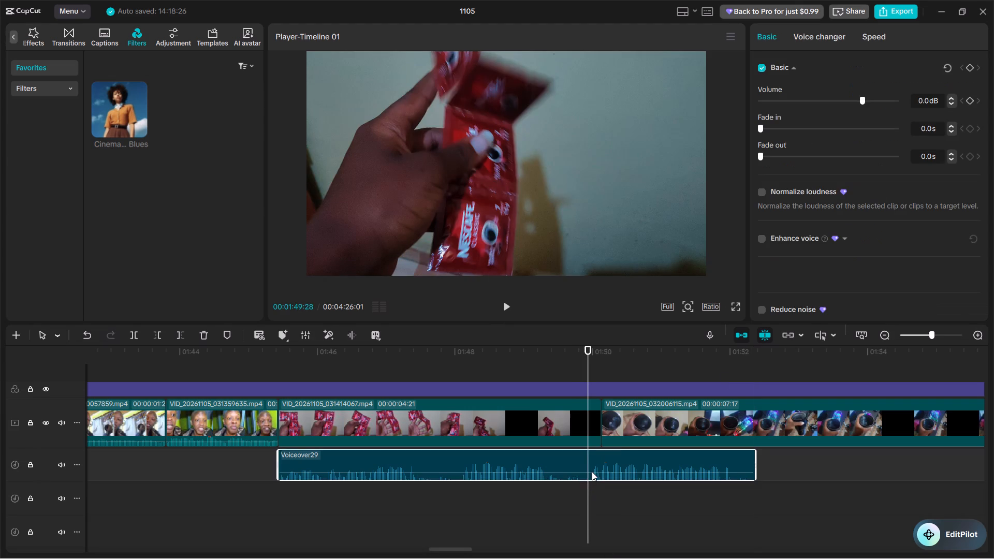
{"action": "left_click_drag", "start_coordinate": [616, 457], "coordinate": [310, 502]}
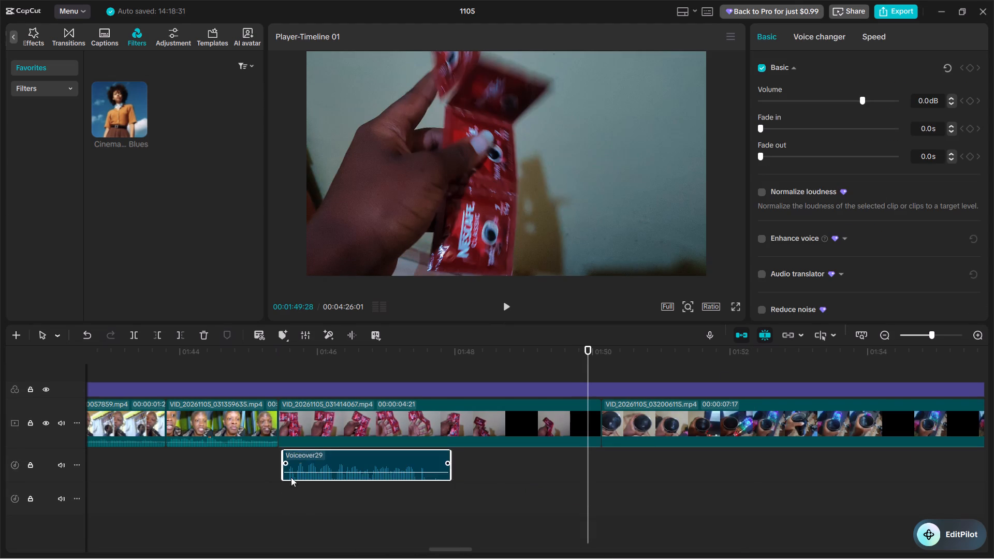
{"action": "left_click_drag", "start_coordinate": [290, 457], "coordinate": [275, 457]}
{"action": "left_click", "coordinate": [239, 468]}
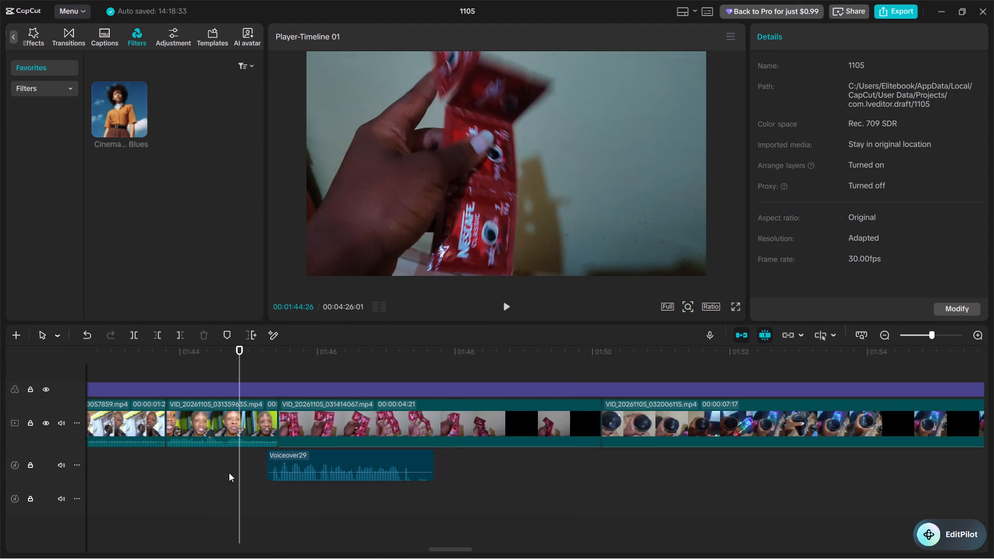
Play the voiceover over the sachet clip VID_20261105_031414067.mp4 and trim the clip's end to a length of 00:00:01:11.
{"action": "key", "text": "space"}
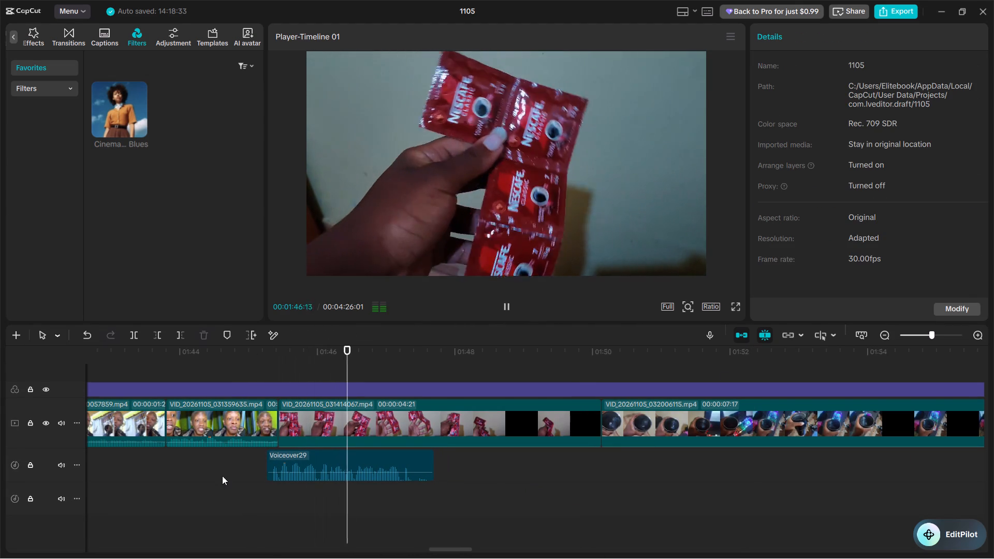
{"action": "key", "text": "space"}
{"action": "key", "text": "w"}
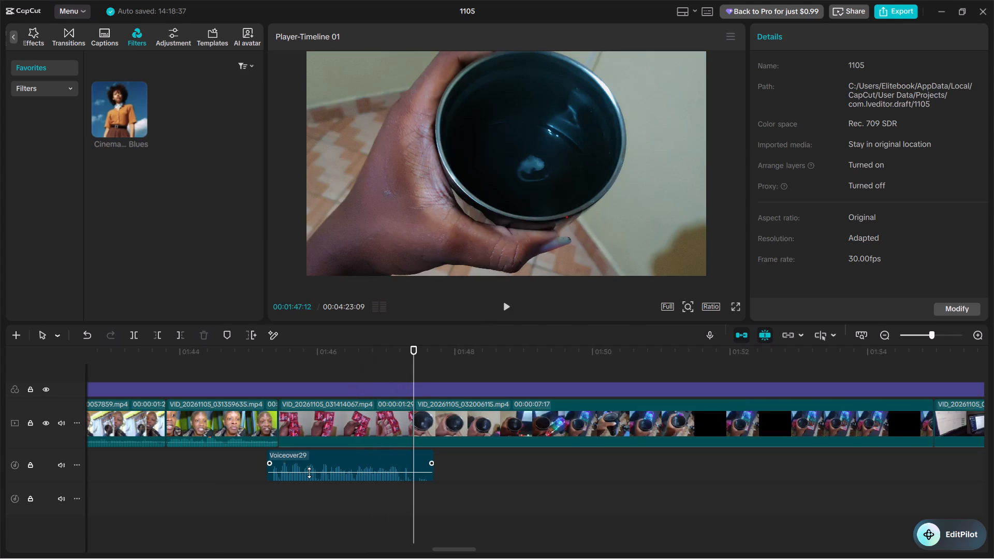
{"action": "key", "text": "space"}
{"action": "left_click", "coordinate": [373, 496]}
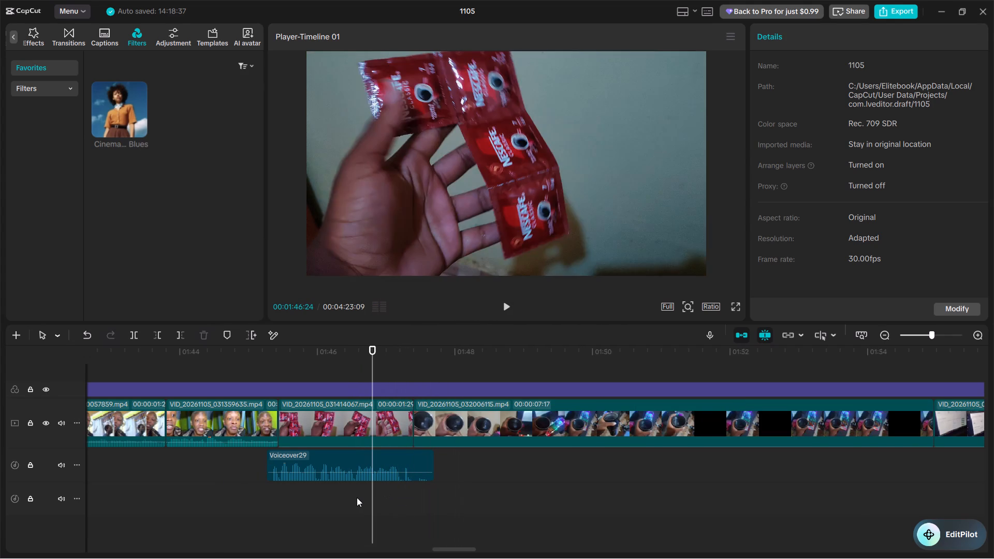
{"action": "key", "text": "w"}
Play through the cup clip VID_20261105_032006115.mp4 and trim its start in passes to a length of 00:00:04:04.
{"action": "left_click", "coordinate": [298, 497]}
{"action": "left_click", "coordinate": [288, 497]}
{"action": "left_click", "coordinate": [283, 494]}
{"action": "key", "text": "space"}
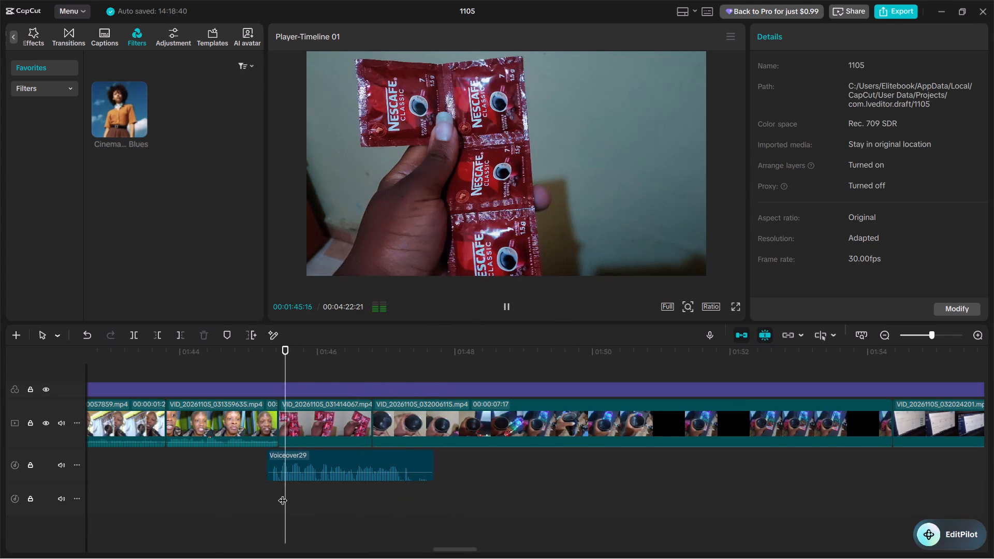
{"action": "key", "text": "space"}
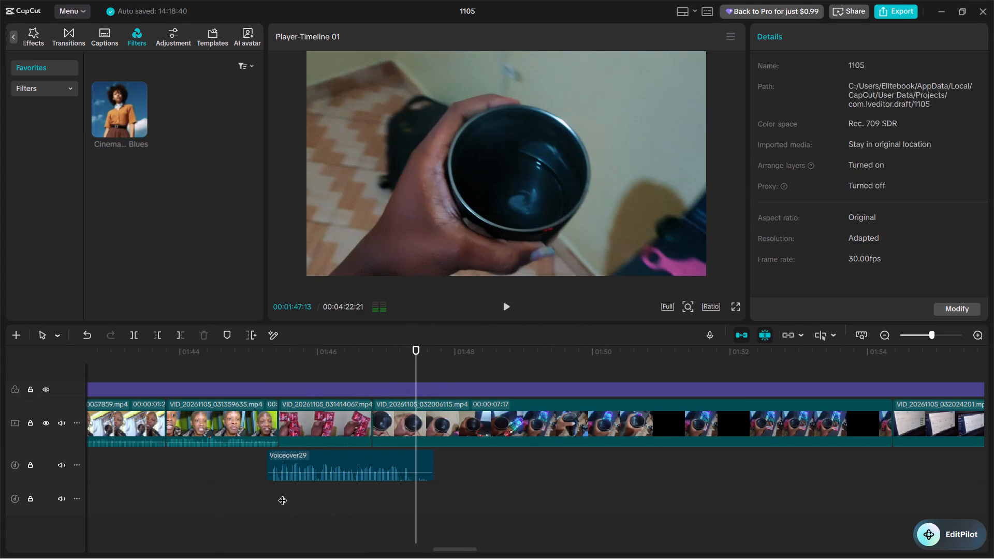
{"action": "type", "text": "q"}
{"action": "key", "text": "space"}
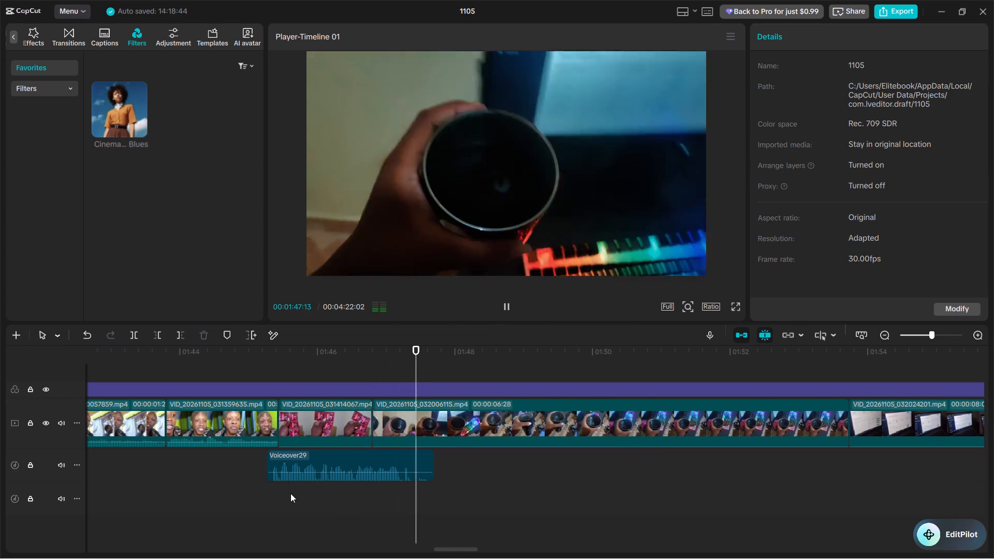
{"action": "key", "text": "space"}
{"action": "key", "text": "space"}
{"action": "key", "text": "space"}
{"action": "type", "text": "q"}
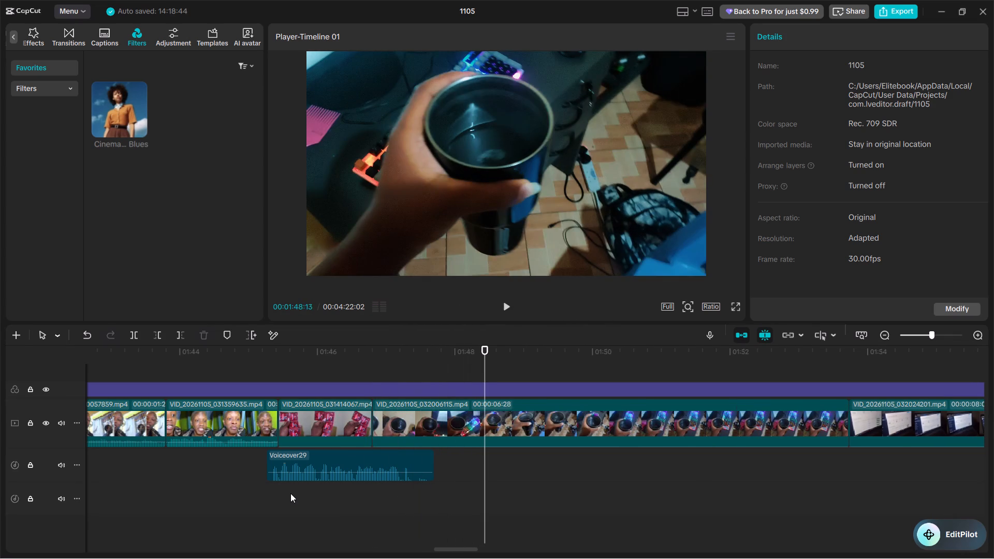
{"action": "key", "text": "space"}
{"action": "key", "text": "space"}
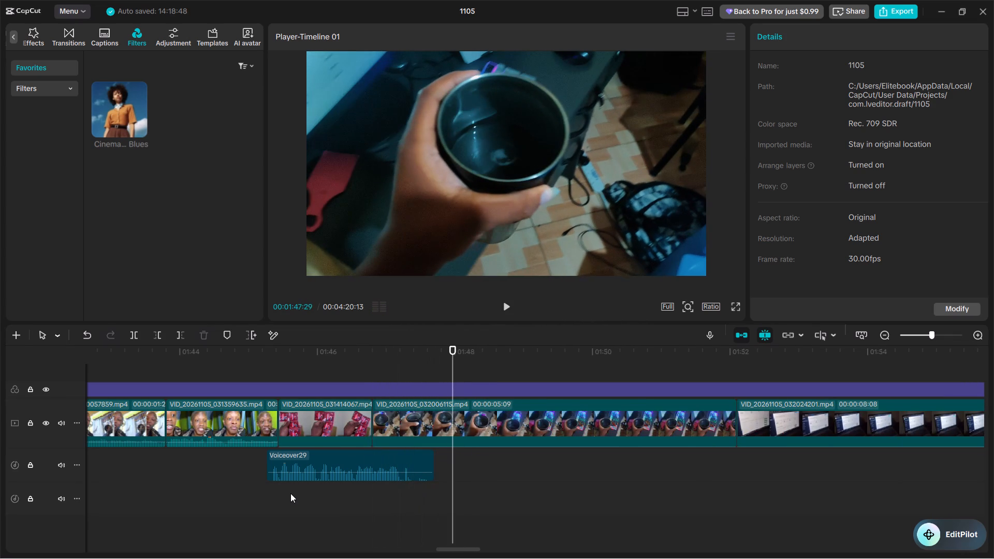
{"action": "type", "text": "q"}
{"action": "key", "text": "space"}
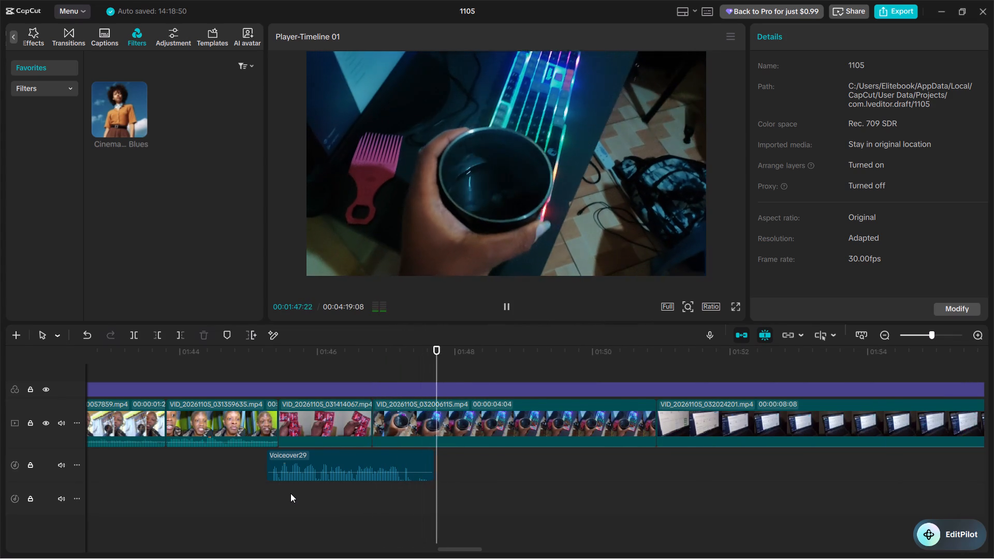
Split the cup clip at 00:01:48:23 and delete its second part, leaving a 00:00:01:29 piece.
{"action": "key", "text": "space"}
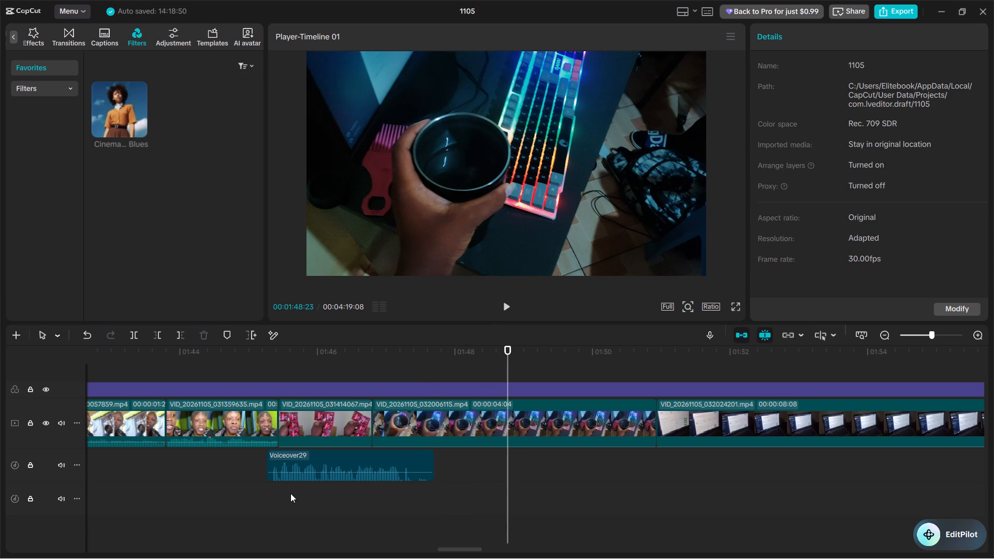
{"action": "key", "text": "ctrl+b"}
{"action": "key", "text": "space"}
{"action": "scroll", "coordinate": [290, 493], "scroll_direction": "up", "scroll_amount": 1}
{"action": "left_click", "coordinate": [522, 448]}
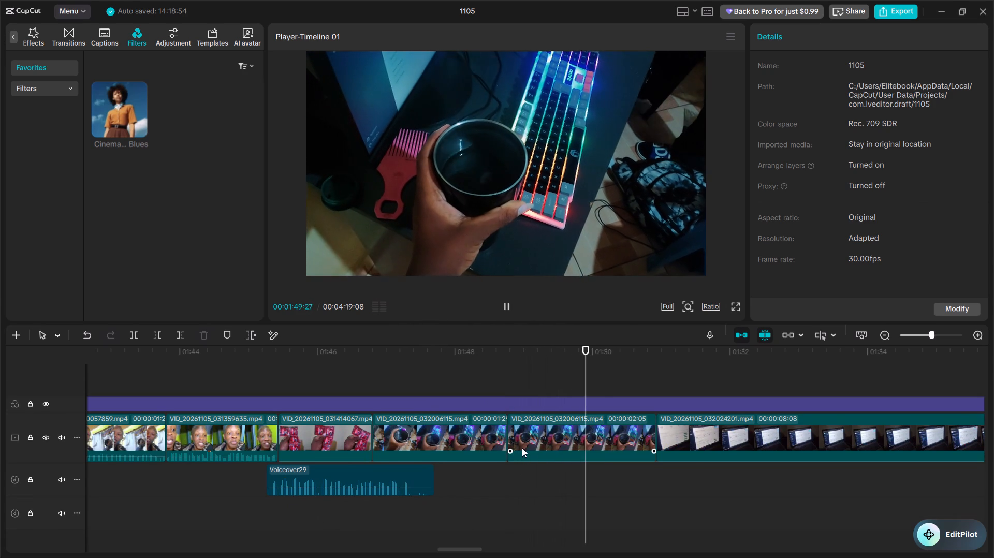
{"action": "key", "text": "BackSpace"}
Play VID_20261105_032024201.mp4, undo the stray volume adjustment on it, and replay the coffee sachet clip with its voiceover.
{"action": "left_click", "coordinate": [520, 468]}
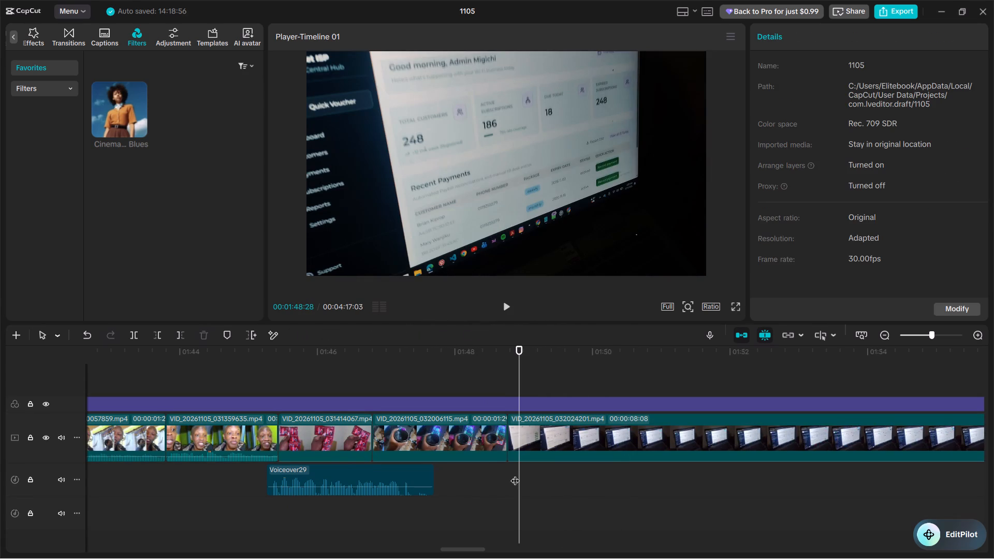
{"action": "key", "text": "space"}
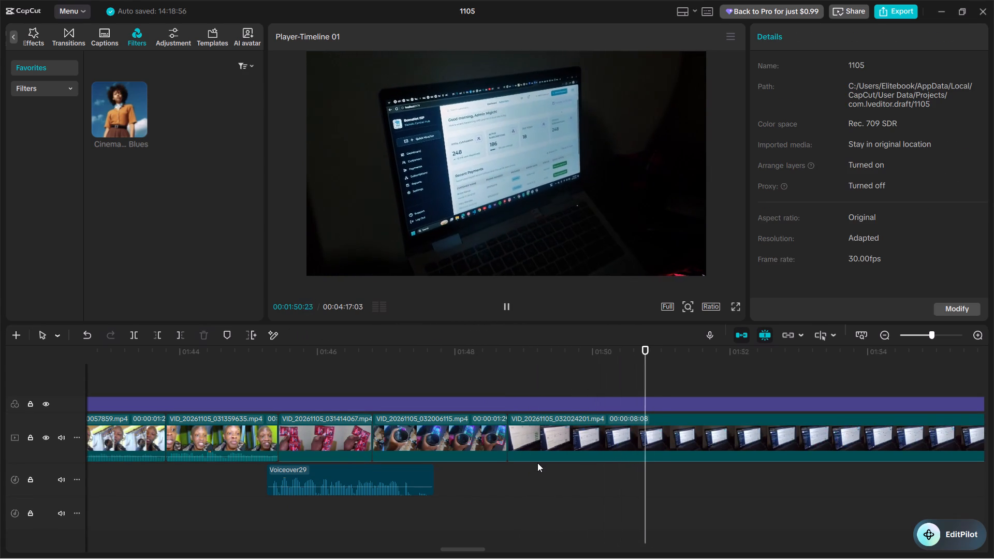
{"action": "left_click_drag", "start_coordinate": [537, 461], "coordinate": [537, 452]}
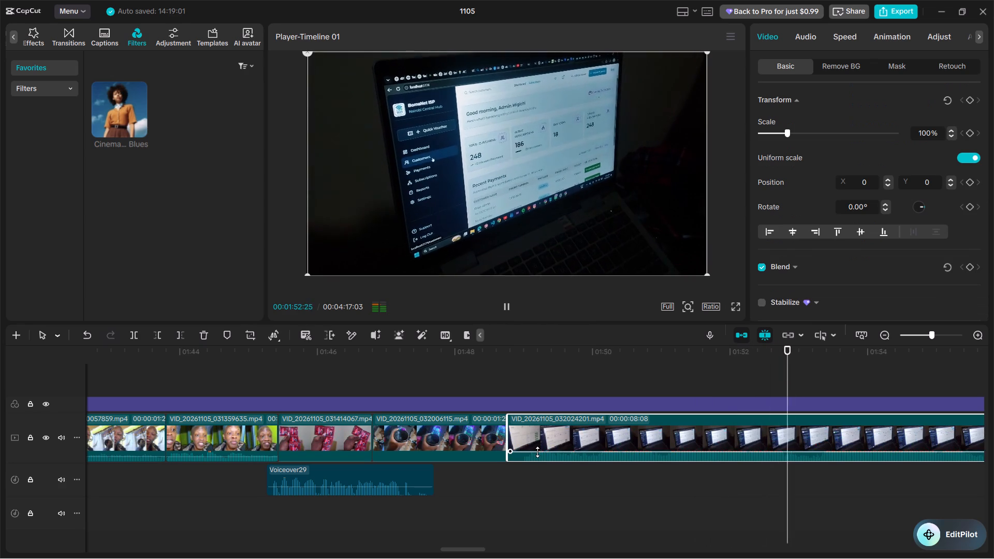
{"action": "key", "text": "ctrl+z"}
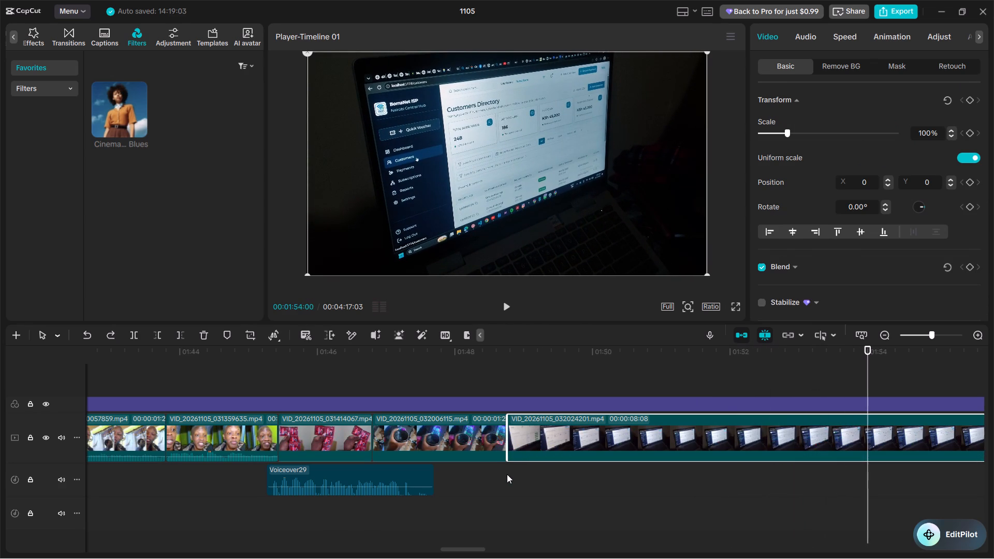
{"action": "left_click", "coordinate": [507, 474]}
{"action": "left_click", "coordinate": [360, 508]}
{"action": "key", "text": "space"}
{"action": "key", "text": "space"}
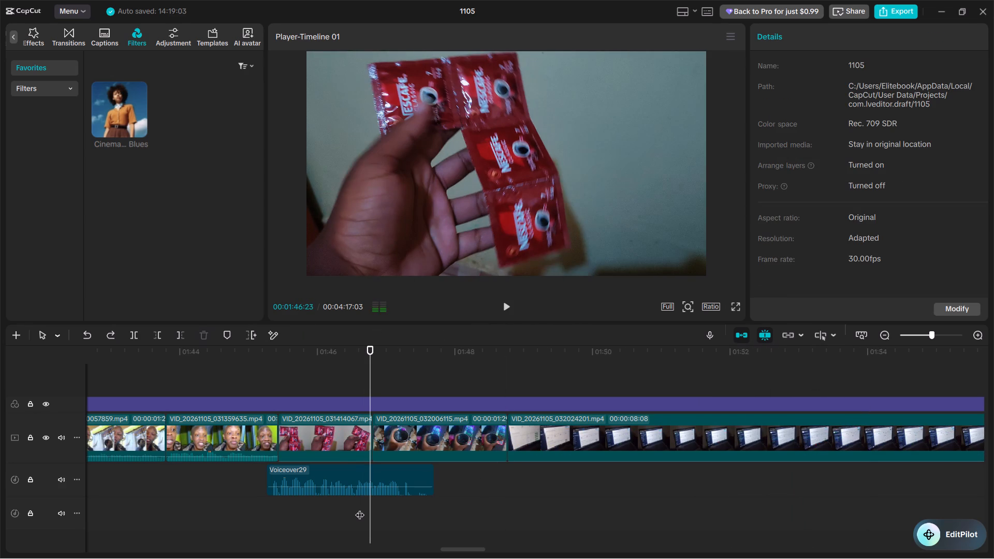
Preview the clips that follow the laptop clip VID_20261105_032024201.mp4 and move that clip to after VID_20261105_032036362.mp4.
{"action": "key", "text": "ctrl+minus"}
{"action": "key", "text": "ctrl+minus"}
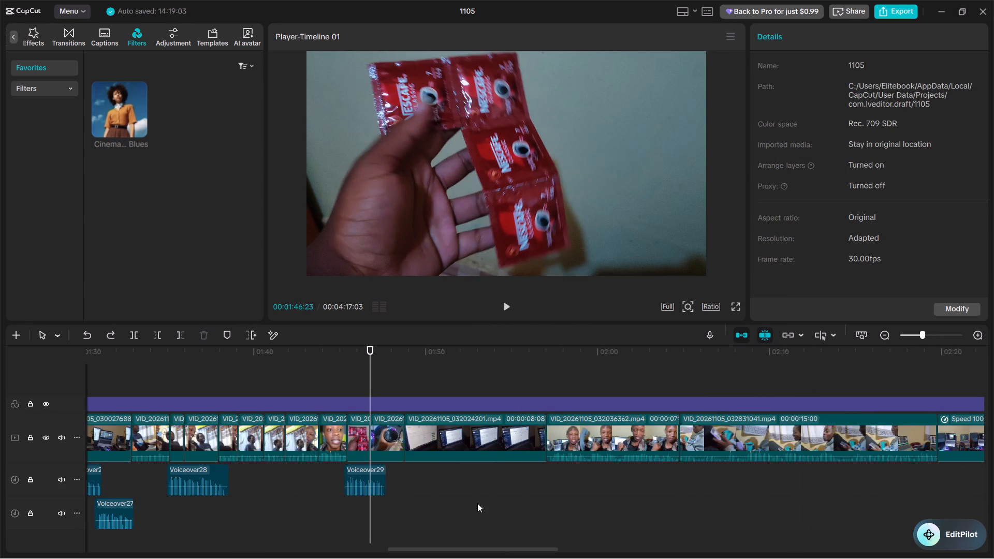
{"action": "left_click", "coordinate": [674, 475]}
{"action": "key", "text": "space"}
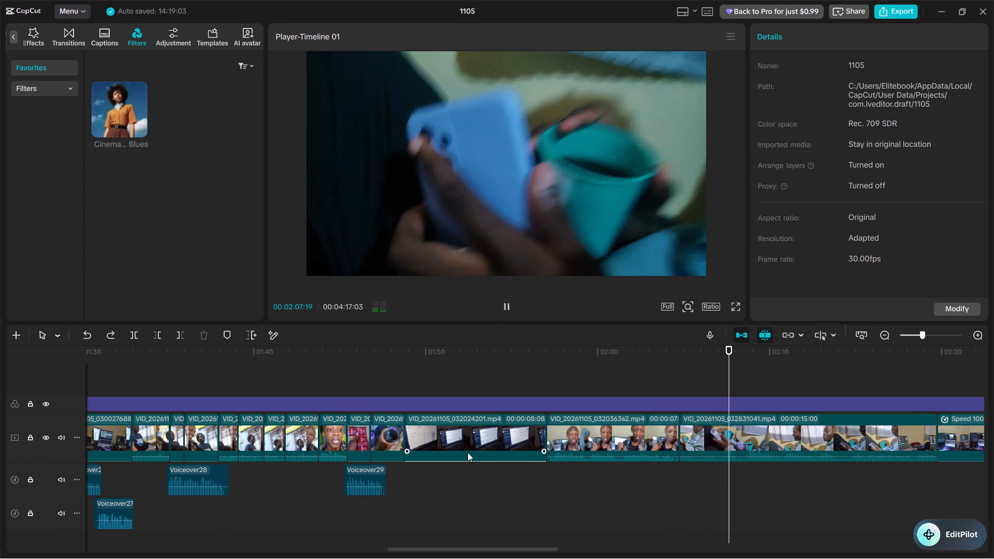
{"action": "left_click", "coordinate": [545, 473]}
{"action": "key", "text": "space"}
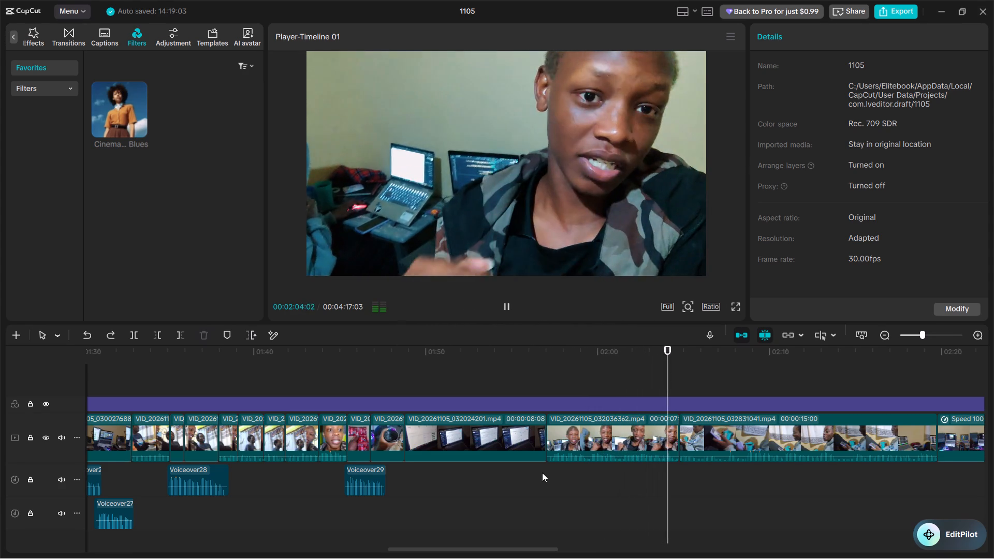
{"action": "key", "text": "space"}
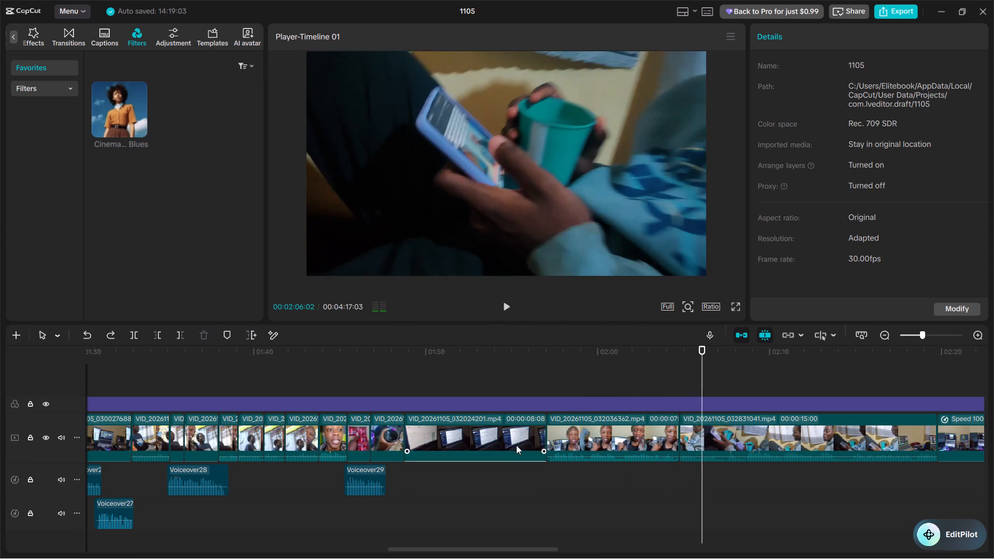
{"action": "left_click_drag", "start_coordinate": [503, 439], "coordinate": [569, 454]}
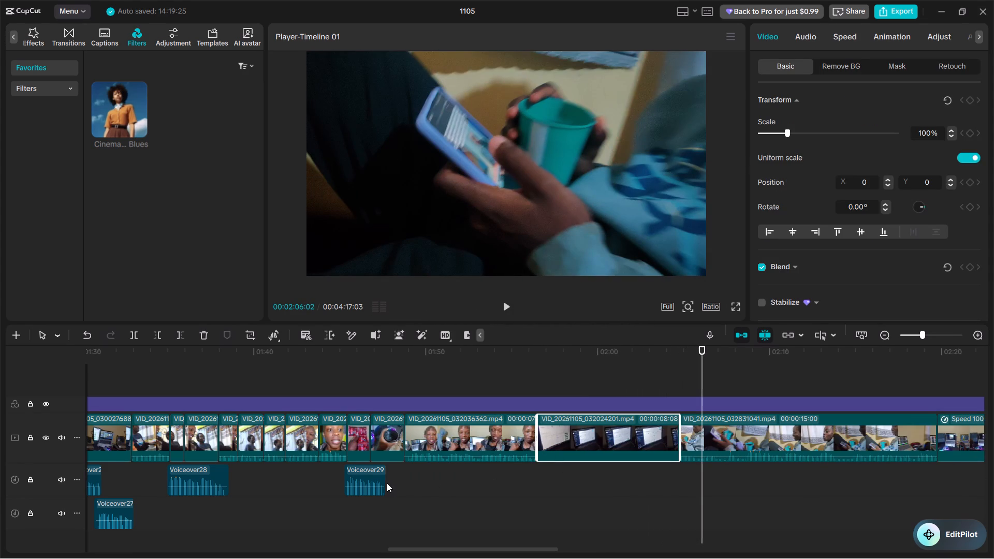
Replay the sachet and cup clips with the voiceover beneath them.
{"action": "left_click", "coordinate": [387, 483]}
{"action": "left_click", "coordinate": [361, 508]}
{"action": "key", "text": "space"}
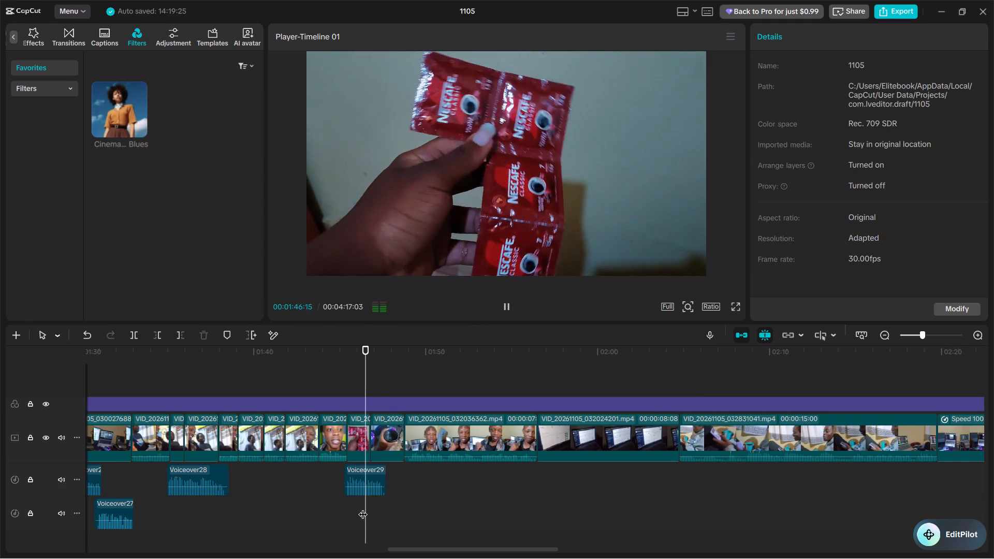
{"action": "key", "text": "space"}
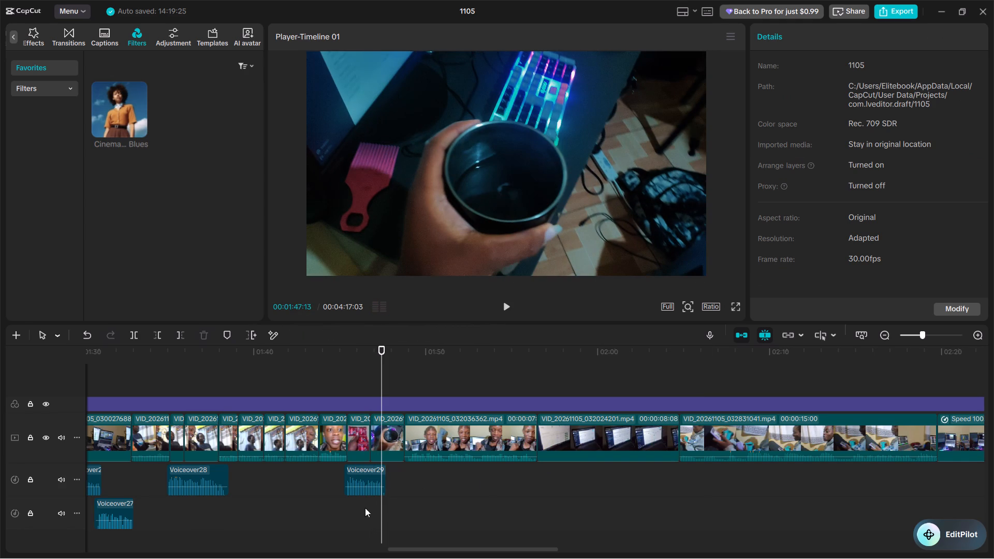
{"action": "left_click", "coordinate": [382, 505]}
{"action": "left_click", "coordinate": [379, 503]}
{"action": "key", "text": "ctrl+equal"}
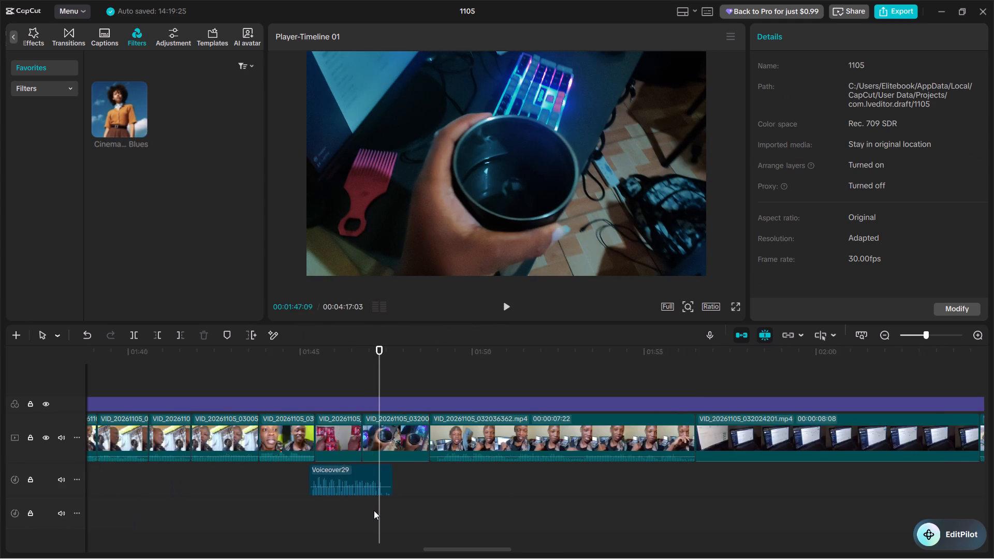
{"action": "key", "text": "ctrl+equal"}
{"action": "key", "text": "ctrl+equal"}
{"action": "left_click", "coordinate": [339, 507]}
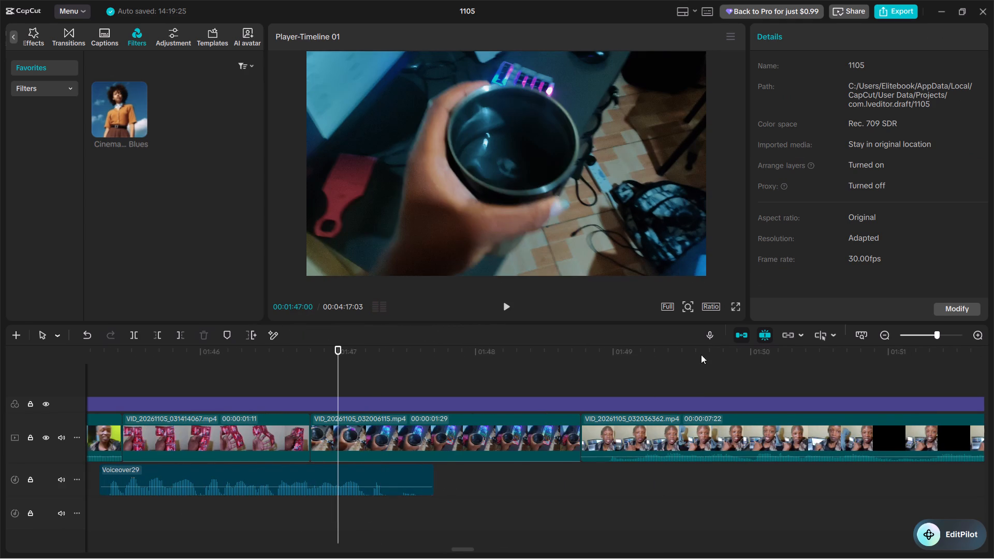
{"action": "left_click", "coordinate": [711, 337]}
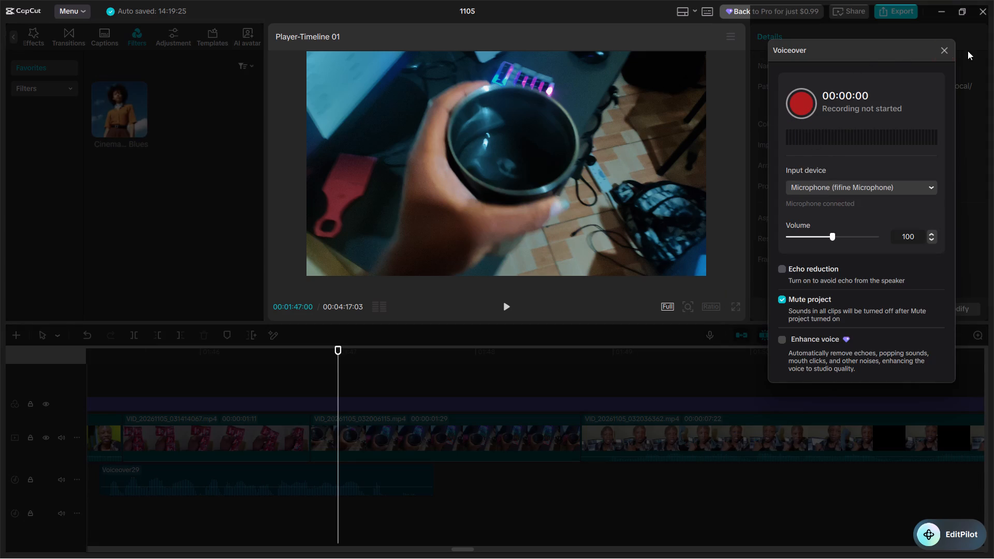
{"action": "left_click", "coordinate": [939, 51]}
Replay the end of VID_20261105_031359635.mp4 leading into the coffee voiceover.
{"action": "scroll", "coordinate": [269, 459], "scroll_direction": "right", "scroll_amount": 1}
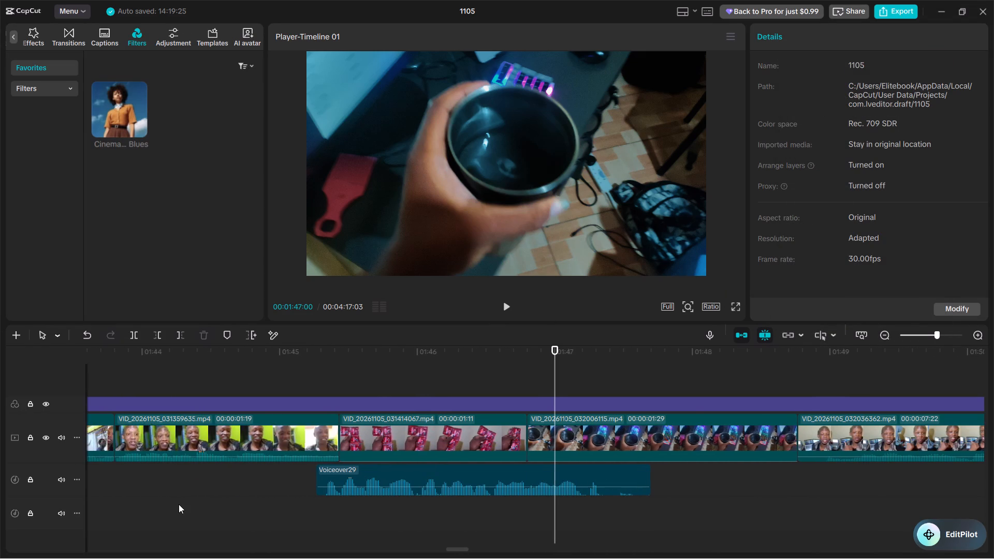
{"action": "left_click", "coordinate": [252, 504]}
{"action": "key", "text": "space"}
{"action": "key", "text": "space"}
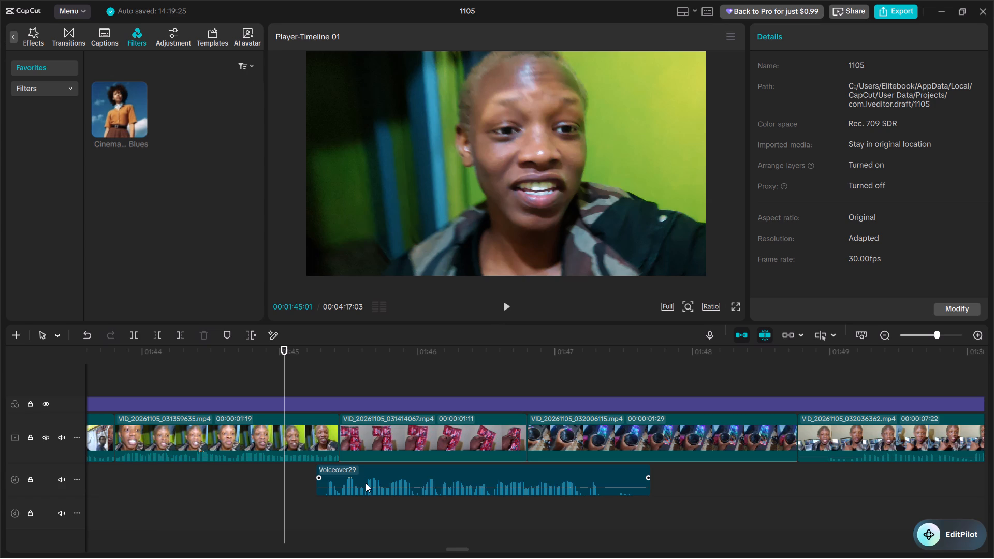
Trim the end of the sachet clip VID_20261105_031414067.mp4 to a length of 00:00:01:02.
{"action": "key", "text": "space"}
{"action": "key", "text": "space"}
{"action": "key", "text": "space"}
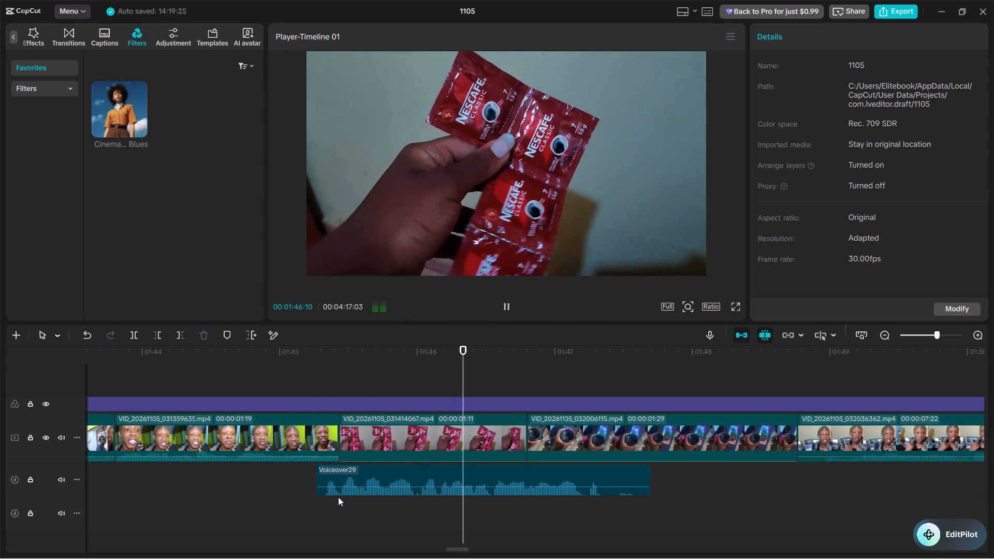
{"action": "key", "text": "space"}
{"action": "type", "text": "w"}
Trim the end of the cup clip VID_20261105_032006115.mp4 at about 00:01:47:10.
{"action": "key", "text": "space"}
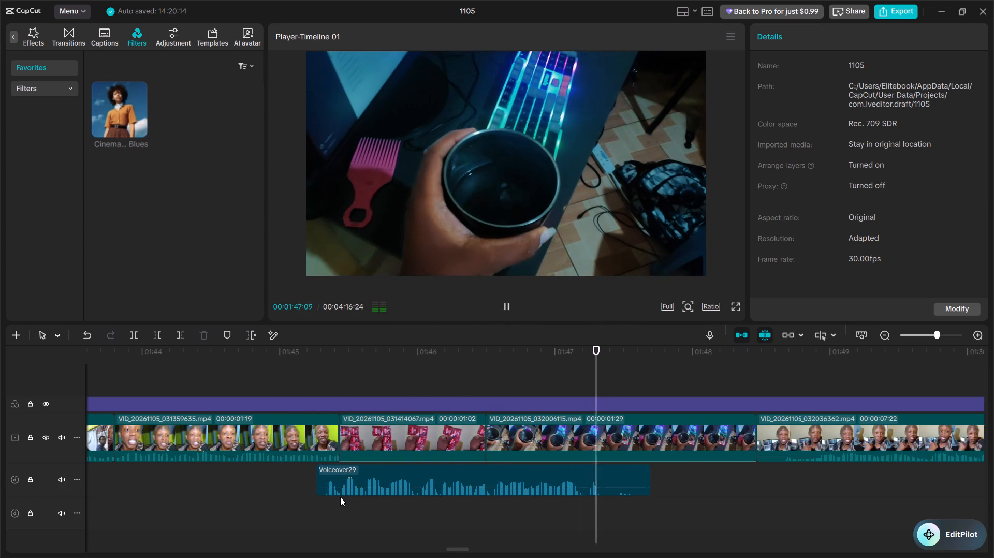
{"action": "key", "text": "space"}
{"action": "type", "text": "w"}
Trim the start of VID_20261105_032036362.mp4 to a length of 00:00:07:09.
{"action": "key", "text": "space"}
{"action": "key", "text": "space"}
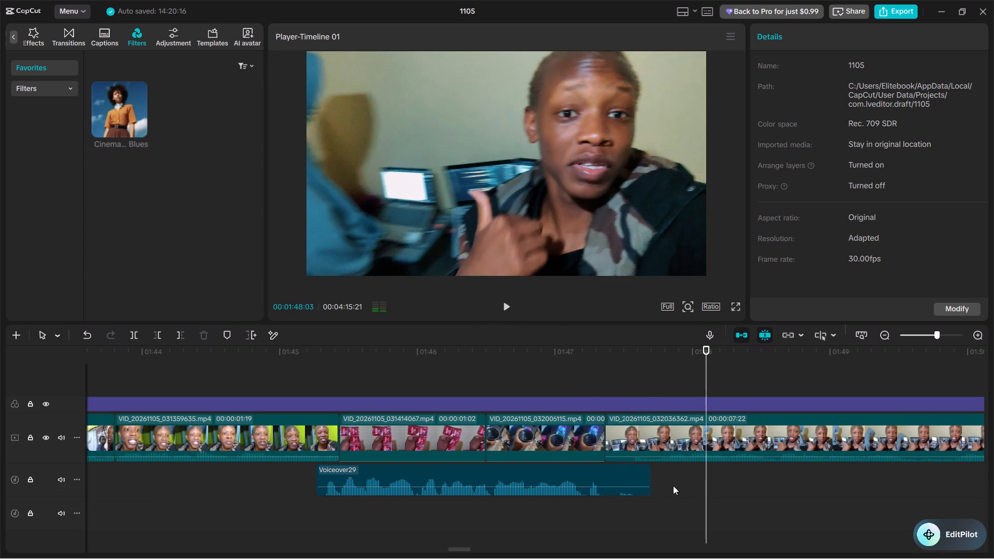
{"action": "left_click", "coordinate": [667, 479]}
{"action": "key", "text": "q"}
Shift the cut between the sachet and cup clips slightly earlier, making the sachet clip 00:00:01:00 long.
{"action": "key", "text": "space"}
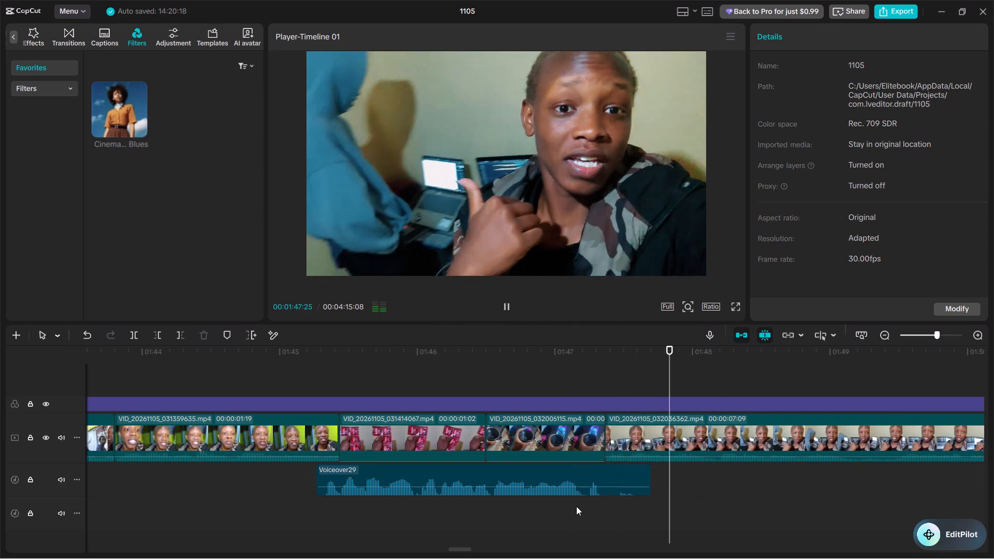
{"action": "left_click", "coordinate": [502, 506]}
{"action": "left_click", "coordinate": [470, 506]}
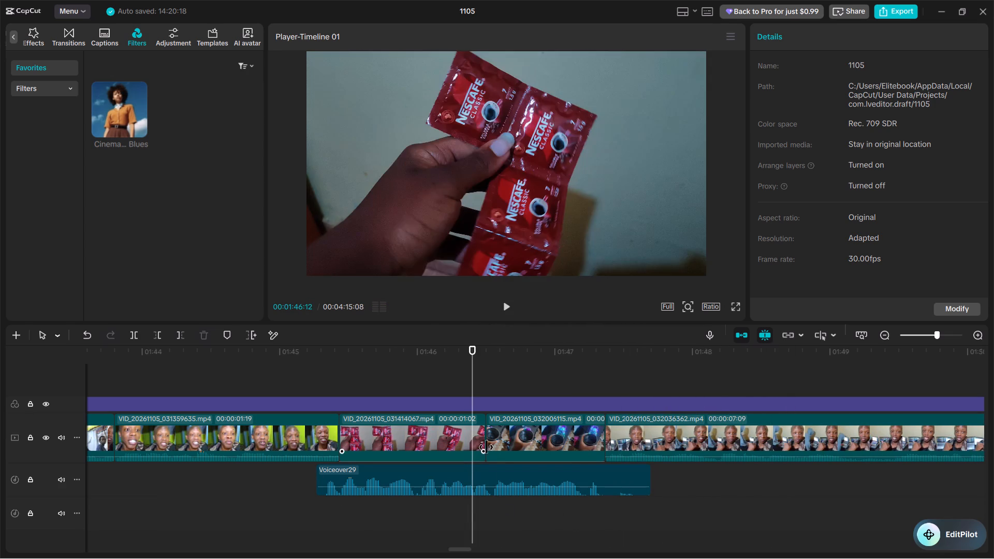
{"action": "left_click_drag", "start_coordinate": [486, 447], "coordinate": [477, 445]}
Play from VID_20261105_031359635.mp4 through the sachet and cup clips to check the new cuts against Voiceover29.
{"action": "left_click", "coordinate": [199, 393]}
{"action": "key", "text": "space"}
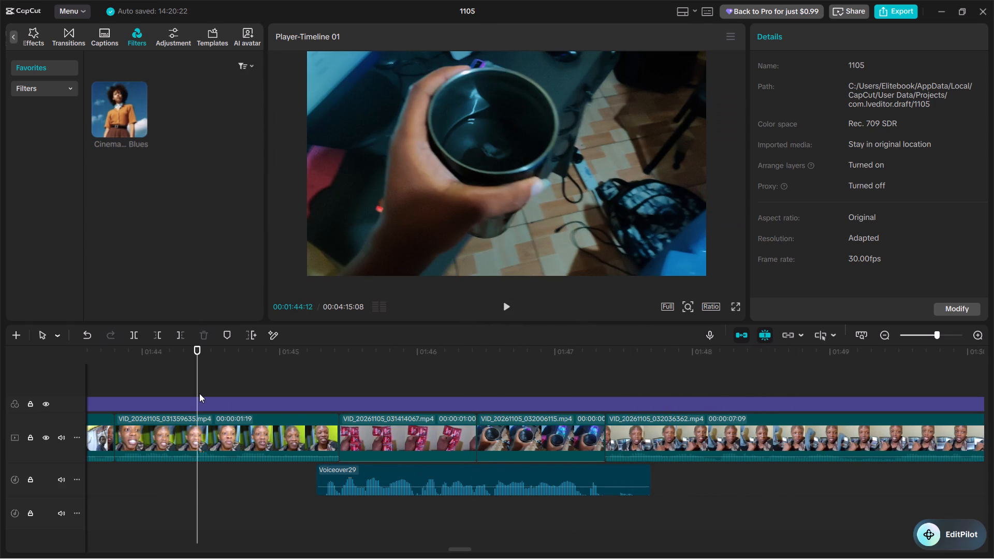
{"action": "key", "text": "space"}
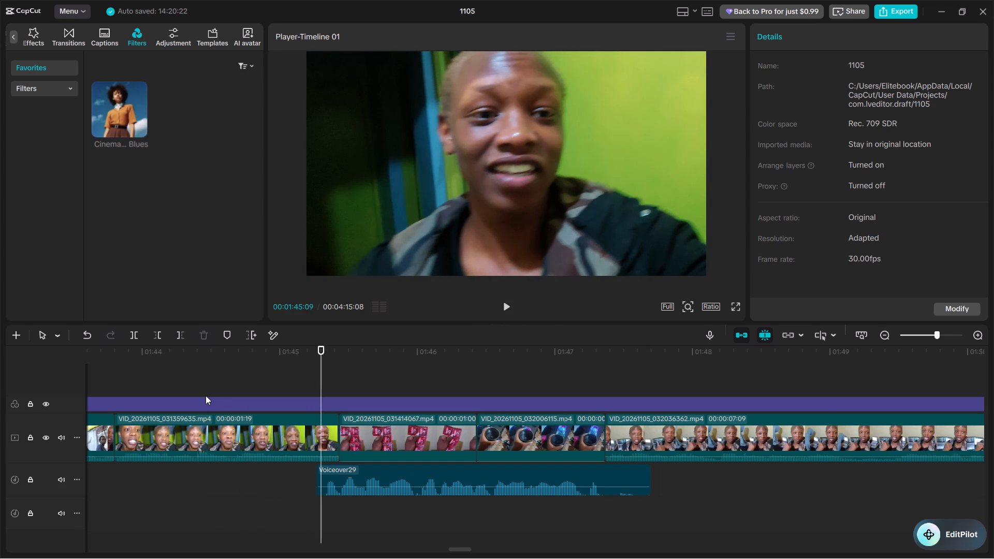
{"action": "key", "text": "space"}
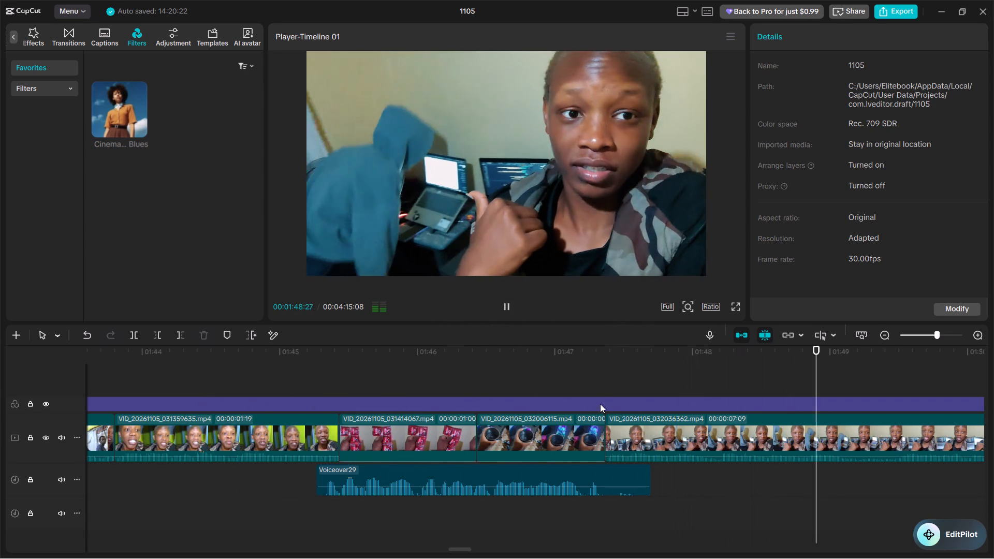
{"action": "left_click", "coordinate": [579, 392]}
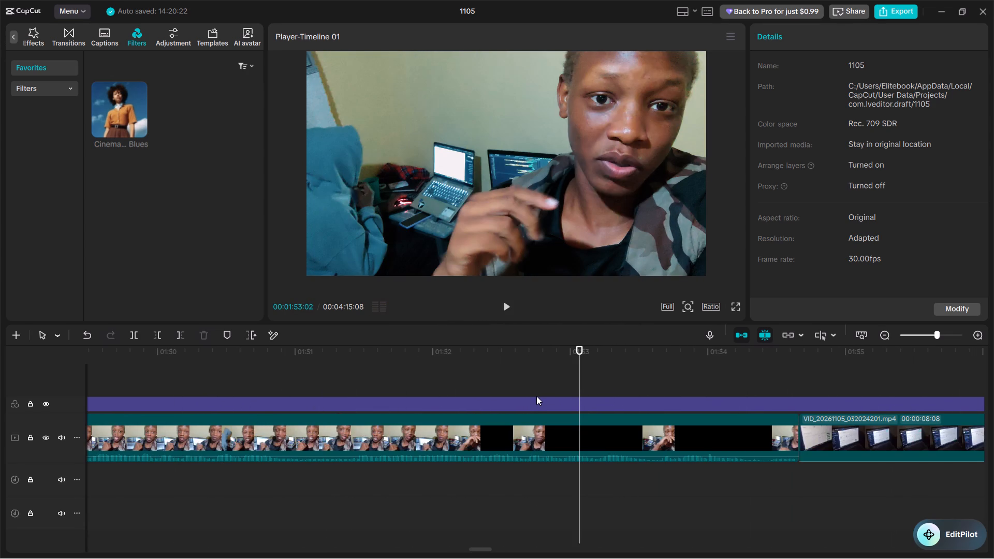
Trim a few more frames off the end of the cup clip VID_20261105_032006115.mp4, cutting at about 00:01:47:08.
{"action": "key", "text": "ctrl+minus"}
{"action": "scroll", "coordinate": [536, 396], "scroll_direction": "right", "scroll_amount": 1}
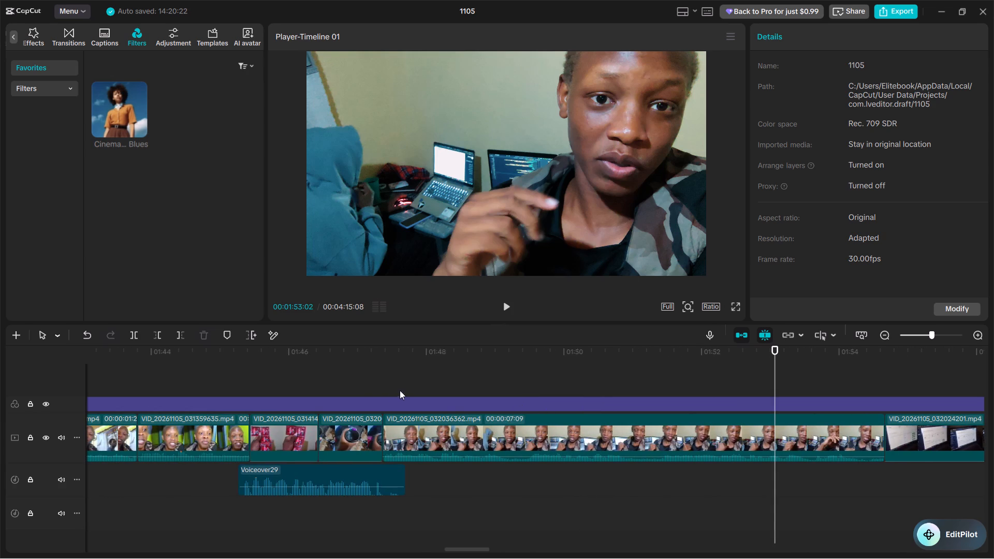
{"action": "left_click", "coordinate": [360, 386]}
{"action": "key", "text": "space"}
{"action": "key", "text": "space"}
{"action": "left_click", "coordinate": [360, 386]}
{"action": "key", "text": "space"}
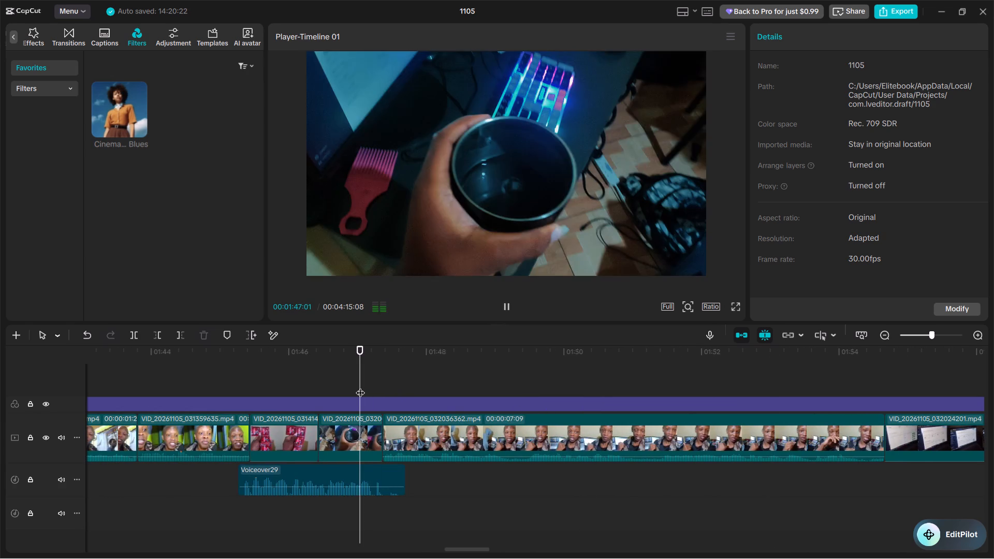
{"action": "key", "text": "space"}
{"action": "key", "text": "Right"}
{"action": "type", "text": "w"}
{"action": "key", "text": "space"}
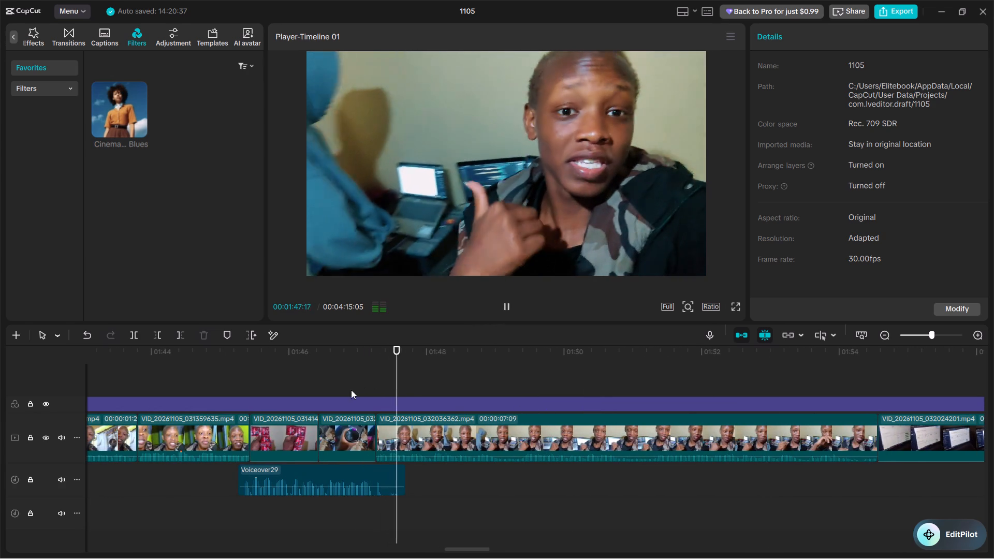
Split VID_20261105_032036362.mp4 at 00:01:49:02 and trim the start of the second piece to a length of 00:00:05:05.
{"action": "left_click", "coordinate": [350, 390]}
{"action": "key", "text": "space"}
{"action": "key", "text": "space"}
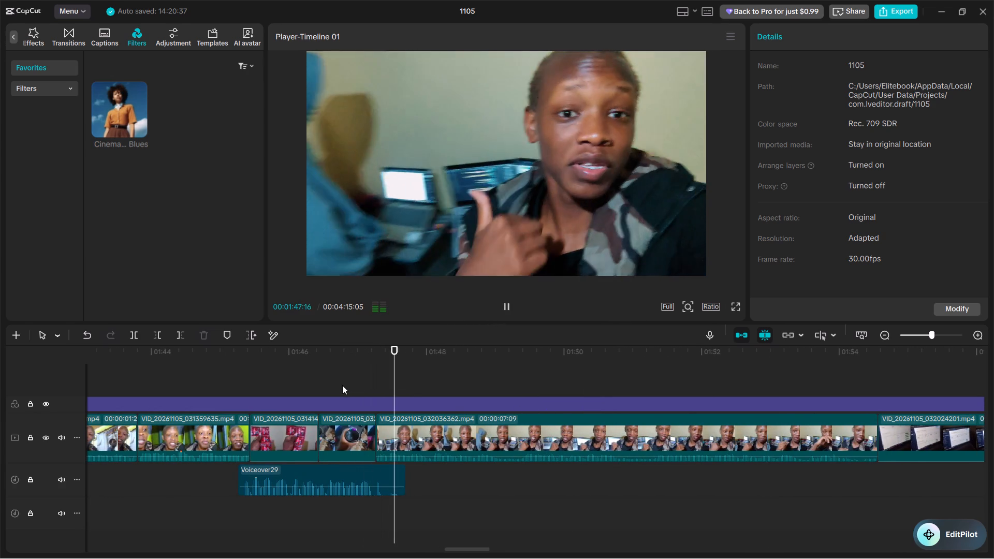
{"action": "key", "text": "space"}
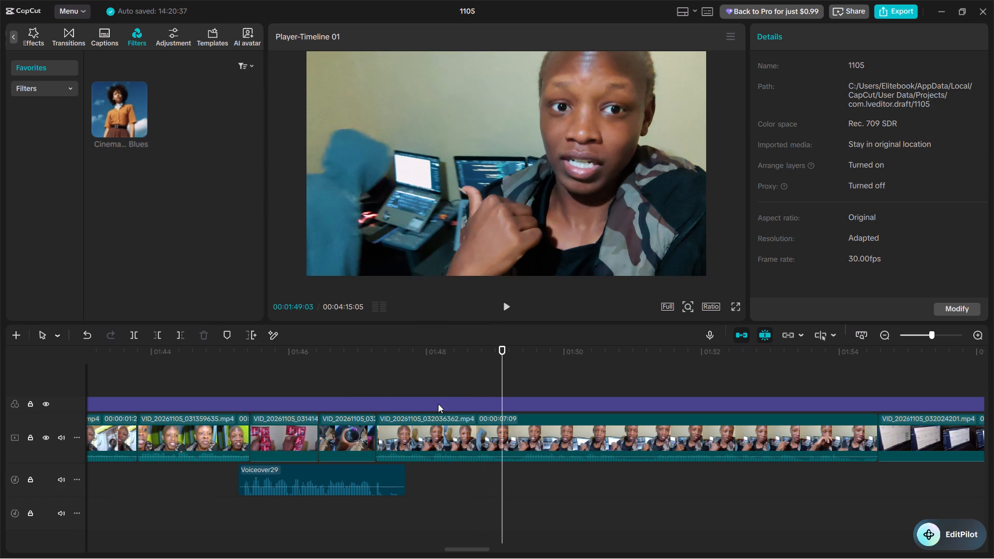
{"action": "left_click", "coordinate": [432, 387]}
{"action": "key", "text": "space"}
{"action": "key", "text": "space"}
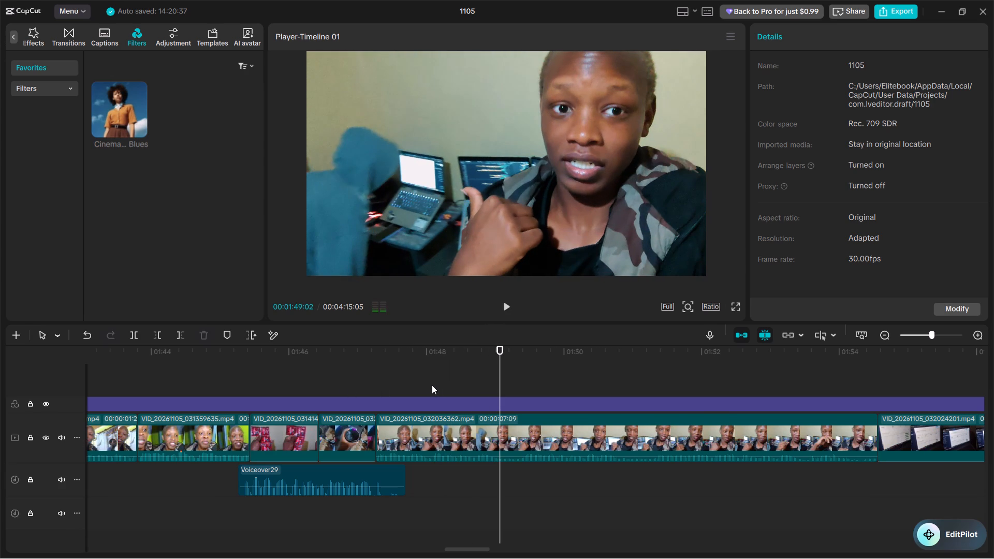
{"action": "key", "text": "ctrl+b"}
{"action": "key", "text": "space"}
{"action": "key", "text": "space"}
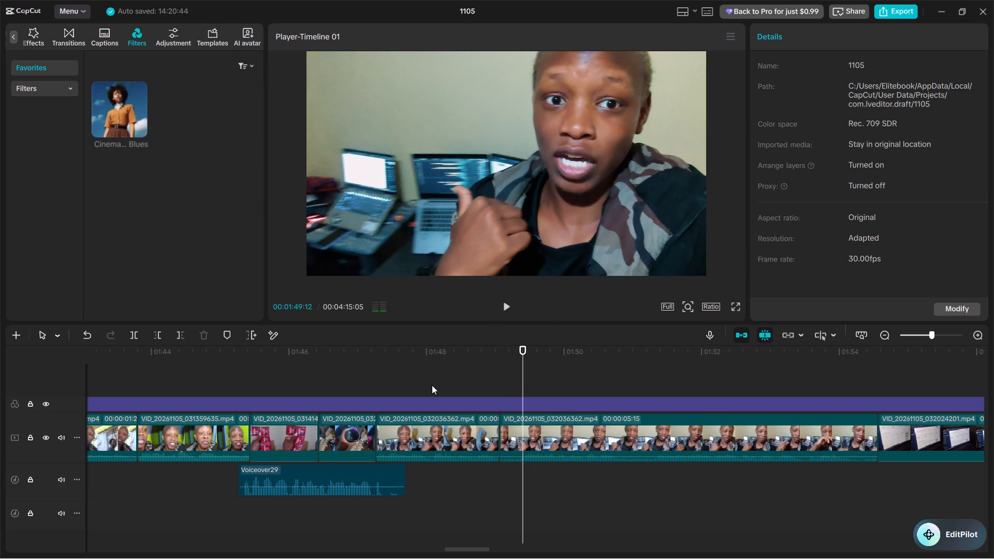
{"action": "type", "text": "q"}
Split the second VID_20261105_032036362.mp4 piece at about 00:01:50:16 and trim the start of the remainder to a length of 00:00:03:06.
{"action": "key", "text": "space"}
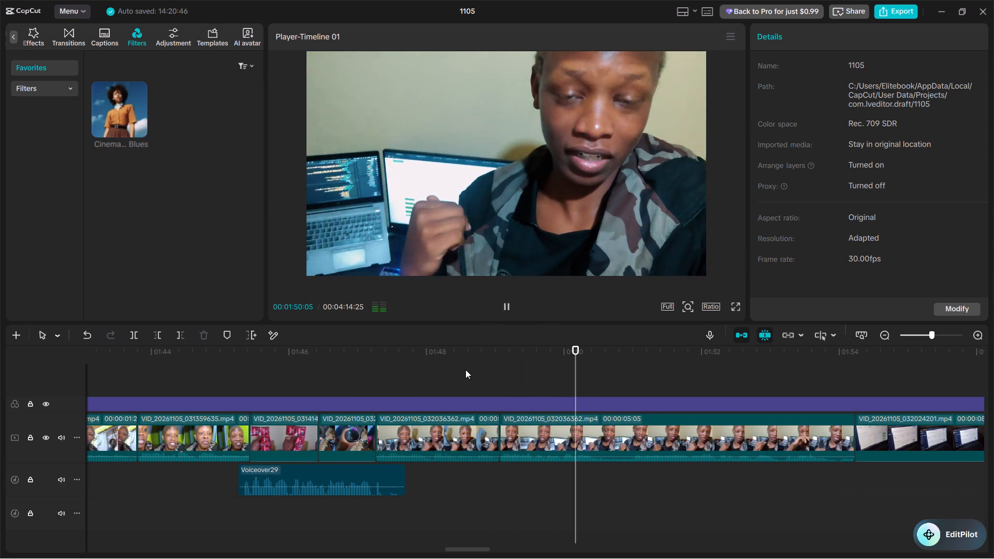
{"action": "key", "text": "space"}
{"action": "key", "text": "ctrl+b"}
{"action": "key", "text": "space"}
{"action": "key", "text": "space"}
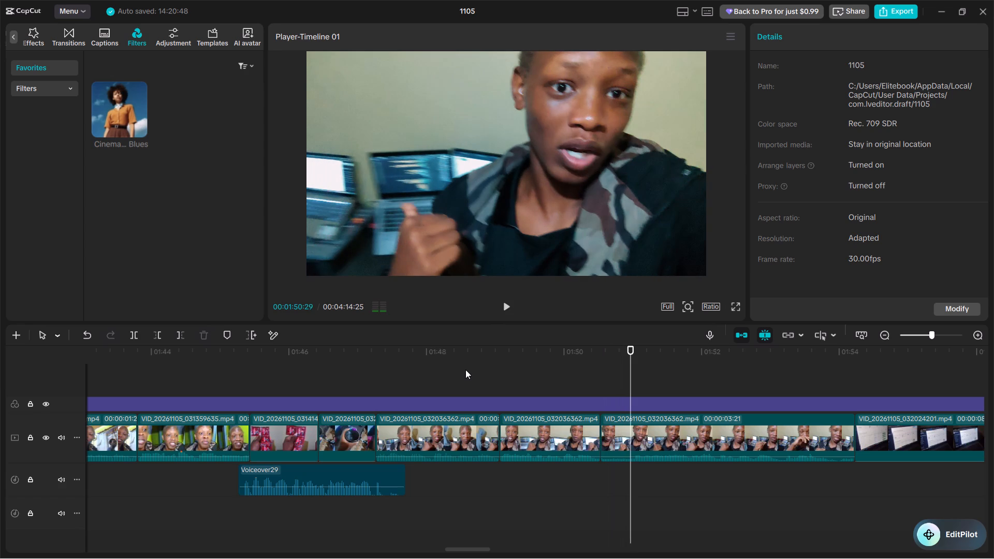
{"action": "key", "text": "Right"}
{"action": "key", "text": "Right"}
{"action": "type", "text": "q"}
Extend the start of the third VID_20261105_032036362.mp4 piece by one frame to a length of 00:00:03:07.
{"action": "key", "text": "space"}
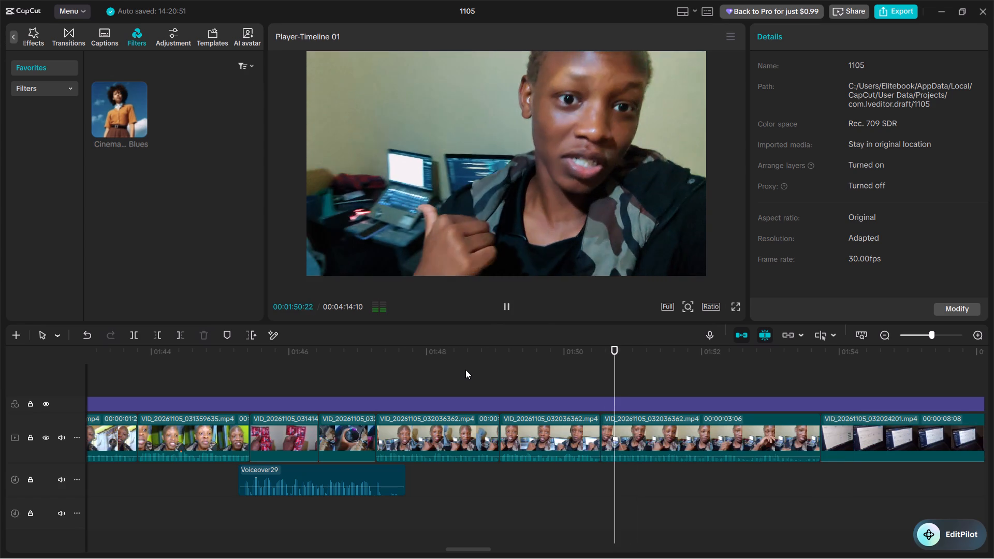
{"action": "key", "text": "space"}
{"action": "left_click", "coordinate": [602, 437]}
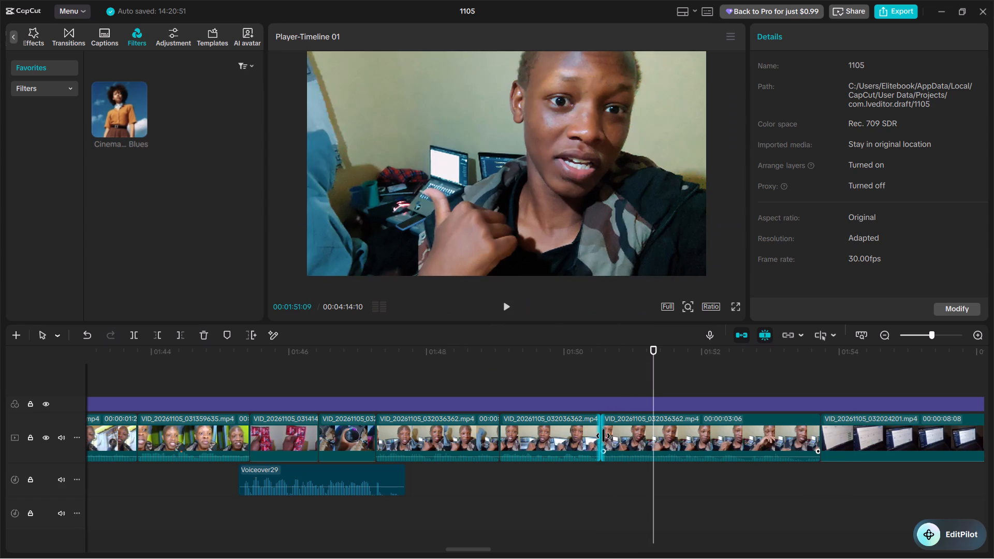
{"action": "left_click", "coordinate": [604, 436]}
{"action": "left_click", "coordinate": [594, 406]}
{"action": "left_click", "coordinate": [573, 402]}
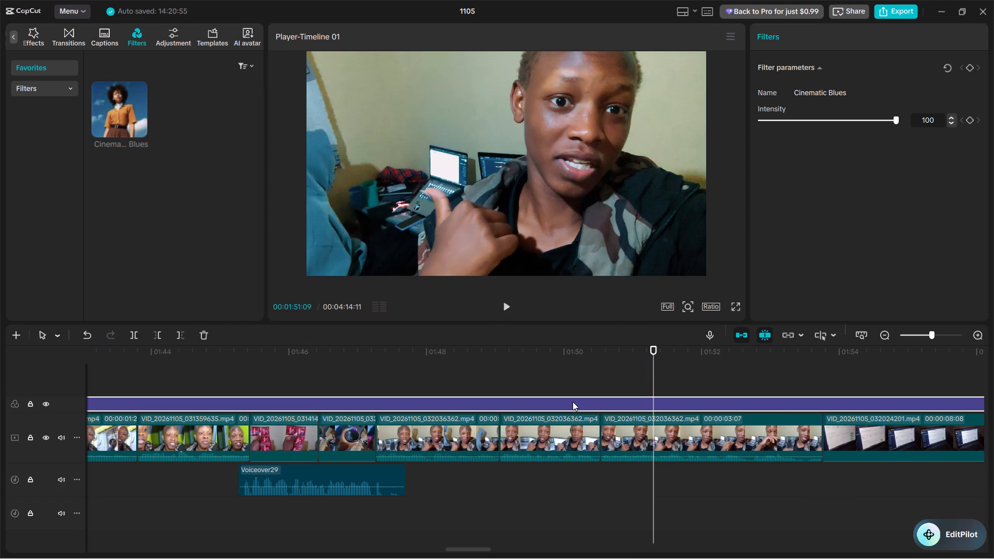
Split the third VID_20261105_032036362.mp4 piece at 00:01:52:18 and trim a few frames off the start of the final piece.
{"action": "left_click", "coordinate": [572, 385]}
{"action": "key", "text": "space"}
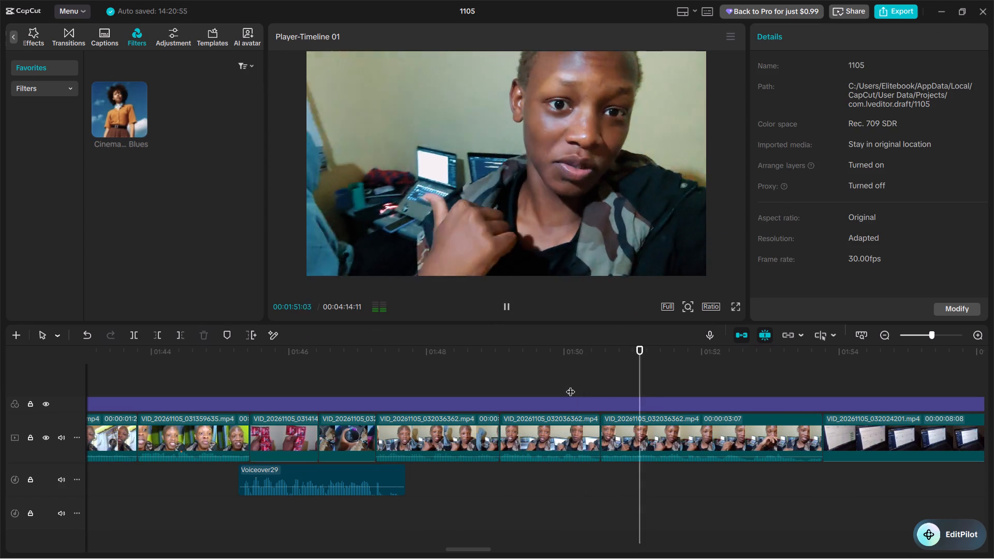
{"action": "key", "text": "space"}
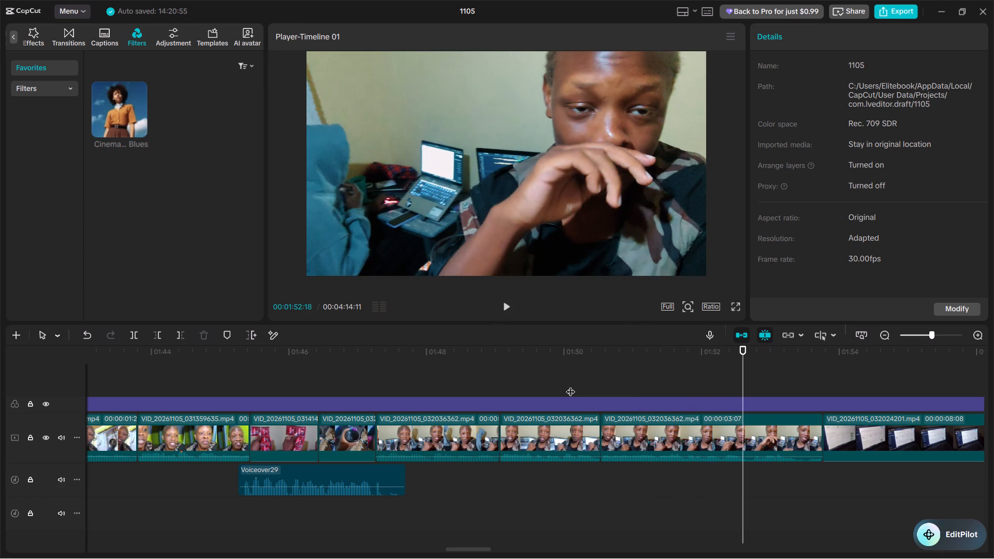
{"action": "key", "text": "ctrl+b"}
{"action": "key", "text": "space"}
{"action": "key", "text": "space"}
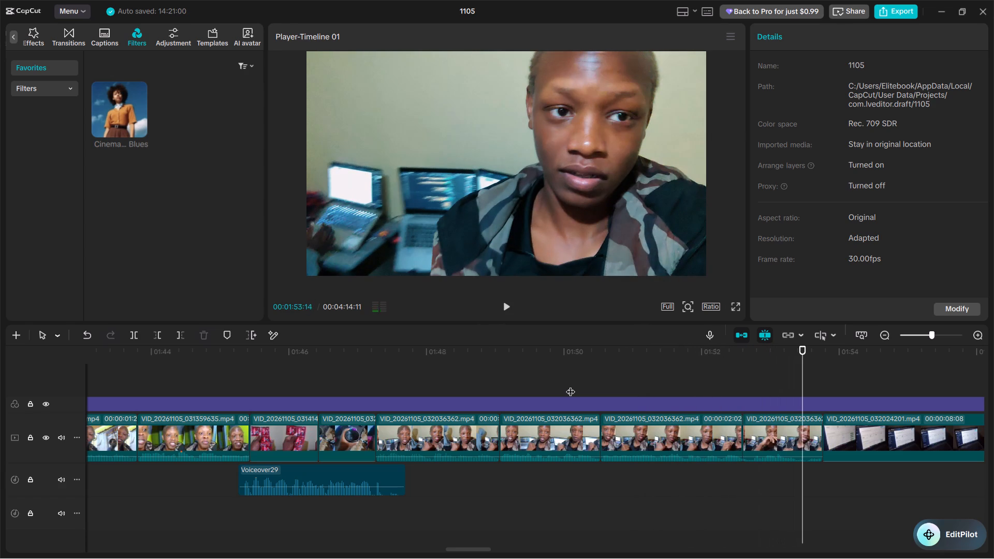
{"action": "left_click", "coordinate": [753, 465]}
{"action": "key", "text": "q"}
Trim the end of the final VID_20261105_032036362.mp4 piece at 00:01:53:09.
{"action": "key", "text": "space"}
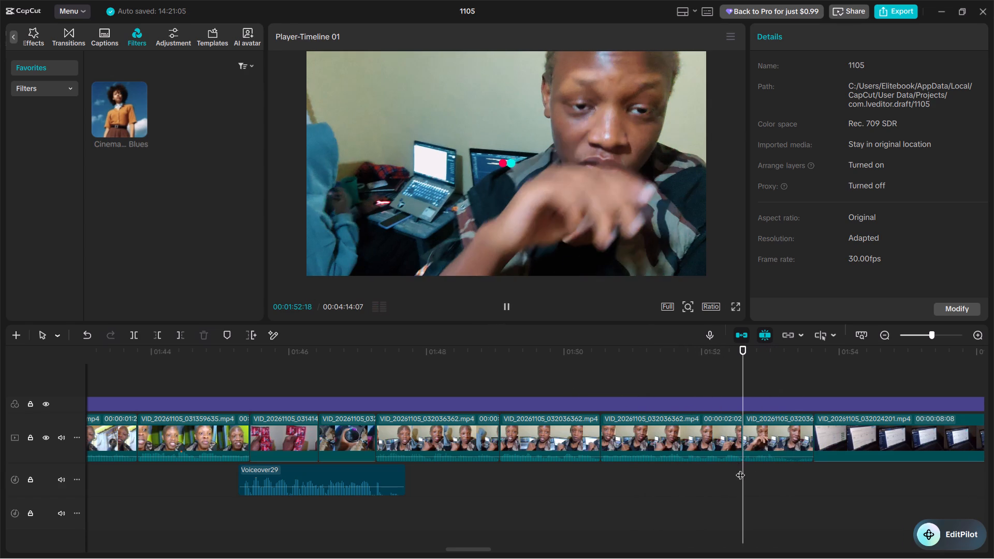
{"action": "key", "text": "space"}
{"action": "key", "text": "w"}
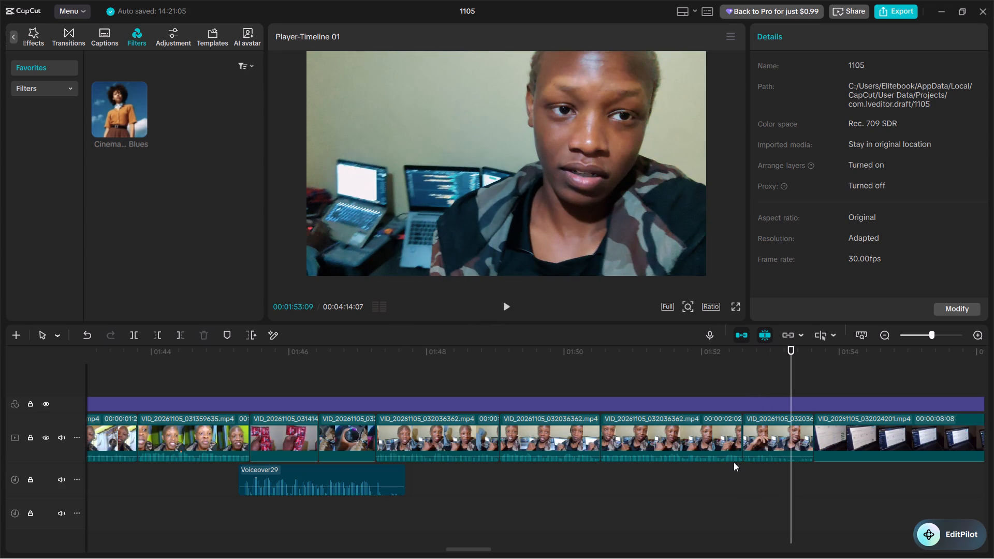
Record a voiceover take of about 4.5 seconds from 00:01:53:05, running over the laptop clip.
{"action": "key", "text": "space"}
{"action": "key", "text": "space"}
{"action": "left_click", "coordinate": [736, 472]}
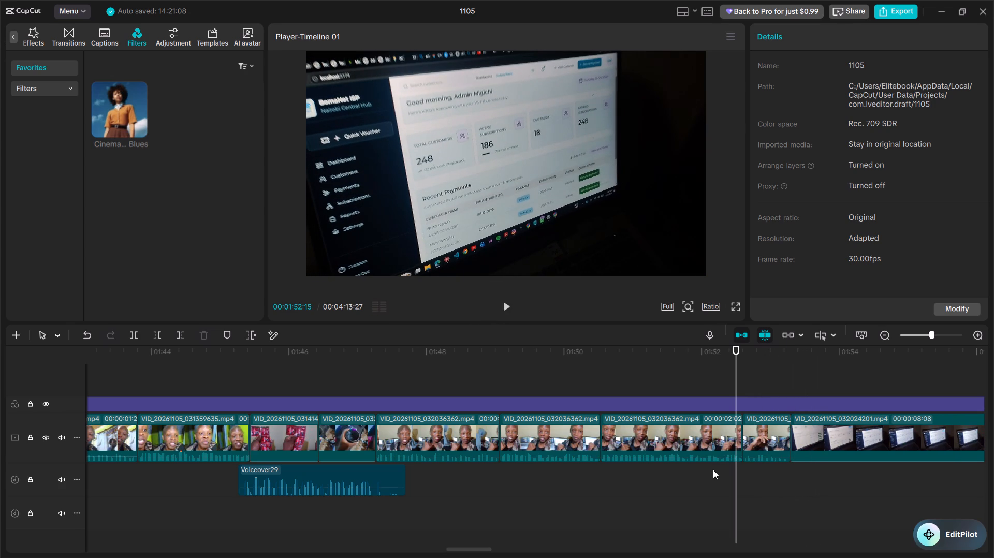
{"action": "left_click", "coordinate": [782, 466]}
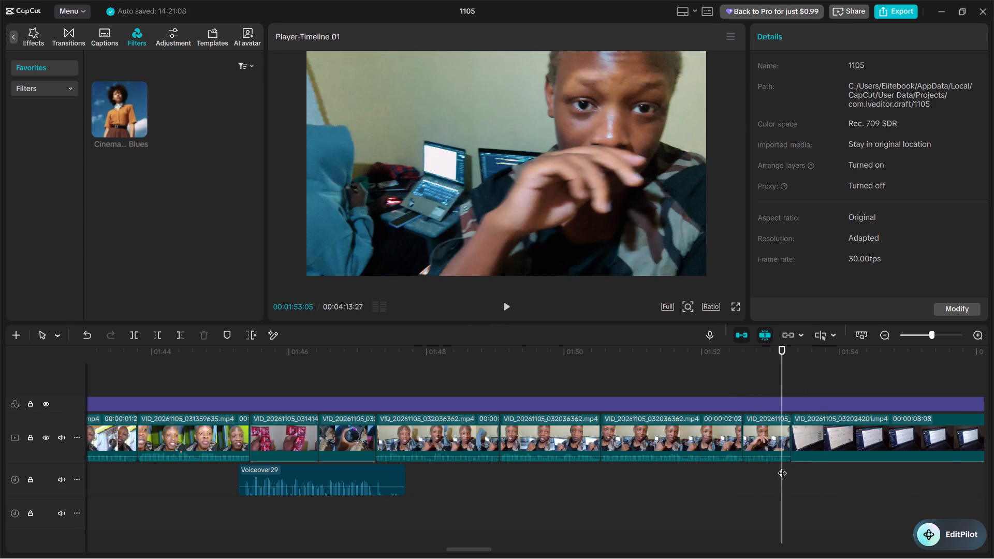
{"action": "left_click", "coordinate": [713, 328]}
{"action": "left_click", "coordinate": [804, 106]}
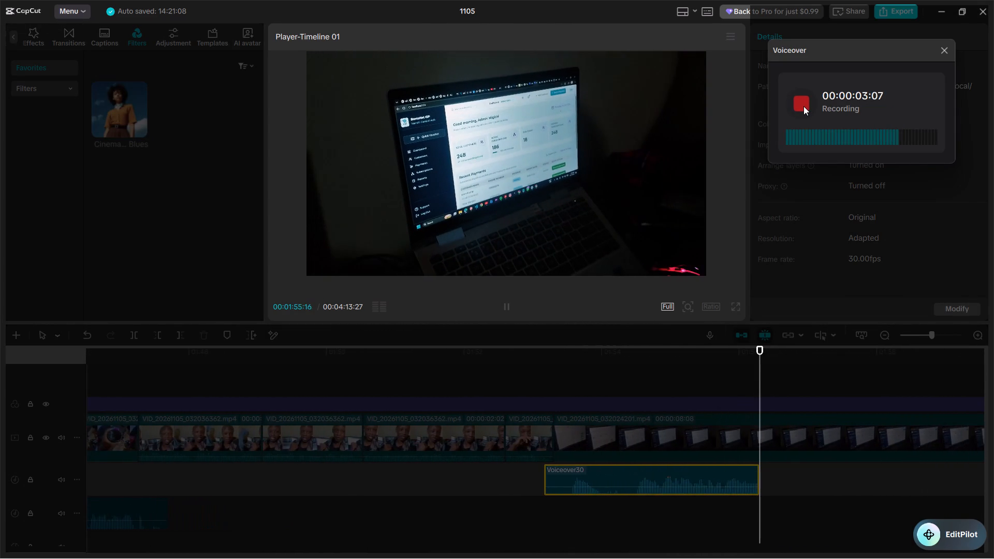
{"action": "key", "text": "space"}
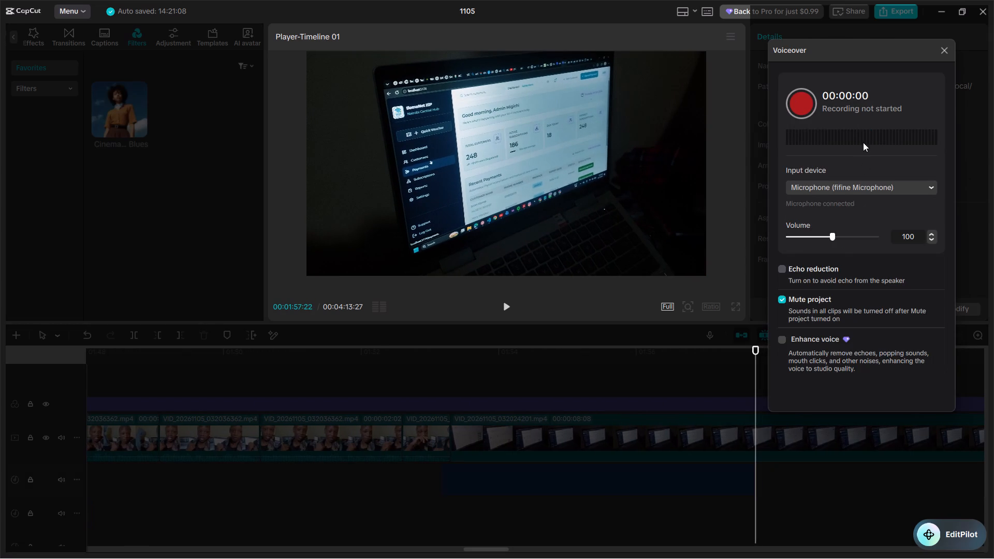
{"action": "left_click", "coordinate": [945, 53]}
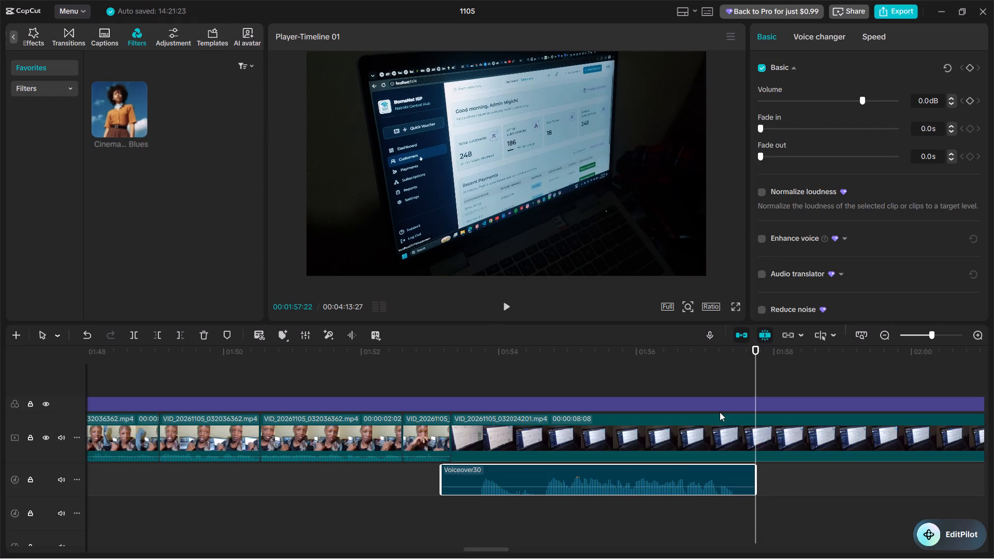
Trim the silent lead-in of the new voiceover at 00:01:54:19 and move the take back to about 00:01:53:06.
{"action": "left_click", "coordinate": [542, 505]}
{"action": "left_click", "coordinate": [545, 489]}
{"action": "key", "text": "q"}
{"action": "left_click_drag", "start_coordinate": [567, 477], "coordinate": [503, 482]}
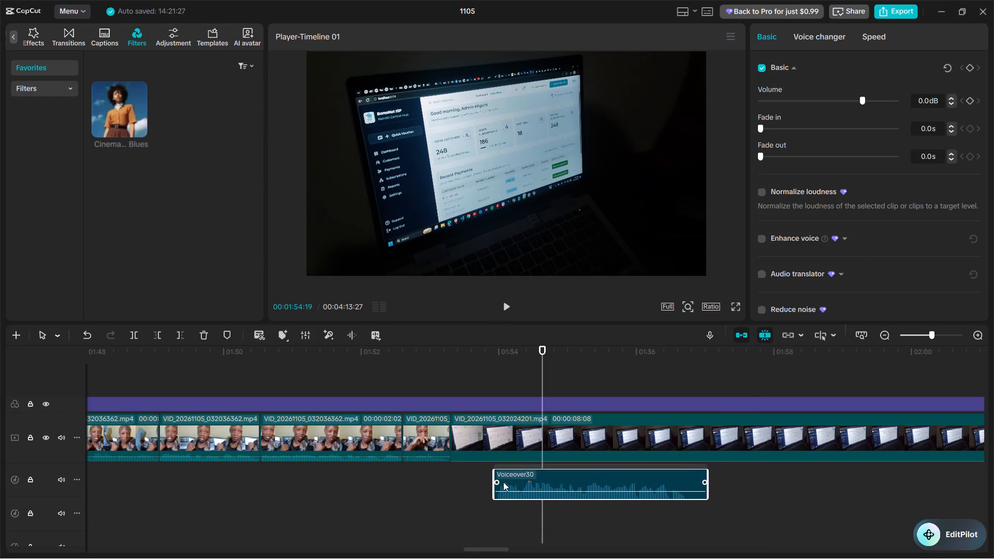
{"action": "left_click_drag", "start_coordinate": [503, 482], "coordinate": [467, 509]}
Nudge the new voiceover slightly earlier to start at about 00:01:53:01, playing the transition into the laptop clip to check its timing.
{"action": "left_click", "coordinate": [385, 505]}
{"action": "key", "text": "space"}
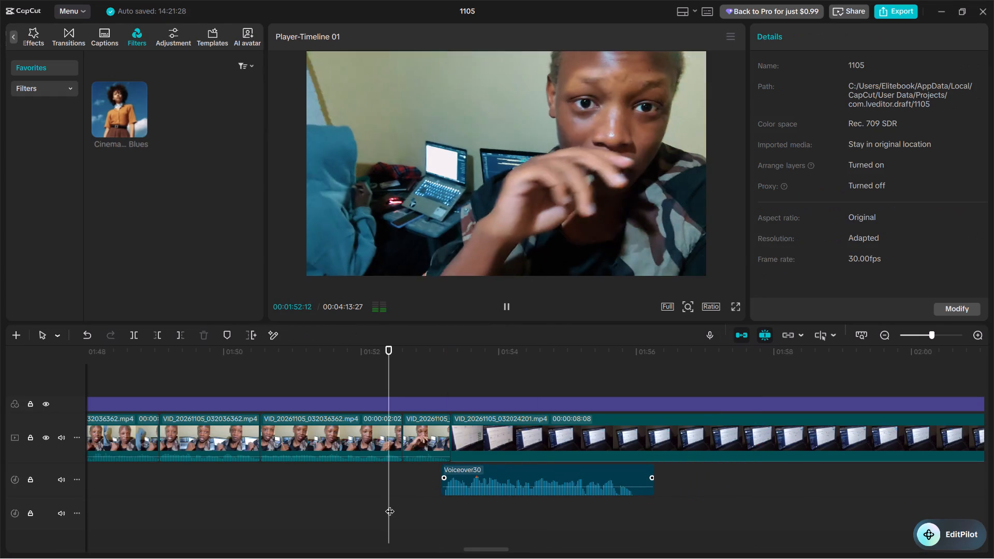
{"action": "key", "text": "space"}
{"action": "left_click_drag", "start_coordinate": [453, 472], "coordinate": [447, 473]}
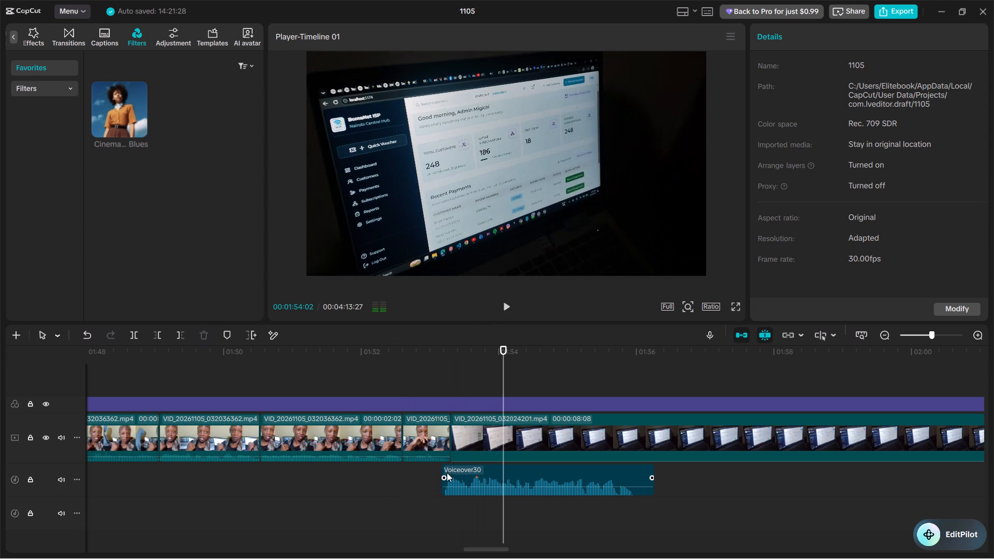
{"action": "left_click_drag", "start_coordinate": [447, 473], "coordinate": [444, 473]}
{"action": "left_click", "coordinate": [388, 488]}
{"action": "key", "text": "space"}
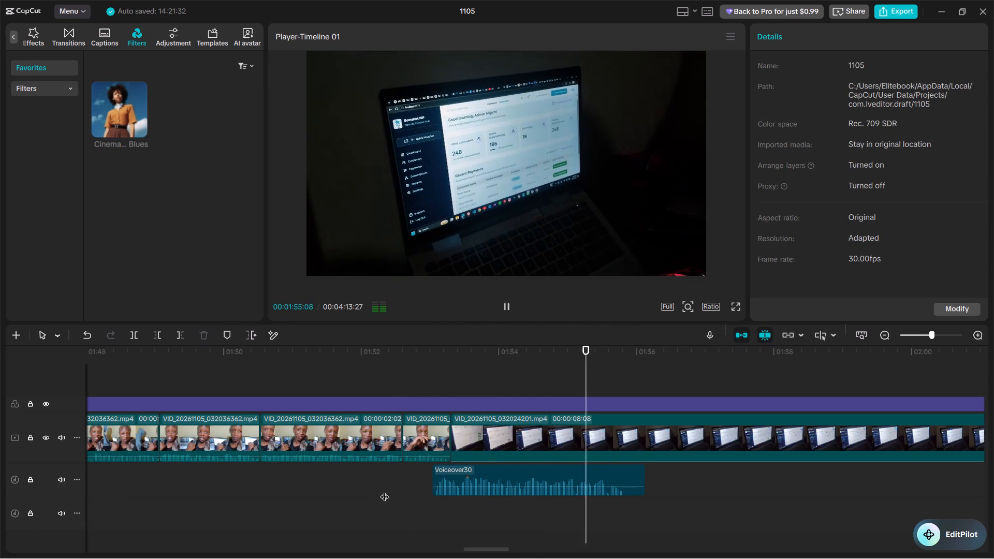
Trim the silent tail of the voiceover over the laptop clip at 00:01:55:26.
{"action": "key", "text": "space"}
{"action": "left_click", "coordinate": [547, 489]}
{"action": "key", "text": "w"}
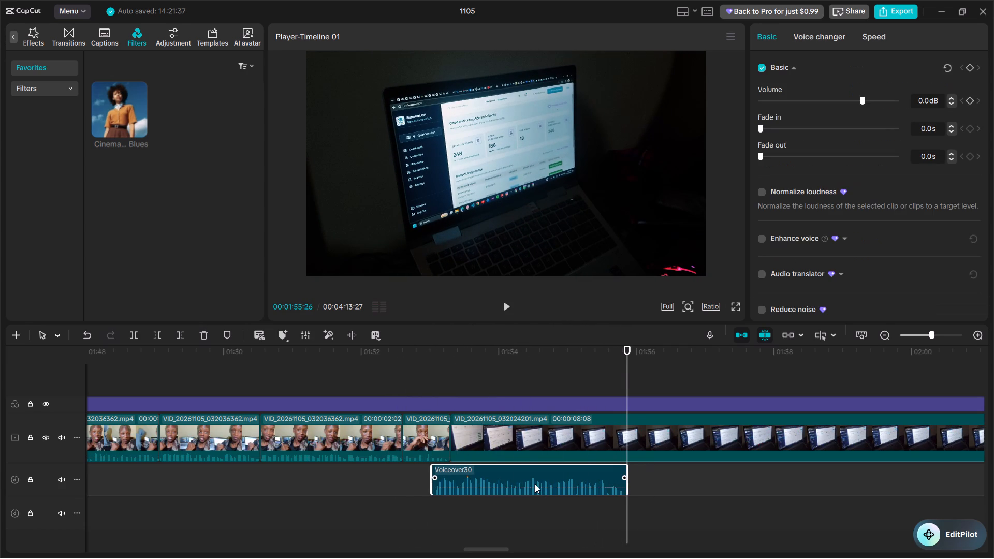
Record a voiceover take of about 14 seconds from 00:01:55:13, running past the laptop clip.
{"action": "key", "text": "ctrl+minus"}
{"action": "key", "text": "ctrl+minus"}
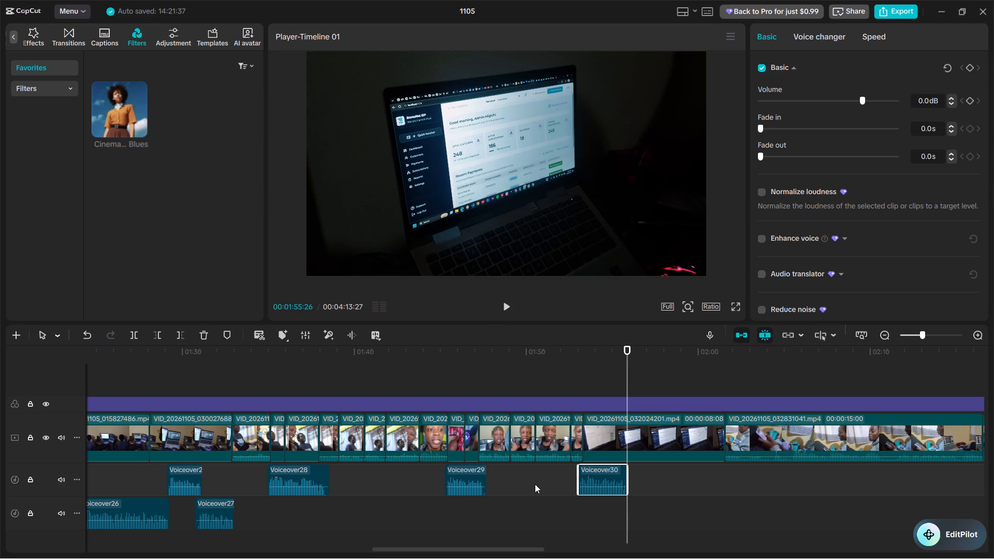
{"action": "left_click", "coordinate": [620, 501]}
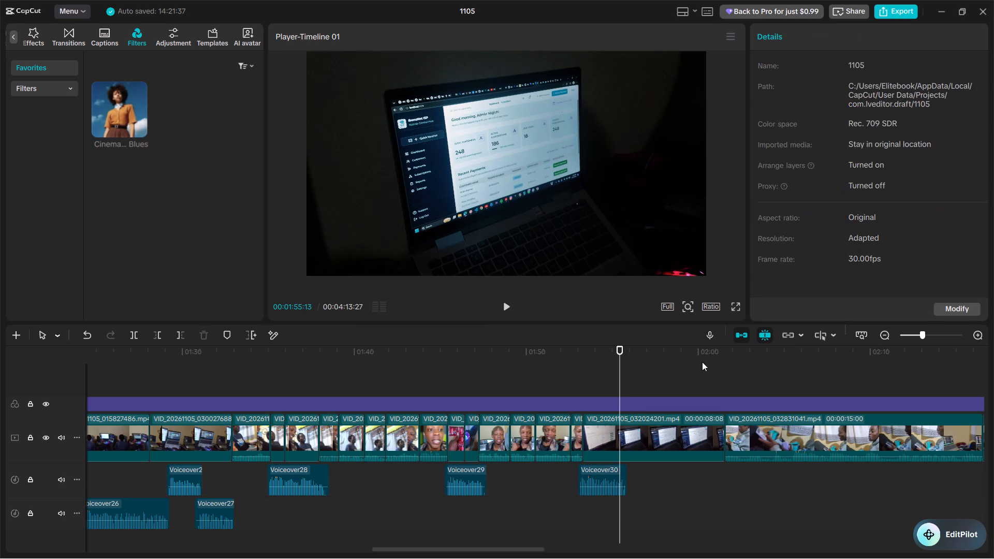
{"action": "left_click", "coordinate": [705, 336]}
{"action": "left_click", "coordinate": [795, 110]}
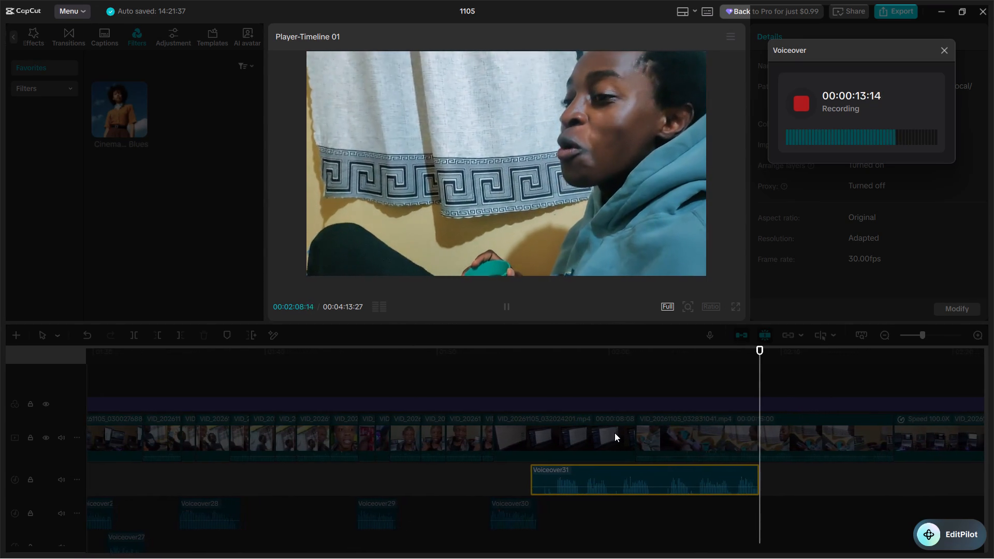
{"action": "key", "text": "space"}
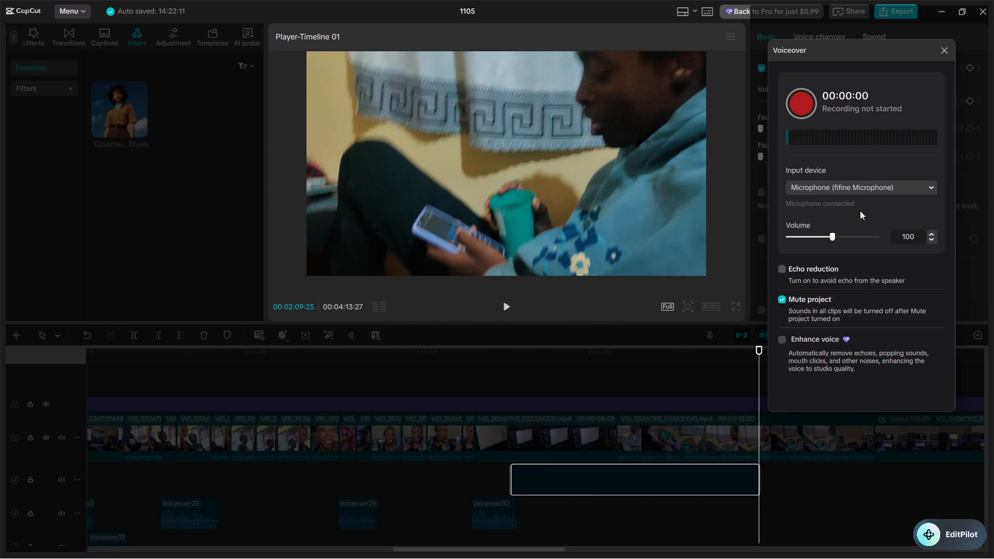
{"action": "left_click", "coordinate": [935, 60]}
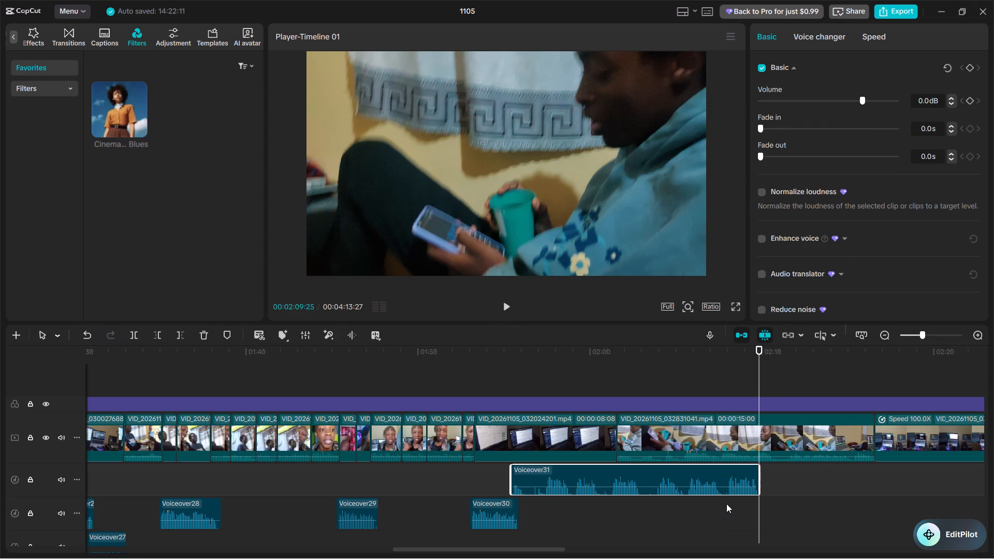
Trim the new take's lead-in at 00:02:07:28 and move it back to about 00:01:55:26, right after the previous voiceover, on the lower audio track.
{"action": "left_click", "coordinate": [726, 504]}
{"action": "left_click", "coordinate": [721, 482]}
{"action": "key", "text": "q"}
{"action": "left_click_drag", "start_coordinate": [732, 471], "coordinate": [525, 493]}
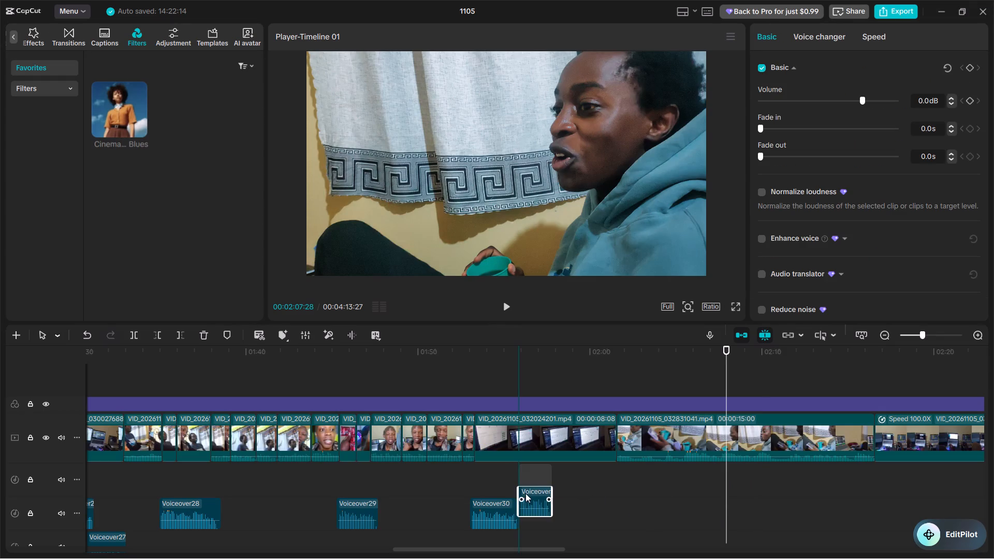
{"action": "left_click_drag", "start_coordinate": [525, 493], "coordinate": [527, 497]}
{"action": "left_click_drag", "start_coordinate": [531, 473], "coordinate": [527, 539]}
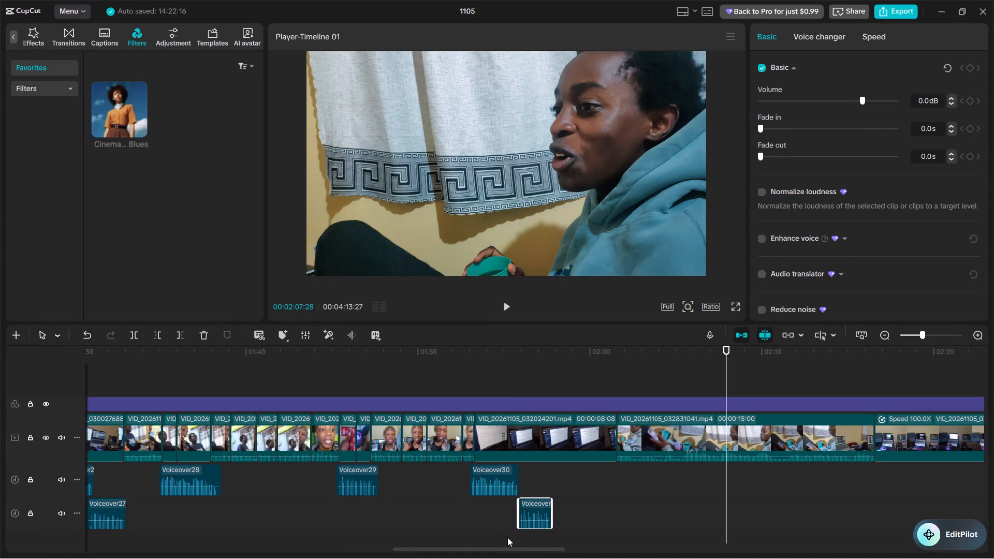
Move the new voiceover earlier to about 00:01:55:18, overlapping the previous voiceover's end, and play the join.
{"action": "left_click", "coordinate": [503, 537]}
{"action": "key", "text": "ctrl+equal"}
{"action": "key", "text": "ctrl+equal"}
{"action": "key", "text": "ctrl+equal"}
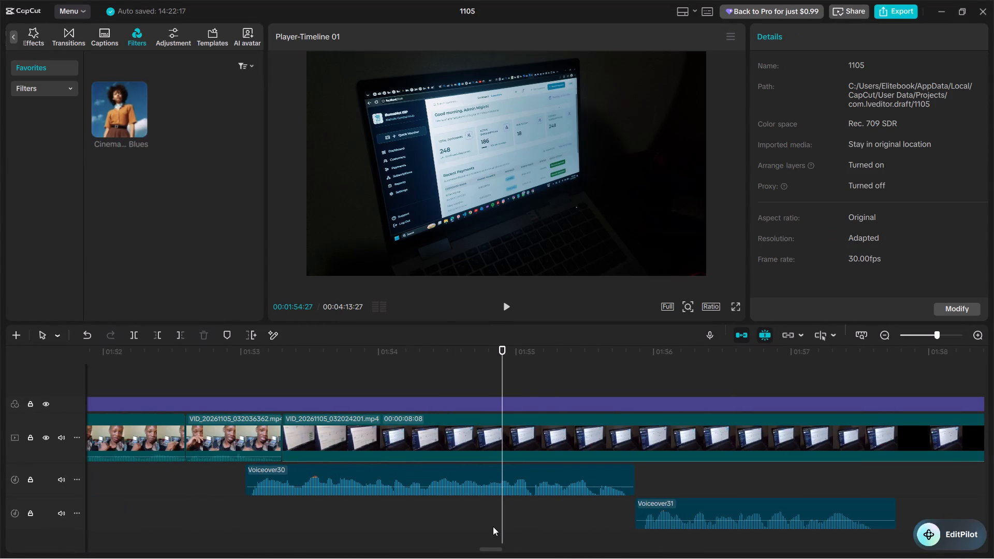
{"action": "left_click_drag", "start_coordinate": [647, 511], "coordinate": [610, 512]}
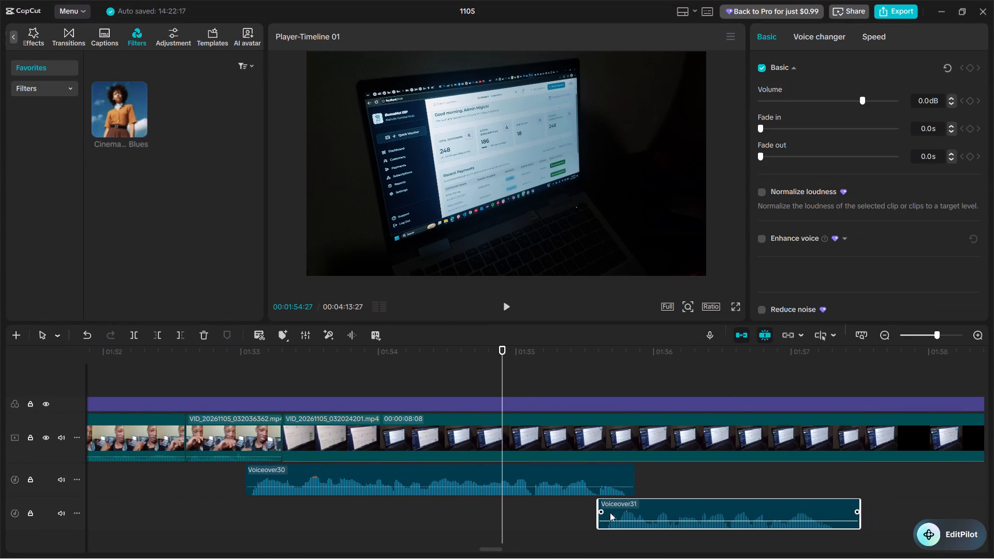
{"action": "left_click", "coordinate": [610, 512]}
{"action": "key", "text": "space"}
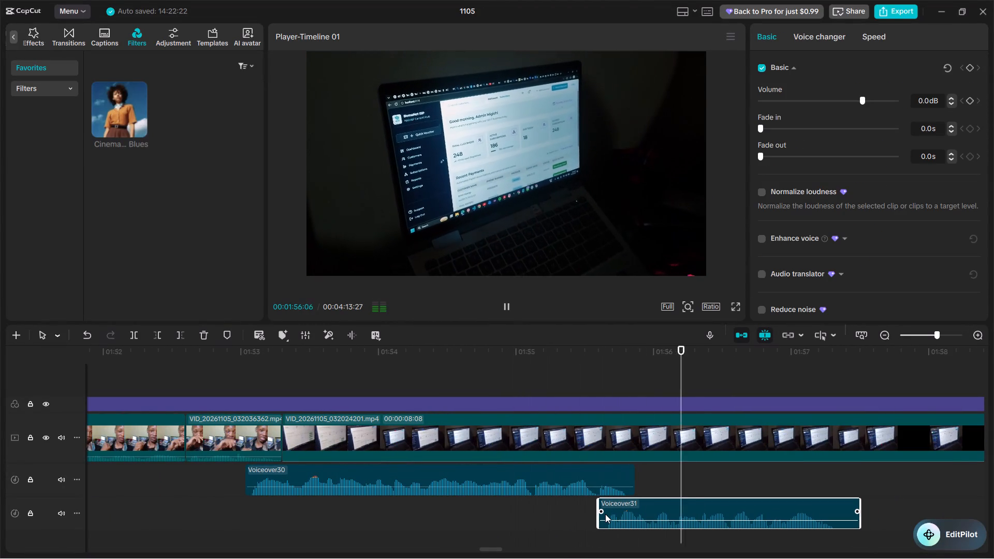
Trim the end of the newest voiceover at 00:01:57:11.
{"action": "key", "text": "space"}
{"action": "left_click", "coordinate": [748, 510]}
{"action": "key", "text": "w"}
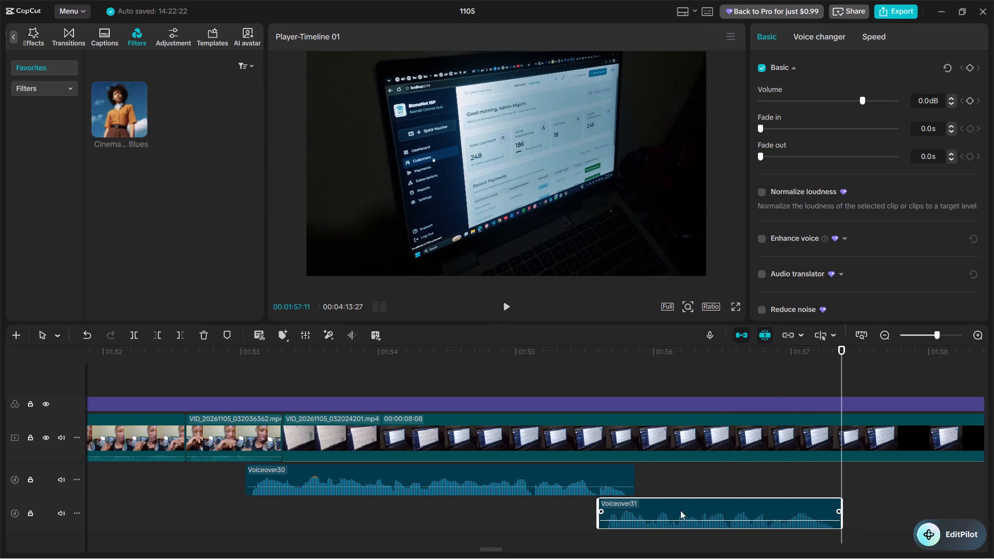
Nudge the newest voiceover slightly later to start at about 00:01:55:19, playing the join with the previous voiceover to check its timing.
{"action": "left_click", "coordinate": [171, 508]}
{"action": "key", "text": "space"}
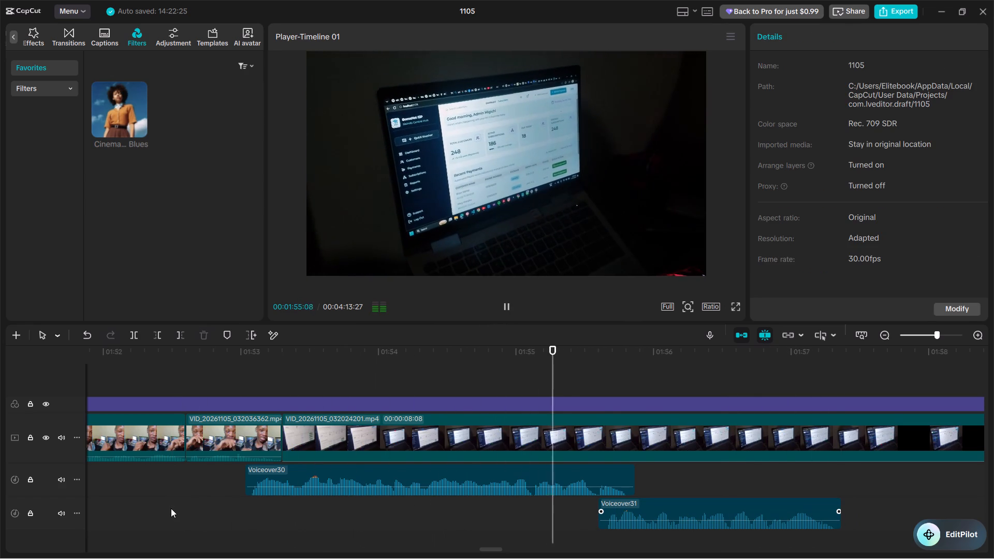
{"action": "key", "text": "space"}
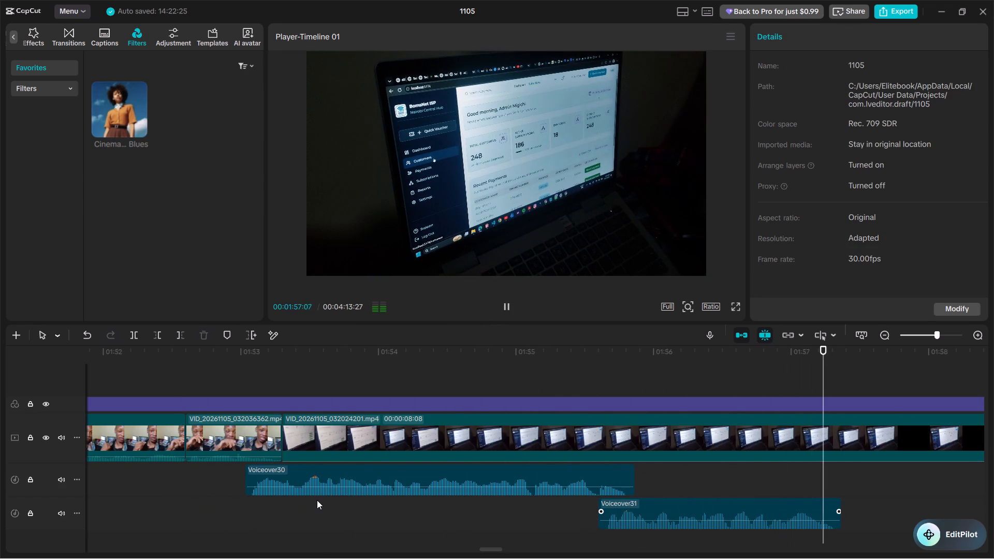
{"action": "left_click_drag", "start_coordinate": [608, 507], "coordinate": [615, 508]}
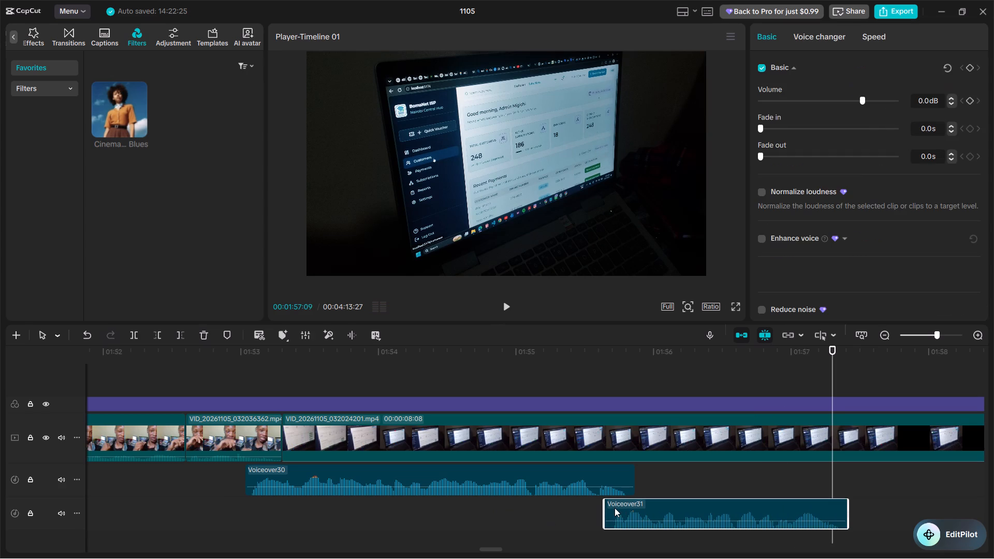
{"action": "left_click_drag", "start_coordinate": [615, 508], "coordinate": [613, 508]}
{"action": "left_click", "coordinate": [571, 512]}
{"action": "key", "text": "space"}
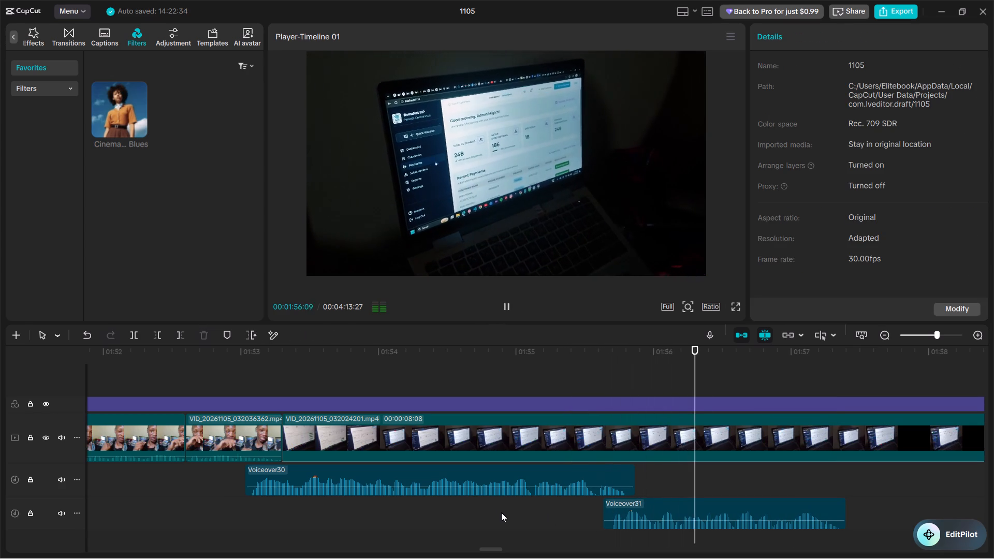
Trim the end of the laptop clip VID_20261105_032024201.mp4 at 00:01:57:11 and play the cut.
{"action": "key", "text": "space"}
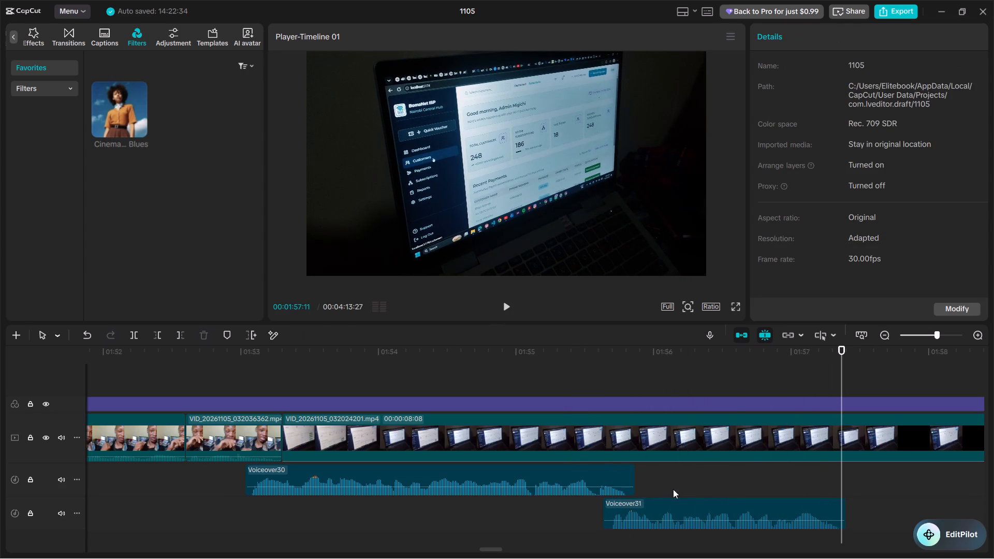
{"action": "key", "text": "w"}
{"action": "key", "text": "space"}
{"action": "key", "text": "space"}
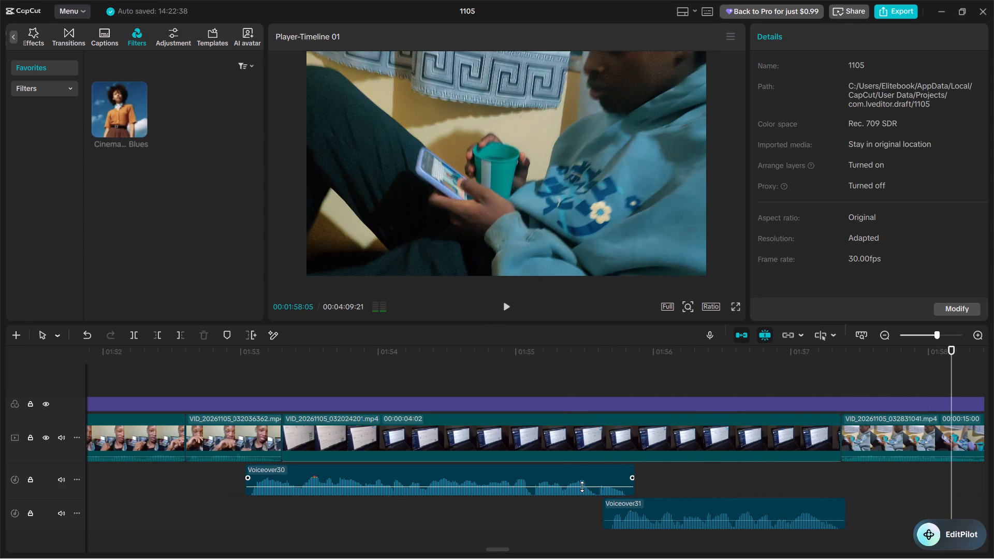
Check the cut after the laptop clip and trim the clip's end back to 00:01:57:06.
{"action": "key", "text": "ctrl+minus"}
{"action": "key", "text": "ctrl+minus"}
{"action": "scroll", "coordinate": [651, 501], "scroll_direction": "left", "scroll_amount": 1}
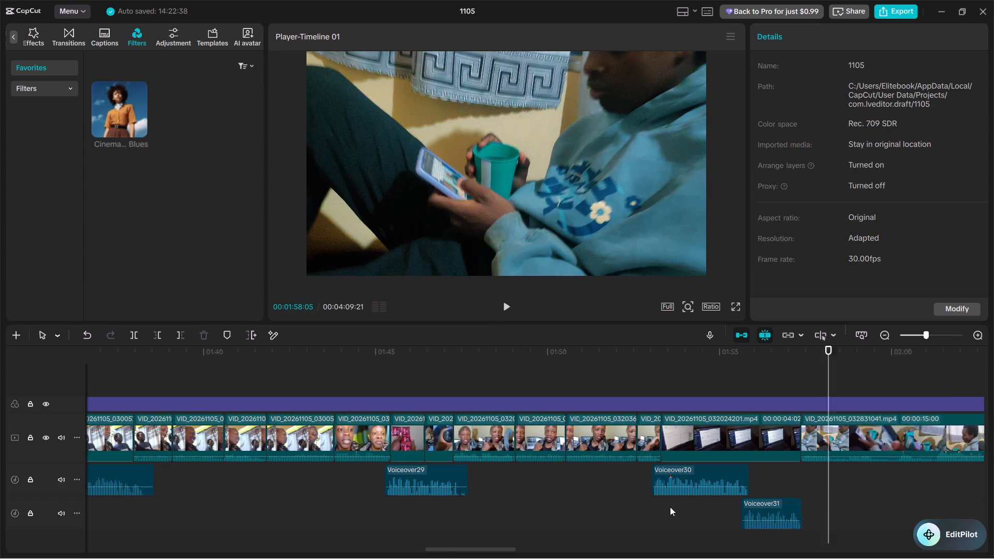
{"action": "scroll", "coordinate": [670, 507], "scroll_direction": "left", "scroll_amount": 1}
{"action": "key", "text": "space"}
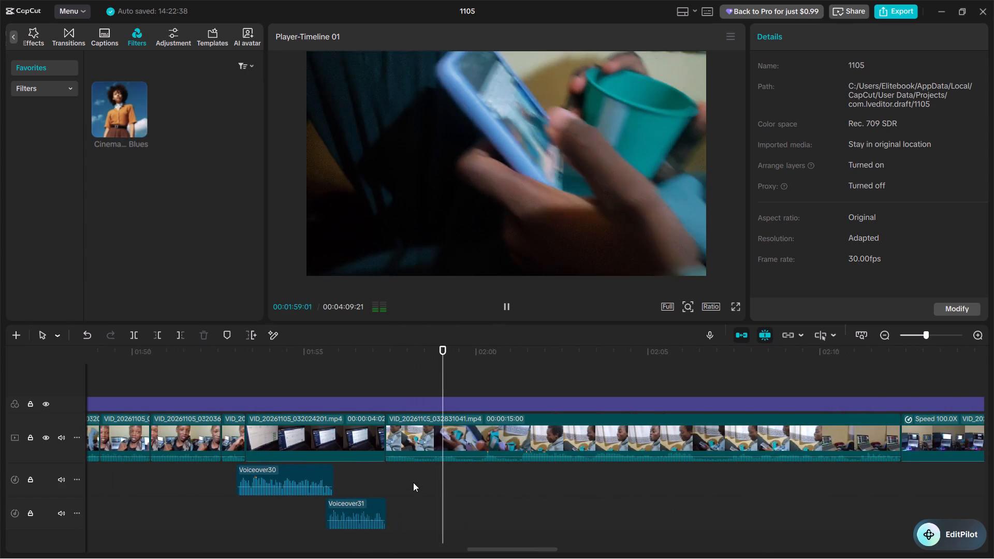
{"action": "left_click", "coordinate": [374, 475]}
{"action": "key", "text": "space"}
{"action": "key", "text": "space"}
{"action": "key", "text": "space"}
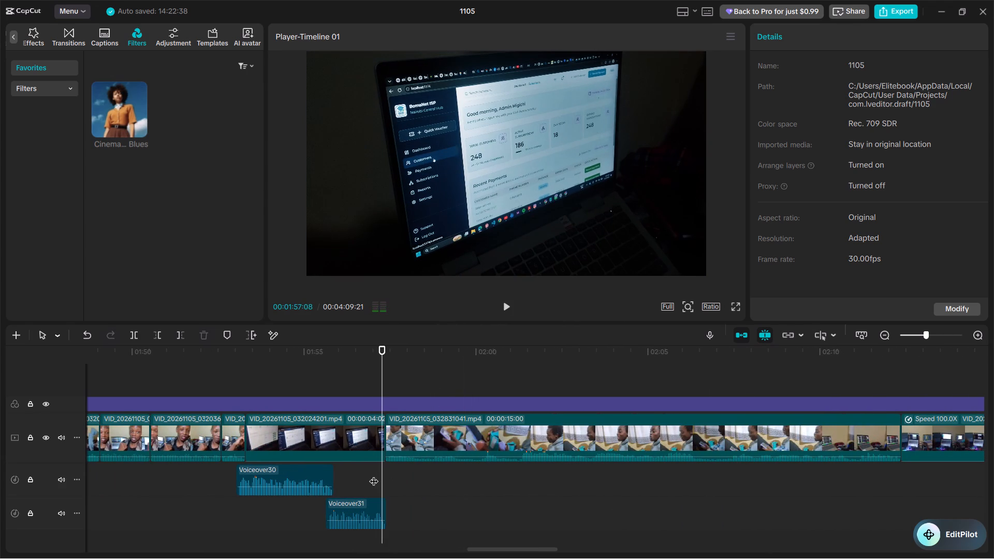
{"action": "key", "text": "Left"}
{"action": "key", "text": "Left"}
{"action": "type", "text": "w"}
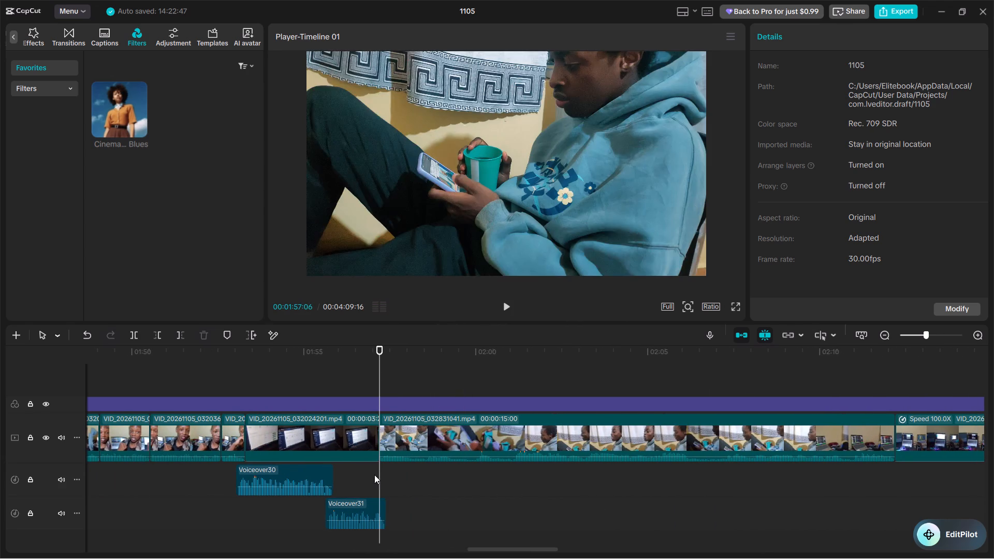
Play through VID_20261105_032831041.mp4, then record a voiceover take of about 24 seconds from its start at 00:01:57:06.
{"action": "key", "text": "space"}
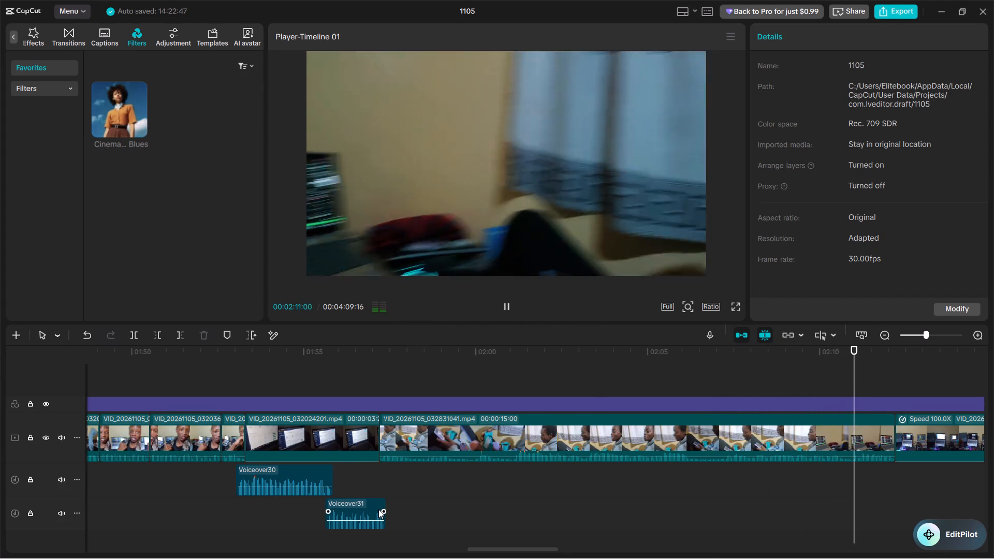
{"action": "key", "text": "space"}
{"action": "left_click", "coordinate": [381, 478]}
{"action": "left_click", "coordinate": [377, 472]}
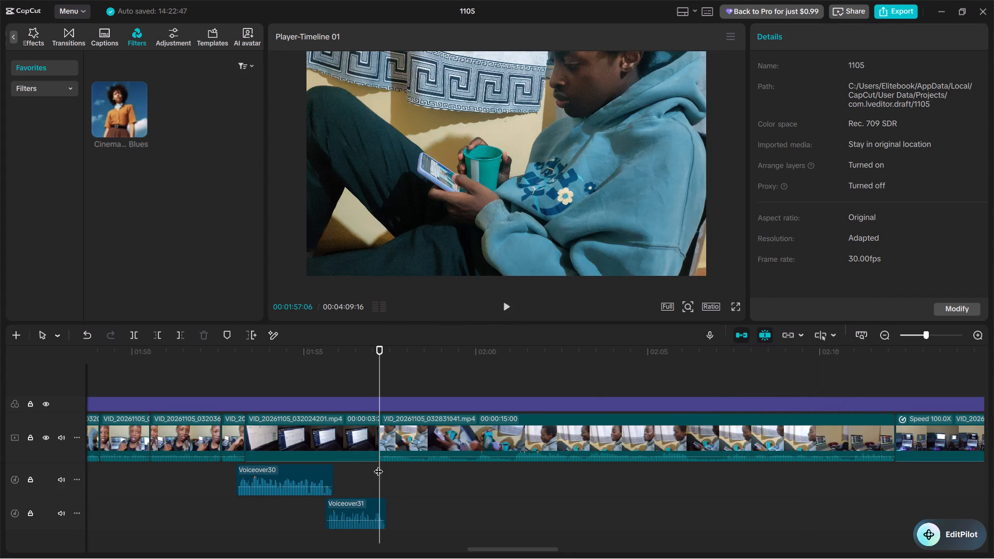
{"action": "left_click", "coordinate": [709, 337]}
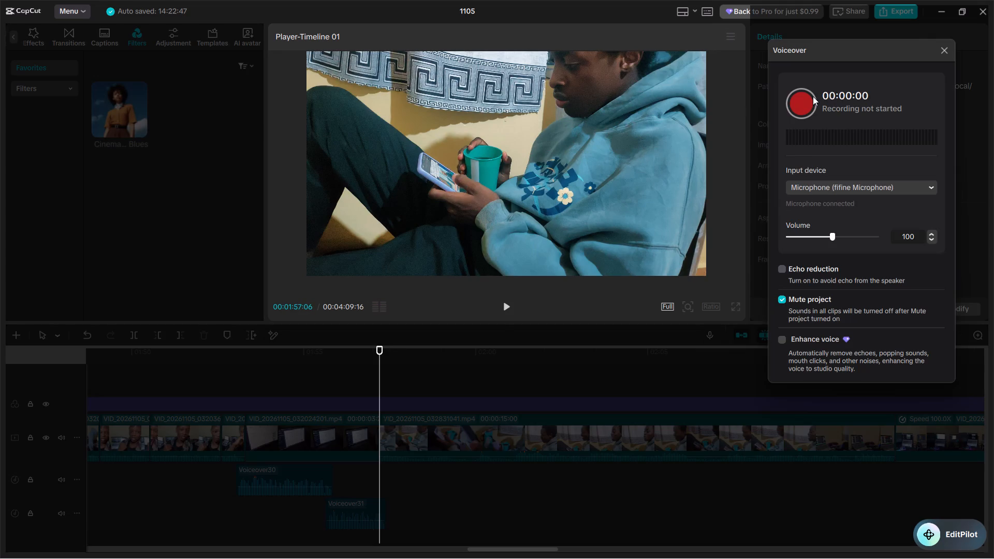
{"action": "left_click", "coordinate": [810, 101]}
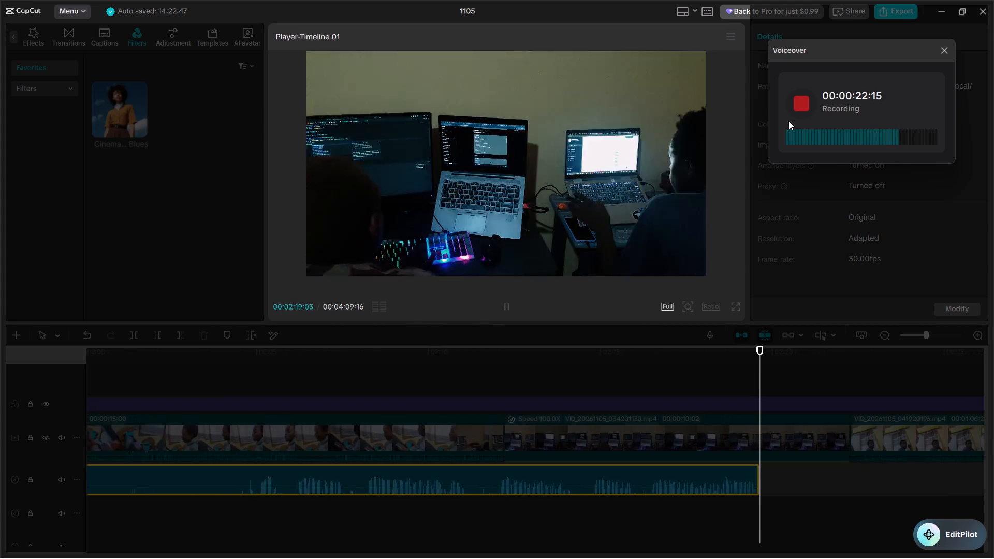
{"action": "key", "text": "space"}
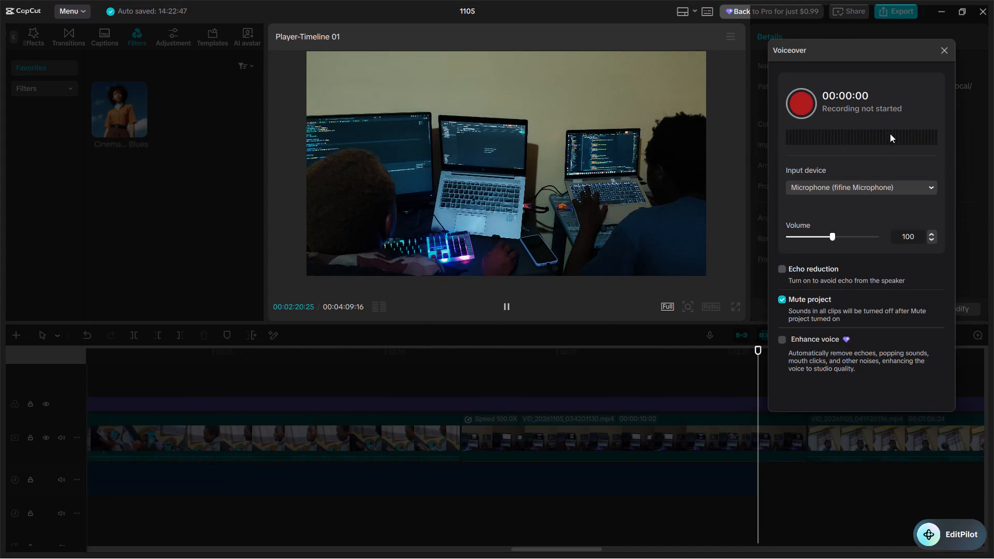
{"action": "left_click", "coordinate": [939, 51]}
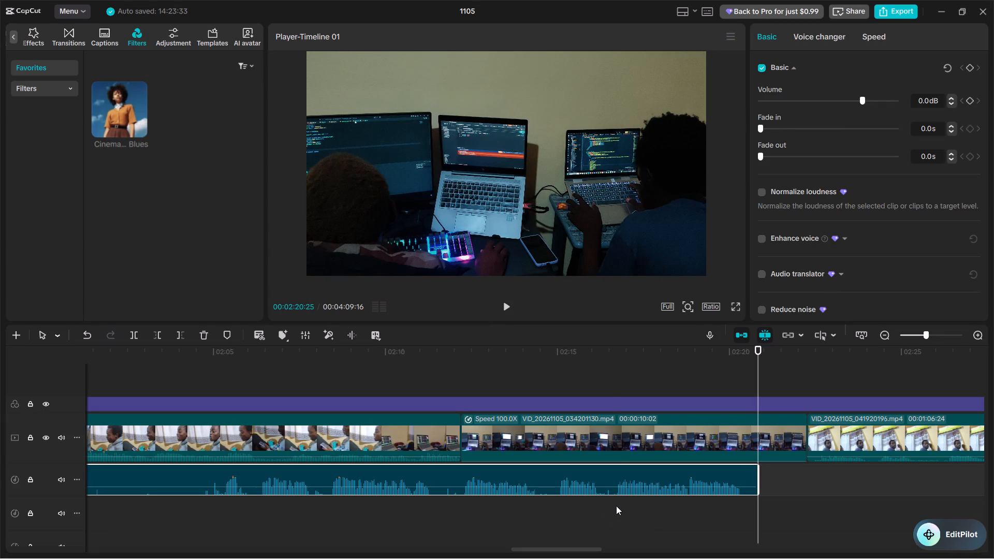
Trim the new take's lead-in at 00:02:16:18 and move it back to 00:01:57:06, the start of VID_20261105_032831041.mp4.
{"action": "left_click", "coordinate": [614, 503]}
{"action": "left_click", "coordinate": [610, 488]}
{"action": "key", "text": "q"}
{"action": "left_click_drag", "start_coordinate": [627, 472], "coordinate": [418, 497]}
{"action": "scroll", "coordinate": [437, 494], "scroll_direction": "right", "scroll_amount": 1}
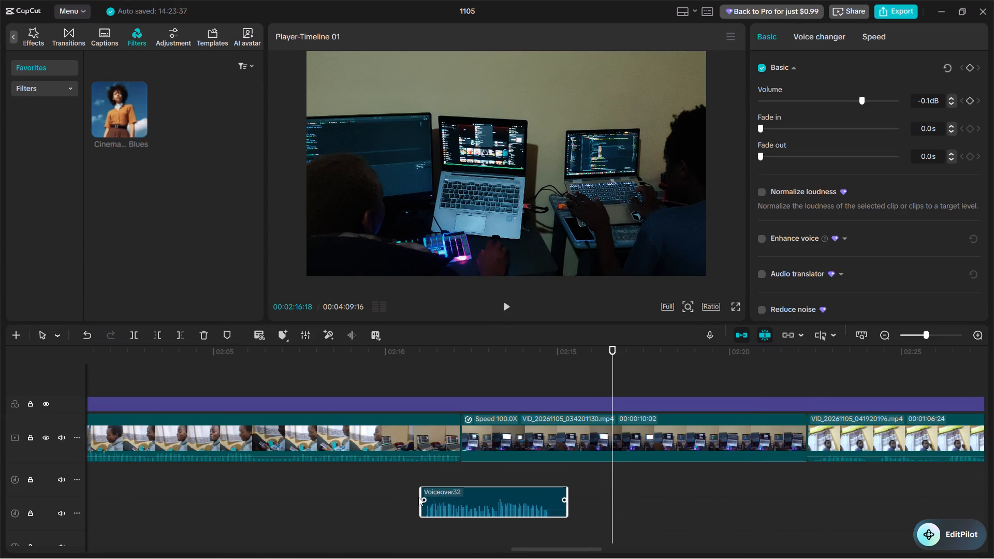
{"action": "scroll", "coordinate": [418, 497], "scroll_direction": "right", "scroll_amount": 1}
{"action": "left_click_drag", "start_coordinate": [418, 497], "coordinate": [345, 513]}
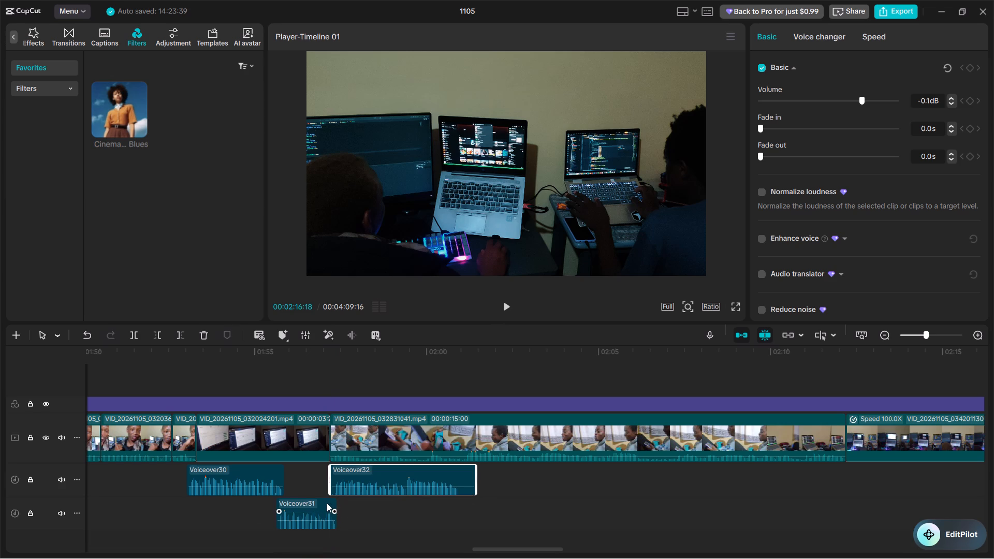
Split VID_20261105_032831041.mp4 at 00:02:02:11, shortly after the new voiceover ends.
{"action": "left_click", "coordinate": [322, 488]}
{"action": "left_click", "coordinate": [508, 471]}
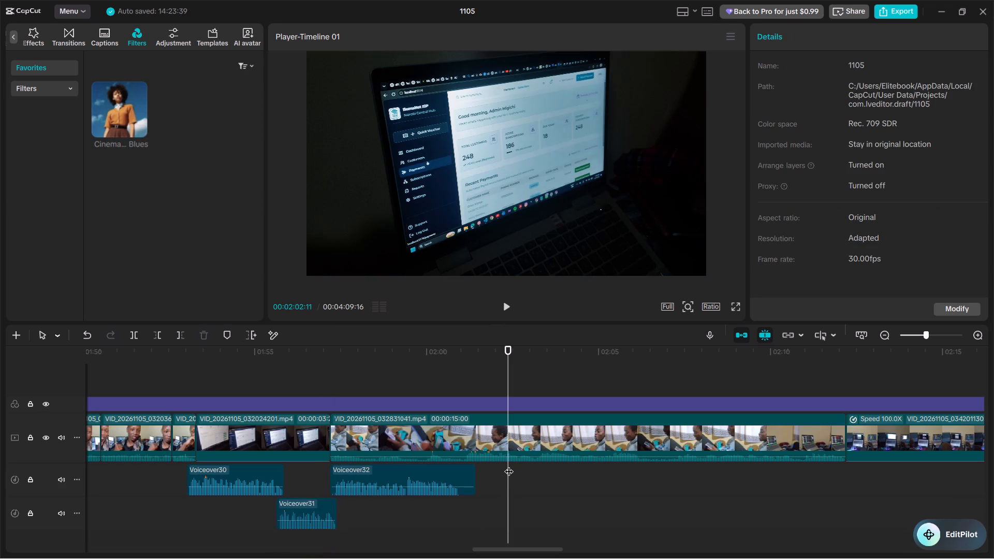
{"action": "left_click", "coordinate": [511, 452]}
{"action": "key", "text": "ctrl+b"}
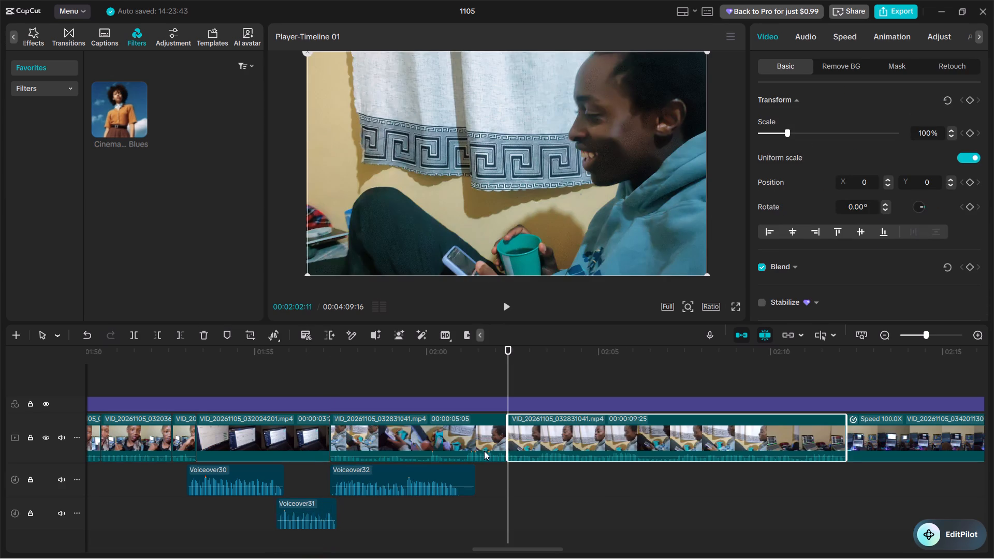
{"action": "left_click_drag", "start_coordinate": [478, 455], "coordinate": [466, 487]}
Move Voiceover32 earlier to start at 00:01:57:00, overlapping the end of Voiceover31, and play the overlap.
{"action": "left_click", "coordinate": [322, 496]}
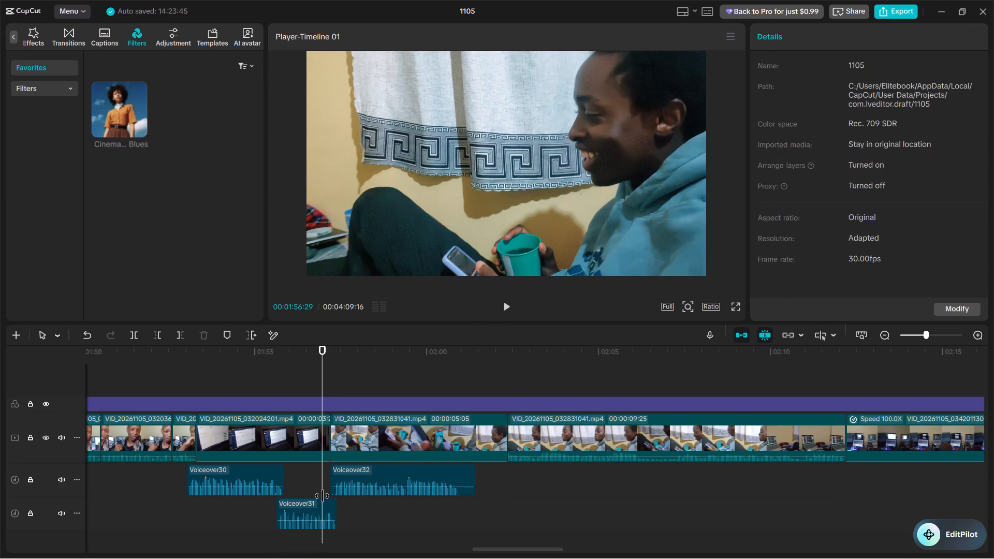
{"action": "key", "text": "ctrl+equal"}
{"action": "key", "text": "ctrl+equal"}
{"action": "key", "text": "ctrl+equal"}
{"action": "key", "text": "space"}
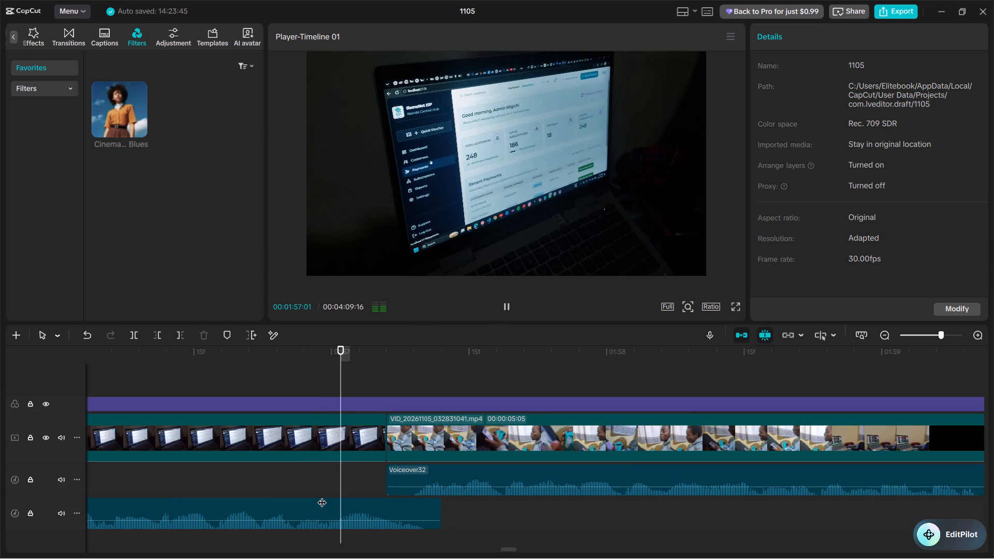
{"action": "key", "text": "space"}
{"action": "left_click_drag", "start_coordinate": [419, 477], "coordinate": [367, 483]}
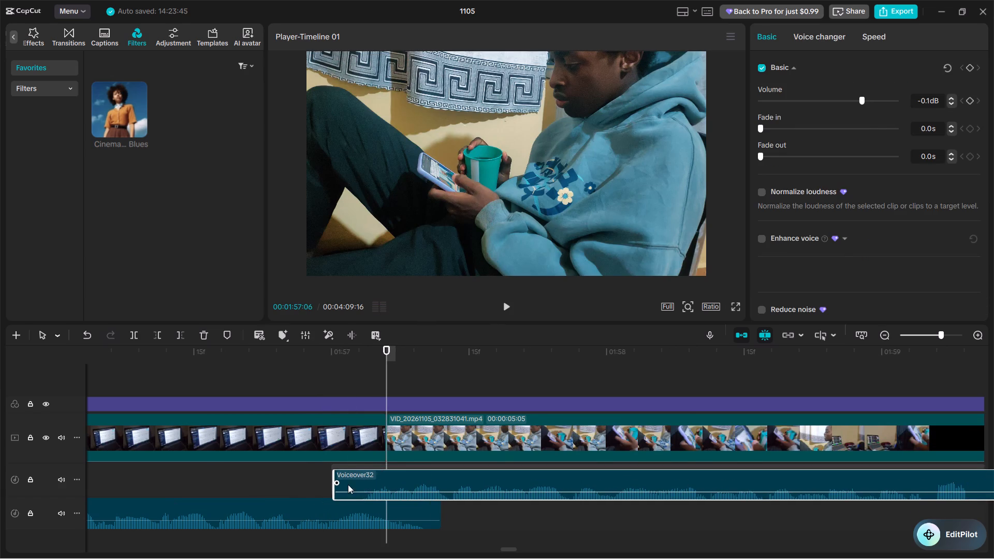
{"action": "left_click", "coordinate": [281, 487]}
{"action": "key", "text": "space"}
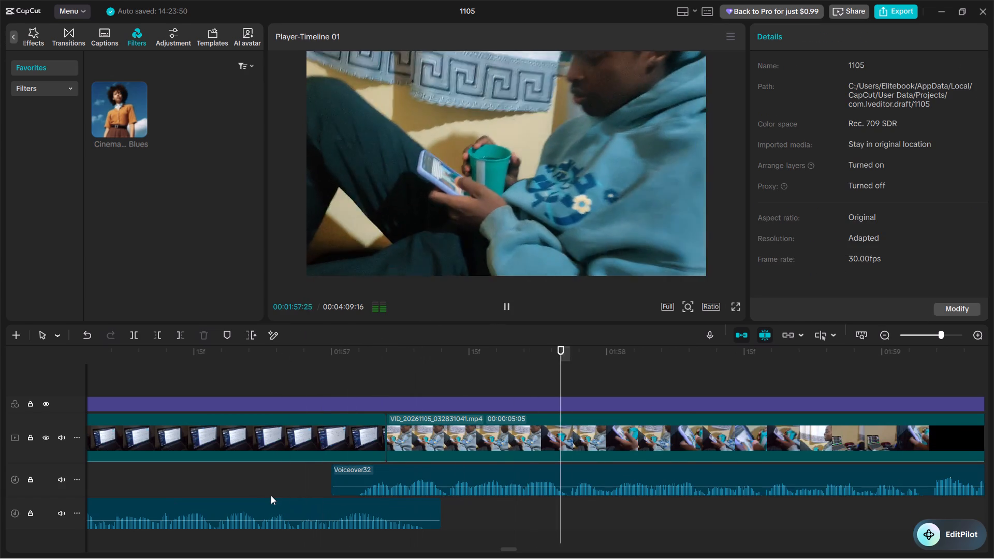
Play through the rest of Voiceover32 and trim its silent end at 00:02:00:20.
{"action": "scroll", "coordinate": [271, 495], "scroll_direction": "left", "scroll_amount": 1}
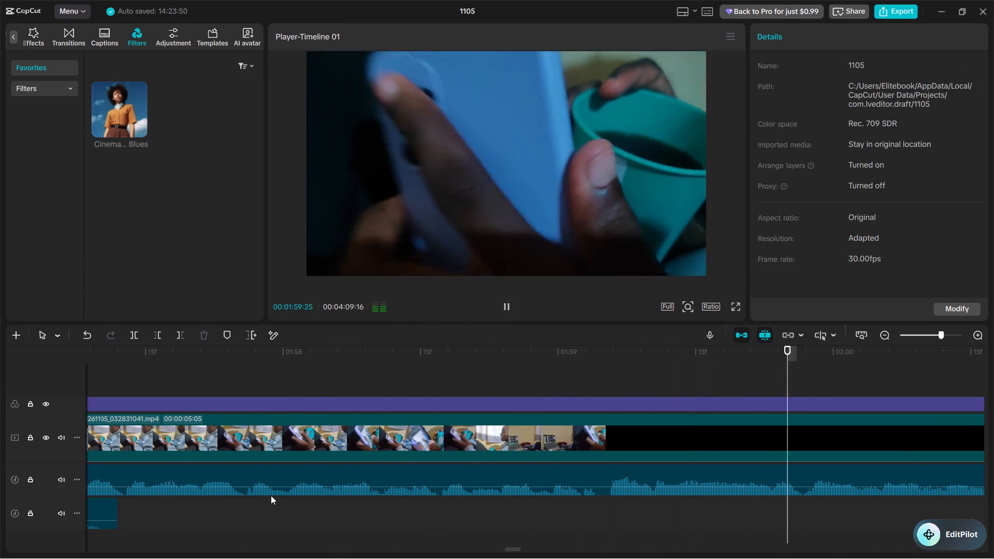
{"action": "left_click", "coordinate": [416, 494]}
{"action": "left_click", "coordinate": [415, 508]}
{"action": "scroll", "coordinate": [323, 510], "scroll_direction": "right", "scroll_amount": 2}
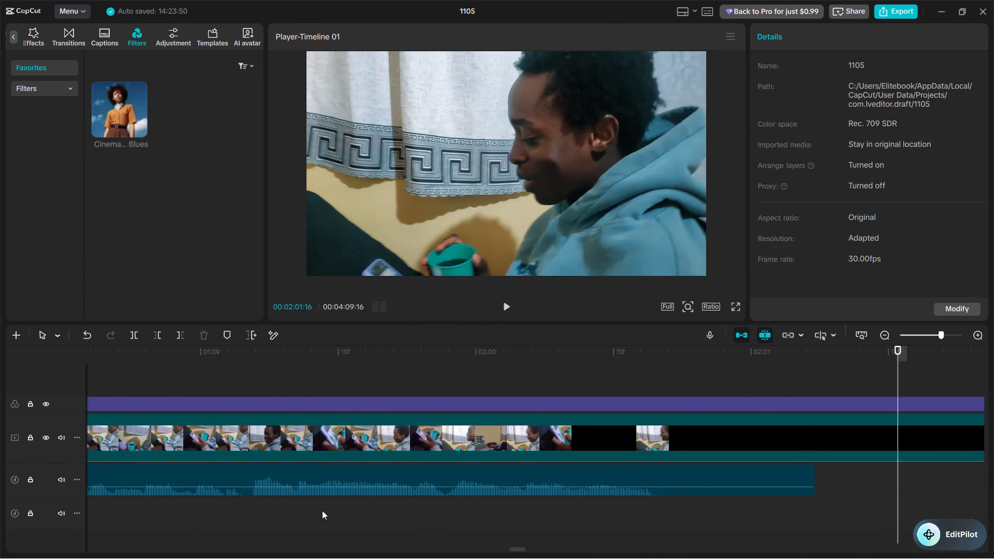
{"action": "scroll", "coordinate": [322, 510], "scroll_direction": "right", "scroll_amount": 1}
{"action": "left_click", "coordinate": [217, 510]}
{"action": "key", "text": "space"}
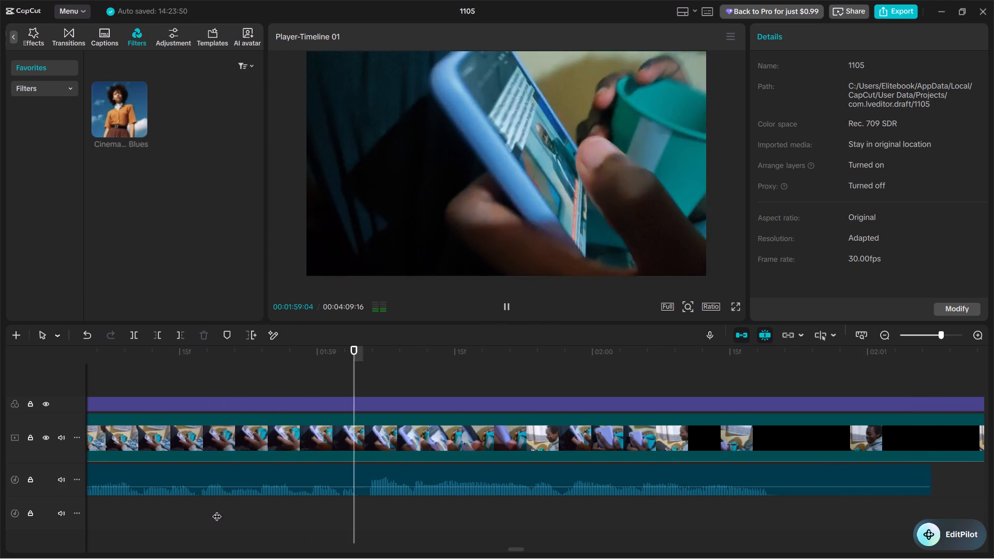
{"action": "key", "text": "space"}
{"action": "left_click", "coordinate": [566, 493]}
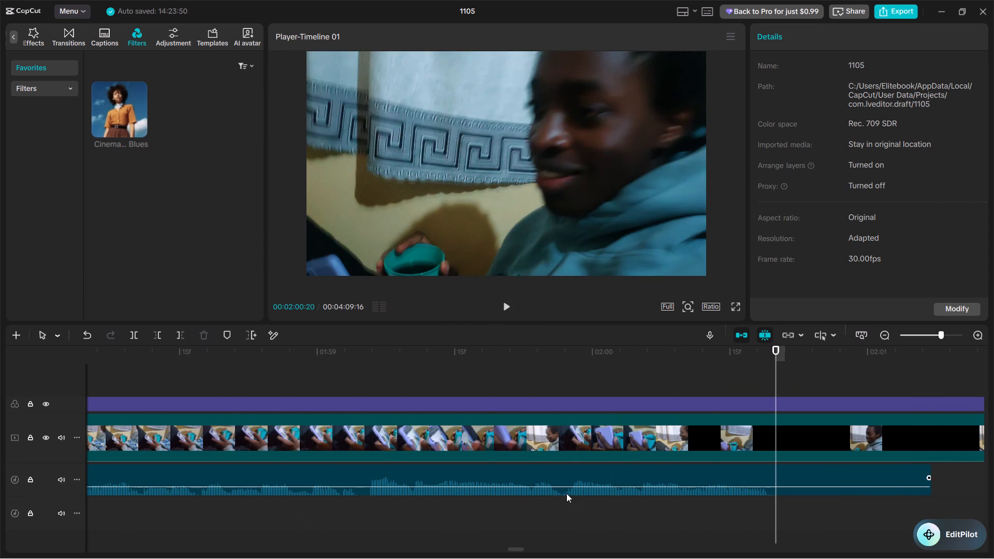
{"action": "key", "text": "w"}
Record a new voiceover take of about 8 seconds from 00:02:00:10, near the end of Voiceover32.
{"action": "left_click", "coordinate": [686, 514]}
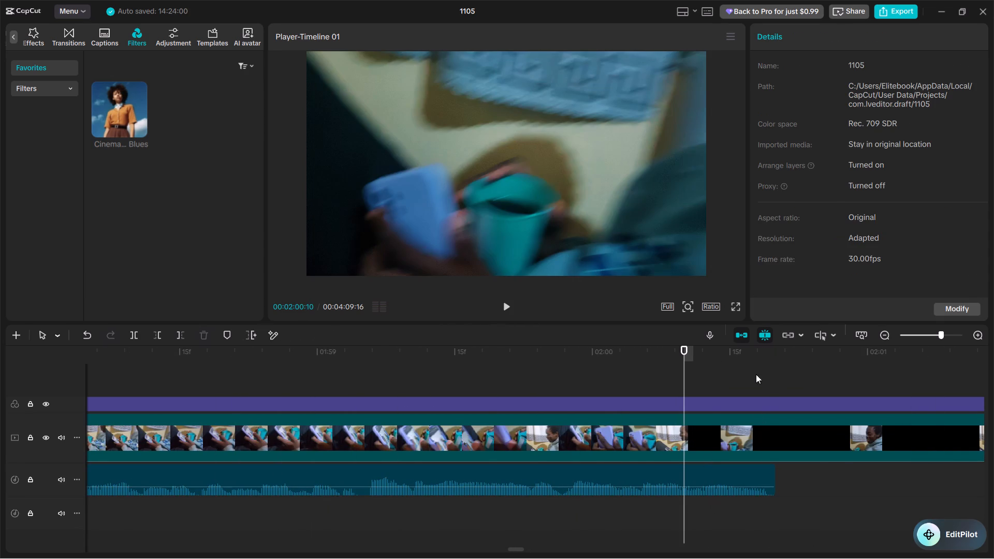
{"action": "left_click", "coordinate": [710, 344]}
{"action": "left_click", "coordinate": [705, 330]}
{"action": "left_click", "coordinate": [795, 105]}
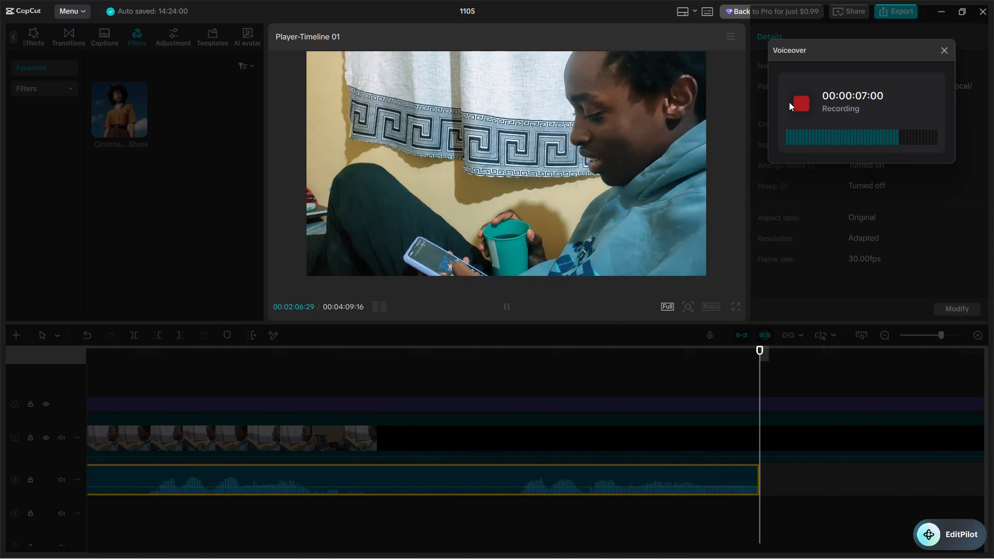
{"action": "key", "text": "space"}
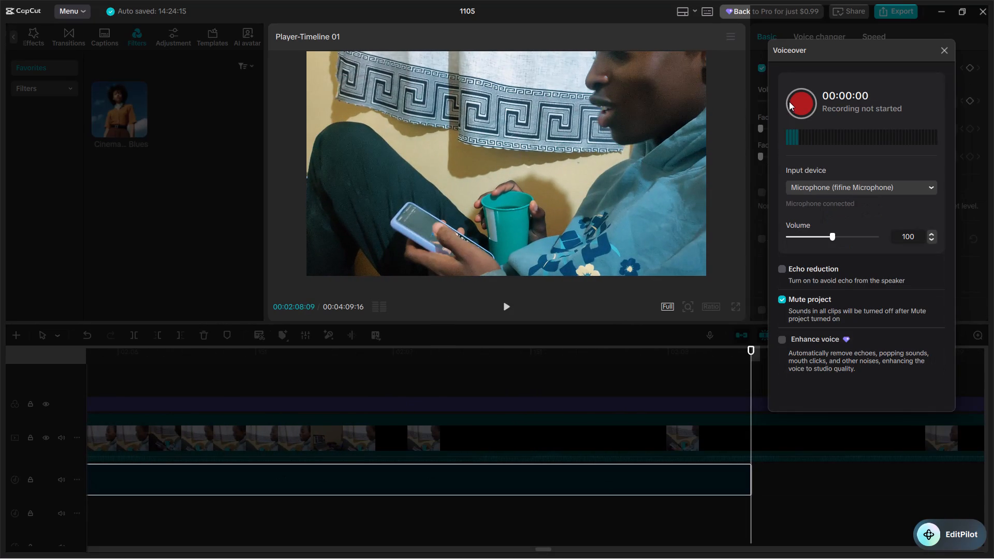
{"action": "left_click", "coordinate": [937, 53]}
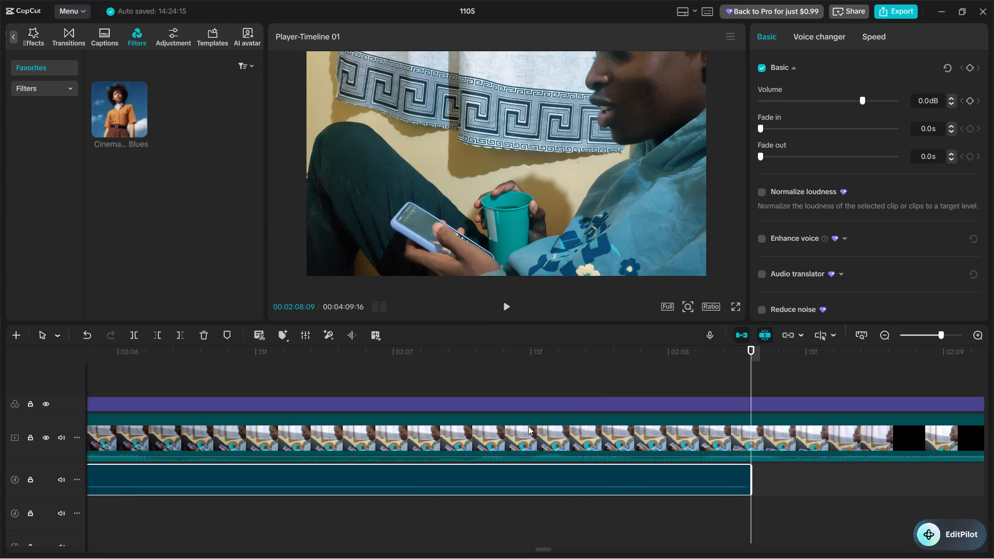
Trim the new take's lead-in at 00:02:06:17 and move it back to overlap the end of Voiceover32 on the lower audio track.
{"action": "left_click", "coordinate": [296, 502]}
{"action": "left_click", "coordinate": [305, 489]}
{"action": "key", "text": "q"}
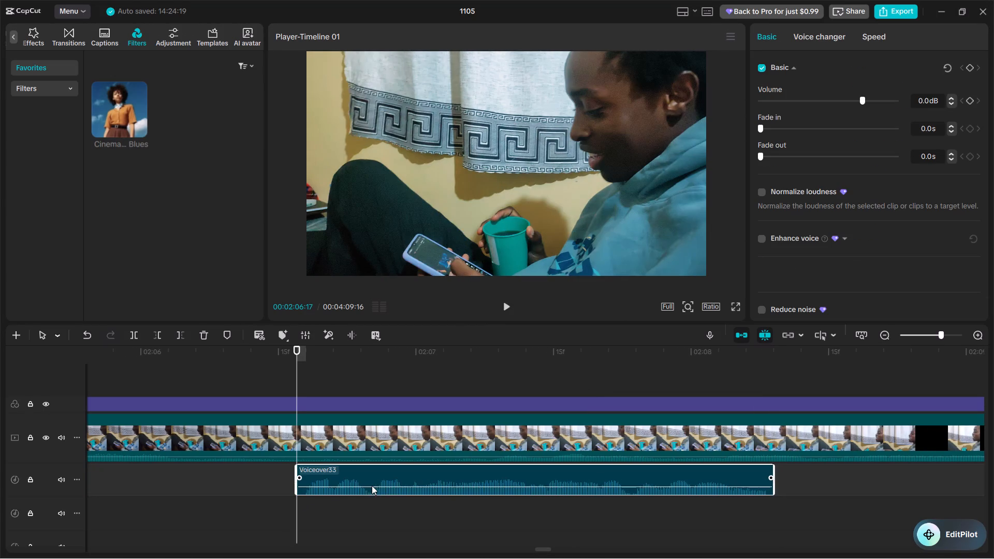
{"action": "left_click_drag", "start_coordinate": [371, 486], "coordinate": [294, 526]}
{"action": "scroll", "coordinate": [277, 490], "scroll_direction": "right", "scroll_amount": 5}
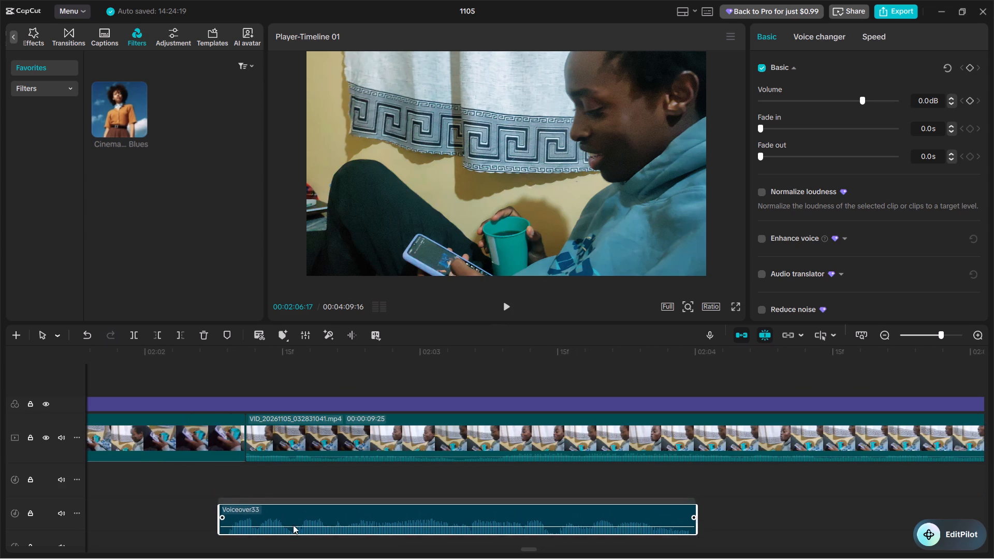
{"action": "scroll", "coordinate": [301, 500], "scroll_direction": "down", "scroll_amount": 1}
{"action": "left_click_drag", "start_coordinate": [308, 457], "coordinate": [299, 459]}
{"action": "scroll", "coordinate": [299, 459], "scroll_direction": "right", "scroll_amount": 2}
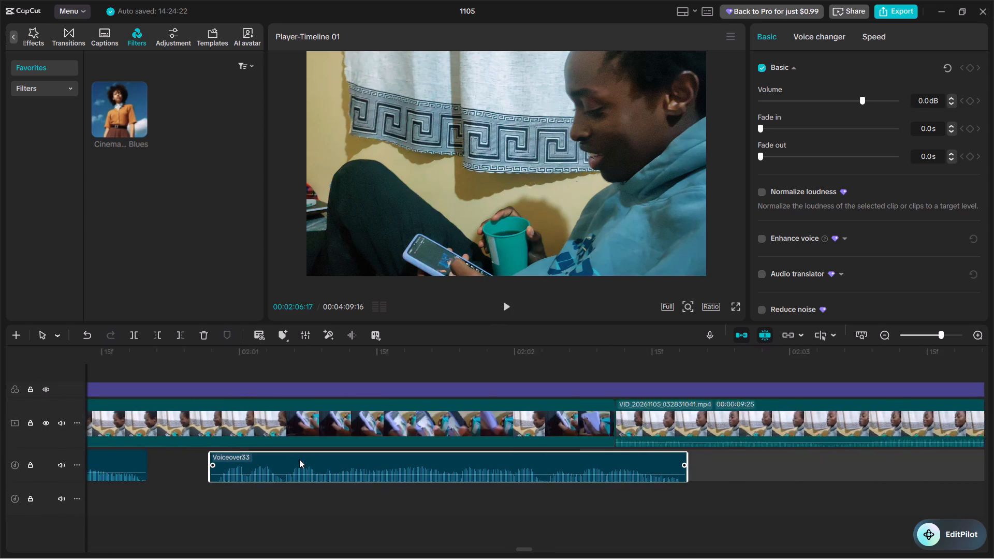
{"action": "scroll", "coordinate": [299, 459], "scroll_direction": "right", "scroll_amount": 1}
{"action": "left_click_drag", "start_coordinate": [299, 459], "coordinate": [437, 497]}
Play the join between Voiceover32 and Voiceover33 and nudge Voiceover33 slightly earlier to start at about 00:02:00:15.
{"action": "left_click", "coordinate": [315, 504]}
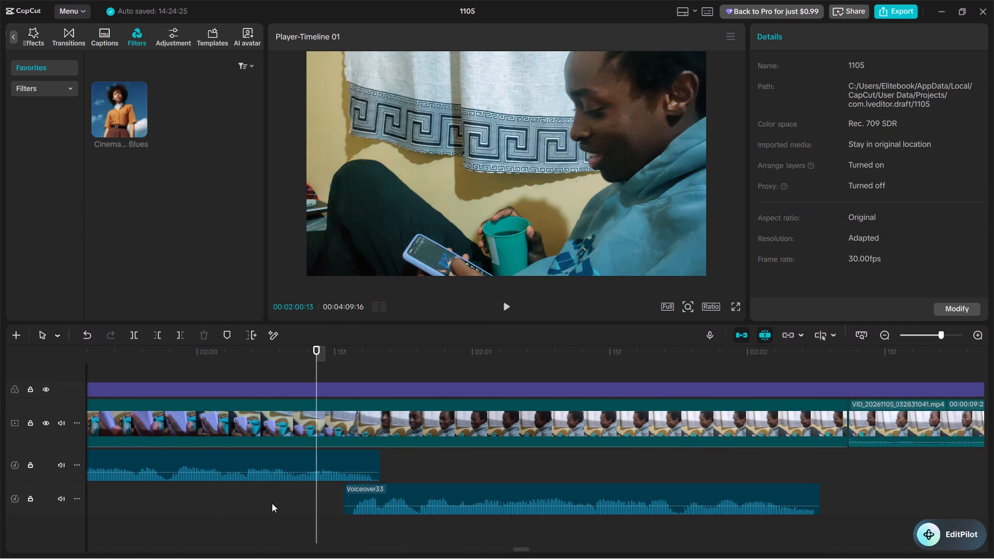
{"action": "left_click", "coordinate": [272, 503]}
{"action": "key", "text": "space"}
{"action": "key", "text": "space"}
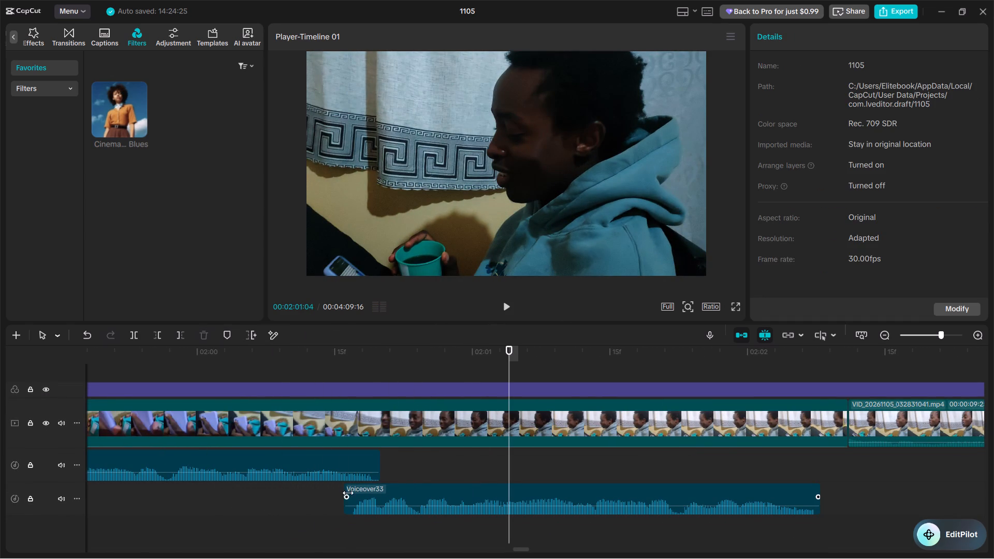
{"action": "left_click_drag", "start_coordinate": [354, 493], "coordinate": [343, 492]}
{"action": "left_click", "coordinate": [192, 500]}
{"action": "key", "text": "space"}
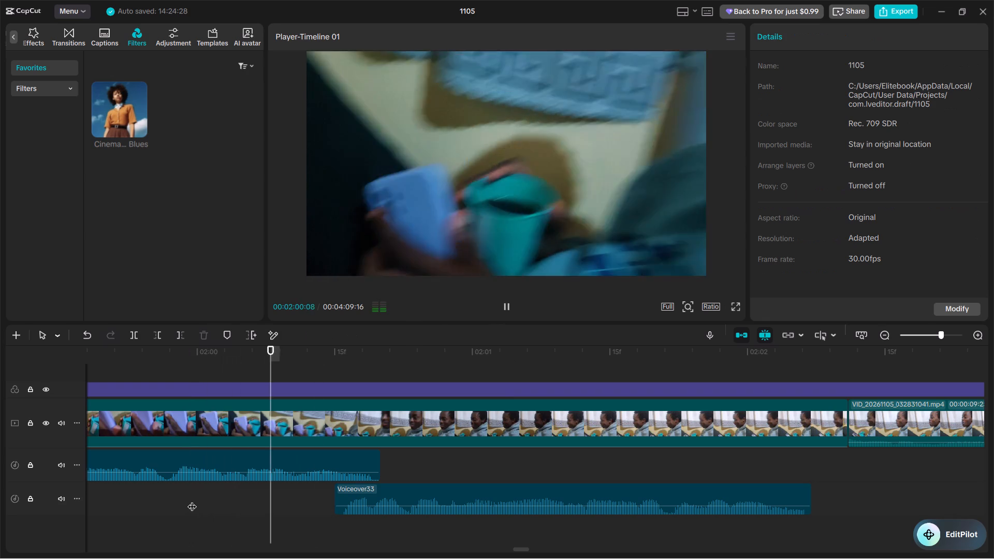
{"action": "key", "text": "ctrl+minus"}
{"action": "key", "text": "ctrl+minus"}
{"action": "key", "text": "space"}
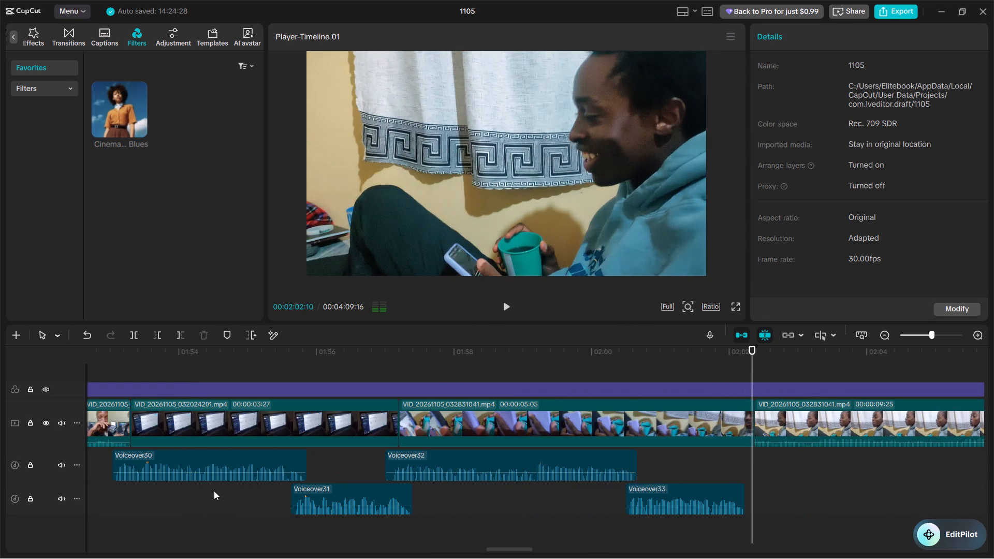
Trim the start of the second VID_20261105_032831041.mp4 clip so it lasts 00:00:08:28, and play it back.
{"action": "key", "text": "space"}
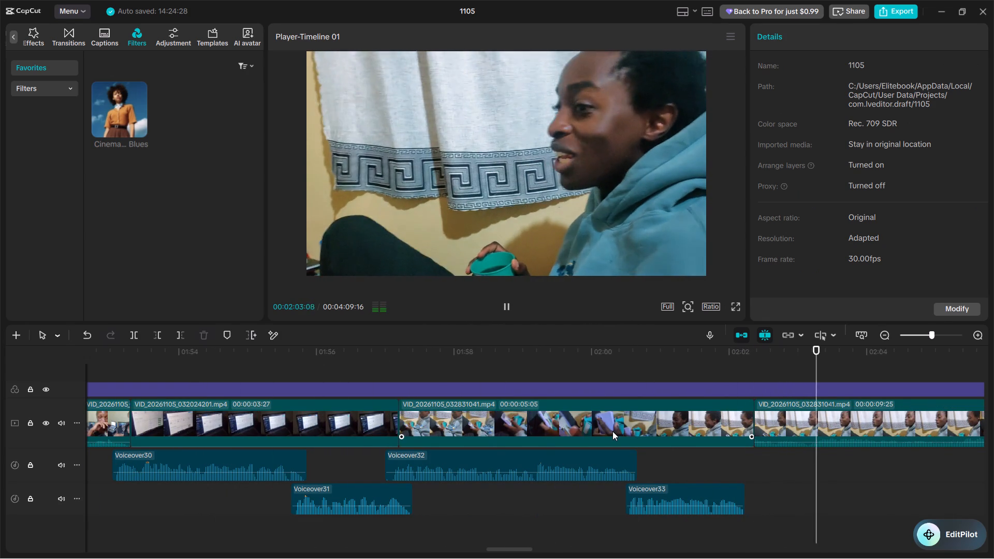
{"action": "left_click", "coordinate": [805, 457]}
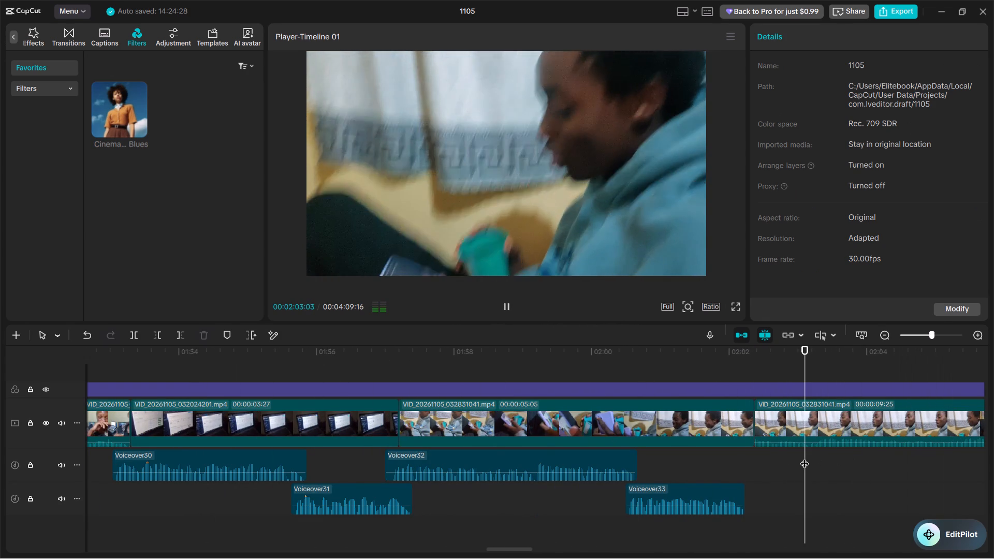
{"action": "key", "text": "space"}
{"action": "key", "text": "space"}
{"action": "key", "text": "q"}
{"action": "key", "text": "space"}
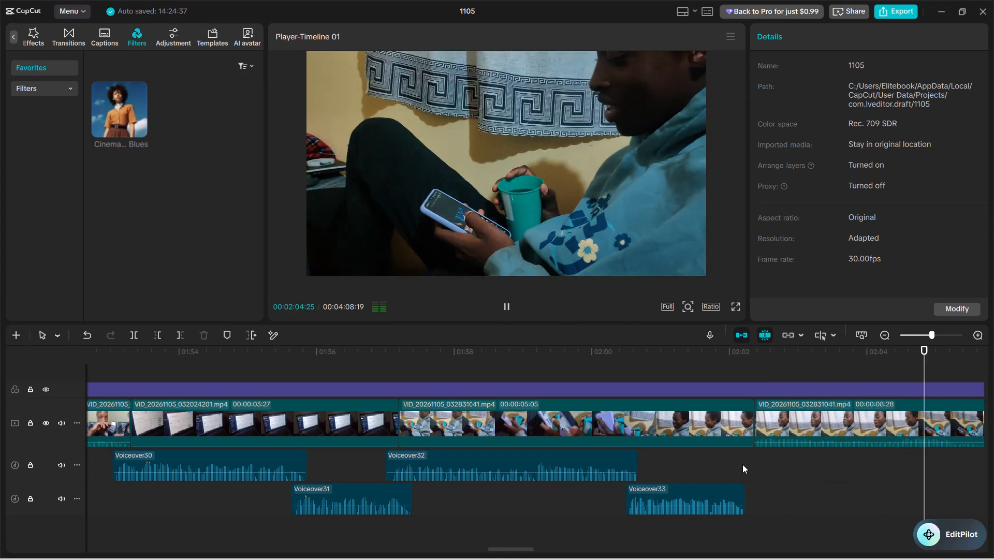
{"action": "key", "text": "space"}
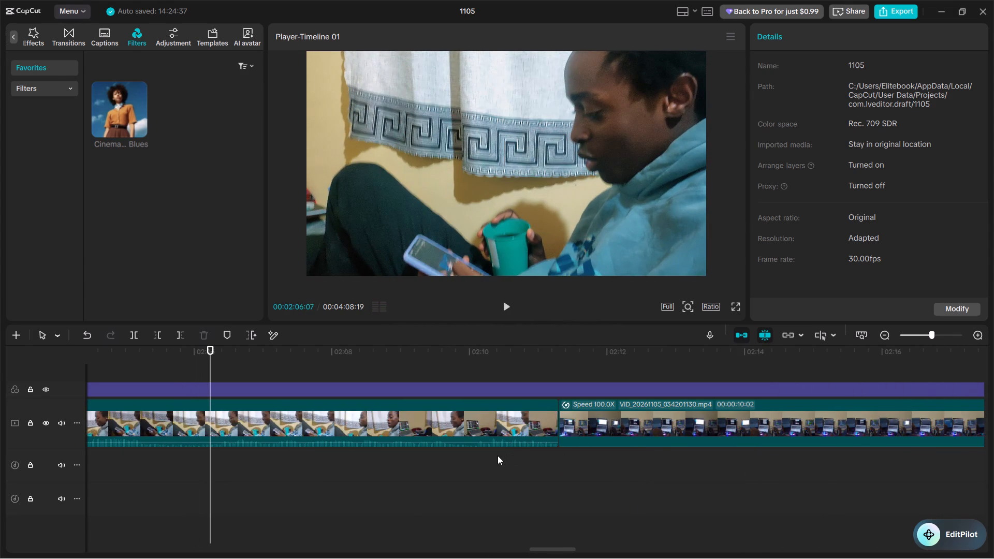
Trim the start of the first VID_20261105_032831041.mp4 clip in two passes, bringing its length to 00:00:04:20.
{"action": "scroll", "coordinate": [498, 455], "scroll_direction": "right", "scroll_amount": 3}
{"action": "left_click", "coordinate": [301, 369]}
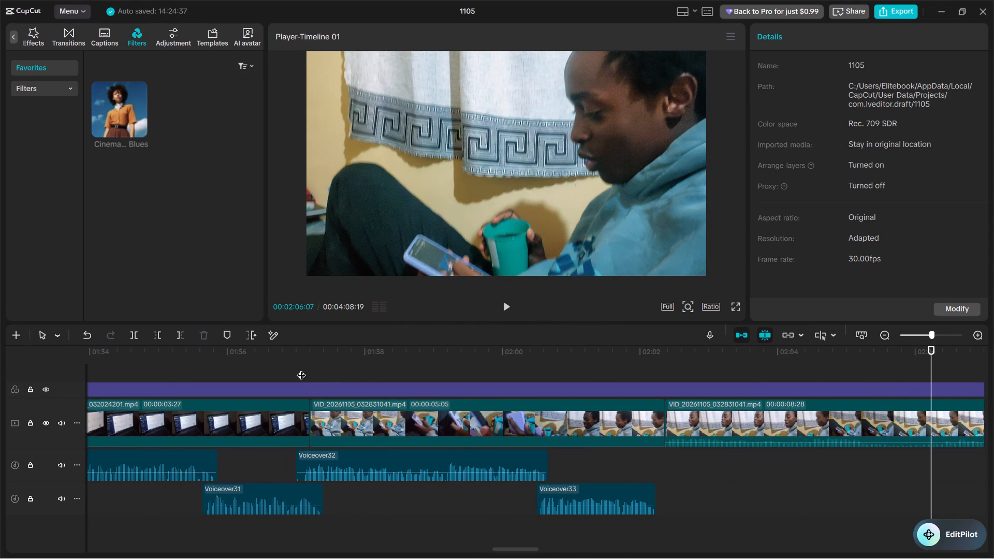
{"action": "key", "text": "space"}
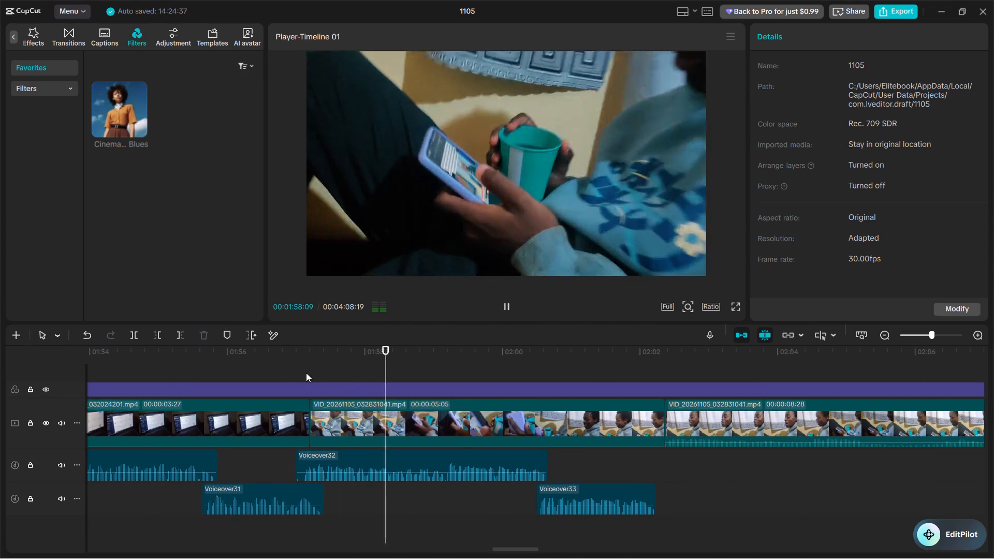
{"action": "key", "text": "space"}
{"action": "left_click", "coordinate": [321, 372]}
{"action": "key", "text": "q"}
{"action": "key", "text": "space"}
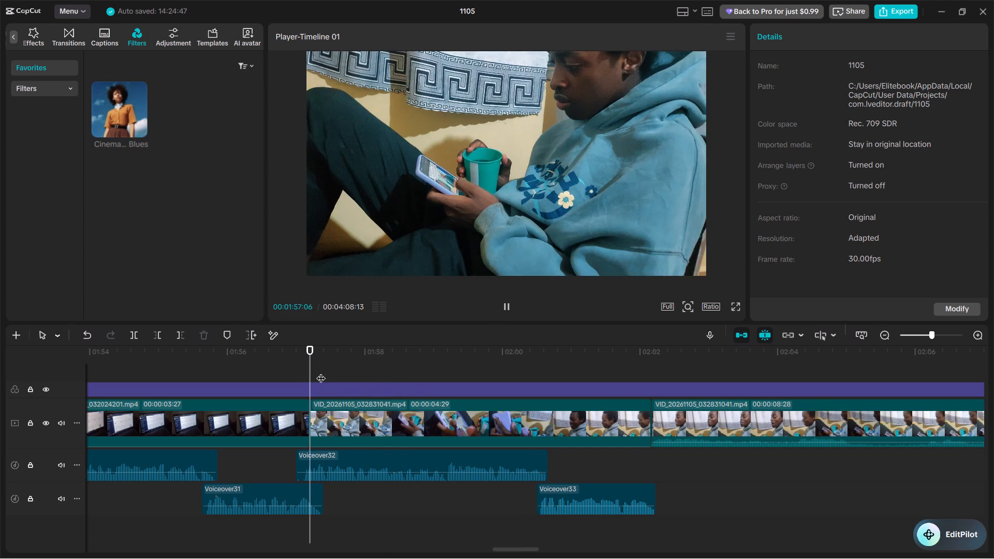
{"action": "key", "text": "space"}
{"action": "left_click", "coordinate": [324, 373]}
{"action": "left_click", "coordinate": [330, 376]}
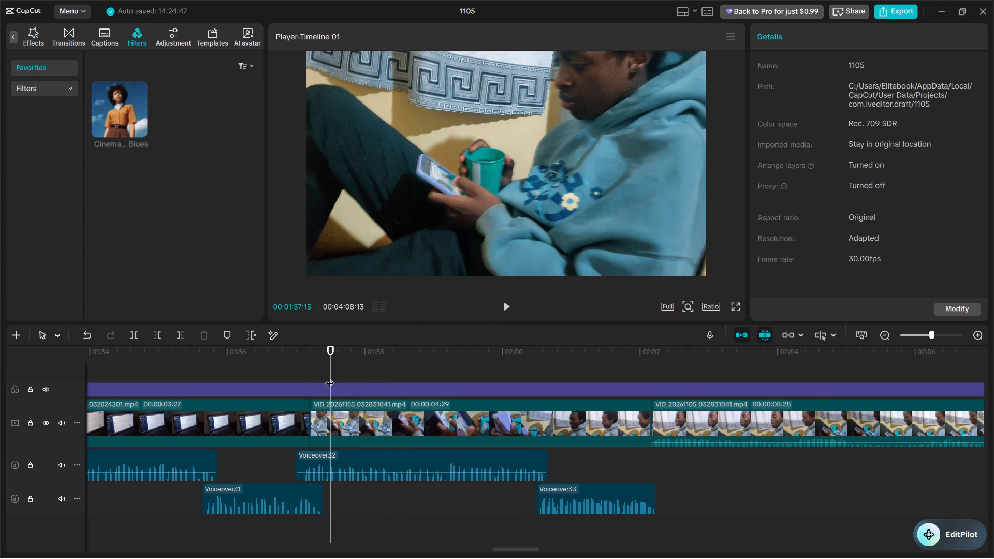
{"action": "type", "text": "q"}
Extend the start of the second VID_20261105_032831041.mp4 clip to a length of 00:00:09:05 and play across the cut.
{"action": "key", "text": "space"}
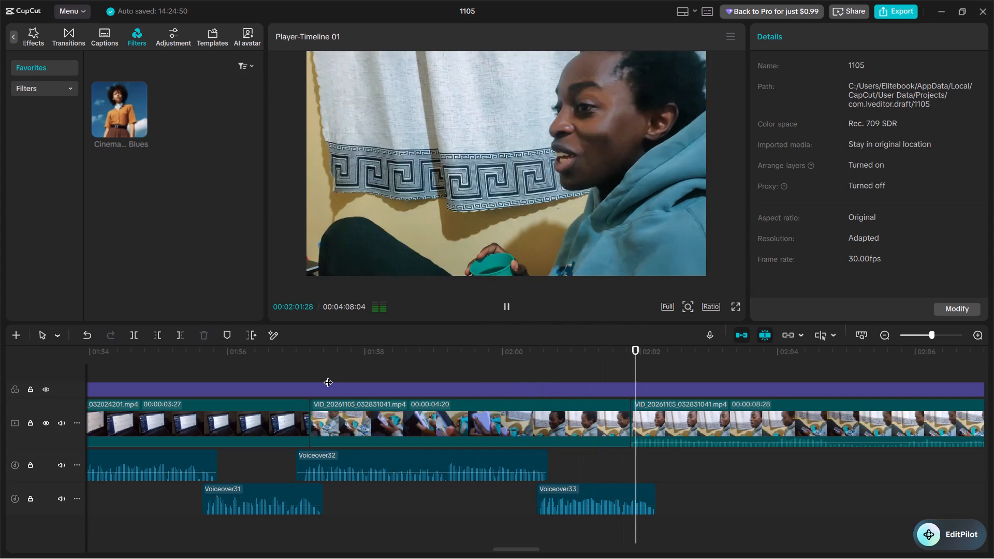
{"action": "key", "text": "space"}
{"action": "left_click", "coordinate": [641, 432]}
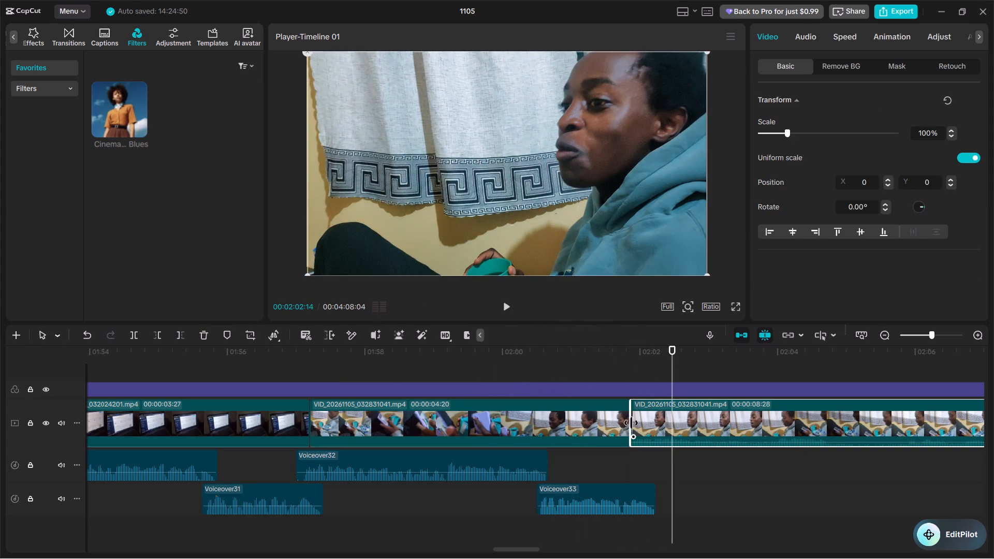
{"action": "left_click_drag", "start_coordinate": [631, 423], "coordinate": [615, 417]}
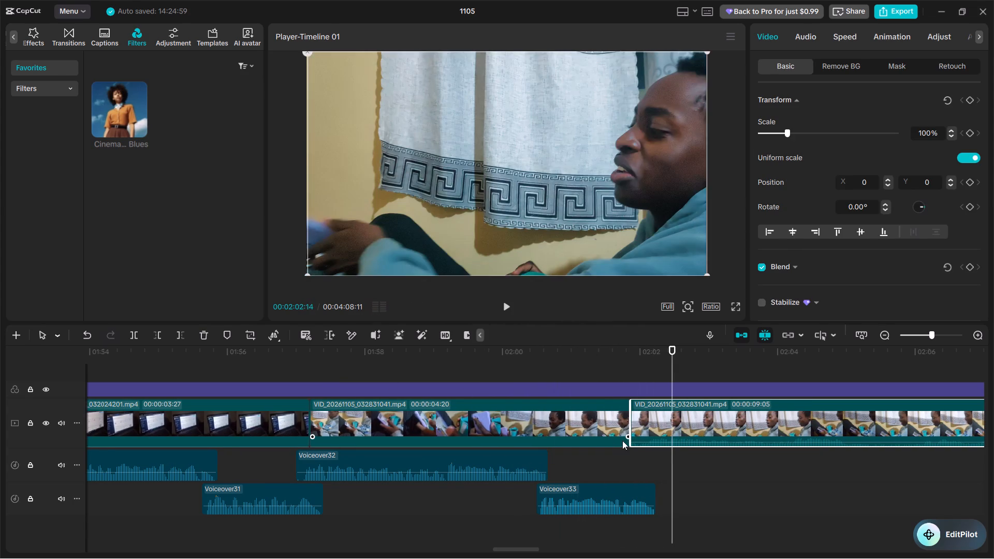
{"action": "left_click", "coordinate": [622, 451]}
{"action": "key", "text": "space"}
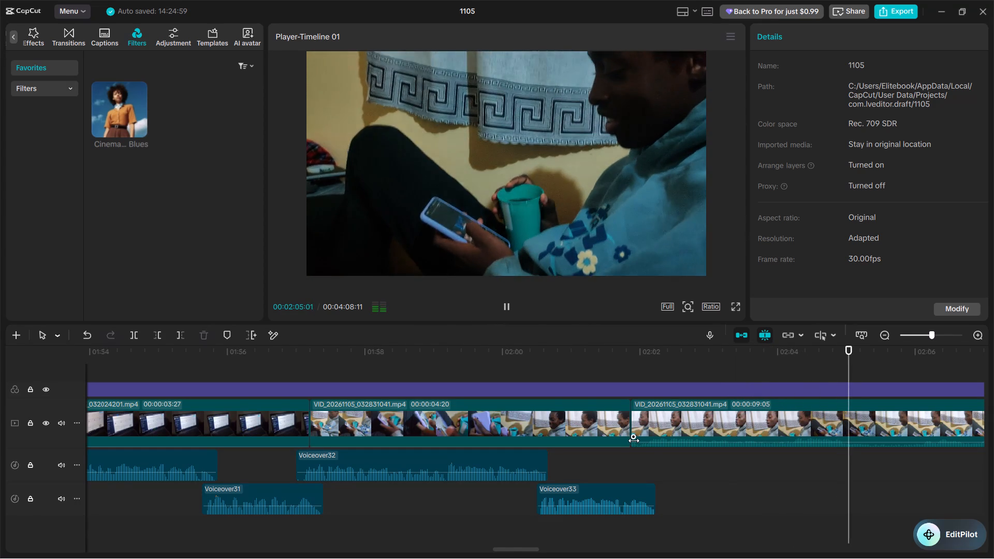
{"action": "key", "text": "space"}
Add an audio fade-in of about 0.6 s to the second VID_20261105_032831041.mp4 clip and play it back.
{"action": "left_click_drag", "start_coordinate": [634, 438], "coordinate": [674, 458]}
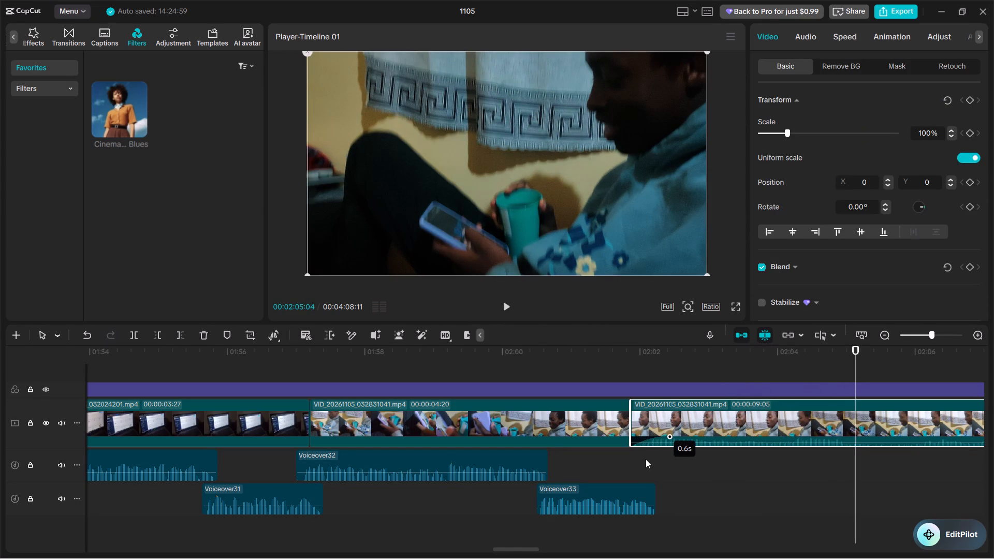
{"action": "left_click", "coordinate": [628, 461]}
{"action": "key", "text": "space"}
{"action": "left_click", "coordinate": [594, 461]}
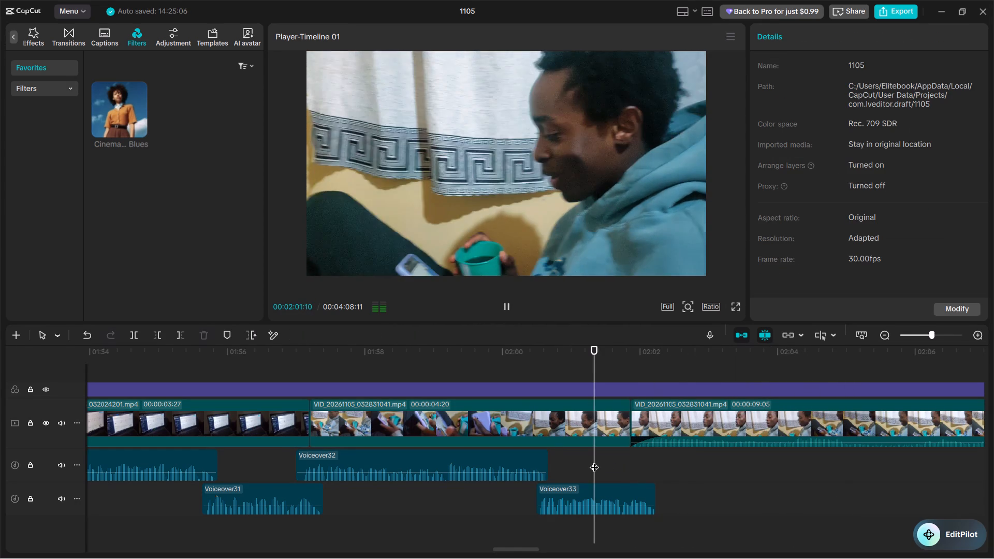
{"action": "key", "text": "space"}
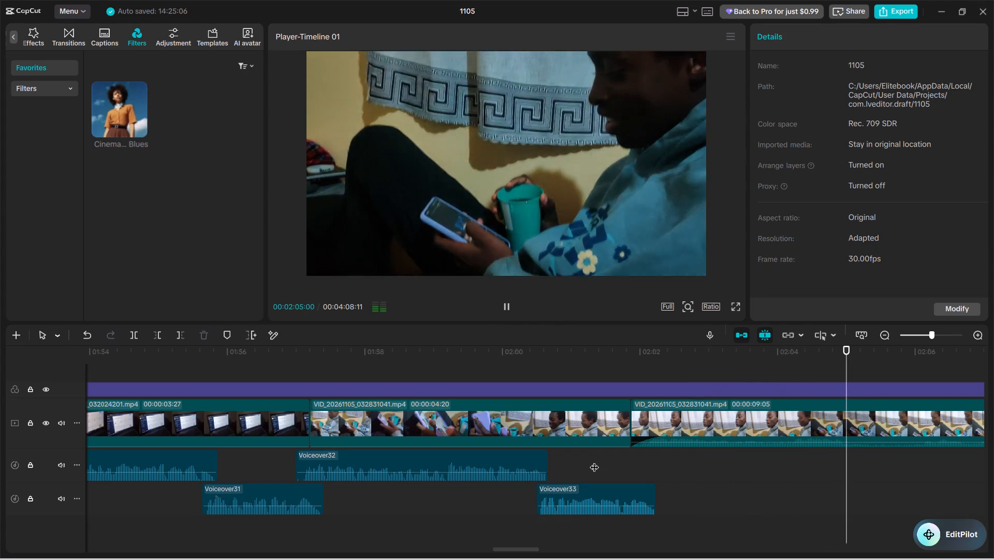
{"action": "key", "text": "space"}
{"action": "left_click", "coordinate": [768, 450]}
{"action": "key", "text": "space"}
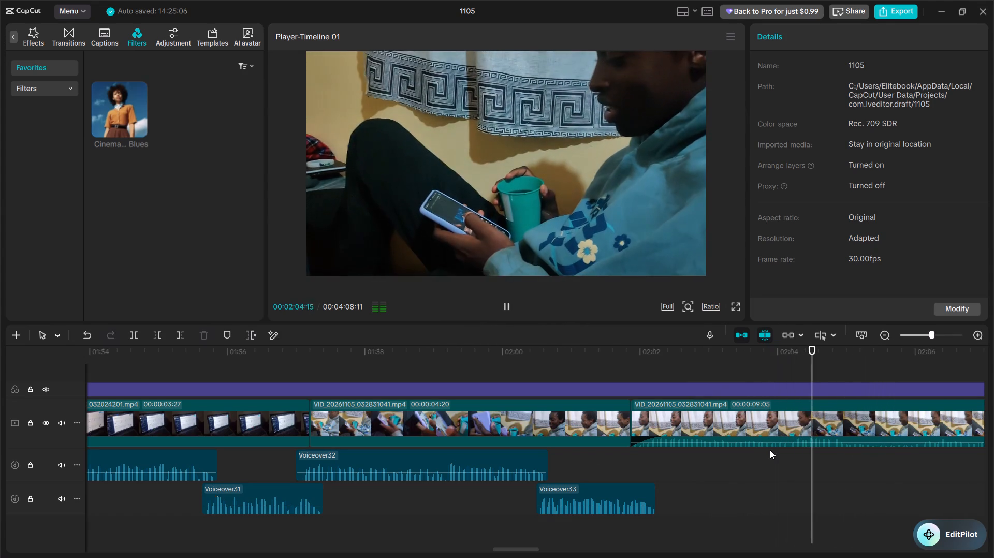
Split the second VID_20261105_032831041.mp4 clip so that its first part lasts 00:00:03:04, and continue playback.
{"action": "key", "text": "space"}
{"action": "key", "text": "ctrl+b"}
{"action": "key", "text": "space"}
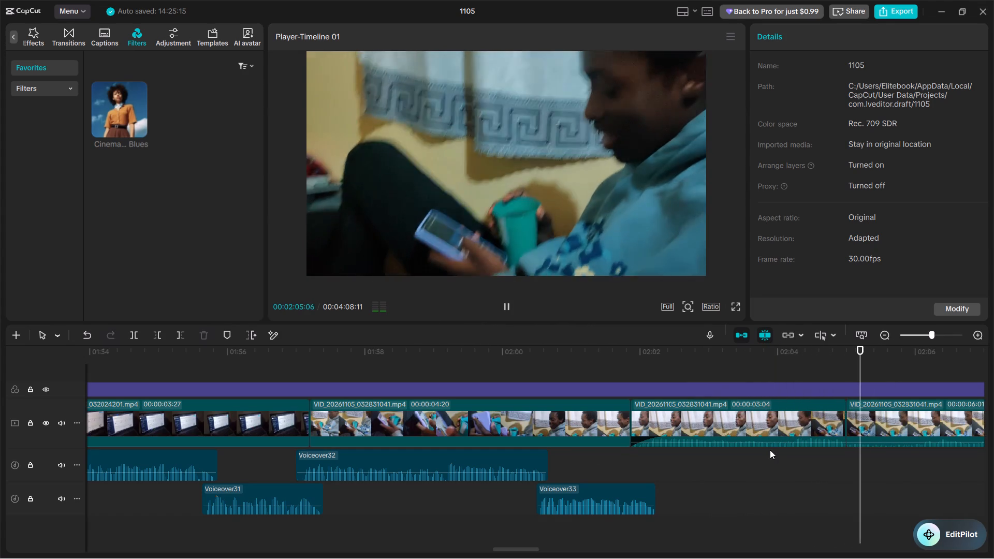
Trim the start of the newly split third VID_20261105_032831041.mp4 clip in two passes, to 00:00:04:28 and 00:00:03:21.
{"action": "key", "text": "space"}
{"action": "type", "text": "q"}
{"action": "key", "text": "space"}
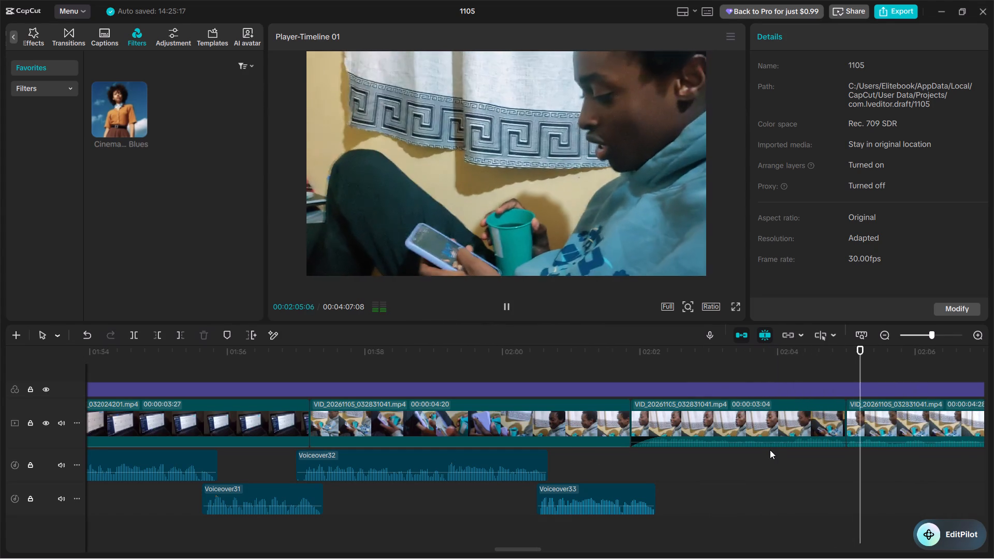
{"action": "key", "text": "space"}
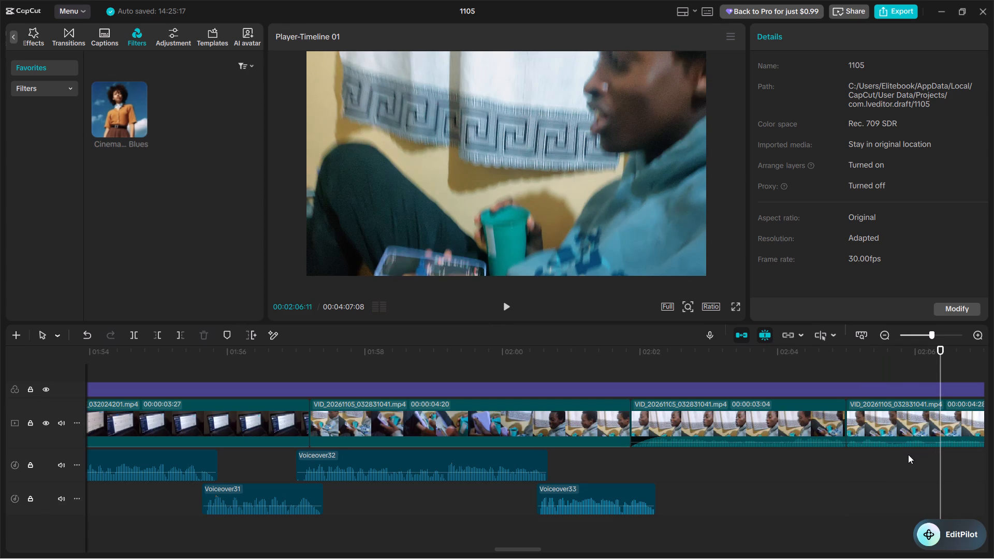
{"action": "left_click", "coordinate": [929, 450]}
{"action": "left_click", "coordinate": [931, 449]}
{"action": "key", "text": "q"}
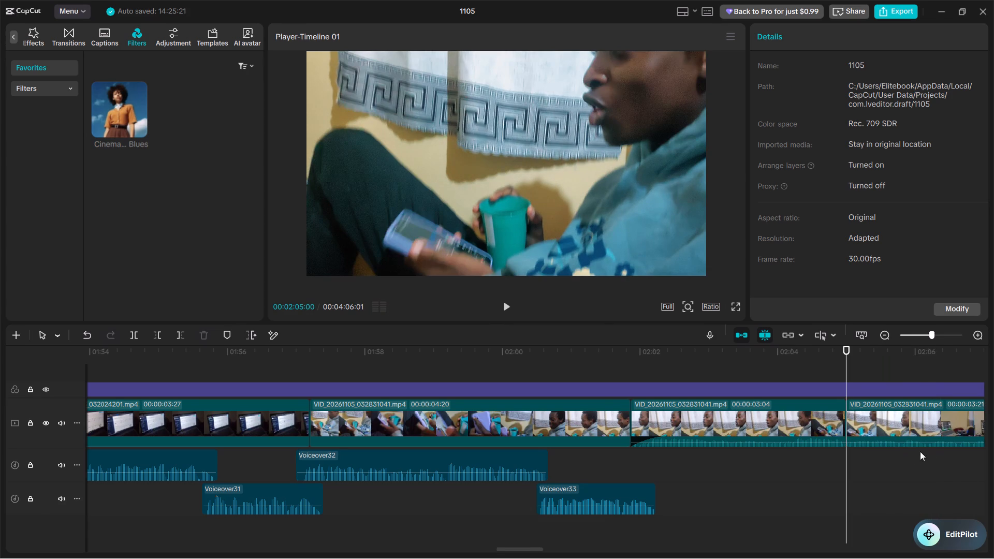
Play back the third VID_20261105_032831041.mp4 clip and trim its start further, to a length of 00:00:03:12.
{"action": "key", "text": "space"}
{"action": "scroll", "coordinate": [872, 455], "scroll_direction": "left", "scroll_amount": 1}
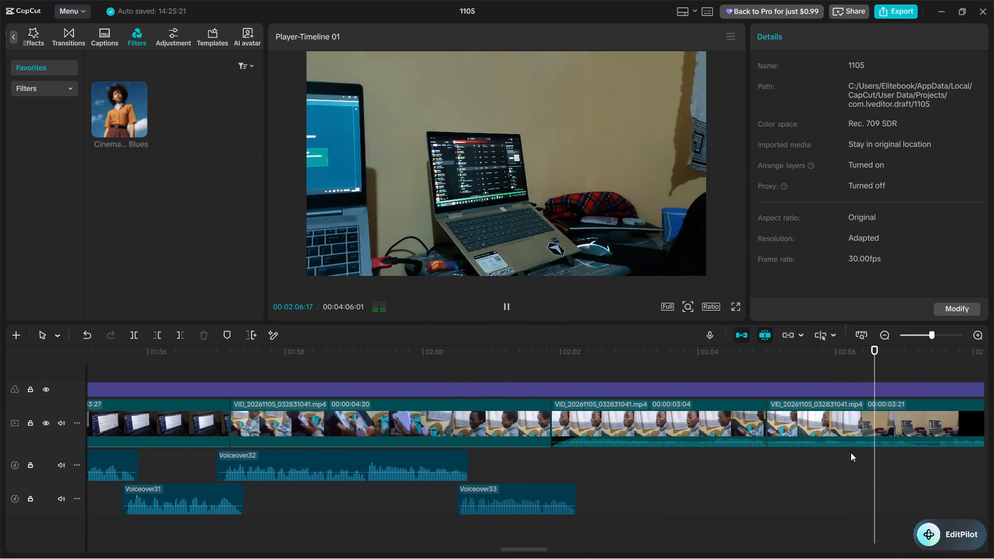
{"action": "left_click", "coordinate": [769, 452]}
{"action": "key", "text": "space"}
{"action": "key", "text": "space"}
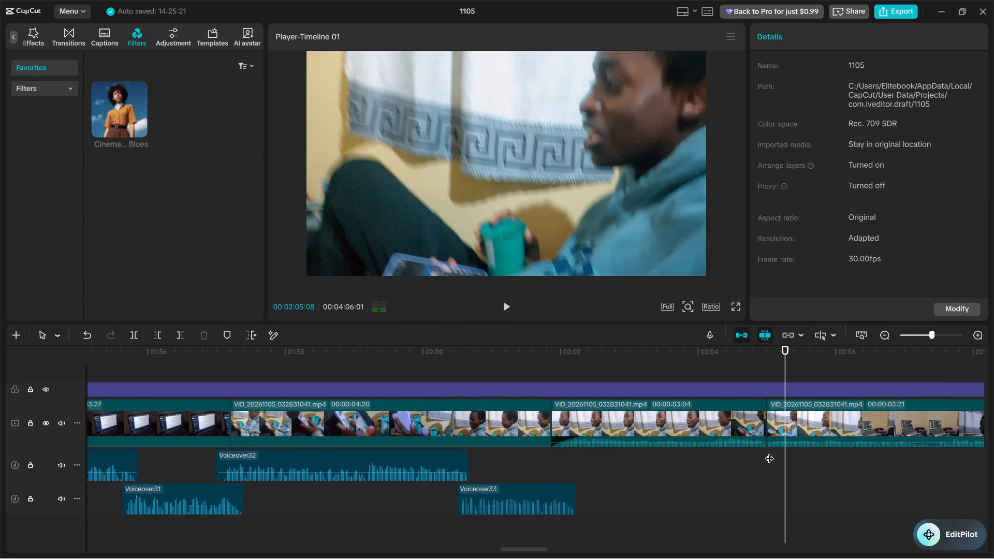
{"action": "key", "text": "Right"}
{"action": "type", "text": "q"}
{"action": "key", "text": "space"}
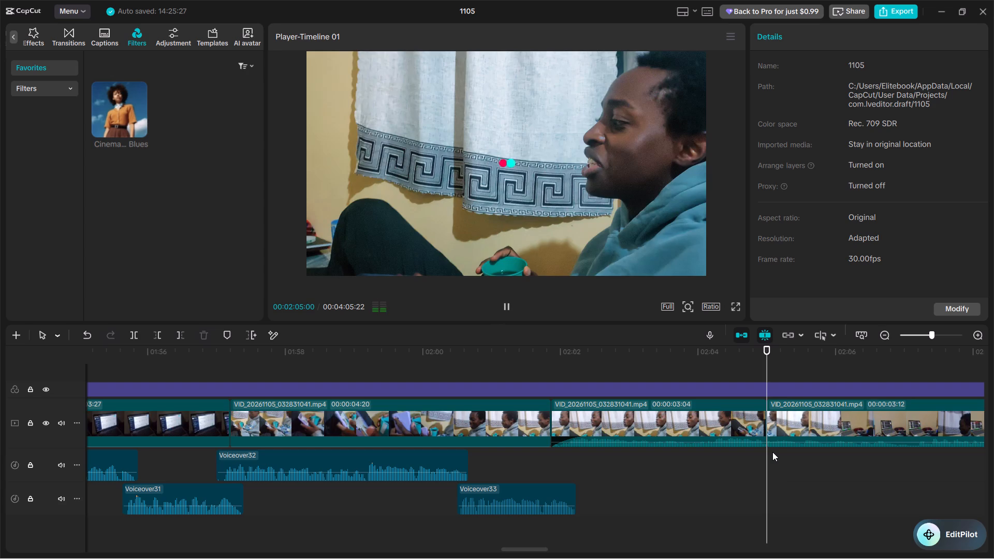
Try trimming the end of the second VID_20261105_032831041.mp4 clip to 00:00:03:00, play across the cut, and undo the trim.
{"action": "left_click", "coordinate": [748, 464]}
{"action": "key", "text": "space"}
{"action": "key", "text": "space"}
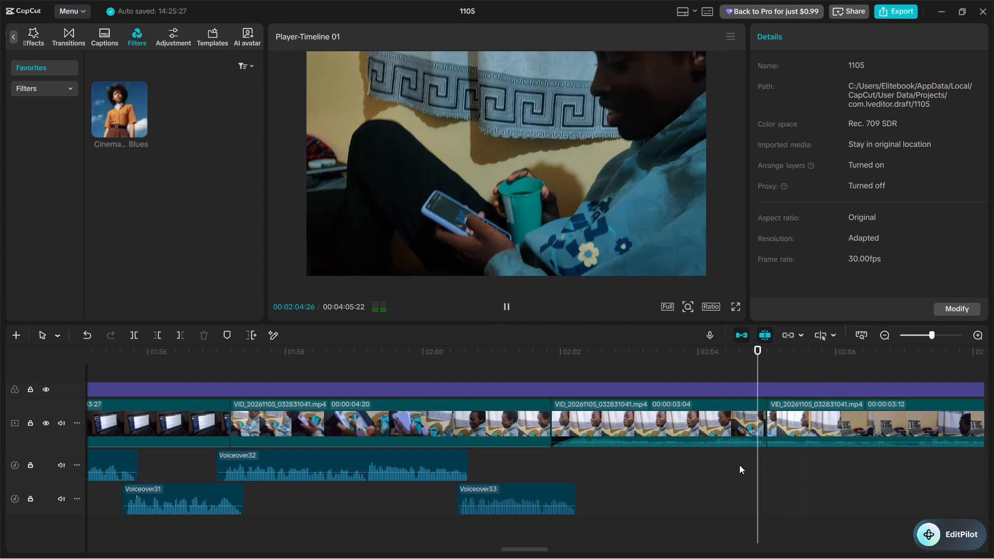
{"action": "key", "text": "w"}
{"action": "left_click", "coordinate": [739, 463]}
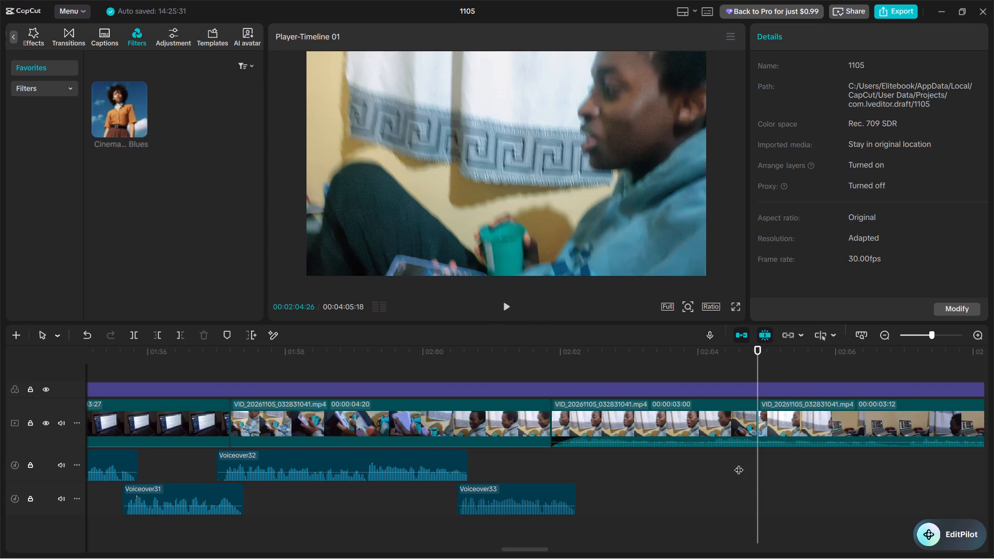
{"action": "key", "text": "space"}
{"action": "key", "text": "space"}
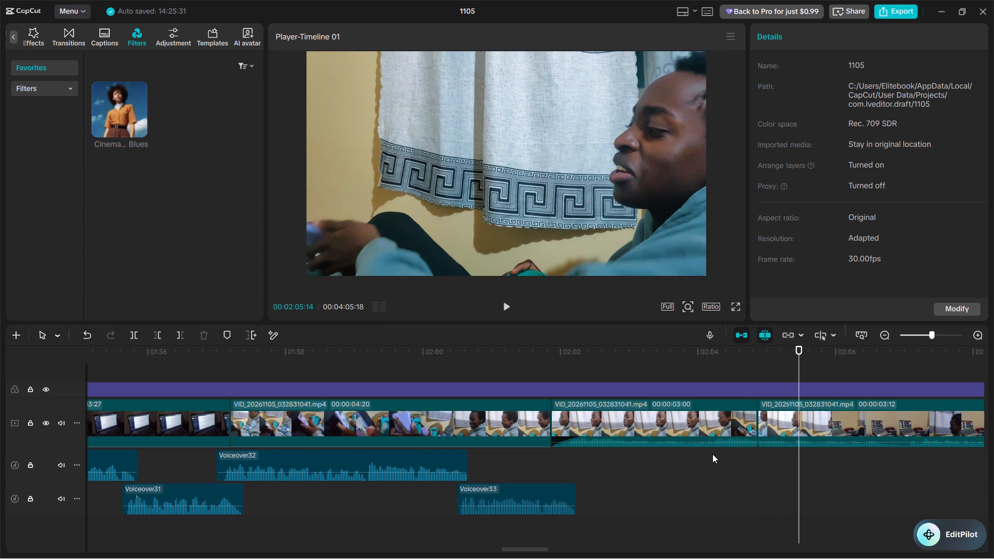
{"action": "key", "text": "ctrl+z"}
Trim the end of the second VID_20261105_032831041.mp4 clip to a length of 00:00:03:02 and play across the cut.
{"action": "left_click", "coordinate": [762, 451]}
{"action": "key", "text": "w"}
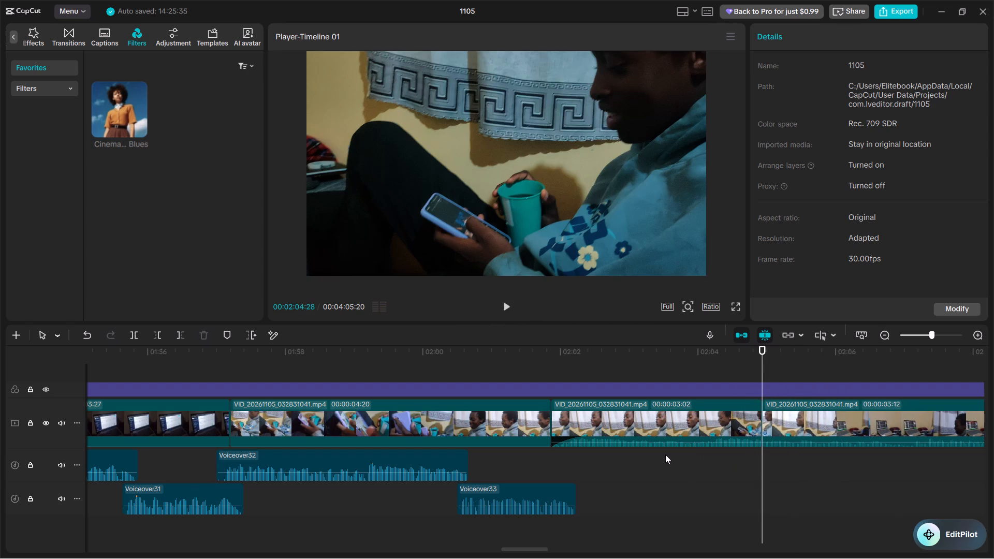
{"action": "left_click", "coordinate": [665, 454]}
{"action": "key", "text": "space"}
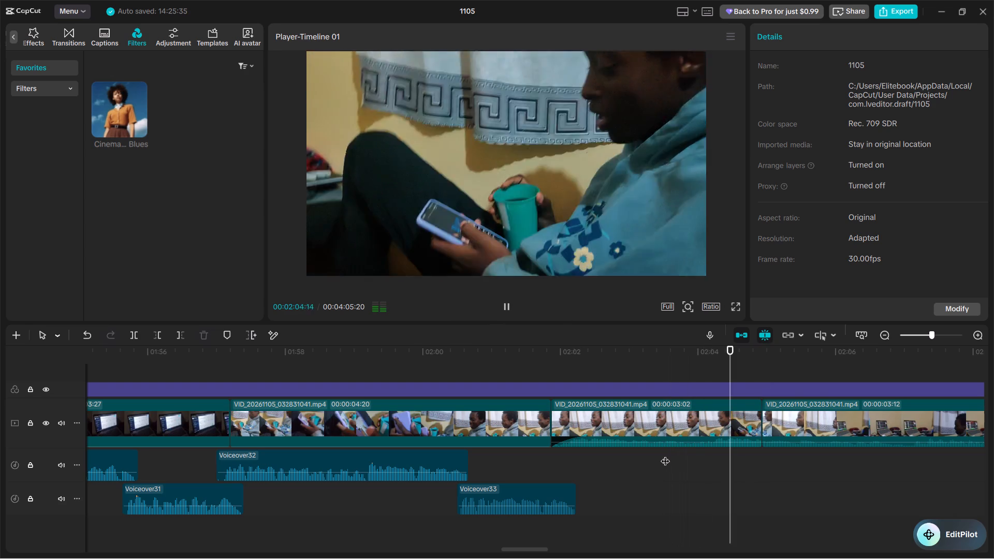
{"action": "key", "text": "space"}
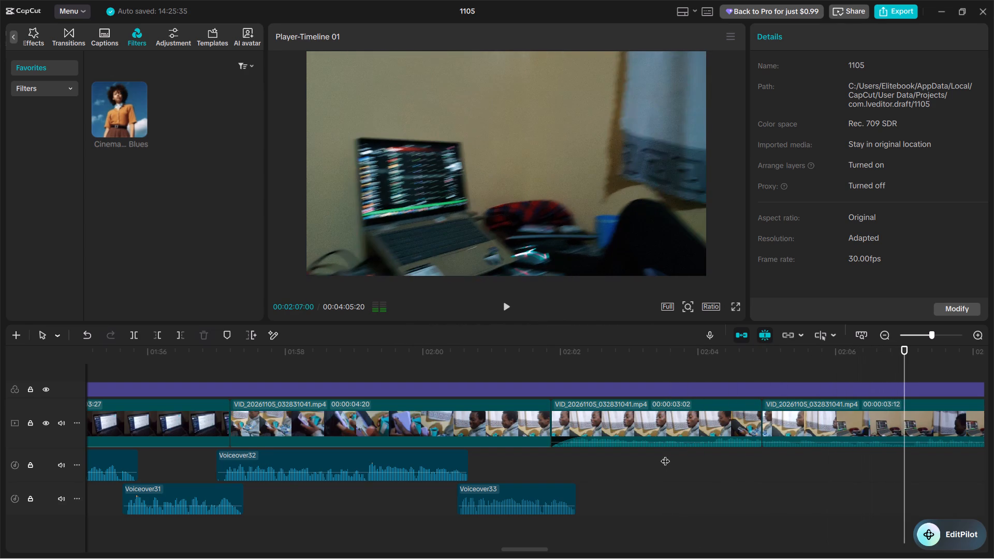
Review the third VID_20261105_032831041.mp4 clip and trim its end to a length of 00:00:02:01.
{"action": "key", "text": "space"}
{"action": "scroll", "coordinate": [707, 452], "scroll_direction": "left", "scroll_amount": 1}
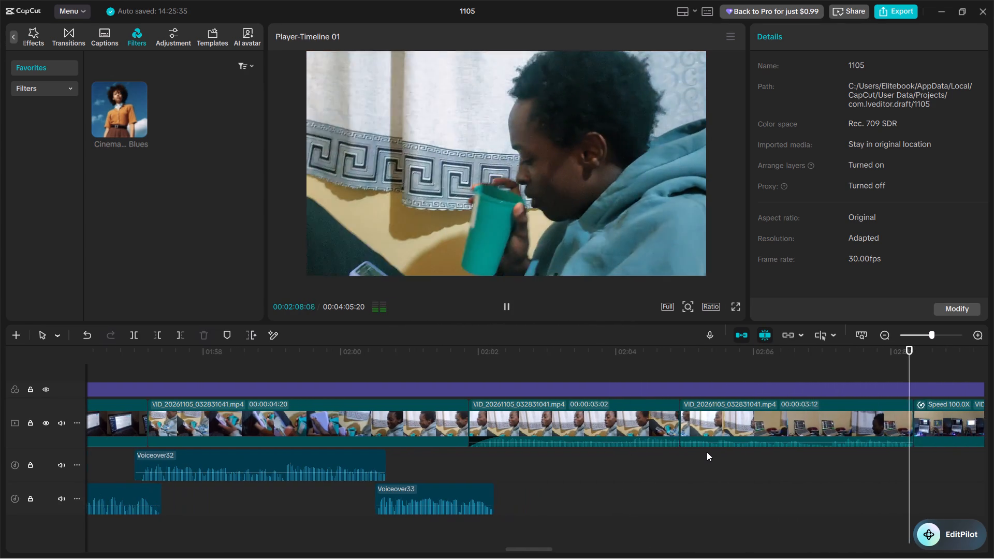
{"action": "scroll", "coordinate": [707, 452], "scroll_direction": "left", "scroll_amount": 1}
{"action": "left_click", "coordinate": [629, 457]}
{"action": "key", "text": "space"}
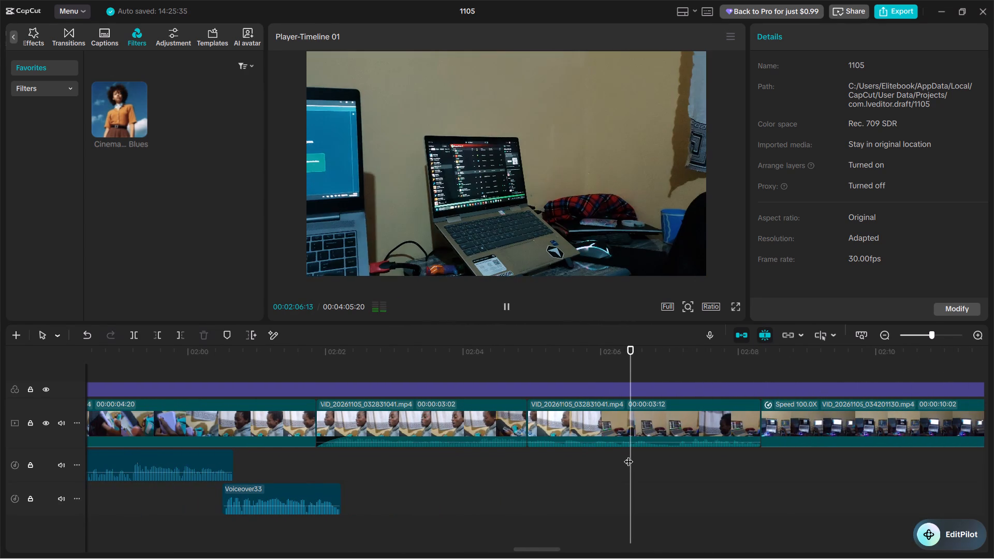
{"action": "key", "text": "space"}
{"action": "left_click", "coordinate": [575, 452]}
{"action": "key", "text": "space"}
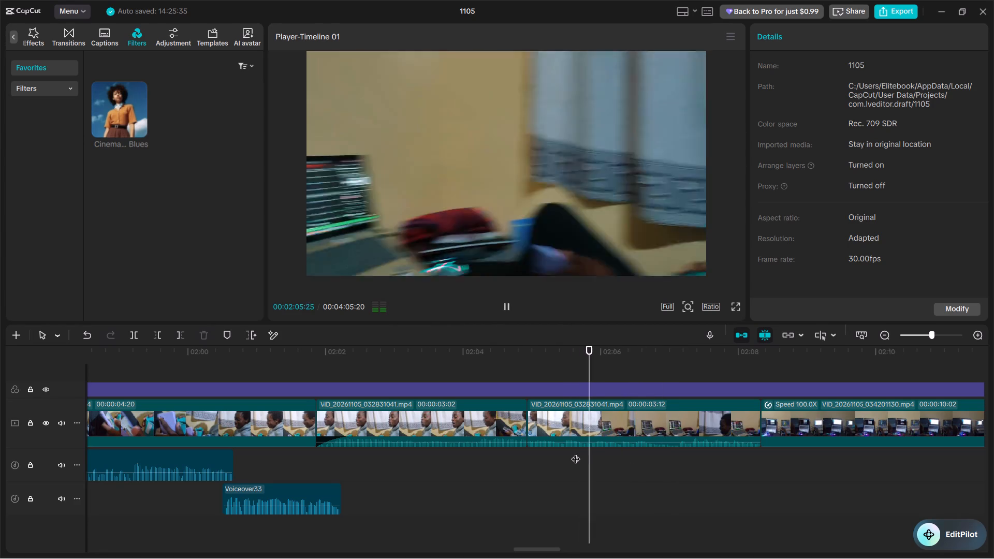
{"action": "key", "text": "space"}
{"action": "key", "text": "space"}
{"action": "key", "text": "space"}
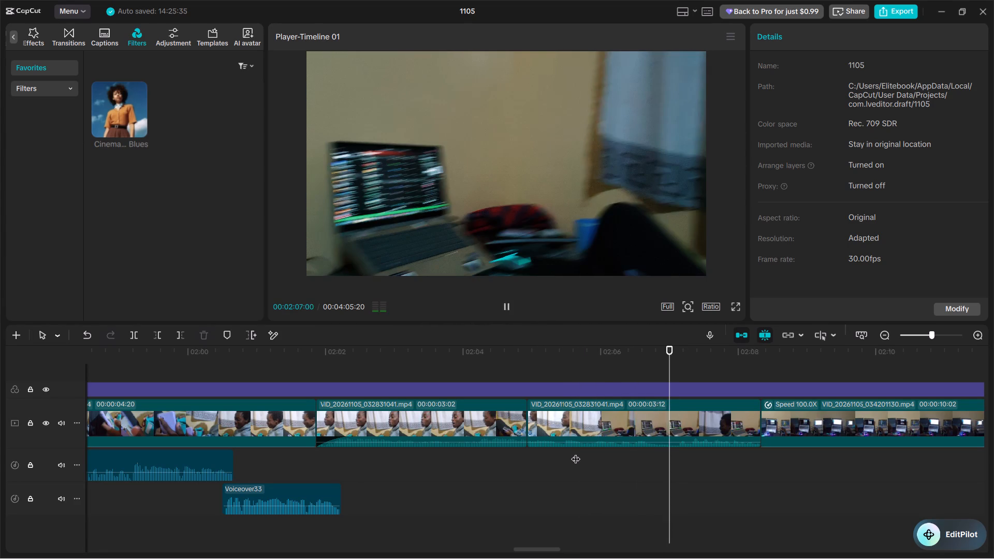
{"action": "key", "text": "Left"}
{"action": "key", "text": "Left"}
{"action": "key", "text": "w"}
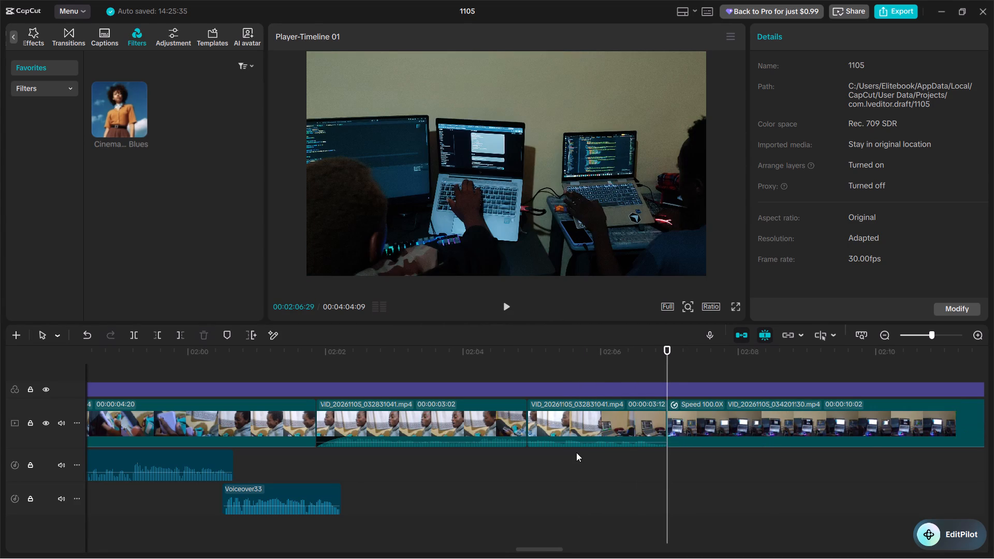
Trim the end of the third VID_20261105_032831041.mp4 clip back to 00:02:06:27 and play into the following clip.
{"action": "left_click", "coordinate": [576, 452]}
{"action": "key", "text": "space"}
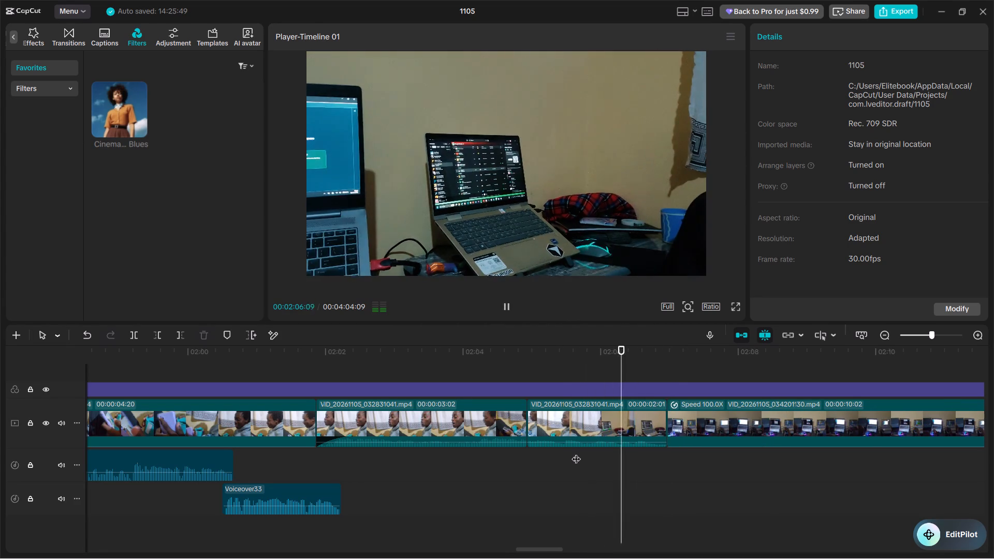
{"action": "key", "text": "space"}
{"action": "type", "text": "w"}
{"action": "key", "text": "space"}
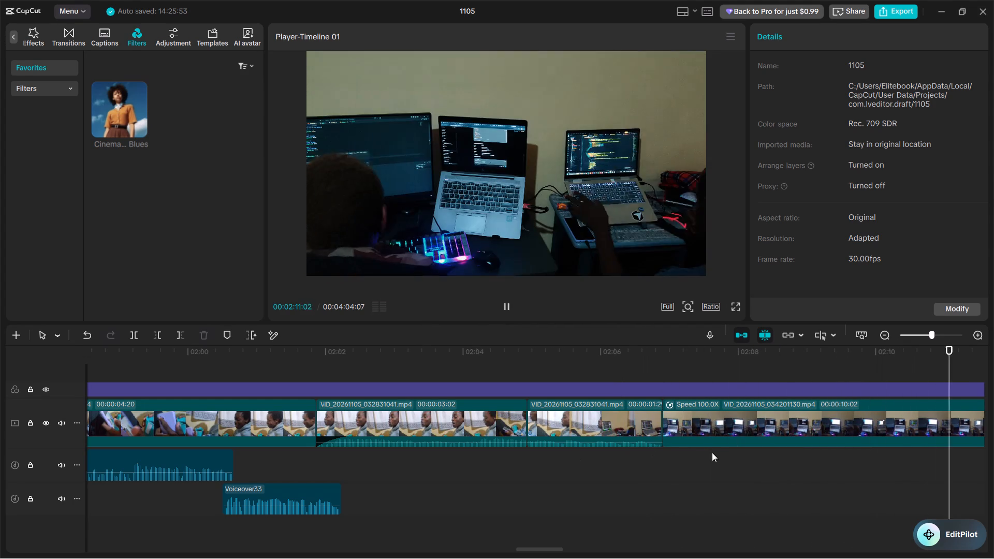
{"action": "key", "text": "space"}
Record a voiceover of about 6 s from 00:02:06:27, at the start of the VID_20261105_034201130.mp4 clip.
{"action": "left_click", "coordinate": [660, 458]}
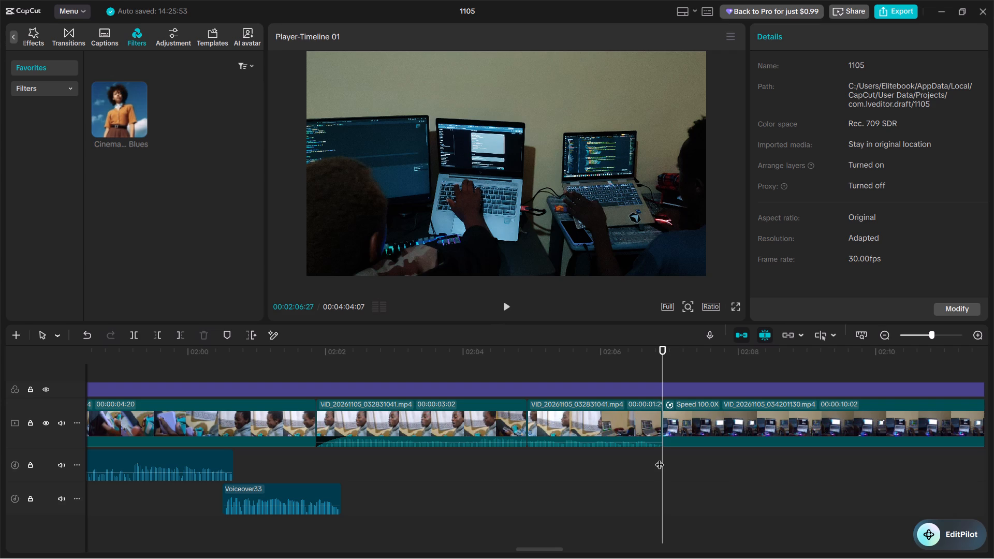
{"action": "left_click", "coordinate": [705, 333]}
{"action": "left_click", "coordinate": [797, 111]}
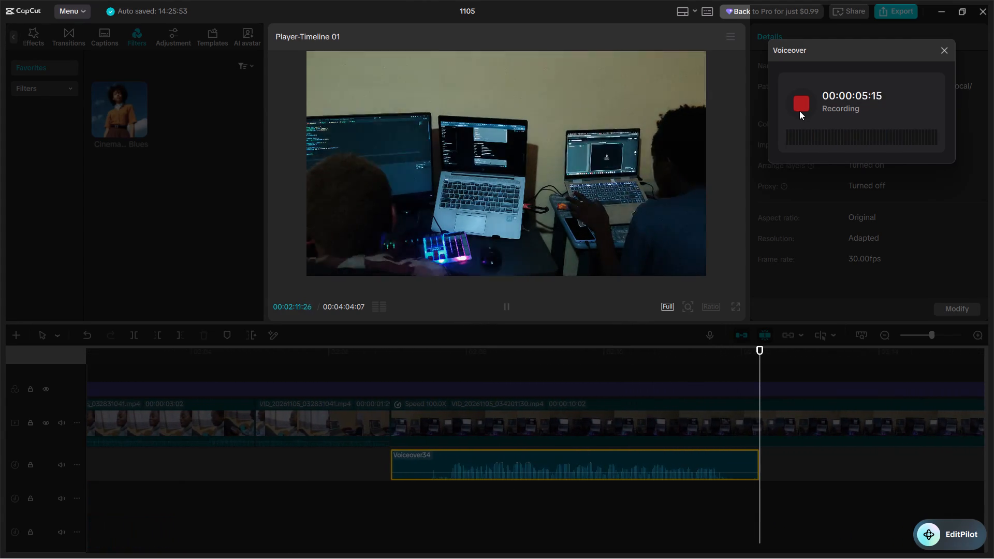
{"action": "key", "text": "space"}
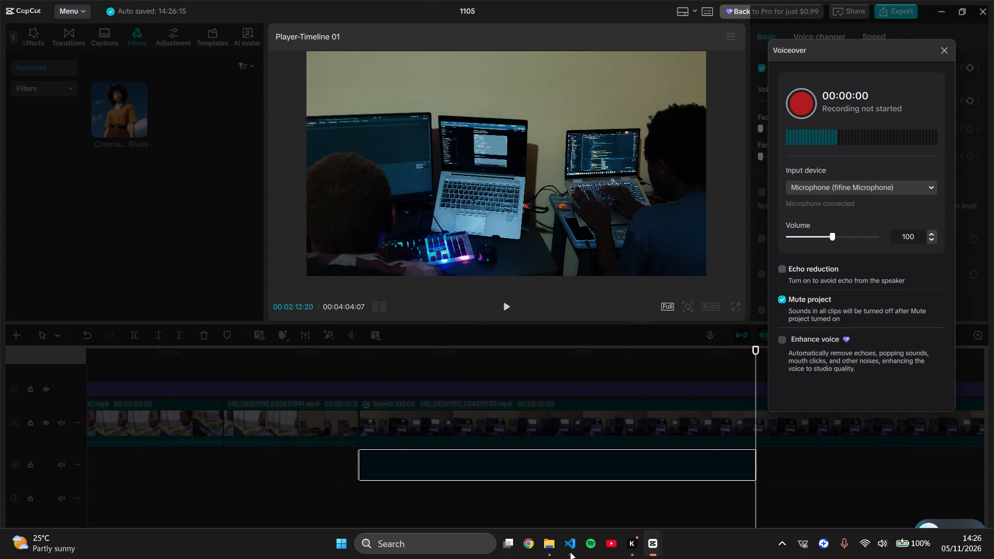
Open the Chrome browser.
{"action": "left_click", "coordinate": [530, 547]}
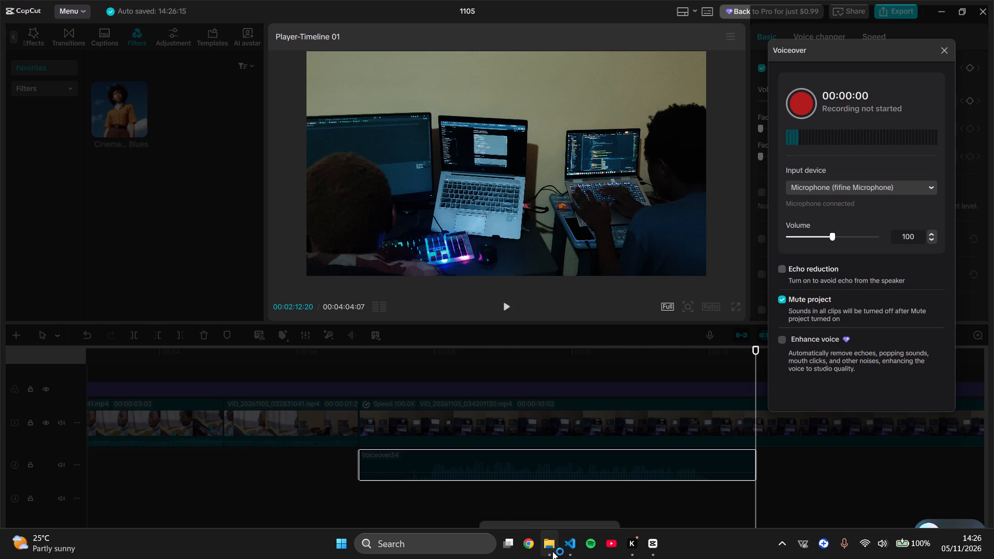
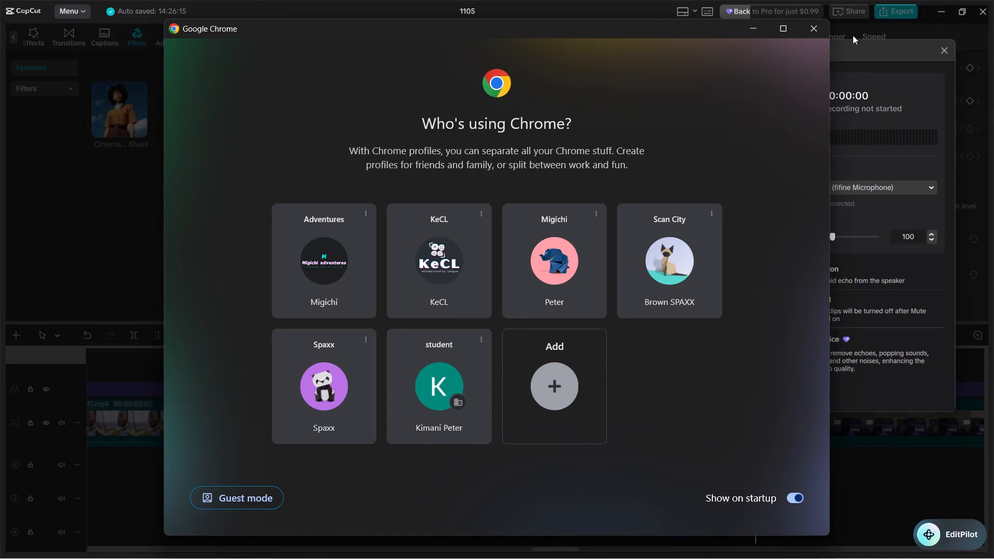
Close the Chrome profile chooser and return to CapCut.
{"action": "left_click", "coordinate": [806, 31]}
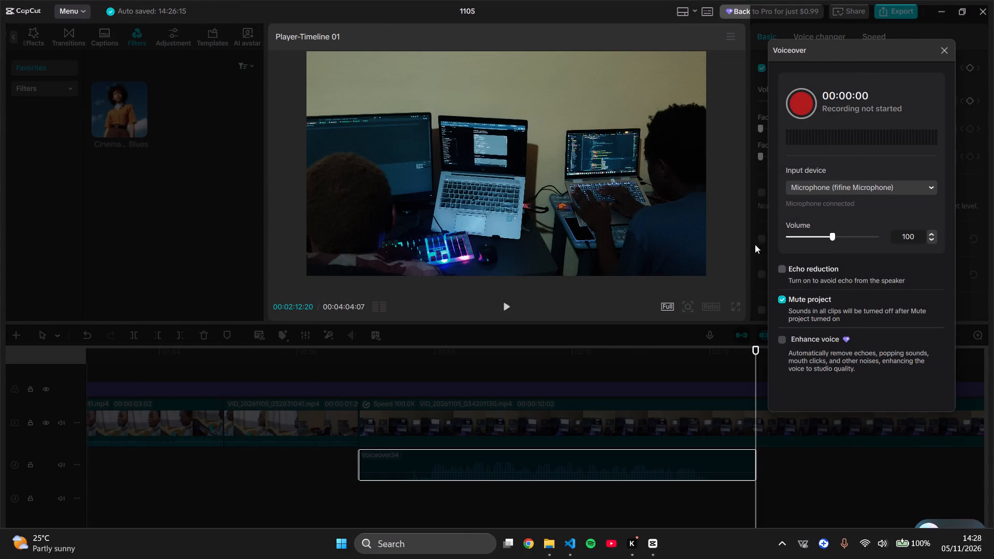
Record a voiceover of about 16 s from 00:02:12:20 and close the voiceover recorder.
{"action": "left_click", "coordinate": [808, 106]}
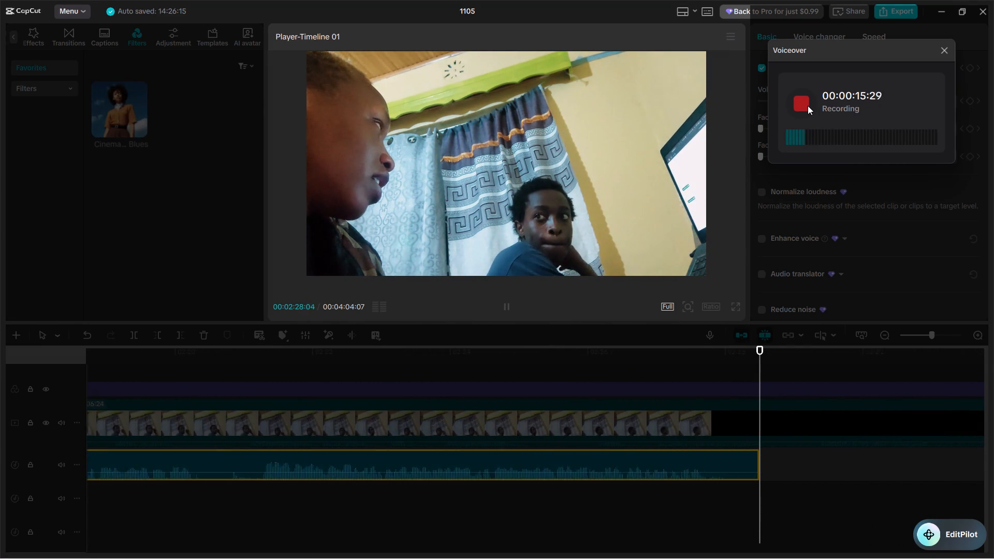
{"action": "key", "text": "space"}
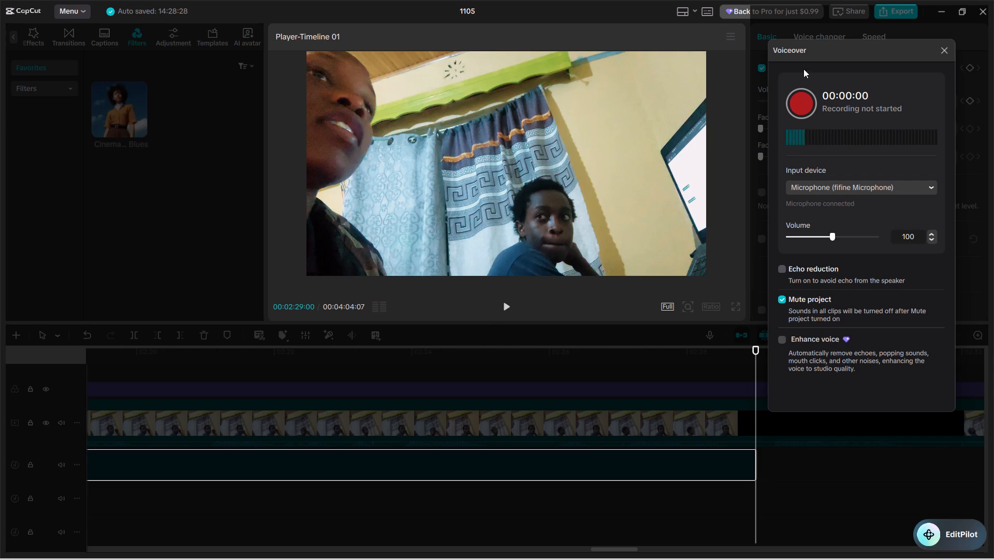
{"action": "left_click", "coordinate": [943, 47]}
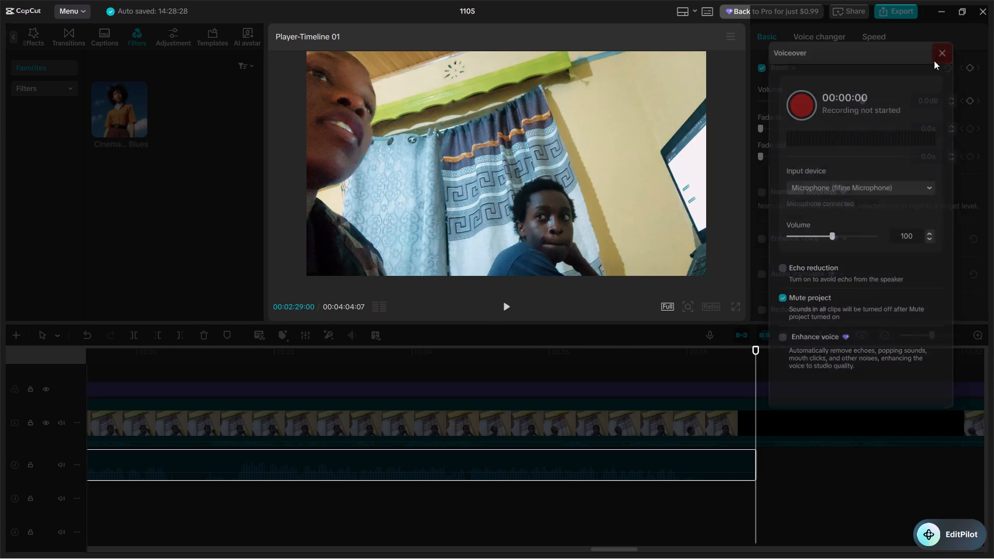
Trim the start of the new voiceover take to 00:02:21:11, keeping only its final section.
{"action": "scroll", "coordinate": [712, 367], "scroll_direction": "right", "scroll_amount": 2}
{"action": "scroll", "coordinate": [507, 451], "scroll_direction": "left", "scroll_amount": 1}
{"action": "left_click", "coordinate": [402, 486]}
{"action": "left_click", "coordinate": [403, 469]}
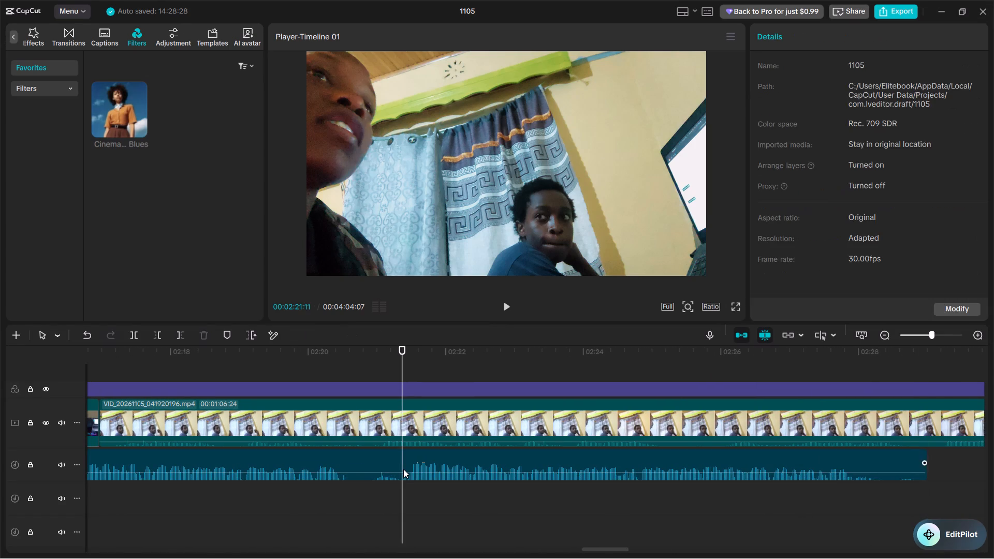
{"action": "key", "text": "q"}
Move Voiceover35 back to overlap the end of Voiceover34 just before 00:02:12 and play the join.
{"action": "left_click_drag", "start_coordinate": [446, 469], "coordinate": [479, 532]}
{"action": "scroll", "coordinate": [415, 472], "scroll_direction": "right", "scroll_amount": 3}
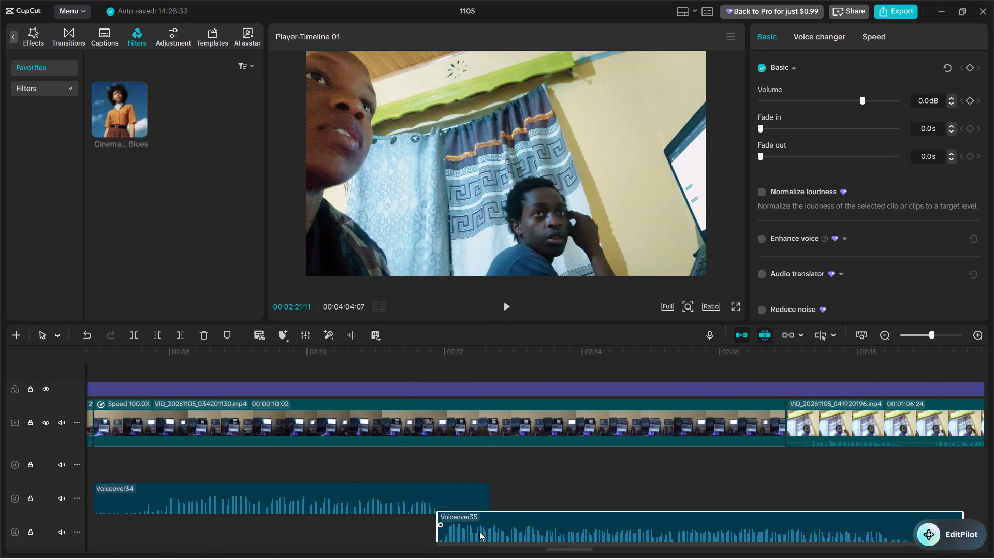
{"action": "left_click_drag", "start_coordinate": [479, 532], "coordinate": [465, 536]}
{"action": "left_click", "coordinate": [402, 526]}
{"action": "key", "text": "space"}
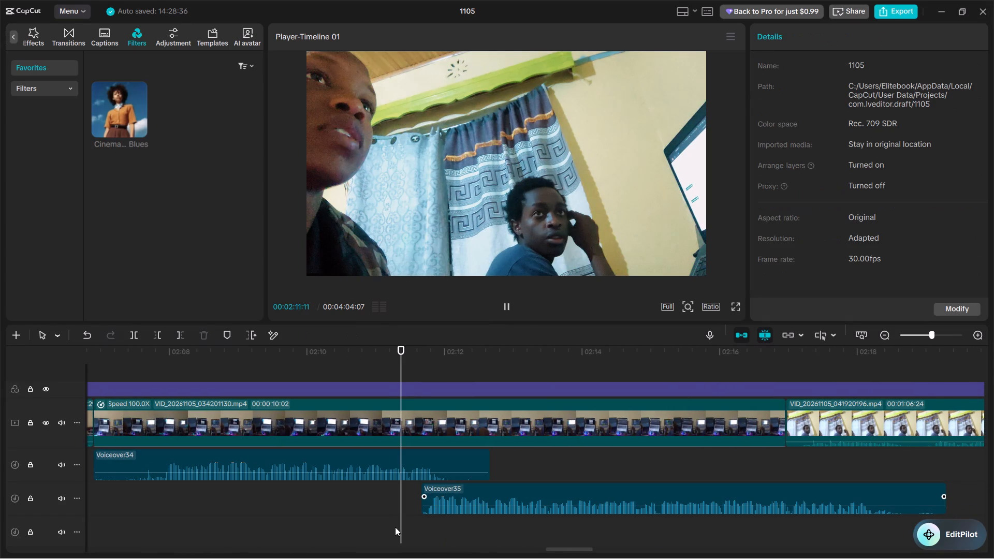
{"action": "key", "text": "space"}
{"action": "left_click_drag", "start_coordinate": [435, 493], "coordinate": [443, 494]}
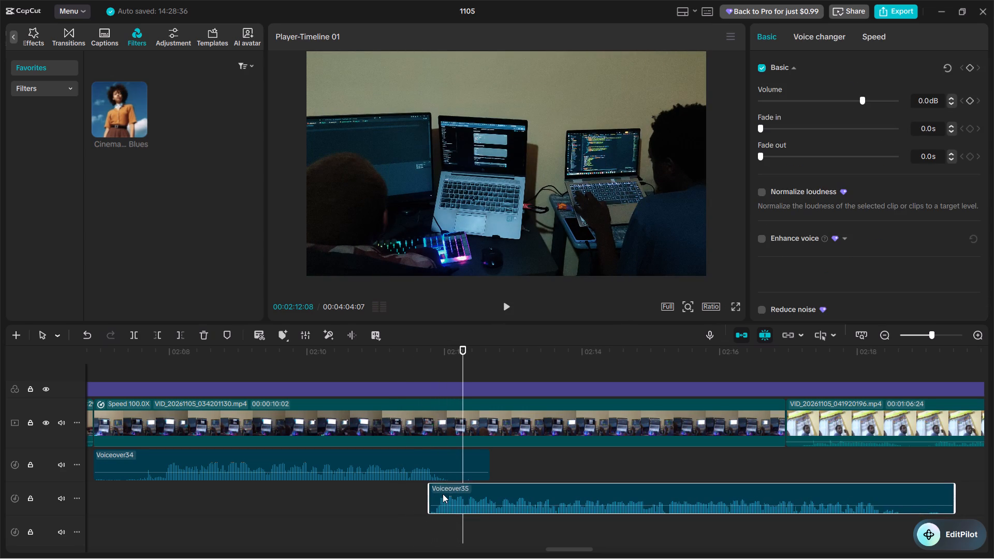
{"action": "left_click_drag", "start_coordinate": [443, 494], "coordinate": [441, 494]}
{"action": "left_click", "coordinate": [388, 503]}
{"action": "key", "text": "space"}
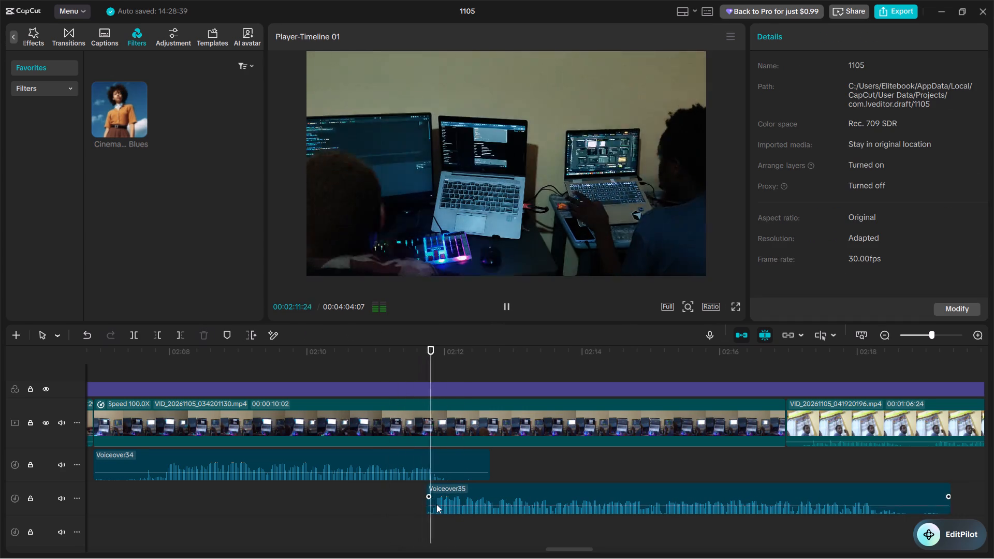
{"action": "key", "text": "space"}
Delete the Voiceover34 clip.
{"action": "left_click", "coordinate": [444, 479]}
{"action": "key", "text": "BackSpace"}
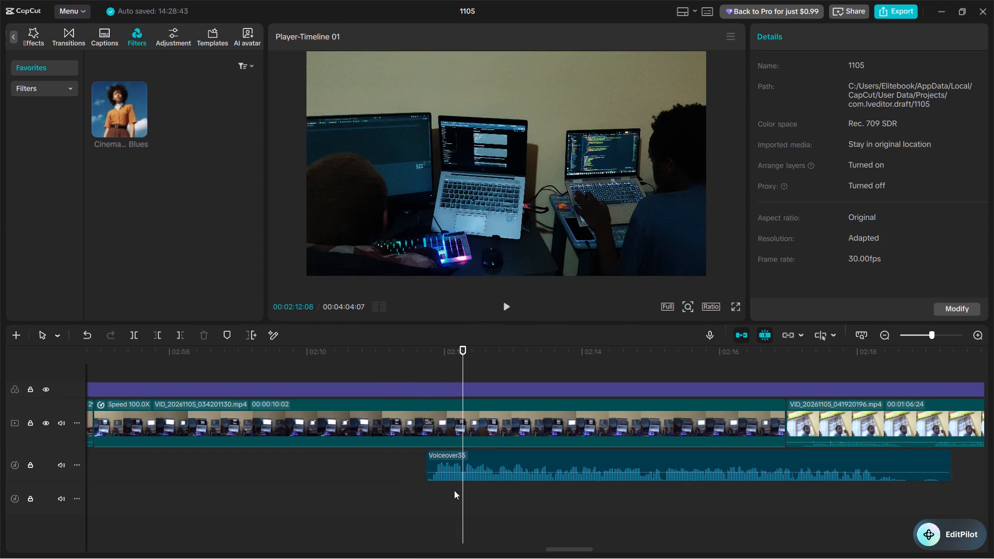
Move Voiceover35 to start at about 00:02:06:21, just before the VID_20261105_034201130.mp4 clip, and play the join.
{"action": "left_click_drag", "start_coordinate": [465, 462], "coordinate": [618, 486]}
{"action": "scroll", "coordinate": [447, 462], "scroll_direction": "right", "scroll_amount": 3}
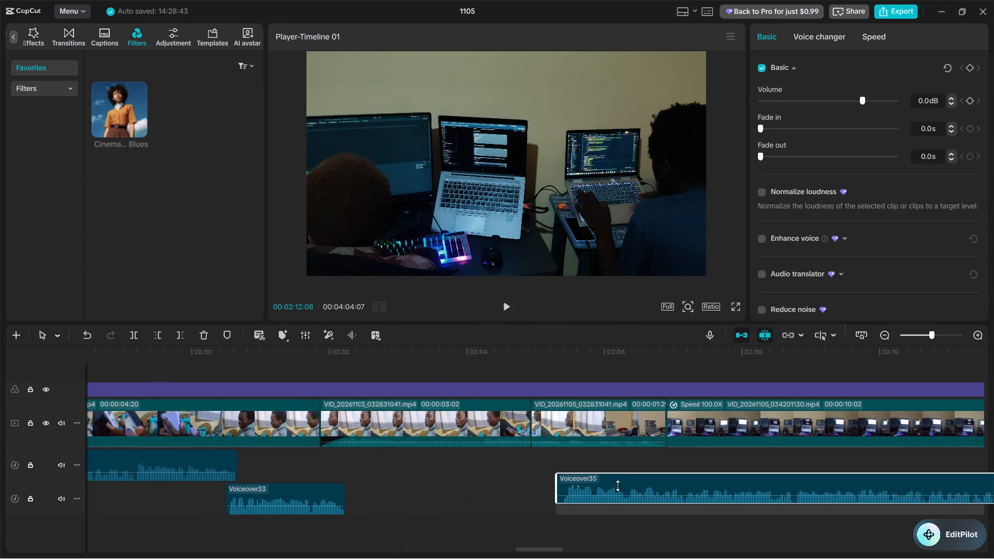
{"action": "left_click_drag", "start_coordinate": [618, 486], "coordinate": [685, 468]}
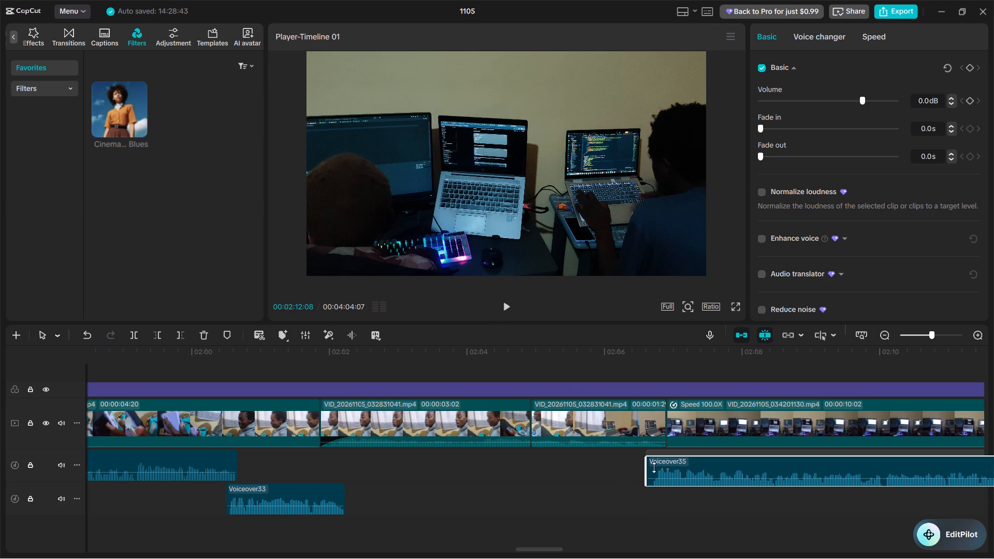
{"action": "left_click", "coordinate": [571, 470]}
{"action": "key", "text": "space"}
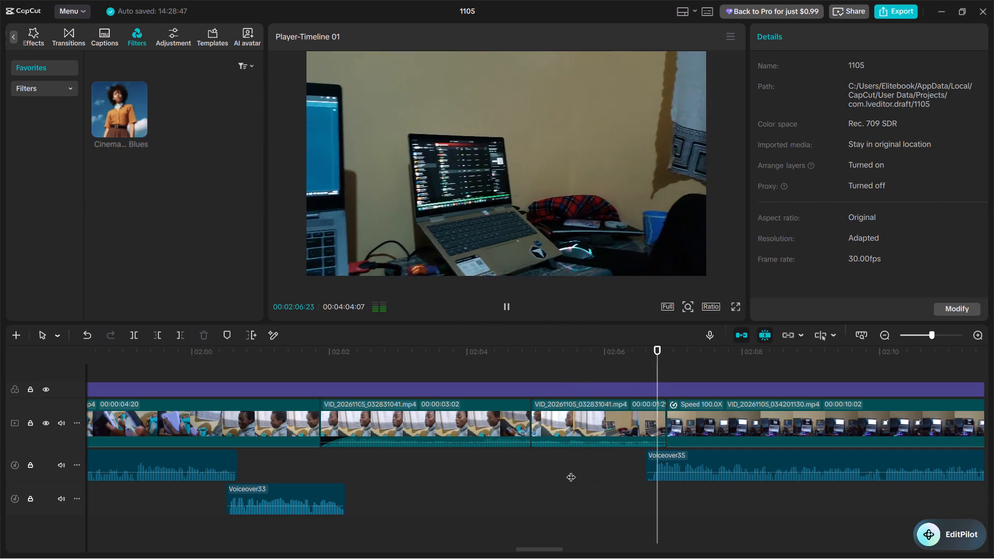
{"action": "key", "text": "space"}
{"action": "left_click_drag", "start_coordinate": [652, 457], "coordinate": [656, 458]}
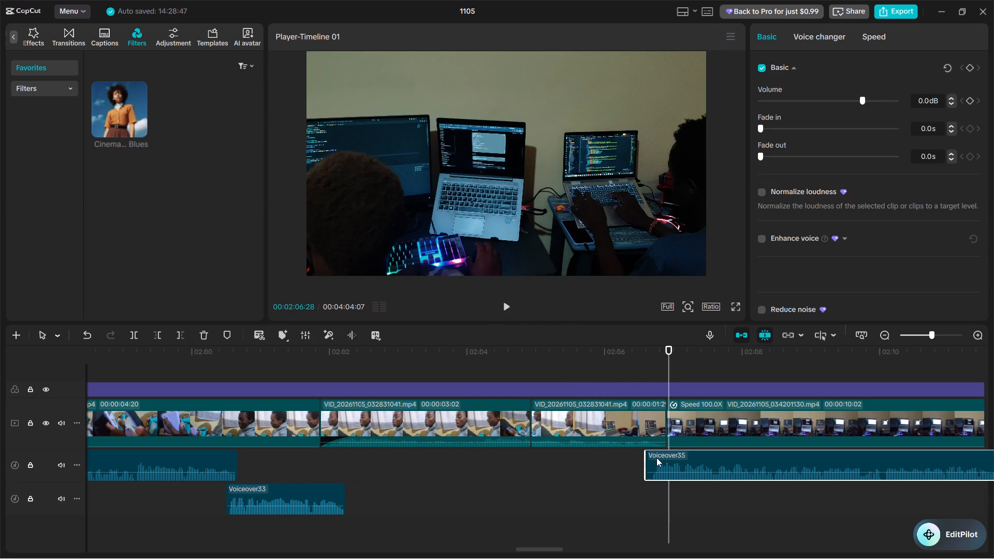
{"action": "left_click_drag", "start_coordinate": [656, 458], "coordinate": [659, 458]}
{"action": "left_click", "coordinate": [594, 460]}
{"action": "key", "text": "space"}
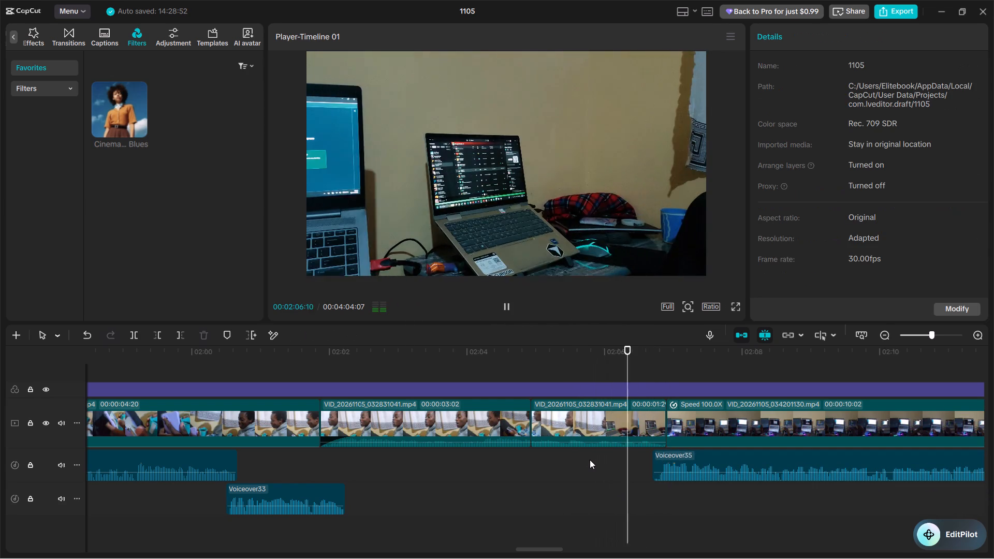
{"action": "key", "text": "space"}
Nudge Voiceover35 slightly earlier to start at about 00:02:06:19 and play it from the preceding clip.
{"action": "key", "text": "ctrl+equal"}
{"action": "key", "text": "ctrl+equal"}
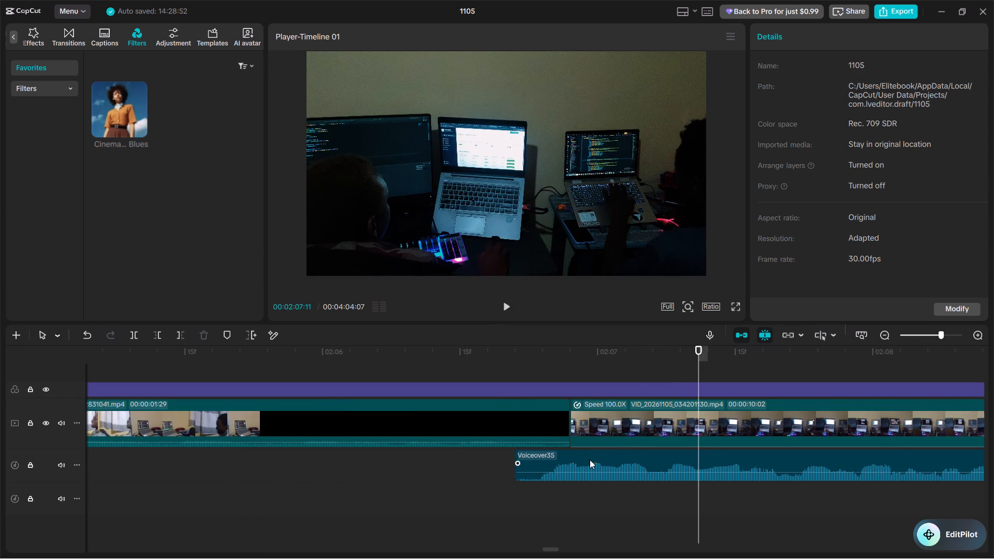
{"action": "scroll", "coordinate": [590, 460], "scroll_direction": "right", "scroll_amount": 1}
{"action": "left_click_drag", "start_coordinate": [698, 457], "coordinate": [677, 456]}
{"action": "left_click_drag", "start_coordinate": [564, 466], "coordinate": [556, 467]}
{"action": "left_click", "coordinate": [480, 472]}
{"action": "key", "text": "space"}
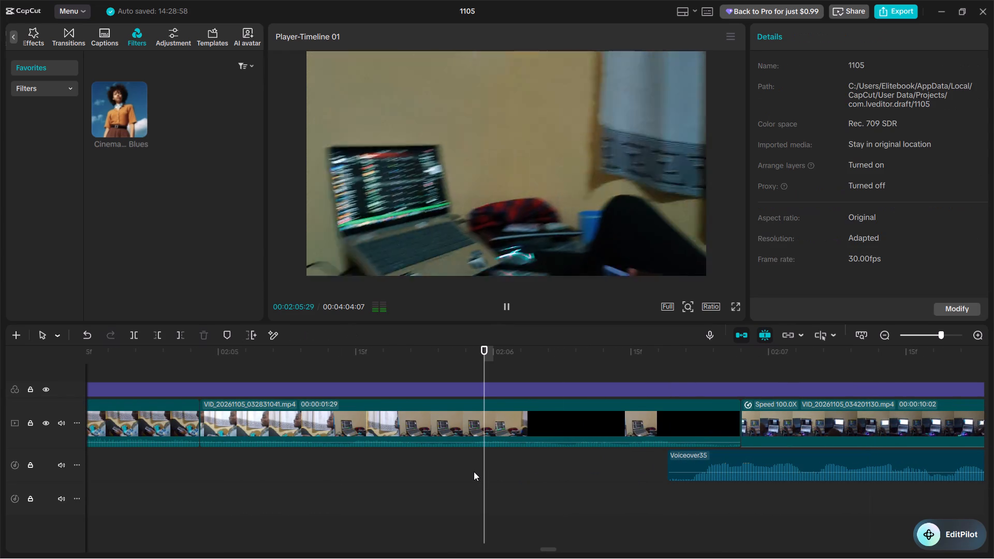
Trim the silent tail of Voiceover35 back to about 00:02:13:05 and play its ending.
{"action": "key", "text": "ctrl+minus"}
{"action": "key", "text": "ctrl+minus"}
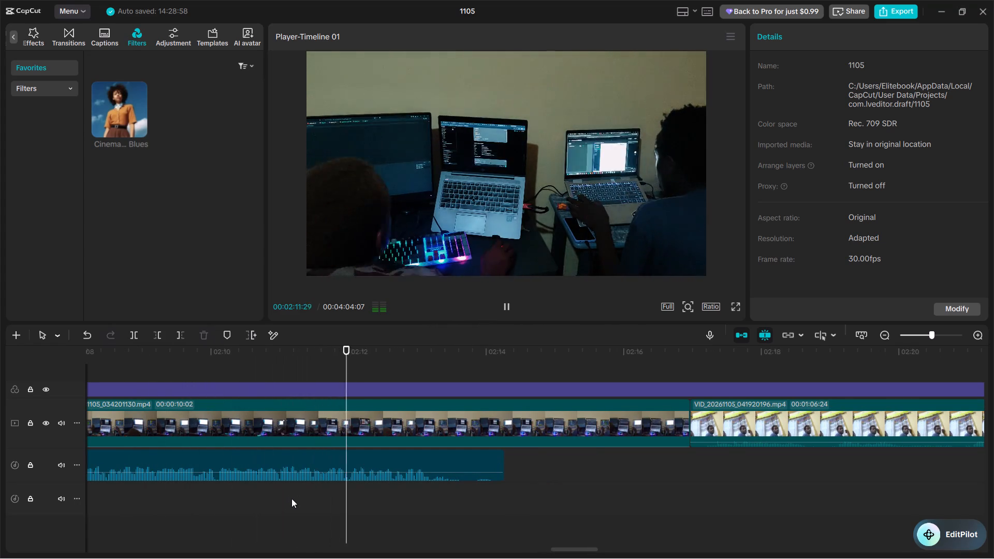
{"action": "key", "text": "space"}
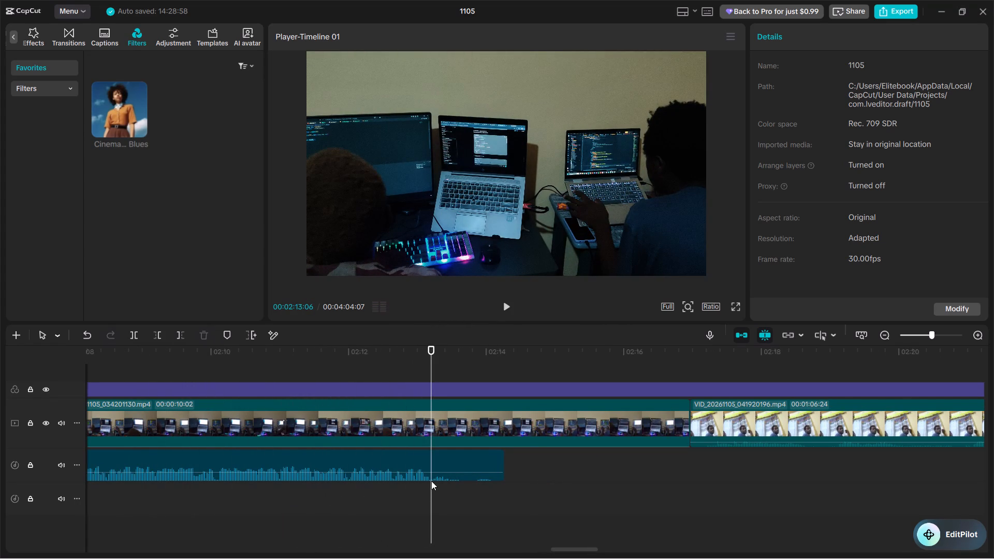
{"action": "left_click", "coordinate": [431, 481]}
{"action": "left_click", "coordinate": [430, 467]}
{"action": "key", "text": "w"}
{"action": "left_click", "coordinate": [367, 501]}
{"action": "key", "text": "space"}
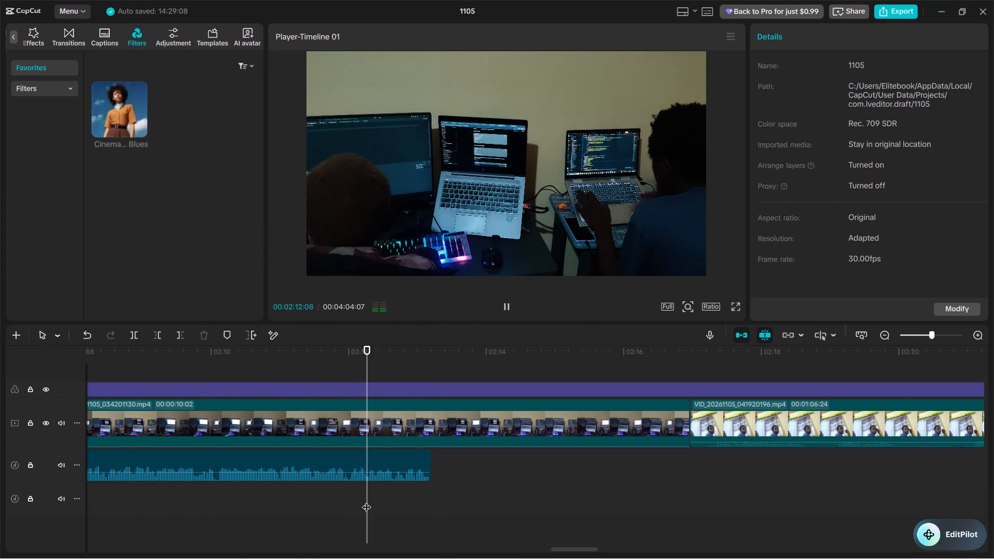
{"action": "key", "text": "space"}
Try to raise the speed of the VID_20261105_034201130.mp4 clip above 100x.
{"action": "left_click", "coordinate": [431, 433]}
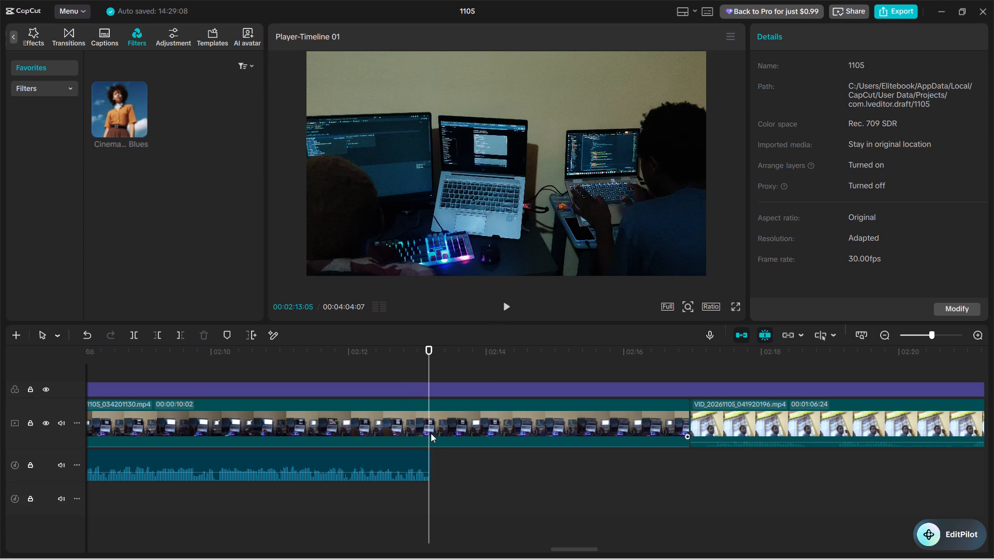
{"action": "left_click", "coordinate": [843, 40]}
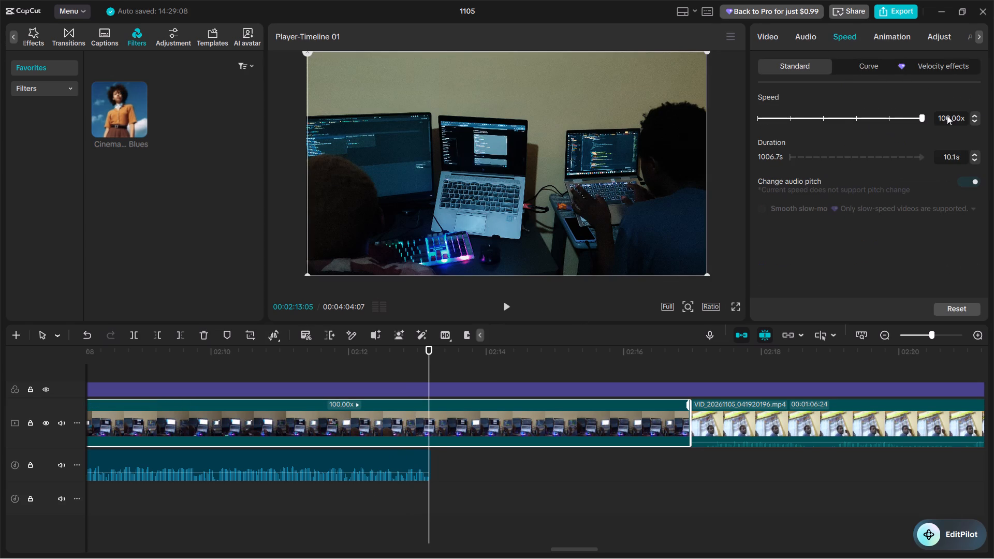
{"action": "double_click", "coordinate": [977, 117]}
Play the VID_20261105_034201130.mp4 clip and trim its start in two passes to a length of 00:00:07:20.
{"action": "scroll", "coordinate": [389, 481], "scroll_direction": "right", "scroll_amount": 1}
{"action": "left_click", "coordinate": [240, 378]}
{"action": "key", "text": "space"}
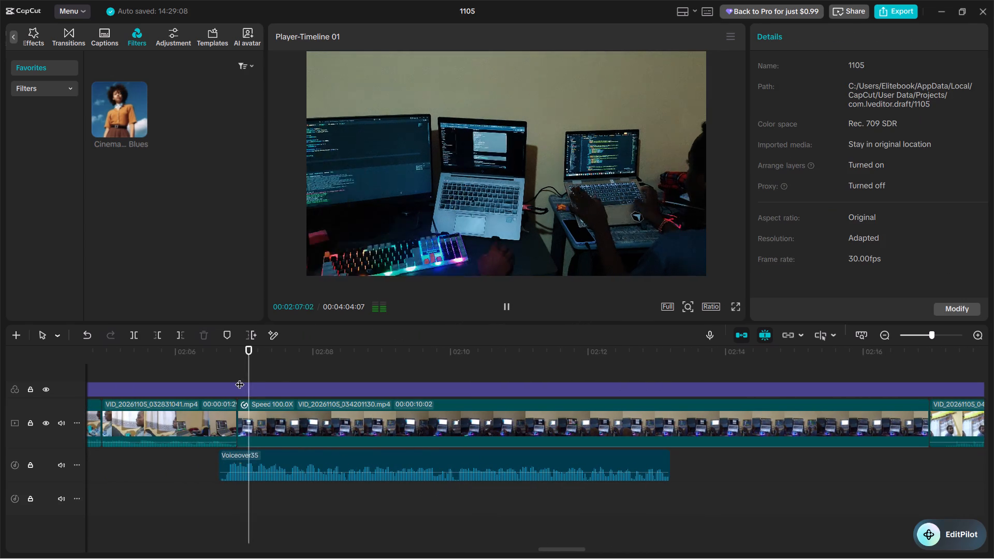
{"action": "key", "text": "space"}
{"action": "type", "text": "q"}
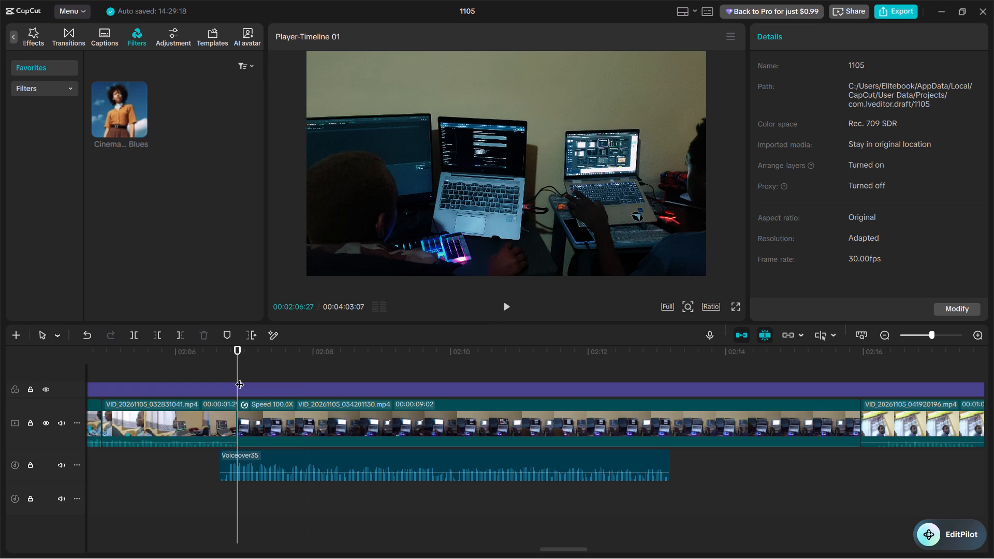
{"action": "key", "text": "space"}
{"action": "key", "text": "space"}
{"action": "key", "text": "space"}
{"action": "key", "text": "space"}
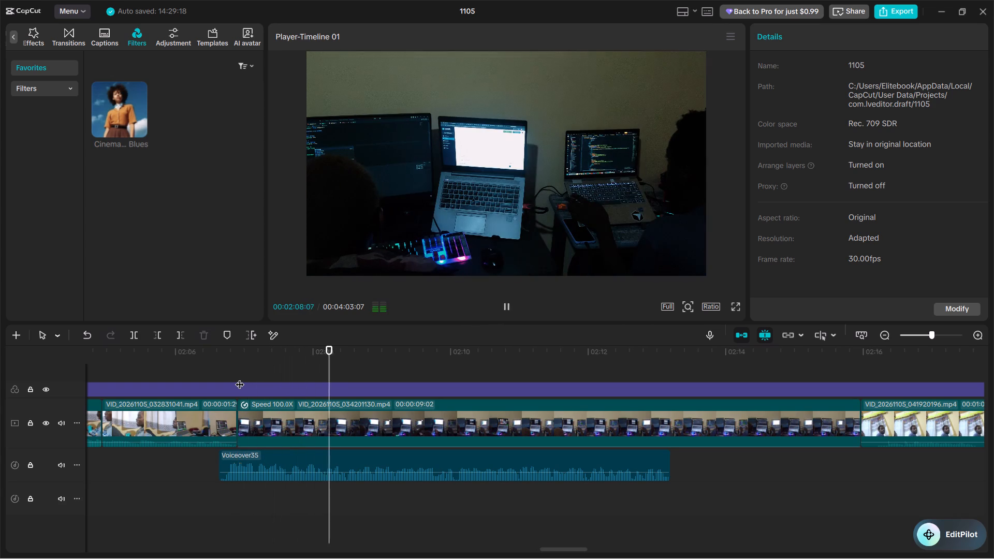
{"action": "type", "text": "q"}
Trim the start of the VID_20261105_034201130.mp4 clip in two more passes to 00:00:05:27 and play into the following clip.
{"action": "key", "text": "space"}
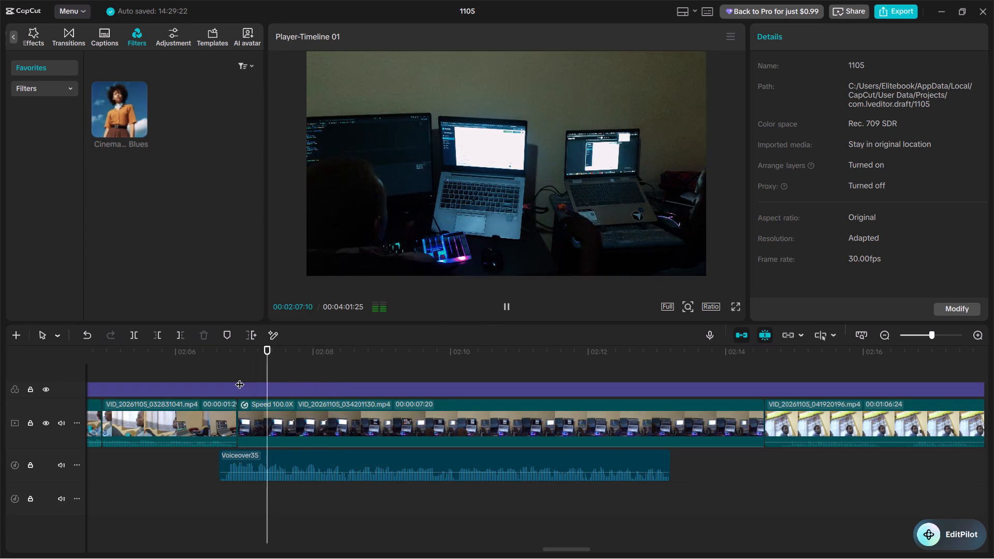
{"action": "key", "text": "space"}
{"action": "type", "text": "q"}
{"action": "key", "text": "space"}
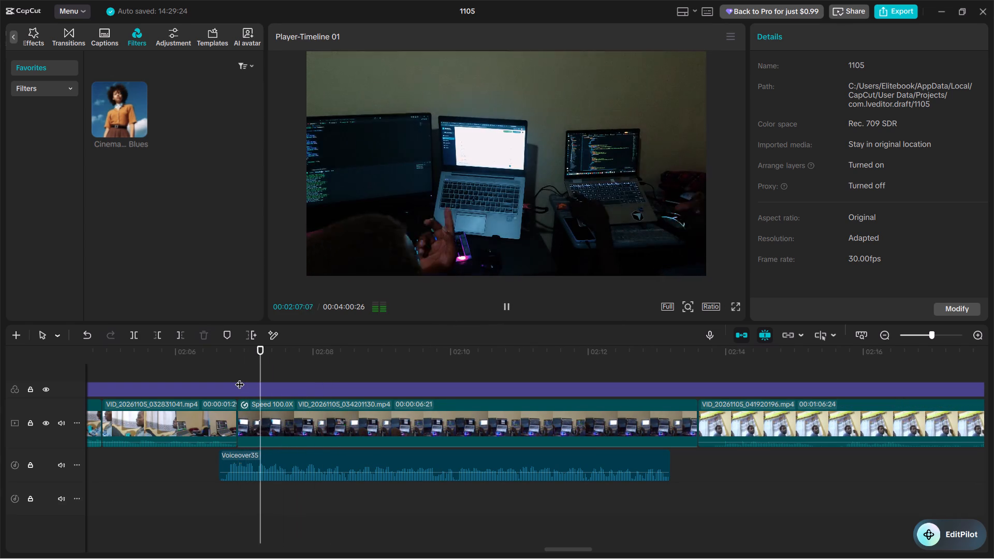
{"action": "key", "text": "space"}
{"action": "type", "text": "q"}
{"action": "key", "text": "space"}
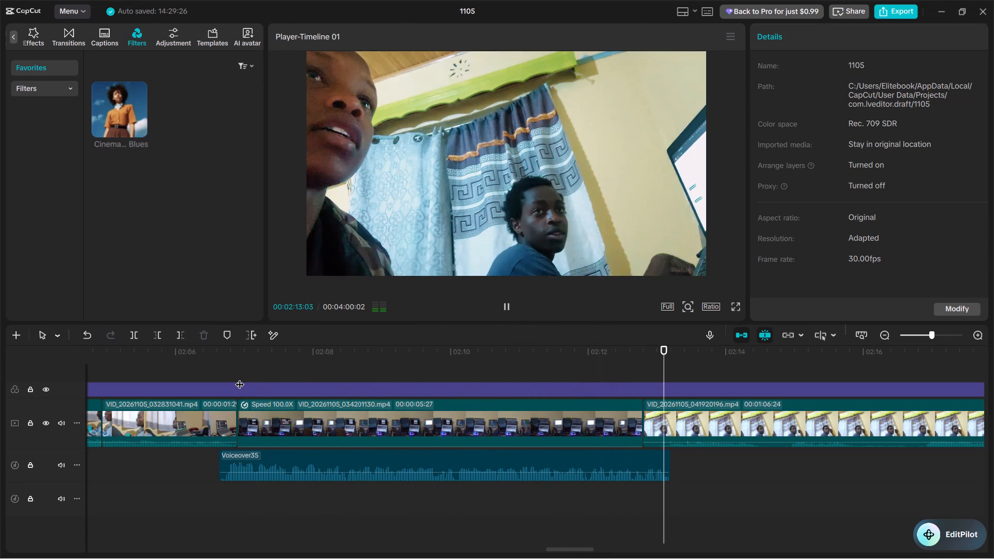
Trim the start of the VID_20261105_041920196.mp4 clip in three small passes to a length of 00:01:06:12.
{"action": "left_click", "coordinate": [652, 364]}
{"action": "key", "text": "q"}
{"action": "key", "text": "space"}
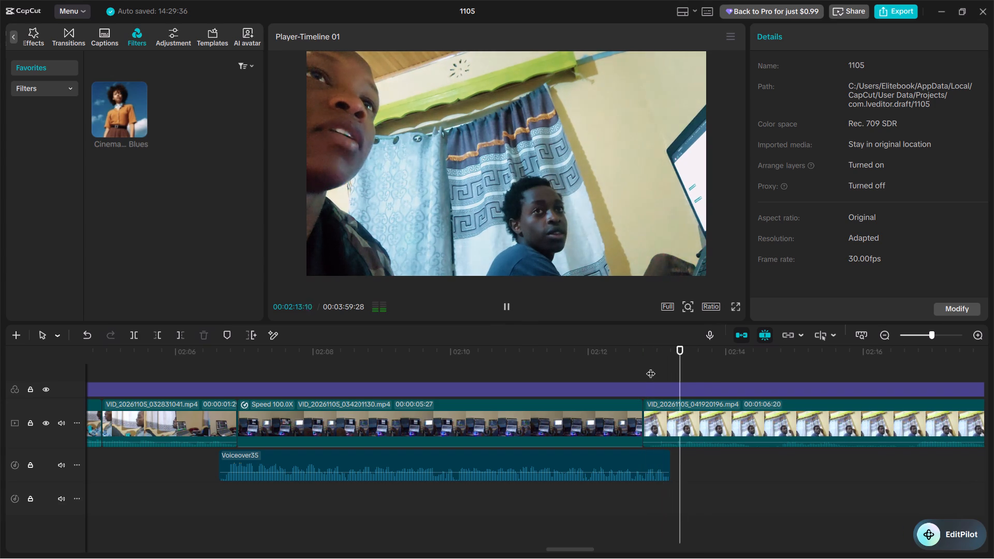
{"action": "left_click", "coordinate": [651, 367]}
{"action": "left_click", "coordinate": [656, 371]}
{"action": "left_click", "coordinate": [652, 370]}
{"action": "type", "text": "q"}
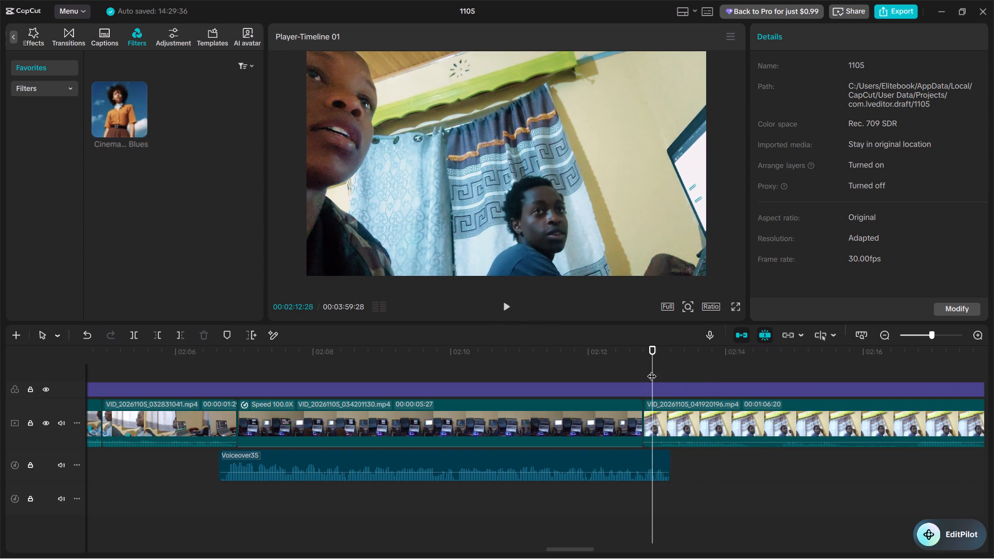
{"action": "key", "text": "space"}
{"action": "left_click", "coordinate": [652, 370]}
{"action": "type", "text": "q"}
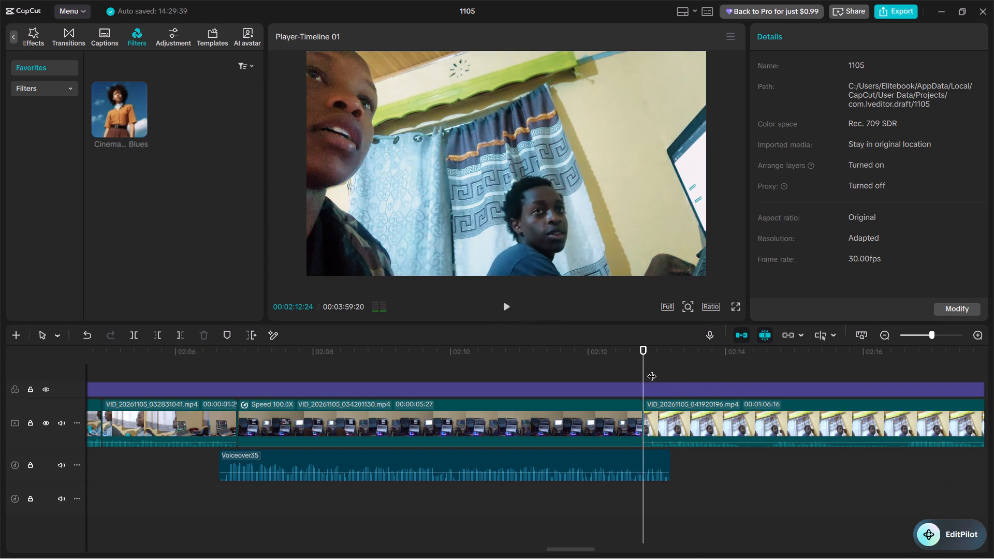
{"action": "key", "text": "space"}
Review the cut into the VID_20261105_041920196.mp4 clip by playing from 00:02:12:01 past the end of Voiceover35.
{"action": "left_click", "coordinate": [591, 373]}
{"action": "key", "text": "space"}
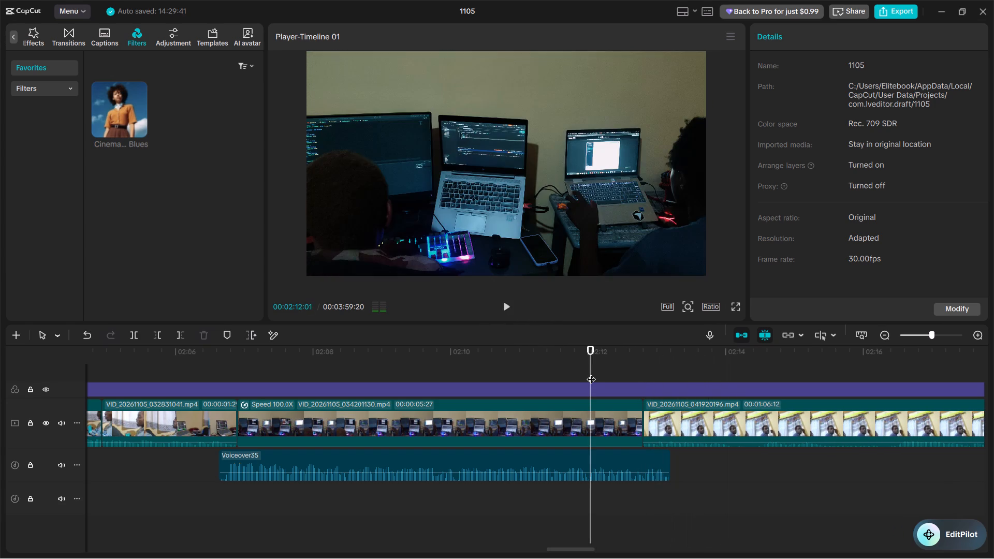
{"action": "key", "text": "space"}
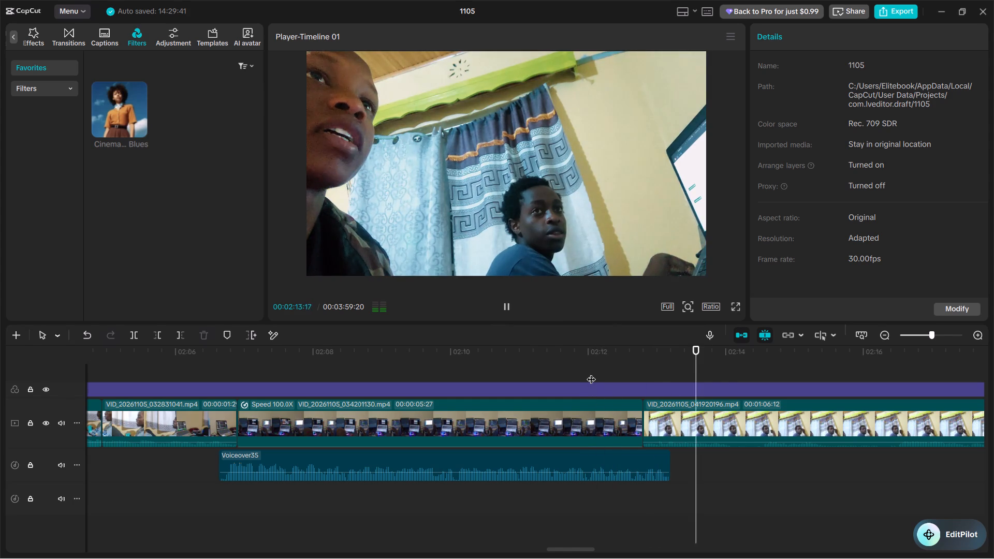
{"action": "key", "text": "space"}
{"action": "left_click", "coordinate": [697, 461]}
{"action": "key", "text": "space"}
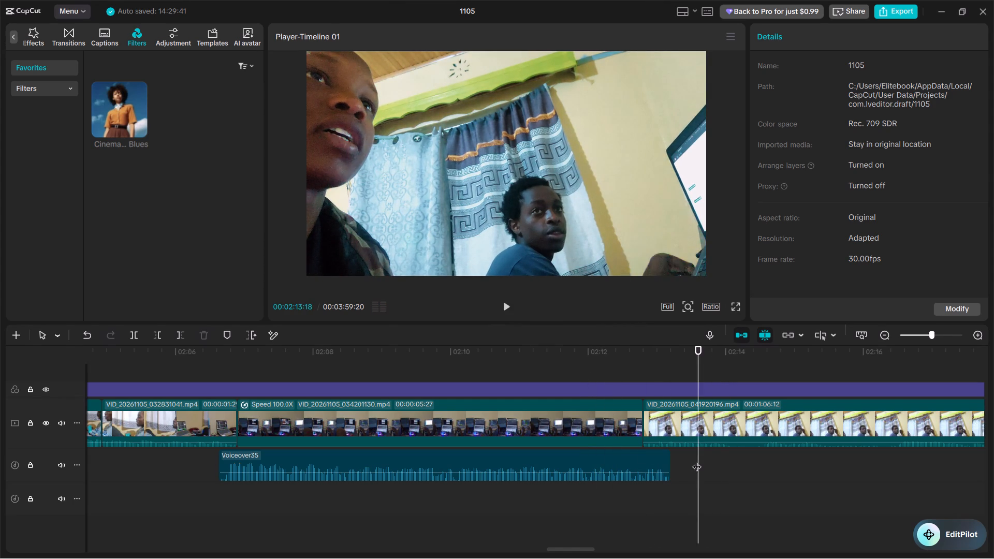
Split the VID_20261105_041920196.mp4 clip at 00:02:13:29 and trim the start of the remaining part to a length of 00:01:04:21.
{"action": "key", "text": "space"}
{"action": "key", "text": "Right"}
{"action": "key", "text": "ctrl+b"}
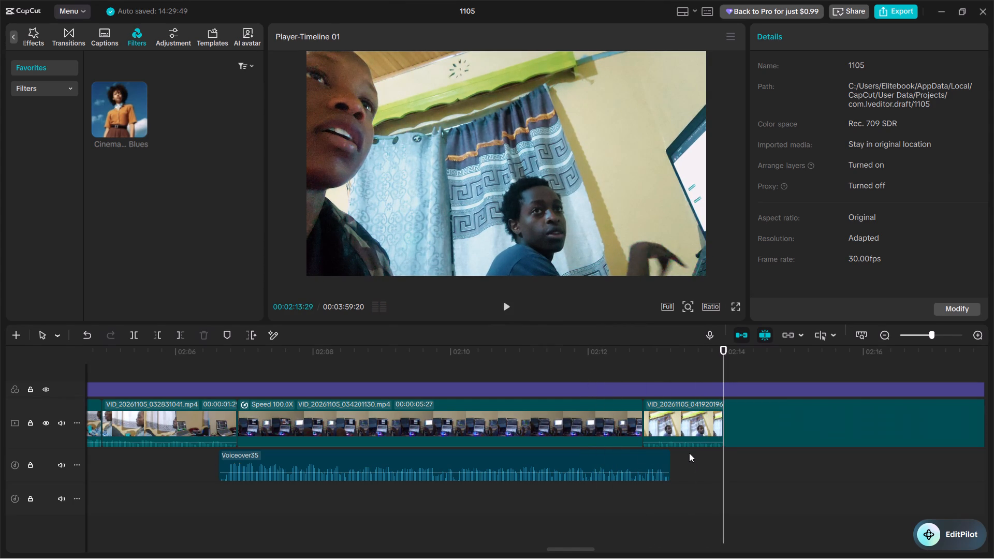
{"action": "key", "text": "space"}
{"action": "key", "text": "space"}
{"action": "key", "text": "Right"}
{"action": "key", "text": "Right"}
{"action": "key", "text": "Right"}
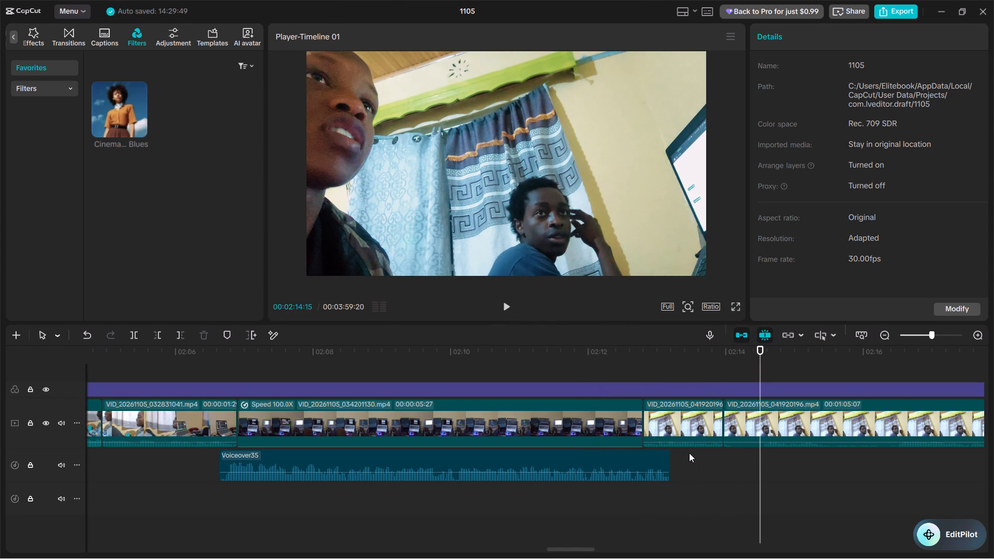
{"action": "type", "text": "q"}
Split the VID_20261105_041920196.mp4 clip again at 00:02:14:26 and trim the start of the remaining part to 00:01:02:21.
{"action": "key", "text": "space"}
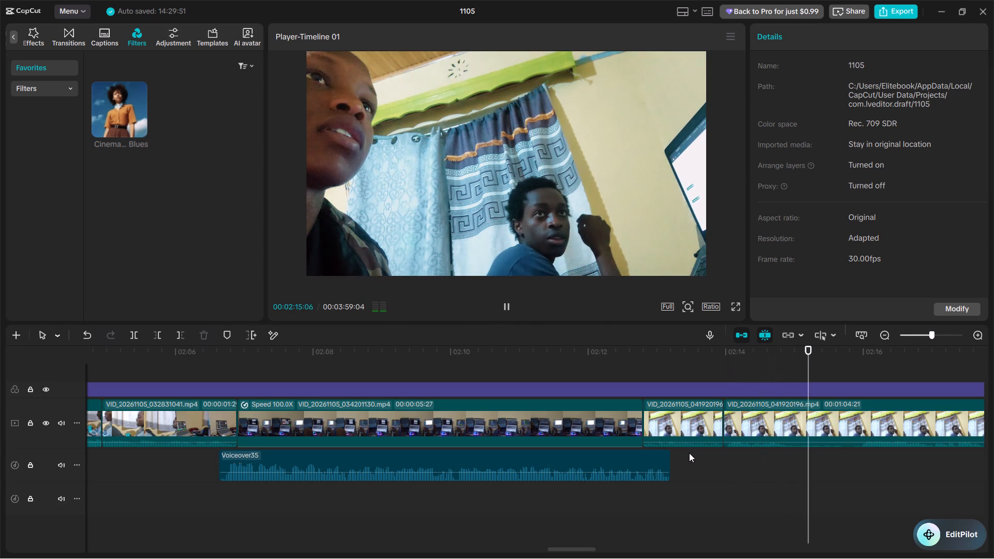
{"action": "left_click", "coordinate": [722, 461]}
{"action": "key", "text": "space"}
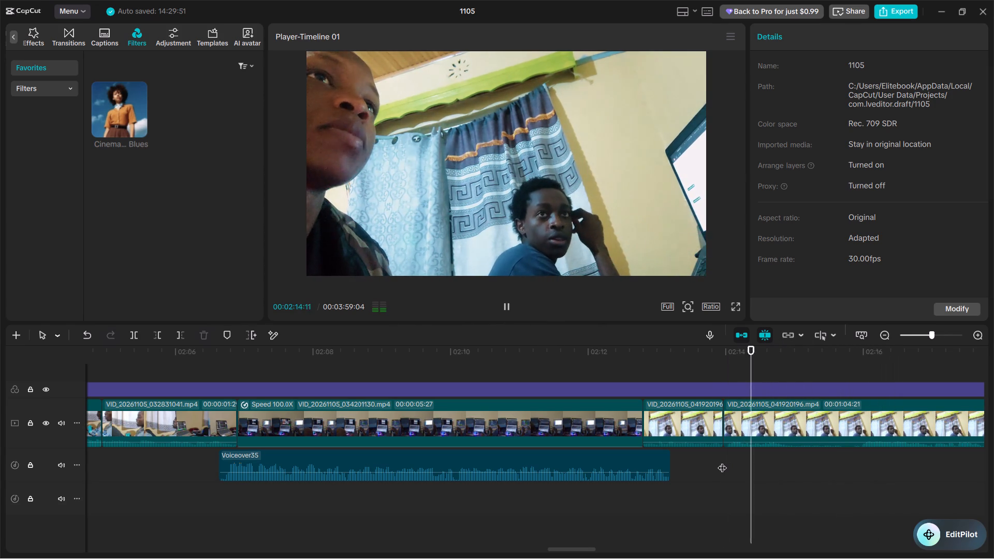
{"action": "key", "text": "space"}
{"action": "key", "text": "ctrl+b"}
{"action": "key", "text": "space"}
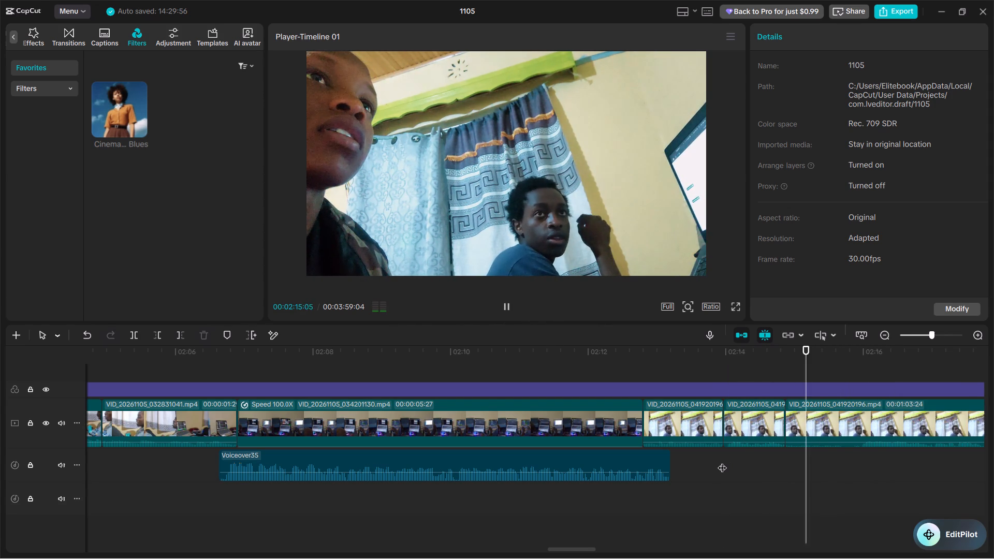
{"action": "key", "text": "space"}
{"action": "key", "text": "Left"}
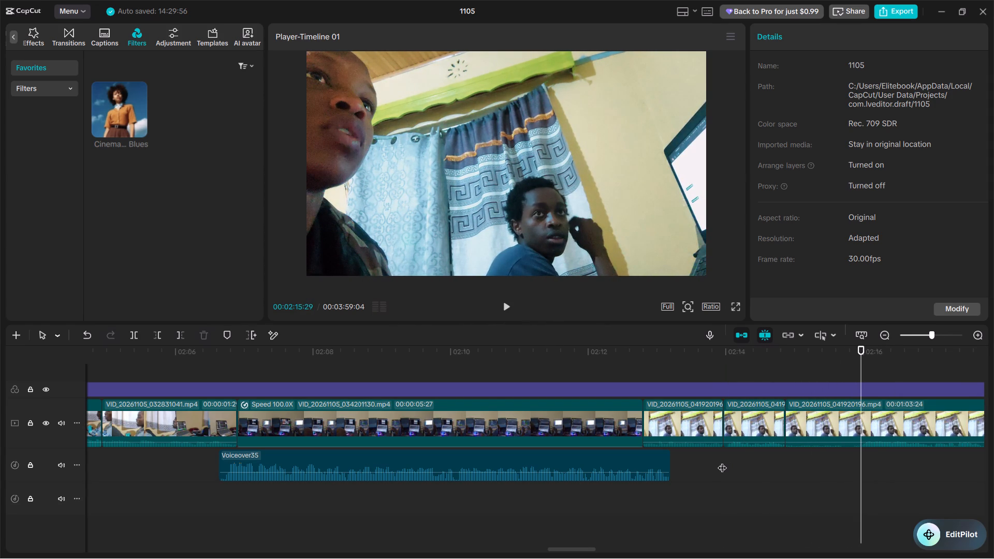
{"action": "type", "text": "q"}
Play on through the last VID_20261105_041920196.mp4 part and trim its start to a length of 00:00:51:13.
{"action": "key", "text": "space"}
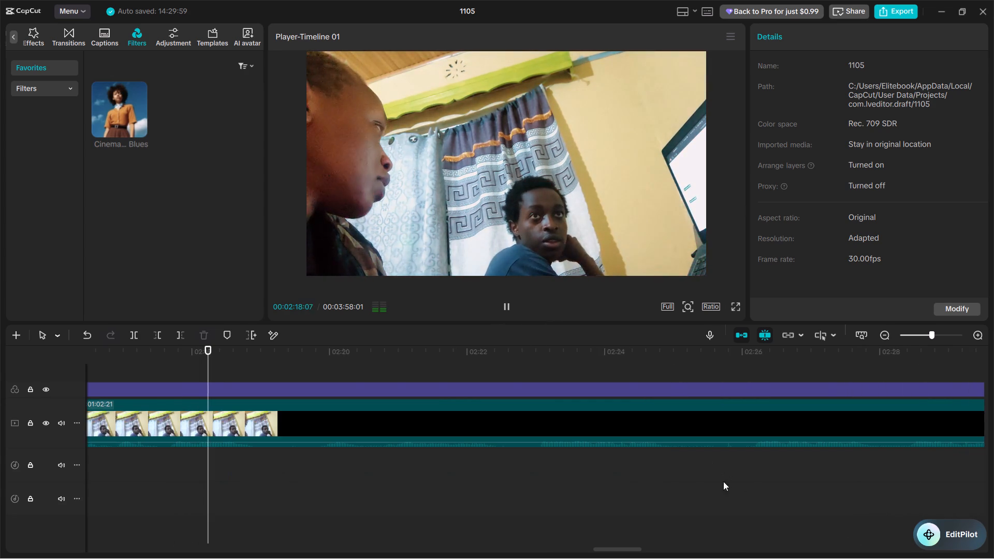
{"action": "scroll", "coordinate": [617, 486], "scroll_direction": "right", "scroll_amount": 2}
{"action": "left_click", "coordinate": [483, 455]}
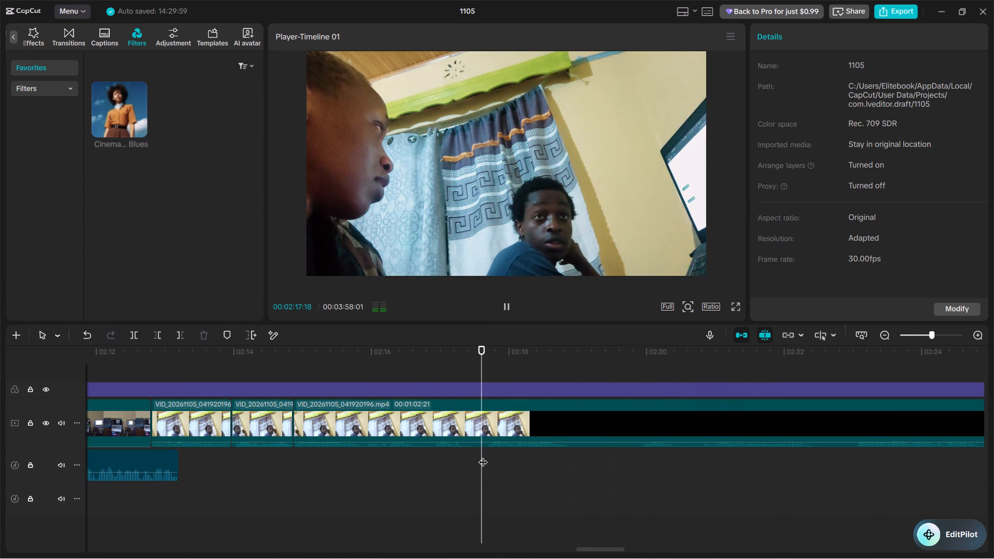
{"action": "left_click", "coordinate": [483, 455]}
{"action": "key", "text": "space"}
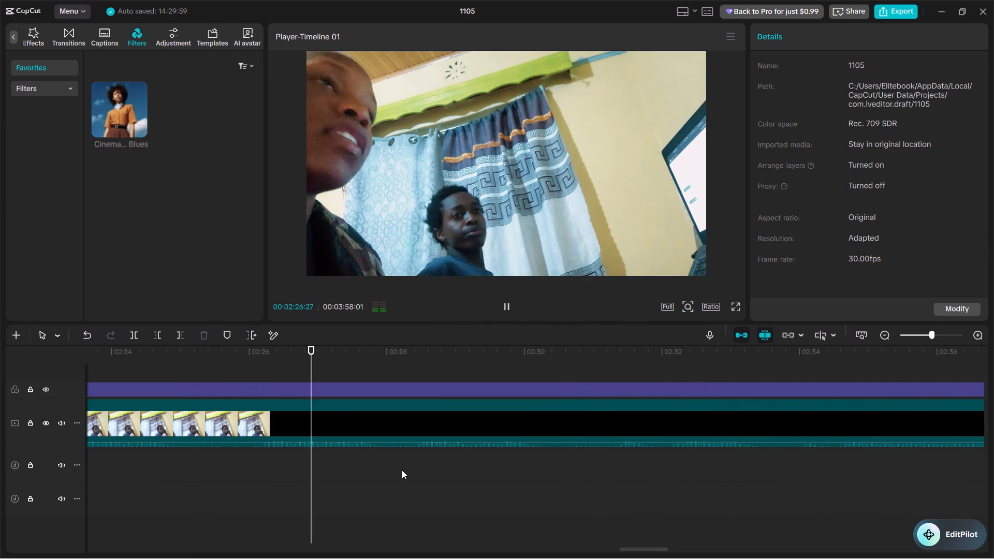
{"action": "left_click", "coordinate": [258, 451]}
{"action": "type", "text": "q"}
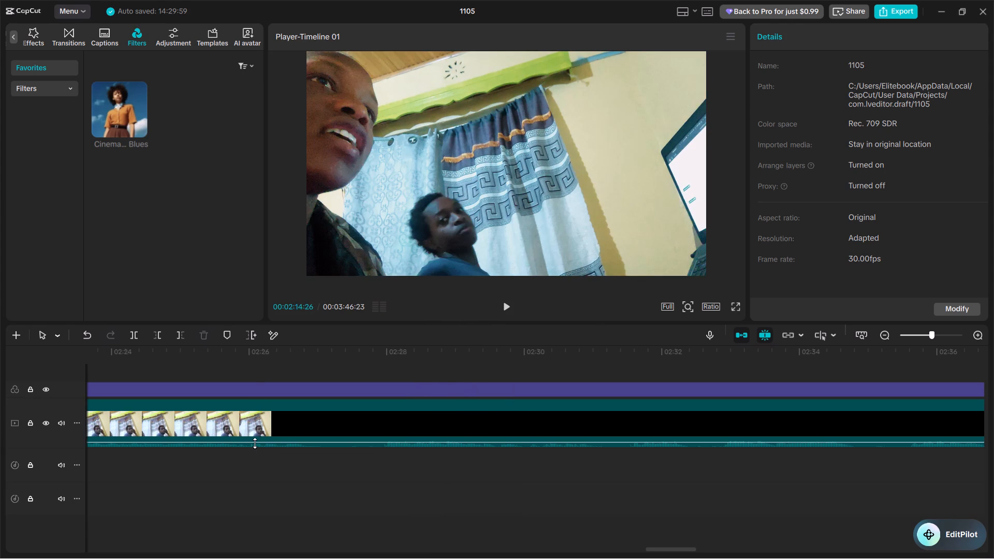
Delete the two short VID_20261105_041920196.mp4 fragments before the 00:00:51:13 part and play across the cut from 00:02:12:15.
{"action": "key", "text": "space"}
{"action": "scroll", "coordinate": [255, 443], "scroll_direction": "right", "scroll_amount": 2}
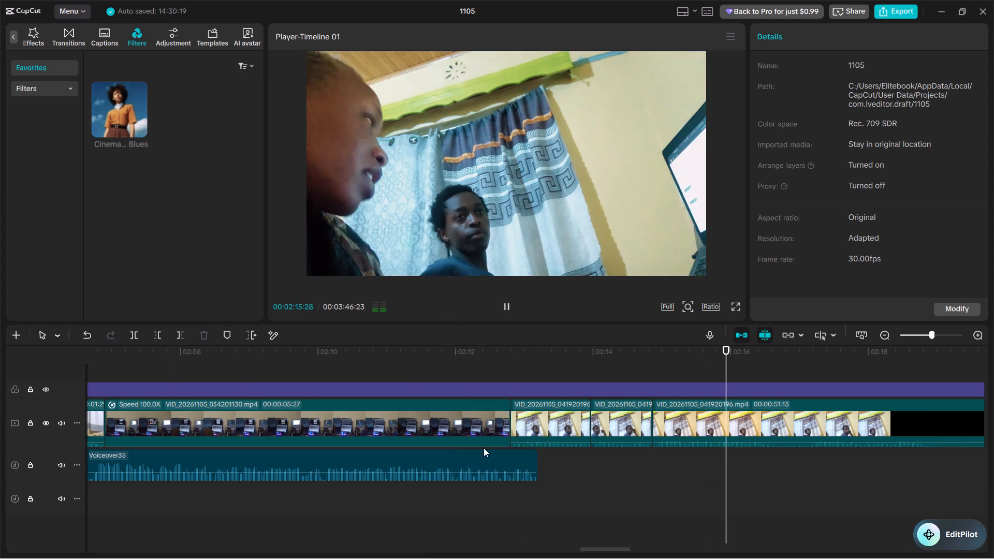
{"action": "left_click_drag", "start_coordinate": [614, 457], "coordinate": [585, 428]}
{"action": "key", "text": "BackSpace"}
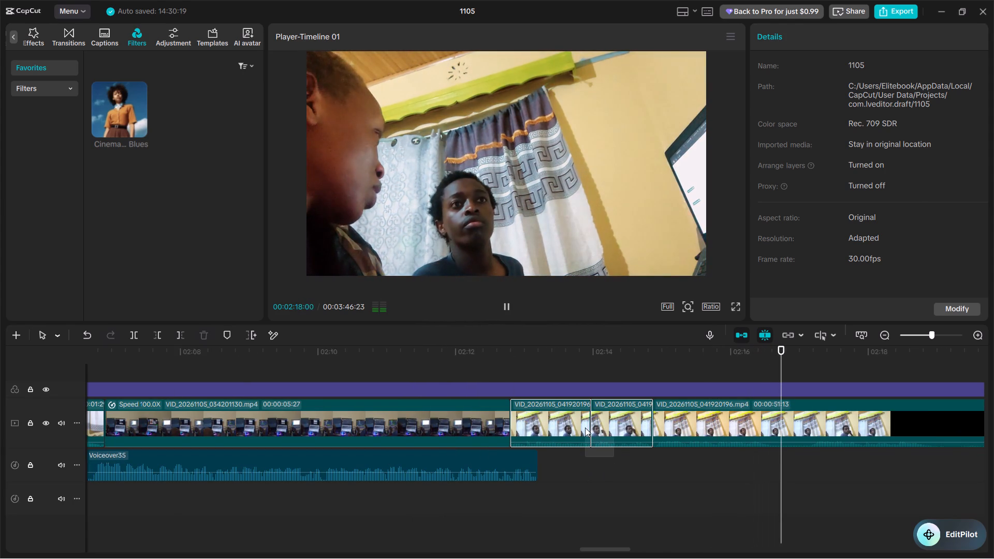
{"action": "left_click", "coordinate": [508, 361]}
{"action": "left_click", "coordinate": [489, 361]}
{"action": "key", "text": "space"}
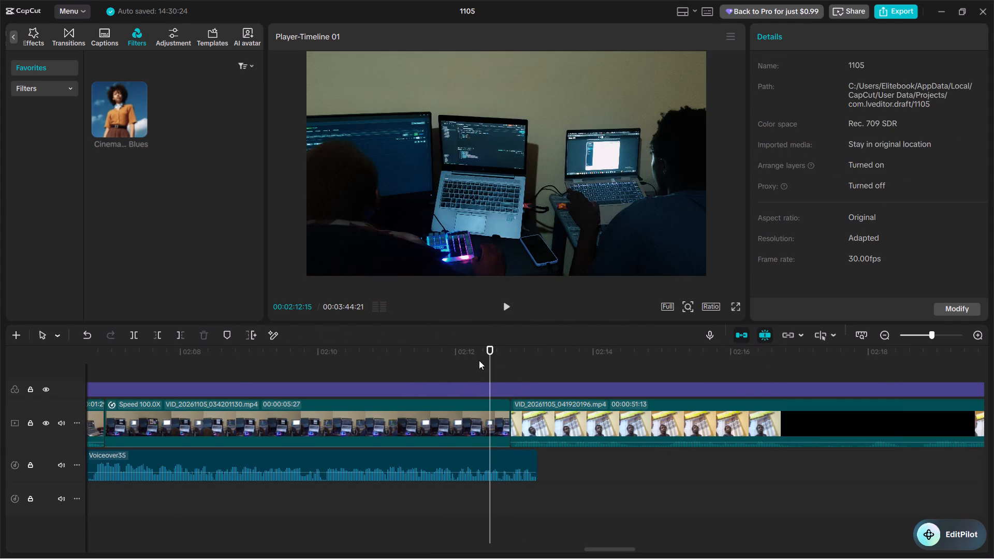
{"action": "key", "text": "space"}
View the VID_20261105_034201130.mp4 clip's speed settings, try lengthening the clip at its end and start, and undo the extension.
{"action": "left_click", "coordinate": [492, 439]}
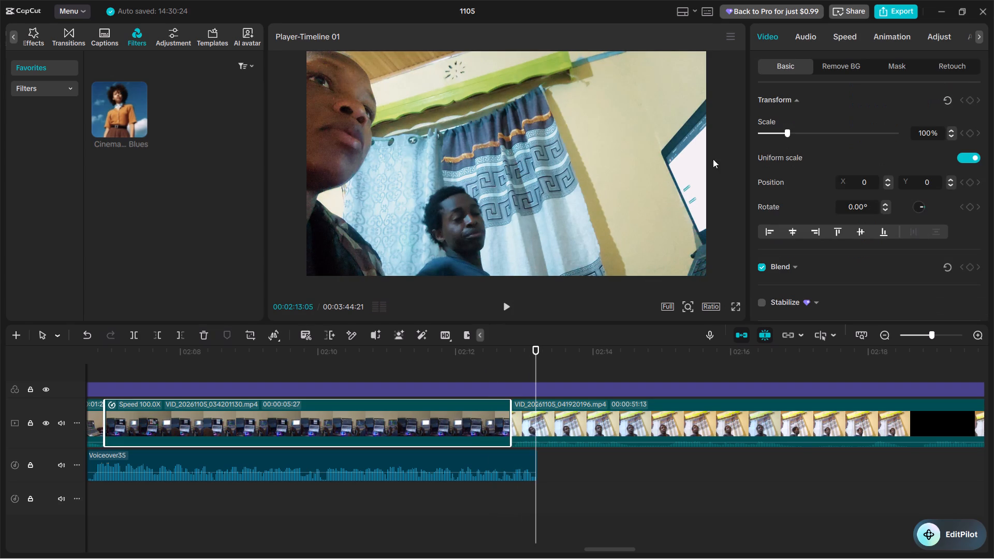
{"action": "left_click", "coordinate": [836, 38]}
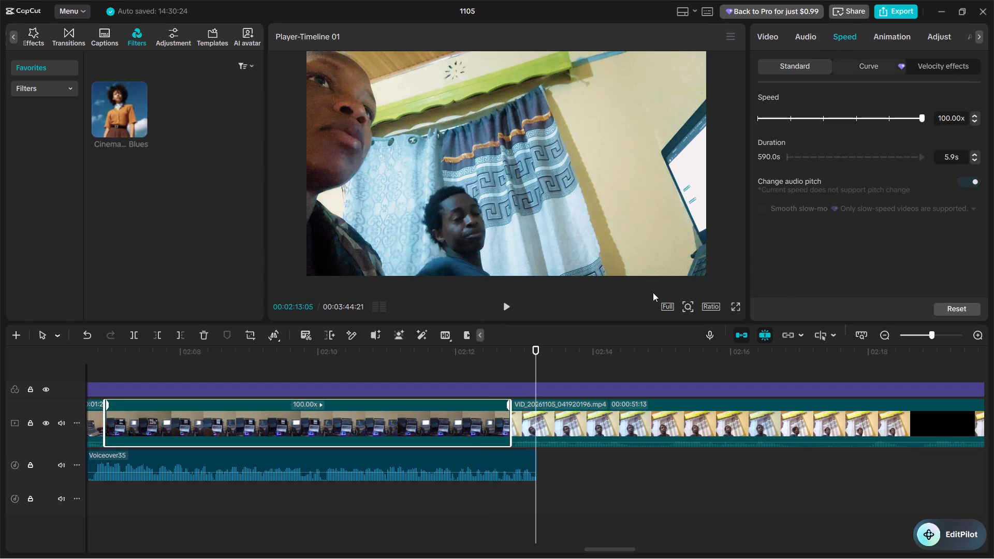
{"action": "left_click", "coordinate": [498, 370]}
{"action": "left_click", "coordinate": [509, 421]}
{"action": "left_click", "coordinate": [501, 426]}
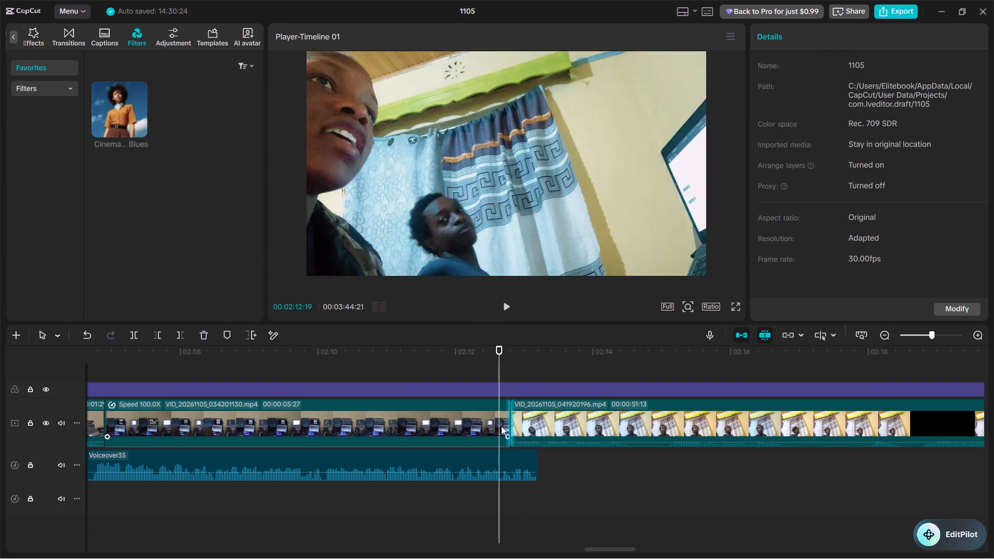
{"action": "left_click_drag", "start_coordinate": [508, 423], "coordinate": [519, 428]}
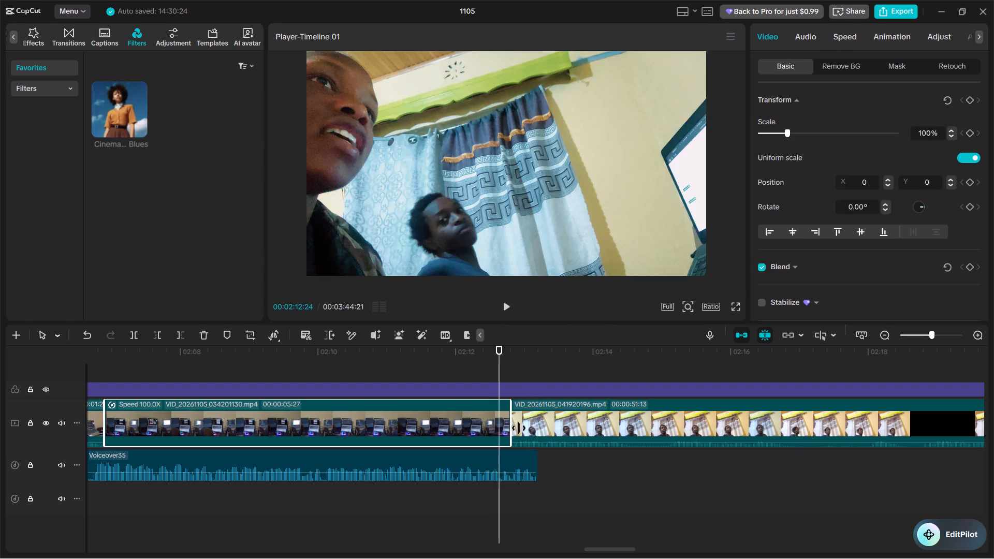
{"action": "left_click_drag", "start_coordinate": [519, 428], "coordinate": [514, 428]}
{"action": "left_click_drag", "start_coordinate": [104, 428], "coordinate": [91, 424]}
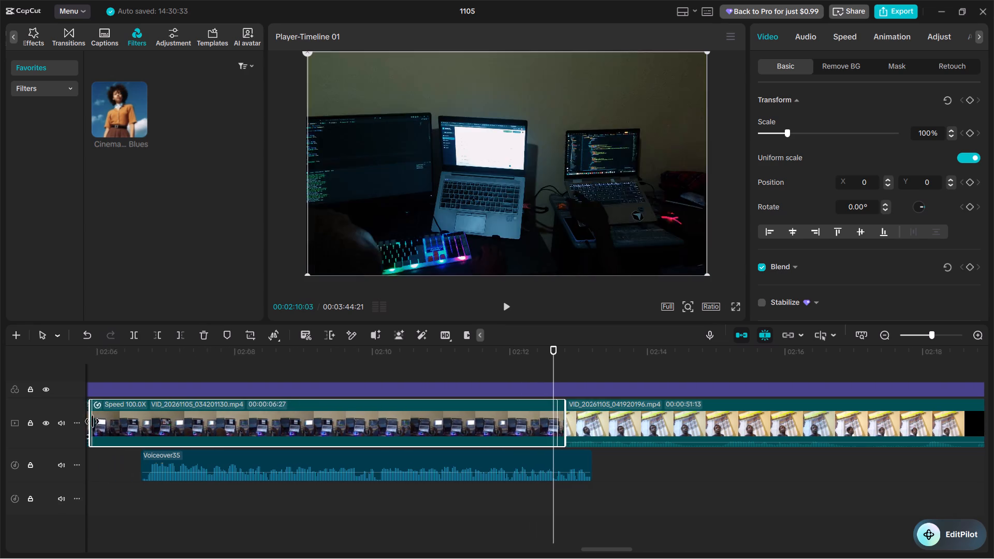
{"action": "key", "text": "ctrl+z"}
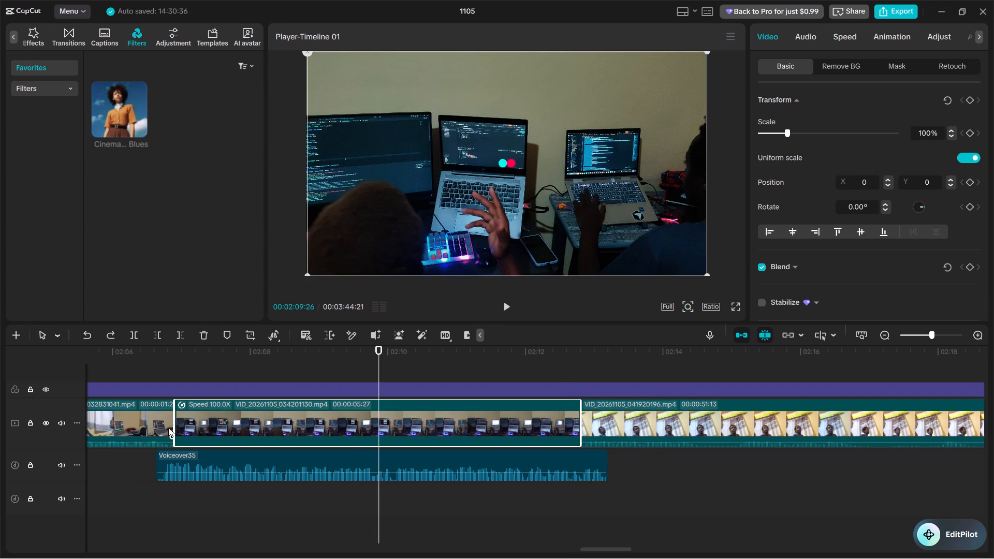
Extend the start of the VID_20261105_034201130.mp4 clip in two small passes to 00:00:06:04 and play across the following cut.
{"action": "left_click_drag", "start_coordinate": [173, 426], "coordinate": [168, 426]}
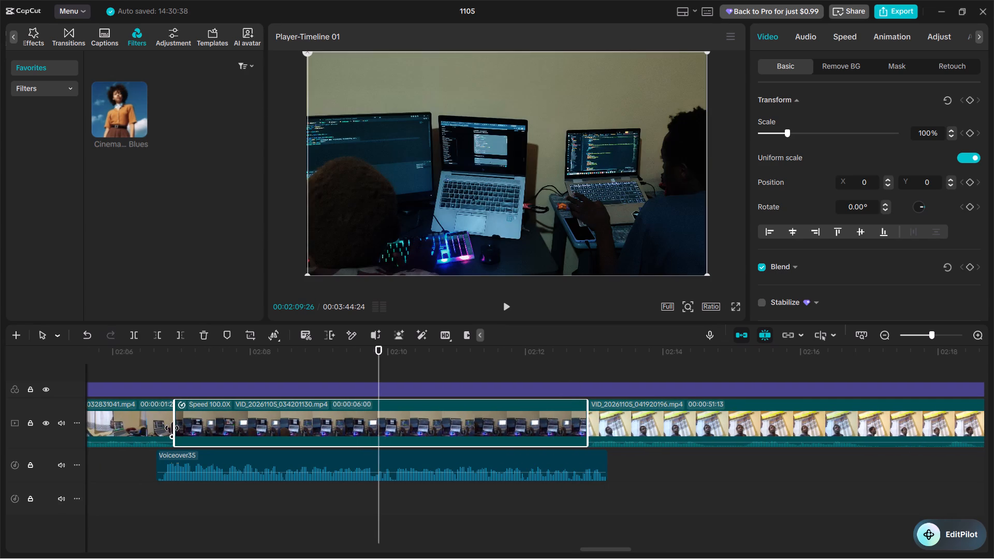
{"action": "left_click_drag", "start_coordinate": [173, 429], "coordinate": [167, 428]}
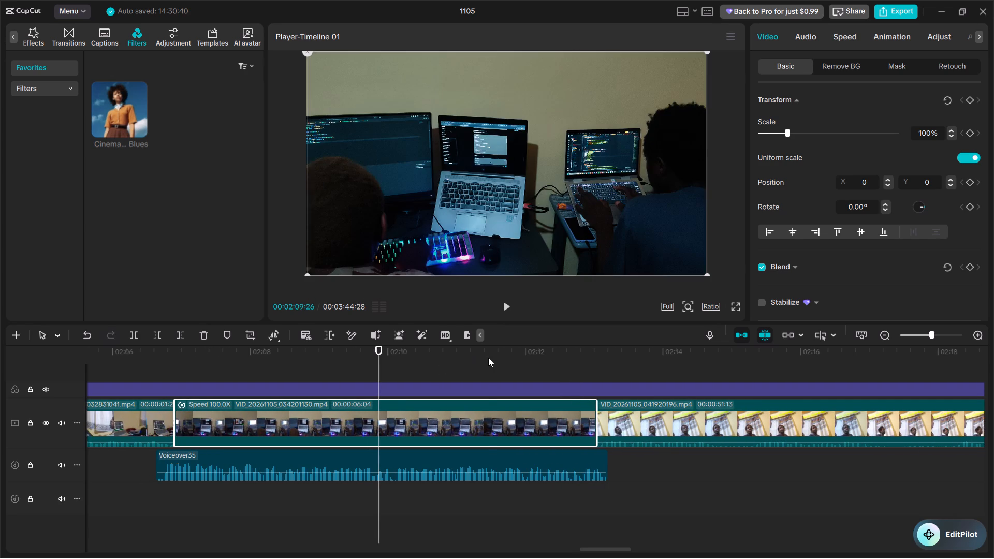
{"action": "left_click", "coordinate": [488, 358]}
{"action": "key", "text": "space"}
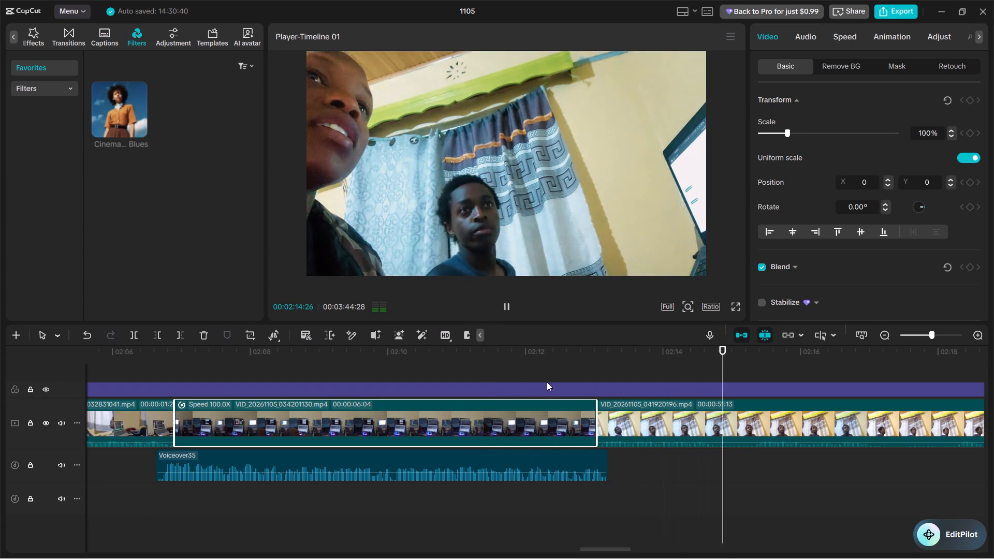
Split the VID_20261105_041920196.mp4 clip at 00:02:14:20 and trim the start of the remaining part to a length of 00:00:49:04.
{"action": "left_click", "coordinate": [674, 469]}
{"action": "key", "text": "space"}
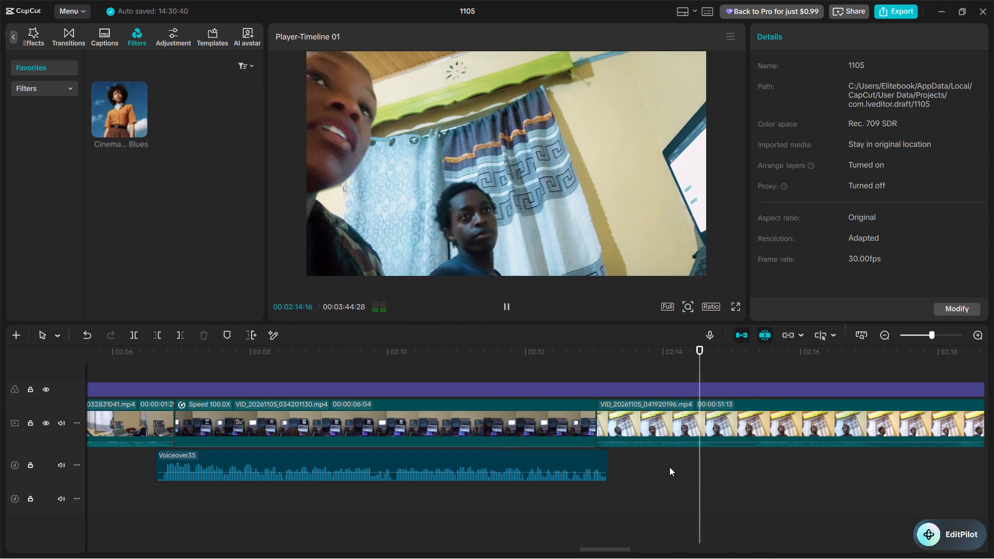
{"action": "key", "text": "space"}
{"action": "key", "text": "Right"}
{"action": "key", "text": "ctrl+b"}
{"action": "key", "text": "space"}
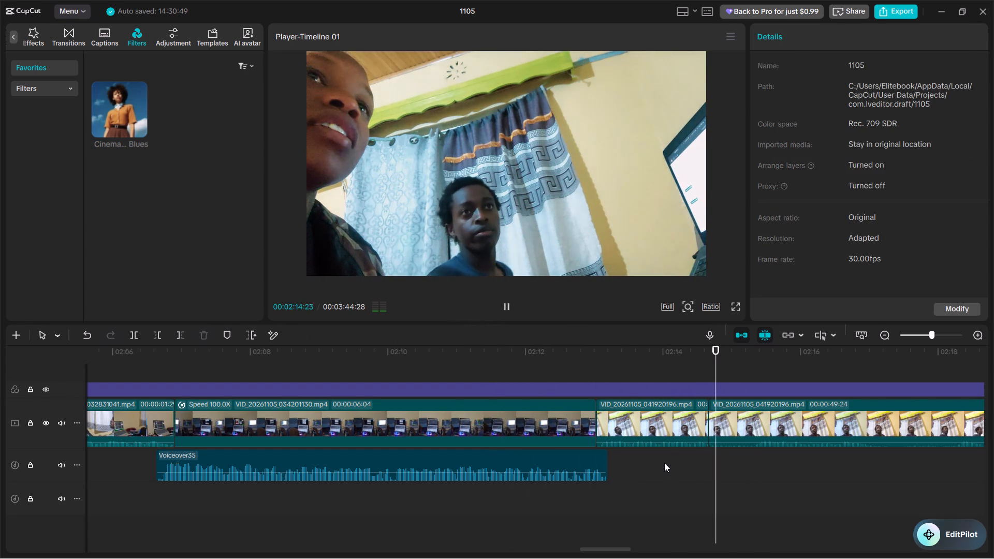
{"action": "key", "text": "space"}
{"action": "key", "text": "Right"}
{"action": "type", "text": "q"}
Split the VID_20261105_041920196.mp4 clip at 00:02:16:10 and trim the start of the remaining part to a length of 00:00:46:04.
{"action": "key", "text": "space"}
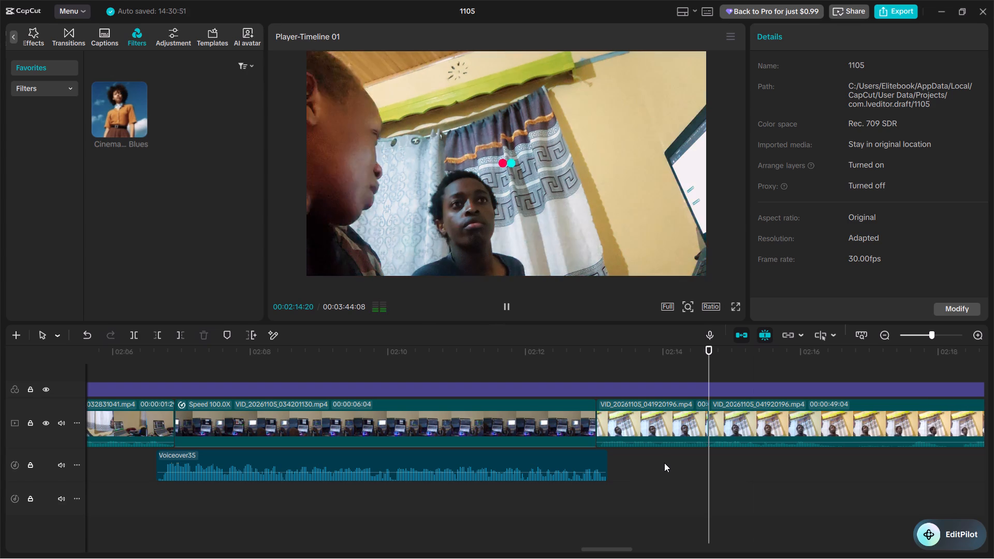
{"action": "scroll", "coordinate": [664, 458], "scroll_direction": "up", "scroll_amount": 1}
{"action": "key", "text": "space"}
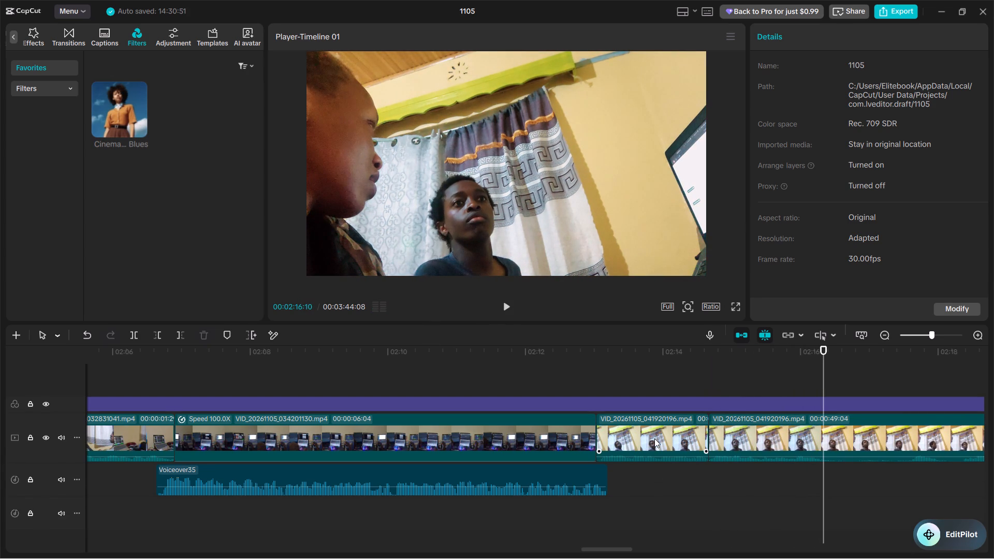
{"action": "key", "text": "ctrl+b"}
{"action": "key", "text": "space"}
{"action": "key", "text": "space"}
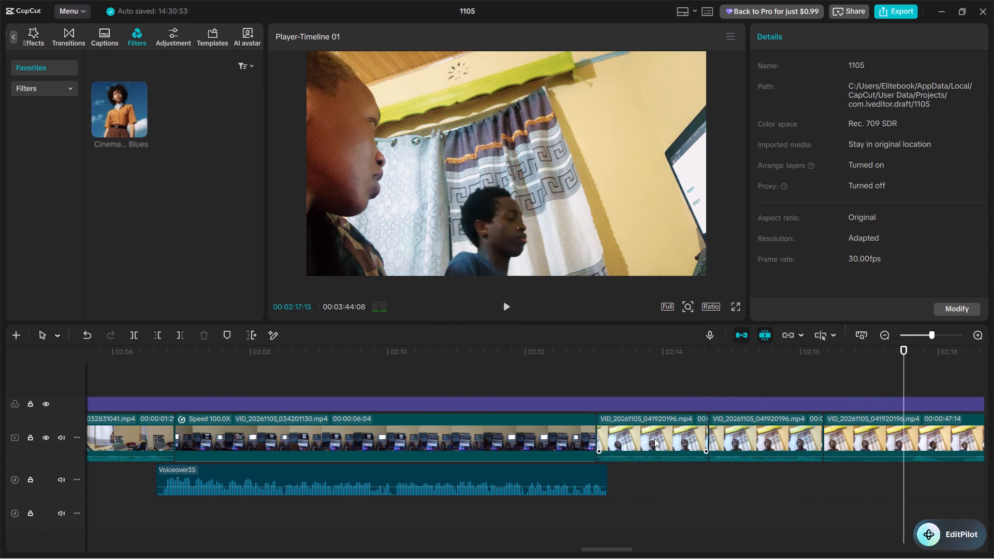
{"action": "key", "text": "space"}
{"action": "key", "text": "space"}
{"action": "type", "text": "q"}
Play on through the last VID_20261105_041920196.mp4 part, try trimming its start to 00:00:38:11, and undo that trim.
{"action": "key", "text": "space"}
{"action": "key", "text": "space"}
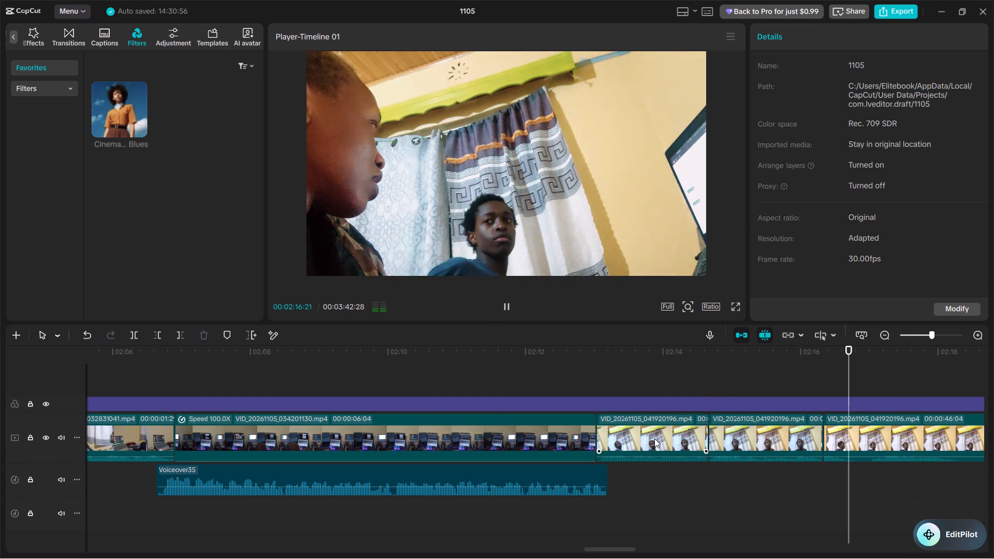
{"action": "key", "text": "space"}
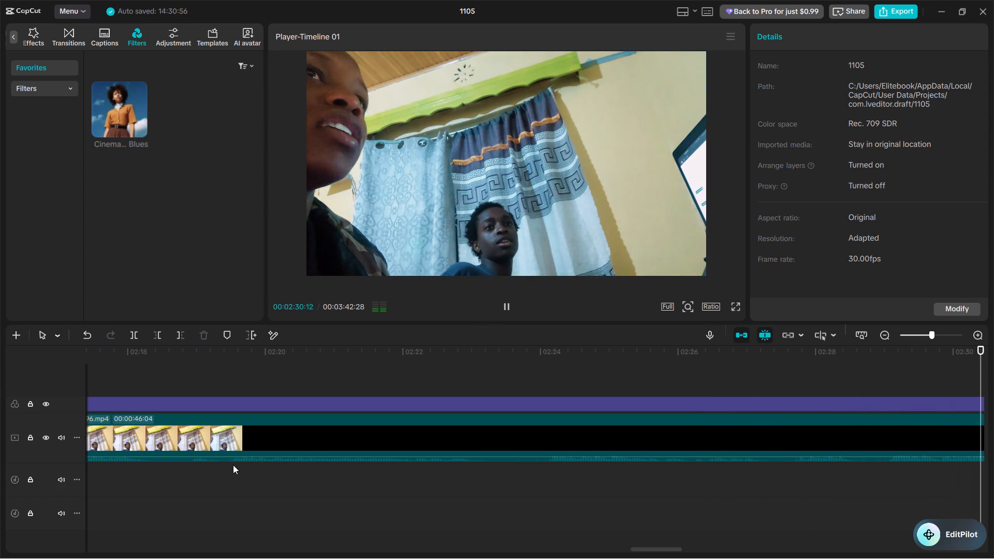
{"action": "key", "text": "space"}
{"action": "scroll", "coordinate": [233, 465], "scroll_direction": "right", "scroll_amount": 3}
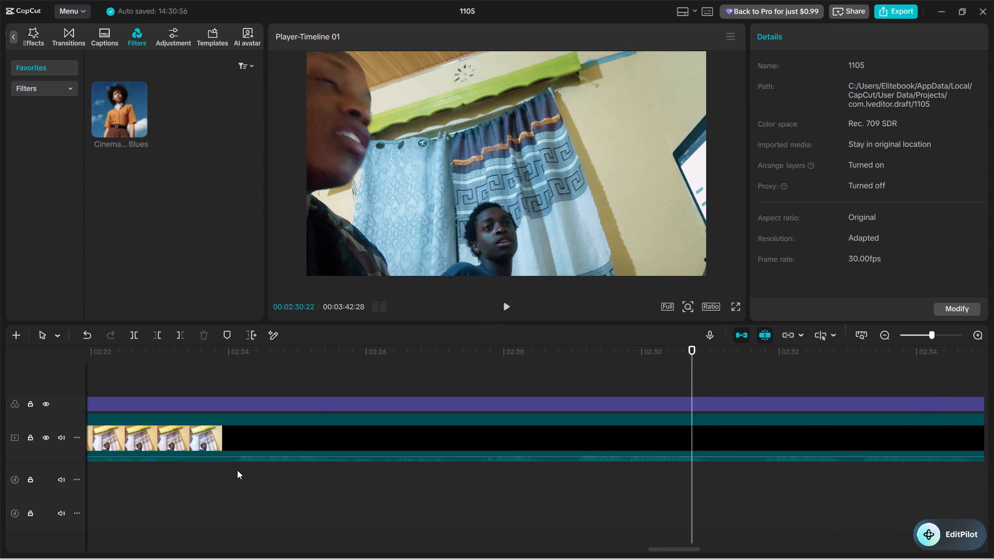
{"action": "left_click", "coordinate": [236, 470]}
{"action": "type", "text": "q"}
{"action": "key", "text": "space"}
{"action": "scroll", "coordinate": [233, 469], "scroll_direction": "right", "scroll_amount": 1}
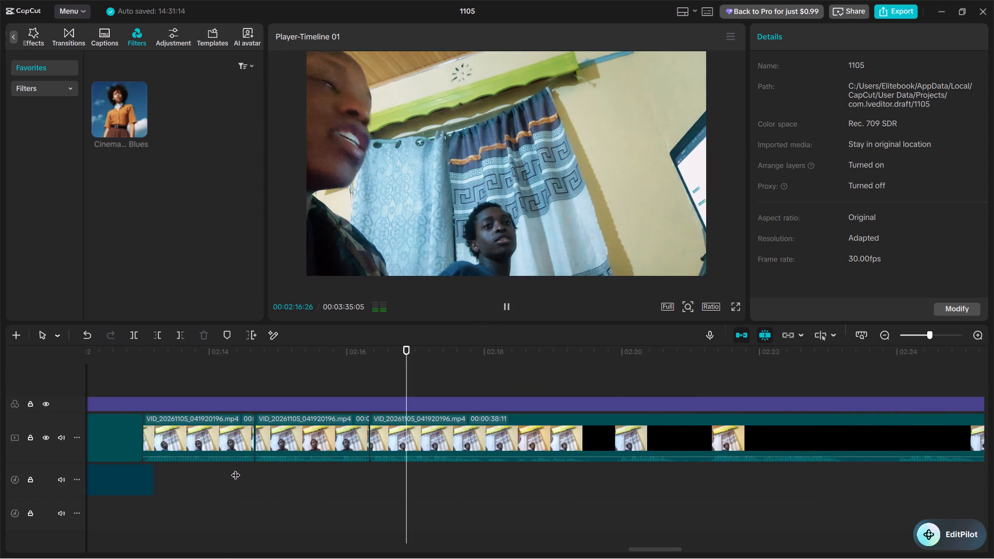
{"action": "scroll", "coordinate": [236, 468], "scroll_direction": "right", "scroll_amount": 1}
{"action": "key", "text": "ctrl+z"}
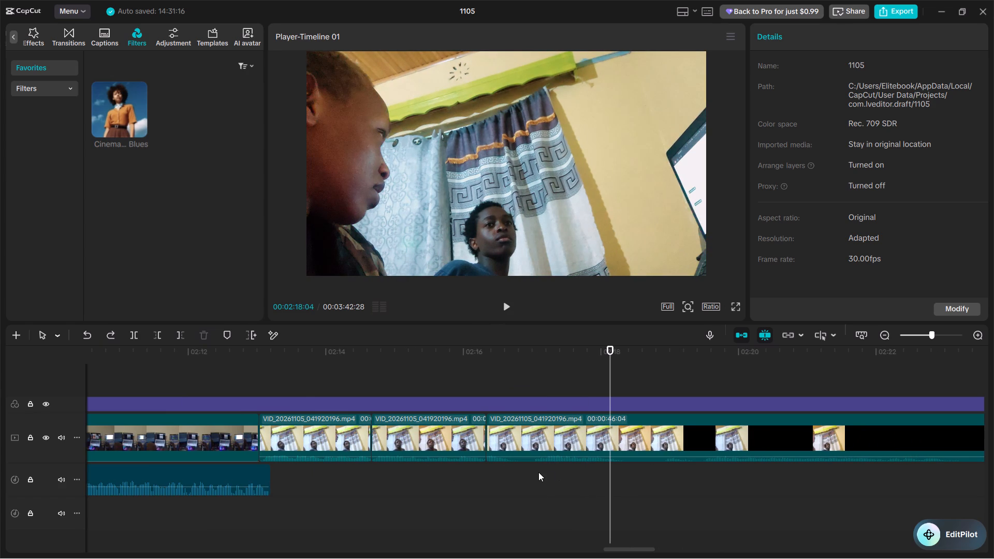
Trim the start of the last VID_20261105_041920196.mp4 part in two passes to a length of 00:00:43:18.
{"action": "left_click", "coordinate": [535, 472]}
{"action": "type", "text": "q"}
{"action": "key", "text": "space"}
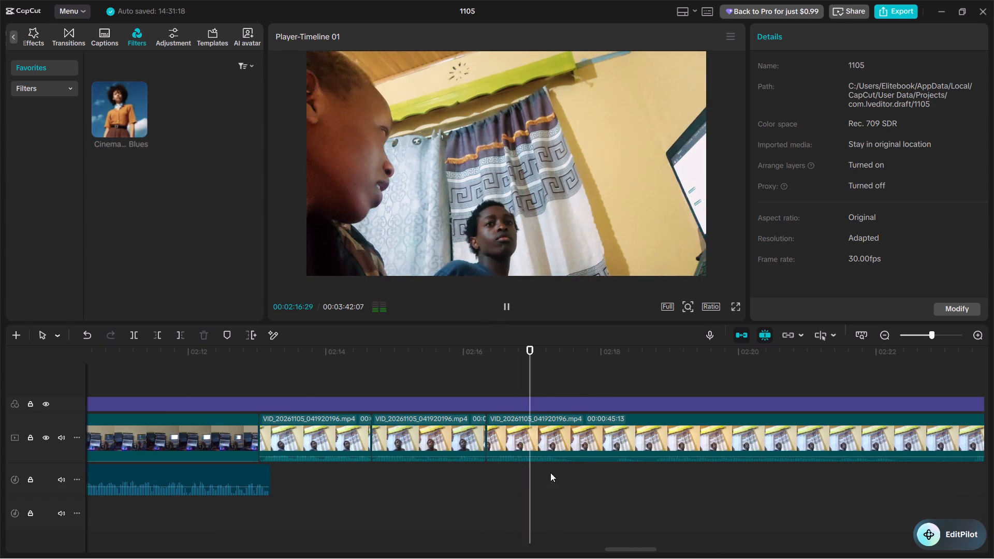
{"action": "left_click", "coordinate": [611, 473]}
{"action": "type", "text": "q"}
{"action": "key", "text": "space"}
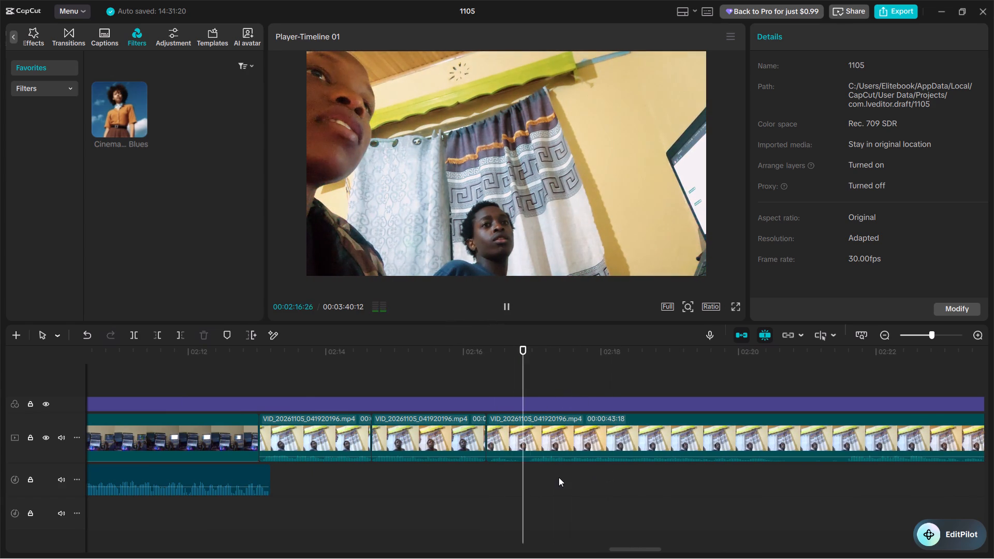
Trim the start of the last VID_20261105_041920196.mp4 part to a length of 00:00:43:00.
{"action": "key", "text": "space"}
{"action": "left_click", "coordinate": [531, 471]}
{"action": "left_click", "coordinate": [526, 470]}
{"action": "left_click", "coordinate": [531, 470]}
{"action": "left_click", "coordinate": [529, 469]}
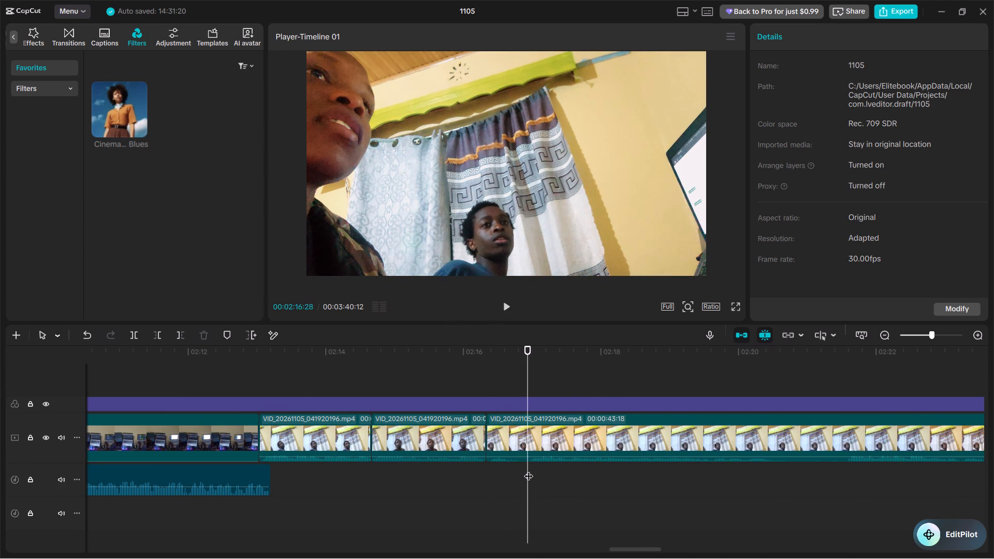
{"action": "key", "text": "q"}
Split the VID_20261105_041920196.mp4 clip at 00:02:18:17 and trim the start of the remaining part to a length of 00:00:40:15.
{"action": "key", "text": "space"}
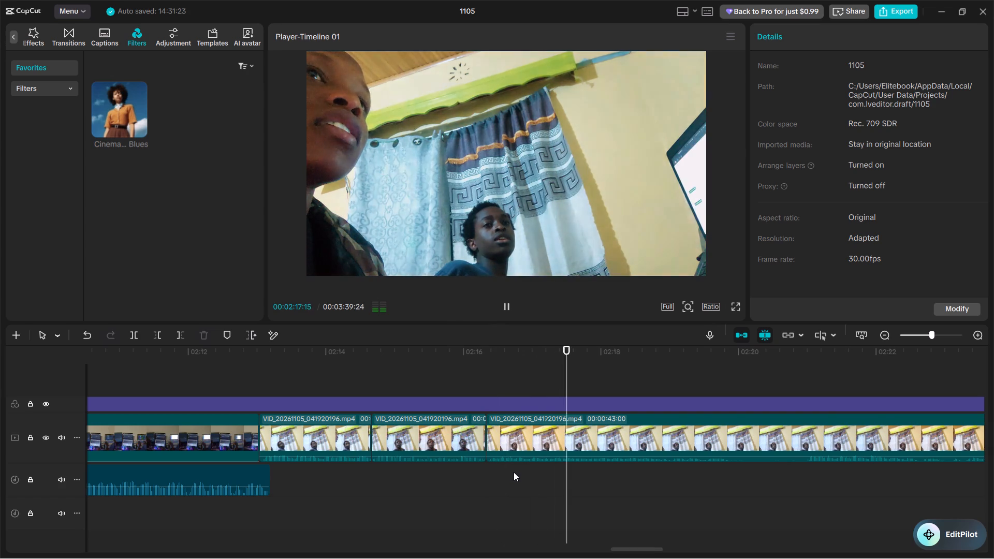
{"action": "left_click", "coordinate": [553, 469]}
{"action": "key", "text": "space"}
{"action": "key", "text": "space"}
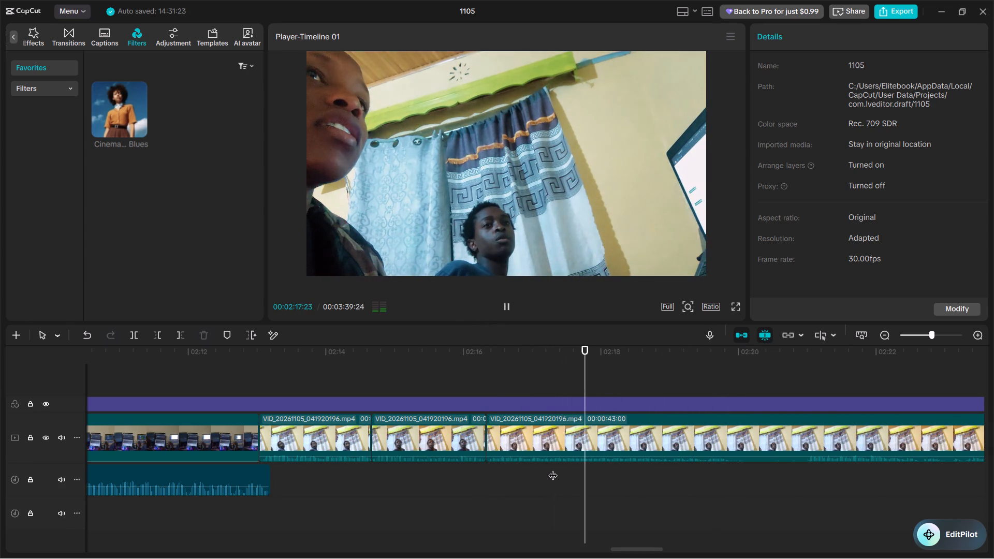
{"action": "key", "text": "space"}
{"action": "key", "text": "space"}
{"action": "key", "text": "space"}
{"action": "key", "text": "ctrl+b"}
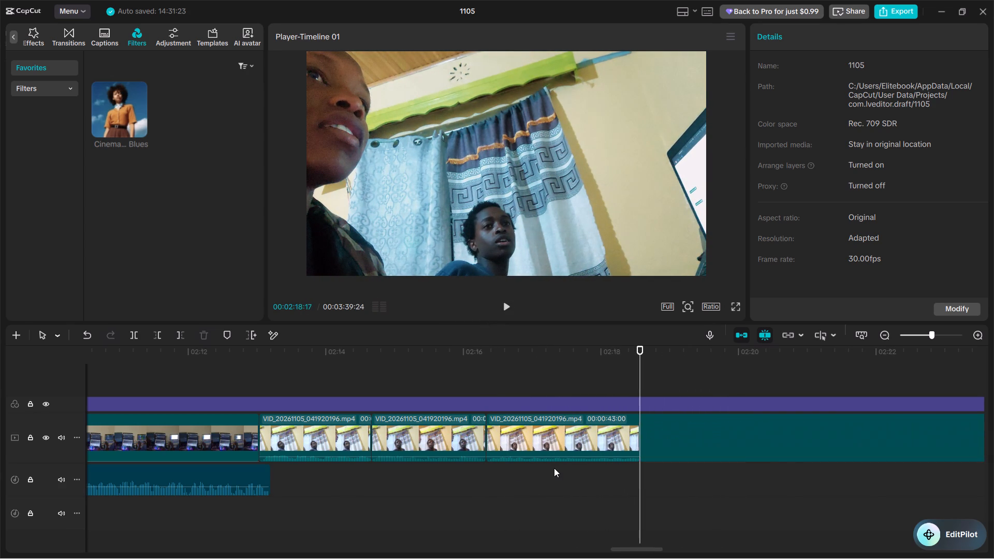
{"action": "key", "text": "space"}
{"action": "key", "text": "space"}
{"action": "key", "text": "Left"}
{"action": "key", "text": "Left"}
{"action": "key", "text": "Left"}
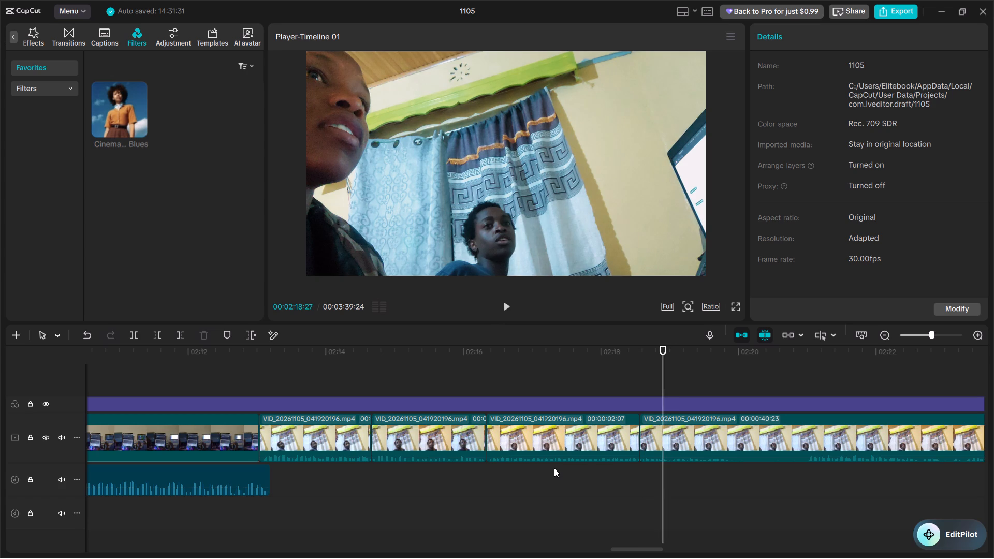
{"action": "key", "text": "Left"}
{"action": "key", "text": "Left"}
{"action": "type", "text": "q"}
Split the VID_20261105_041920196.mp4 clip at 00:02:19:19 and trim the start of the remaining part to a length of 00:00:33:13.
{"action": "key", "text": "space"}
{"action": "key", "text": "space"}
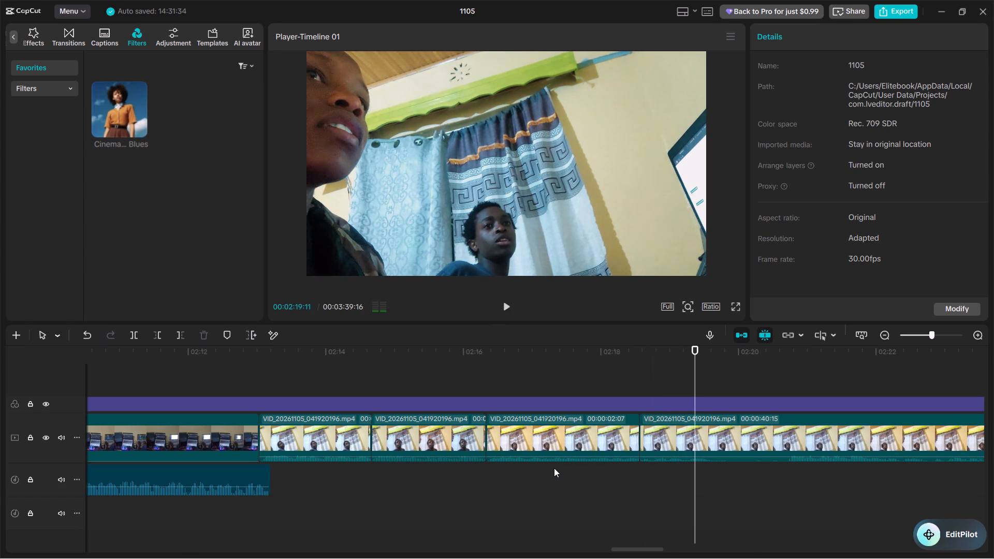
{"action": "key", "text": "space"}
{"action": "key", "text": "space"}
{"action": "key", "text": "ctrl+b"}
{"action": "key", "text": "space"}
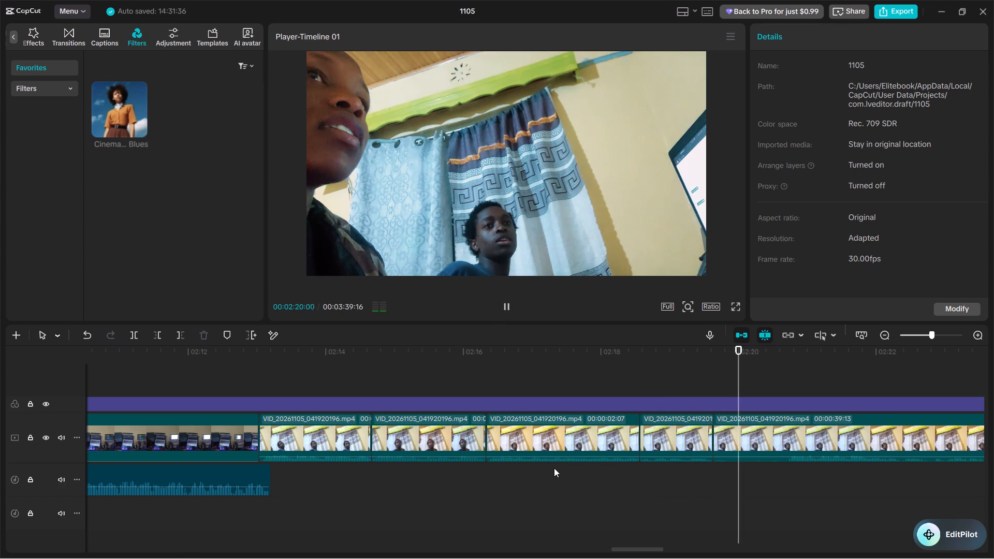
{"action": "scroll", "coordinate": [554, 468], "scroll_direction": "up", "scroll_amount": 1}
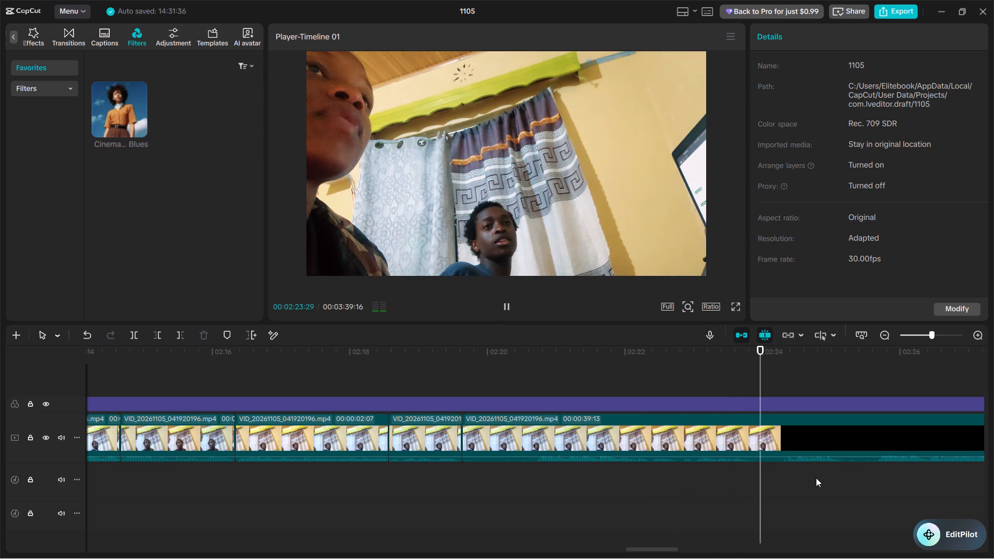
{"action": "left_click", "coordinate": [871, 466]}
{"action": "double_click", "coordinate": [874, 466]}
{"action": "key", "text": "q"}
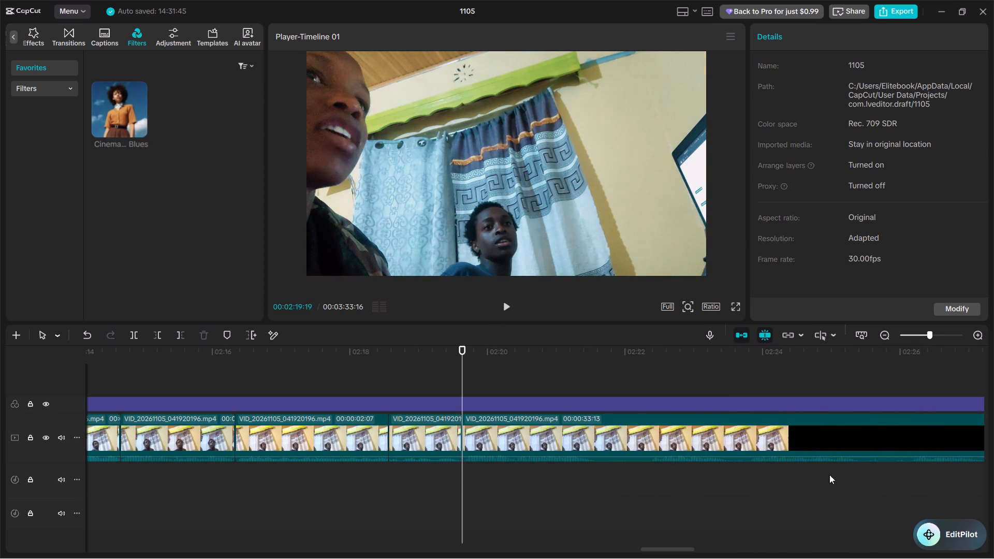
Split the VID_20261105_041920196.mp4 clip at 00:02:21:07 and trim the start of the remaining part to a length of 00:00:30:20.
{"action": "key", "text": "space"}
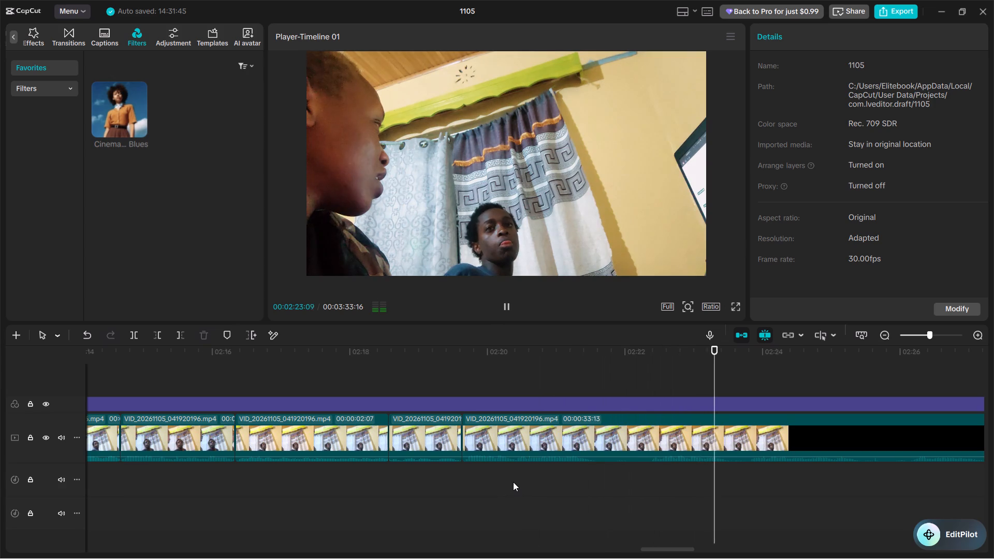
{"action": "left_click", "coordinate": [483, 473]}
{"action": "key", "text": "space"}
{"action": "key", "text": "space"}
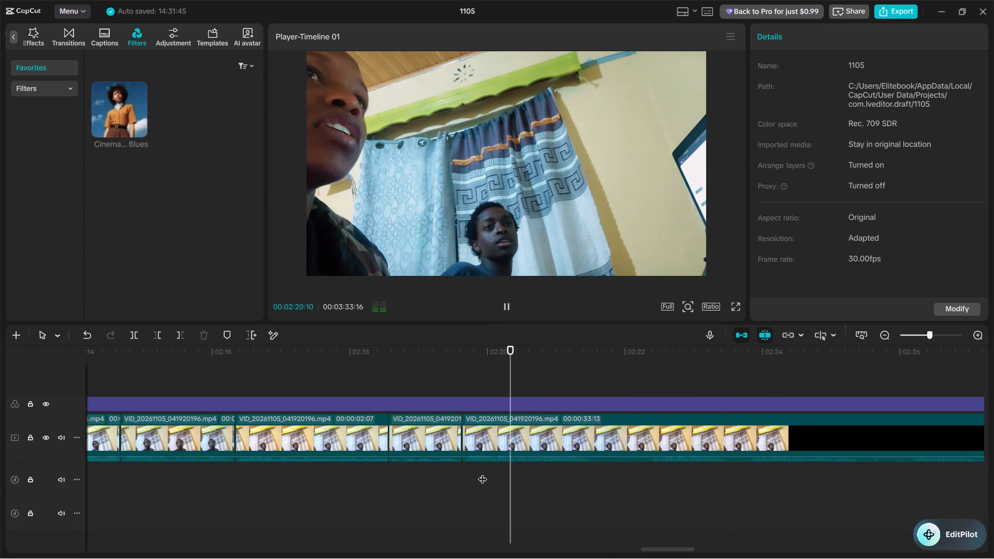
{"action": "left_click", "coordinate": [466, 469]}
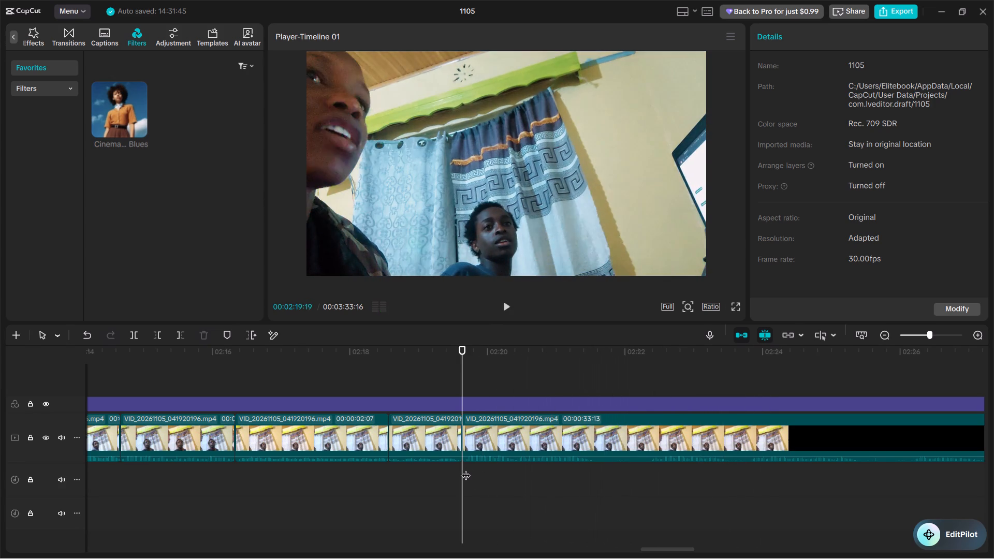
{"action": "key", "text": "space"}
{"action": "key", "text": "space"}
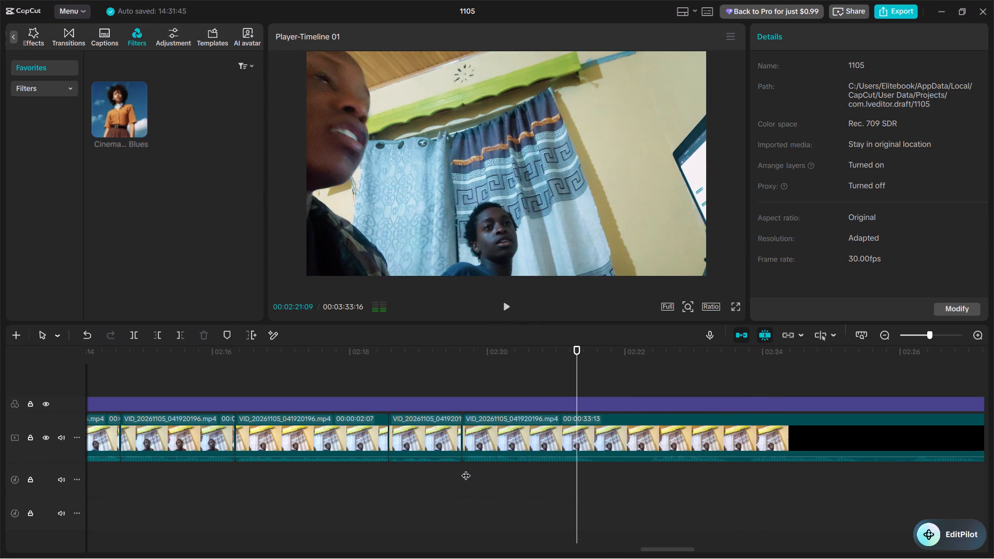
{"action": "left_click", "coordinate": [466, 469]}
{"action": "key", "text": "space"}
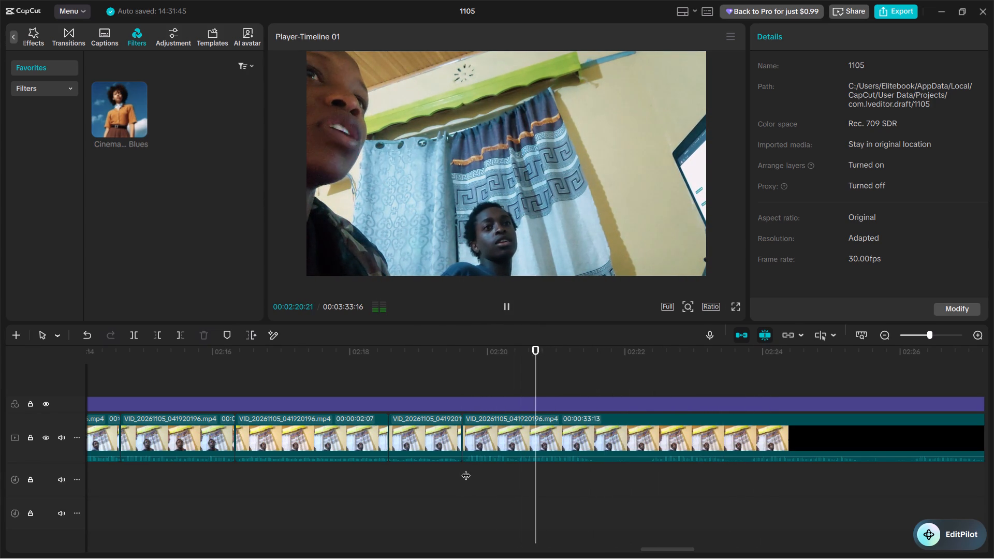
{"action": "key", "text": "space"}
{"action": "key", "text": "ctrl+b"}
{"action": "key", "text": "space"}
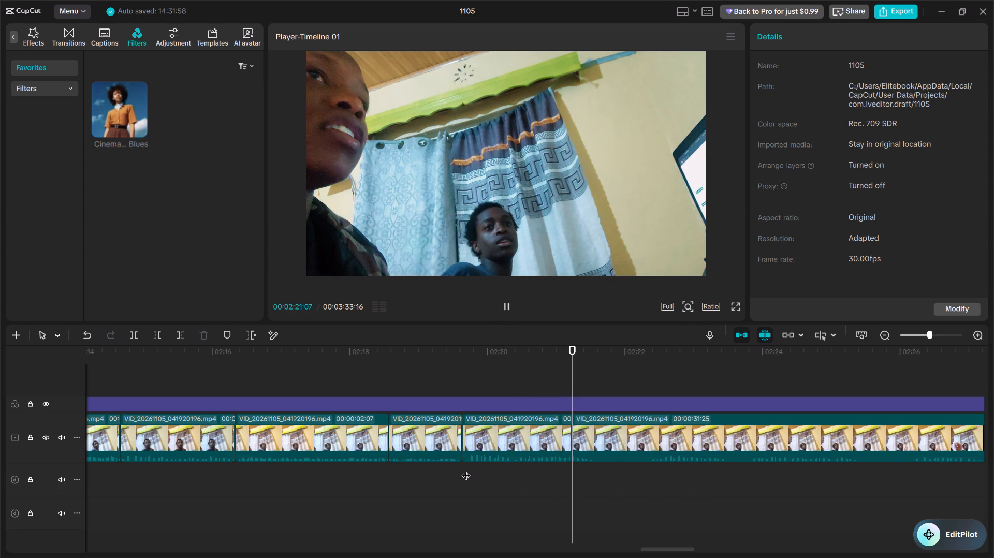
{"action": "key", "text": "space"}
{"action": "key", "text": "Left"}
{"action": "type", "text": "q"}
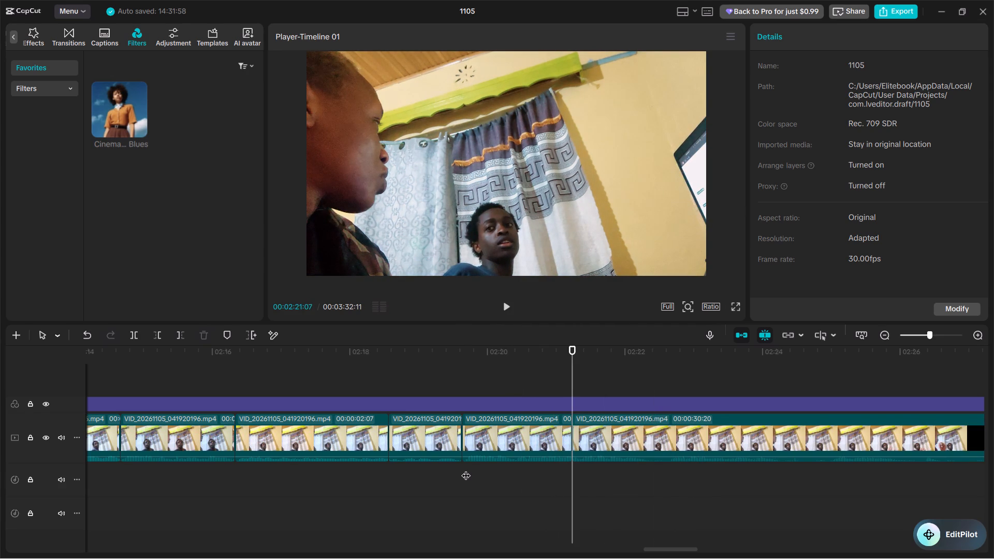
Split the VID_20261105_041920196.mp4 clip at 00:02:22:09 and trim the start of the remaining part to a length of 00:00:29:06.
{"action": "key", "text": "space"}
{"action": "key", "text": "space"}
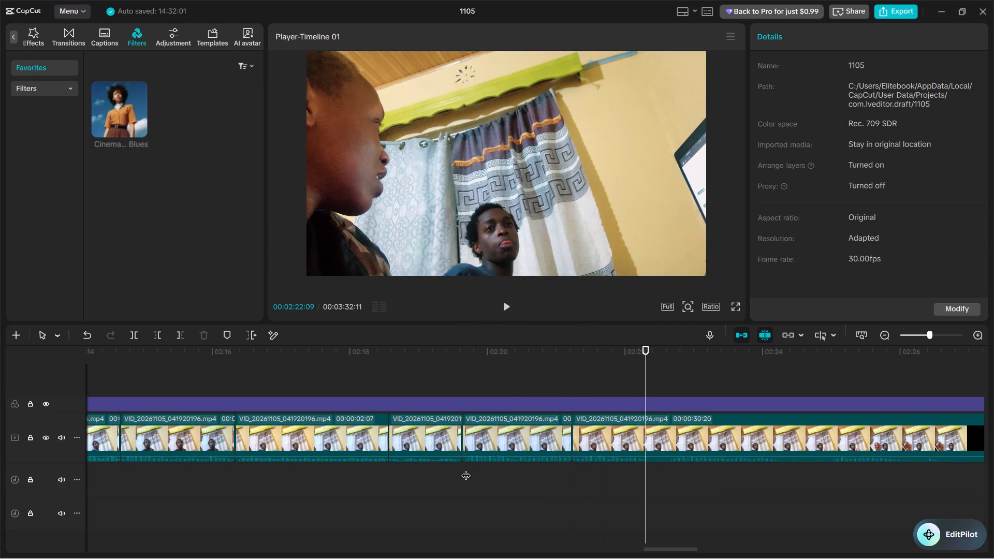
{"action": "key", "text": "ctrl+b"}
{"action": "key", "text": "space"}
{"action": "key", "text": "space"}
{"action": "type", "text": "q"}
Trim the start of the last VID_20261105_041920196.mp4 part in two passes, to 00:00:23:06 and a final length of 00:00:22:28.
{"action": "key", "text": "space"}
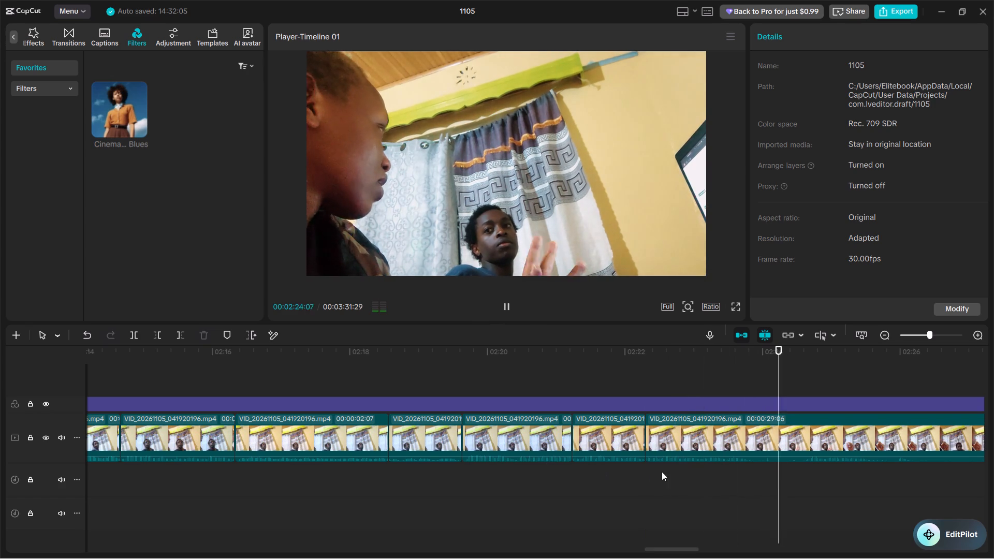
{"action": "key", "text": "space"}
{"action": "key", "text": "space"}
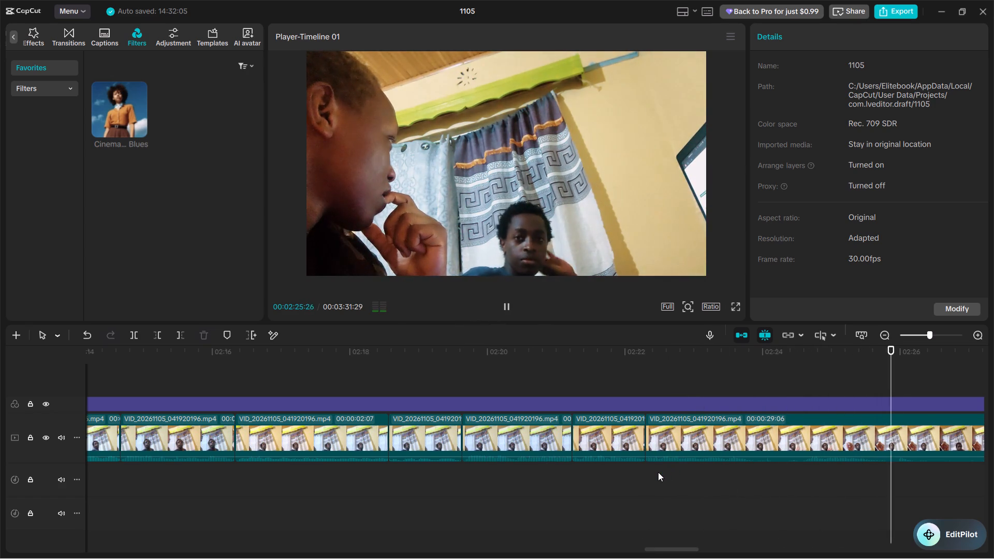
{"action": "key", "text": "space"}
{"action": "key", "text": "space"}
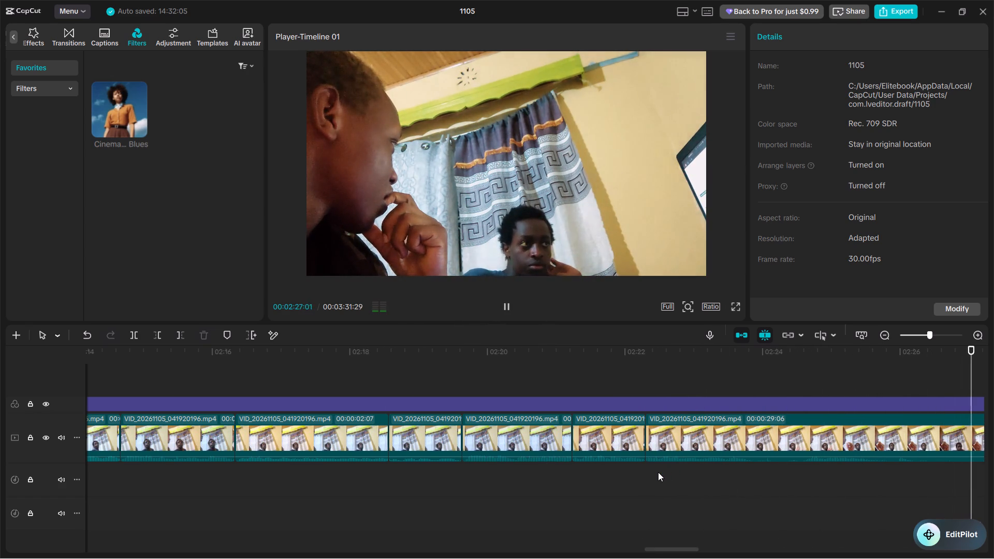
{"action": "key", "text": "space"}
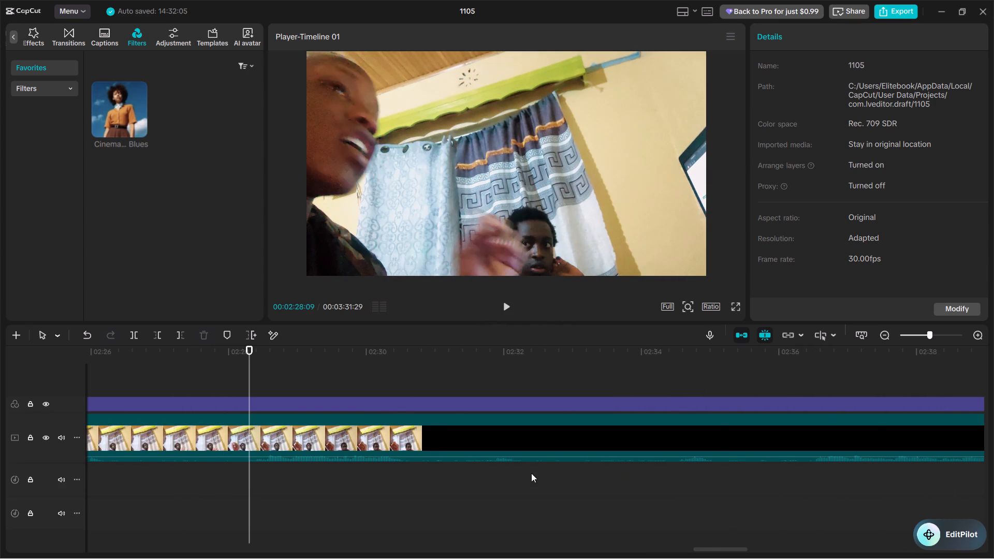
{"action": "key", "text": "q"}
{"action": "key", "text": "space"}
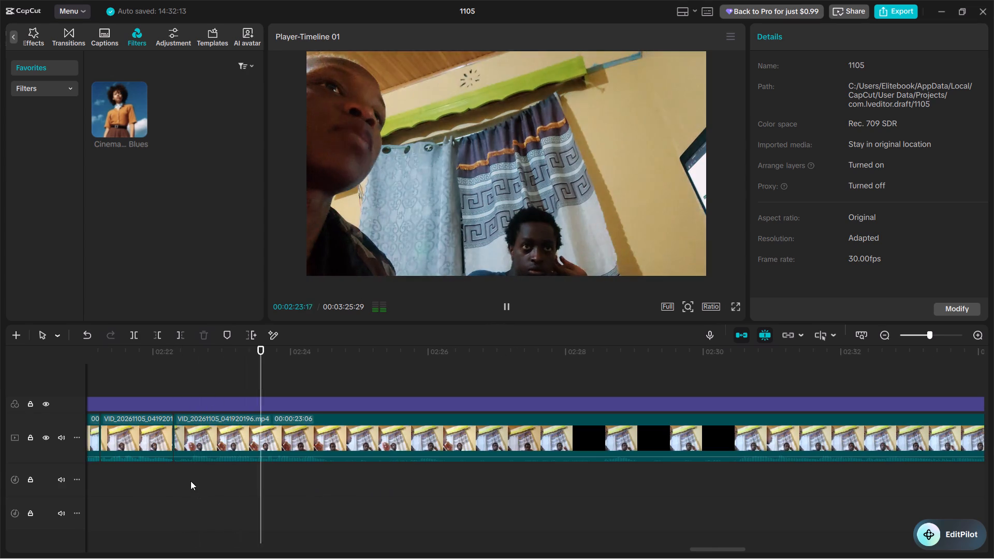
{"action": "left_click", "coordinate": [191, 466]}
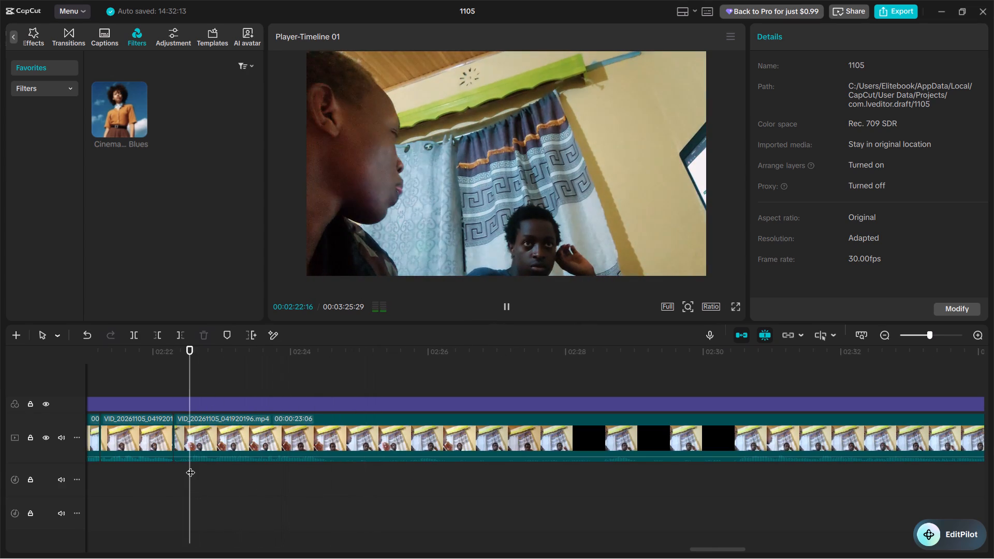
{"action": "left_click", "coordinate": [191, 466]}
{"action": "left_click", "coordinate": [190, 466]}
{"action": "left_click", "coordinate": [192, 468]}
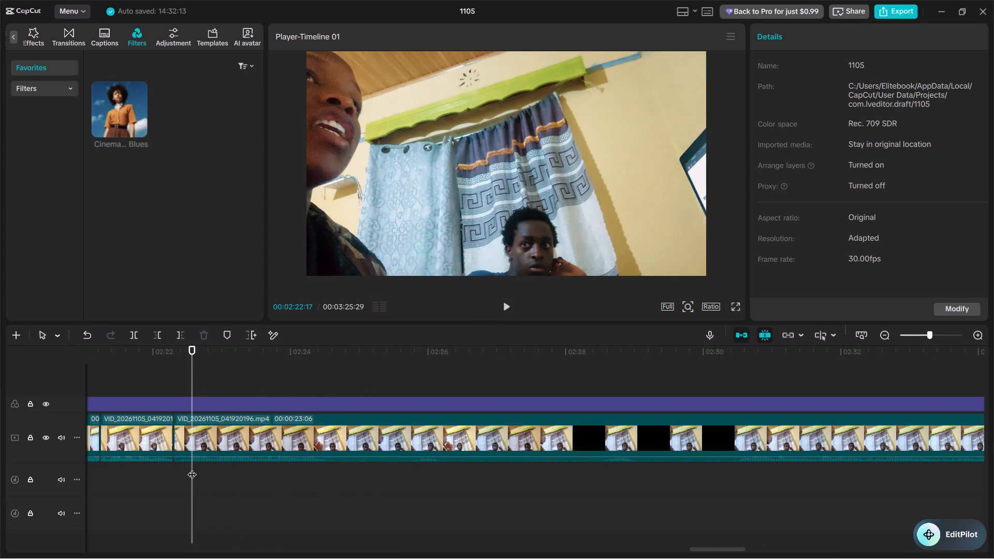
{"action": "key", "text": "q"}
Split the VID_20261105_041920196.mp4 clip at 00:02:24:06 and trim the start of the remaining part in two passes to 00:00:09:09.
{"action": "key", "text": "space"}
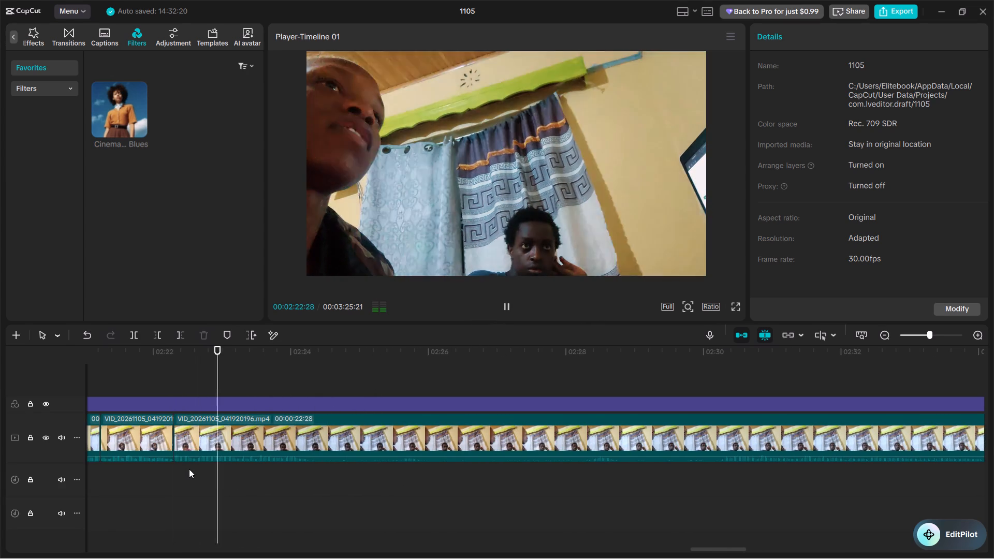
{"action": "key", "text": "space"}
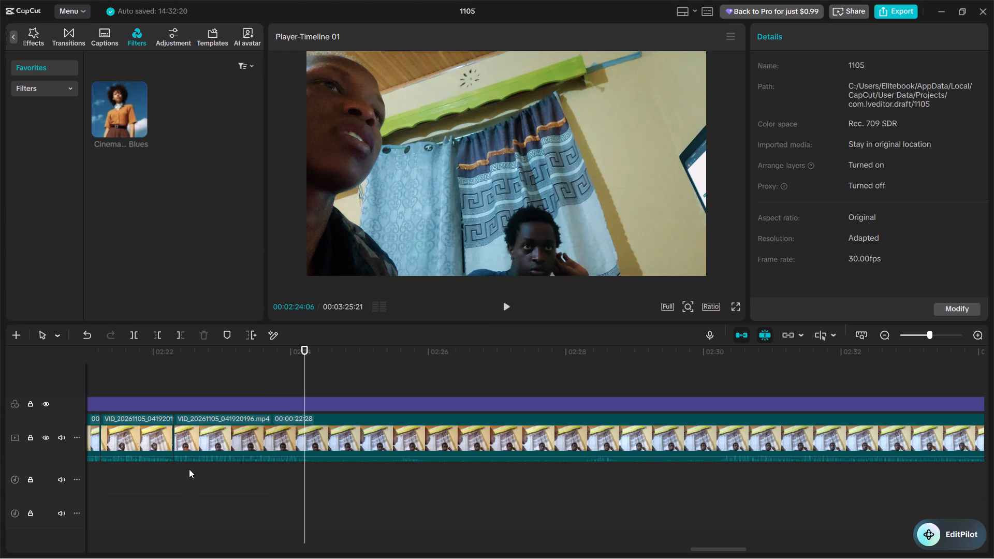
{"action": "key", "text": "ctrl+b"}
{"action": "key", "text": "space"}
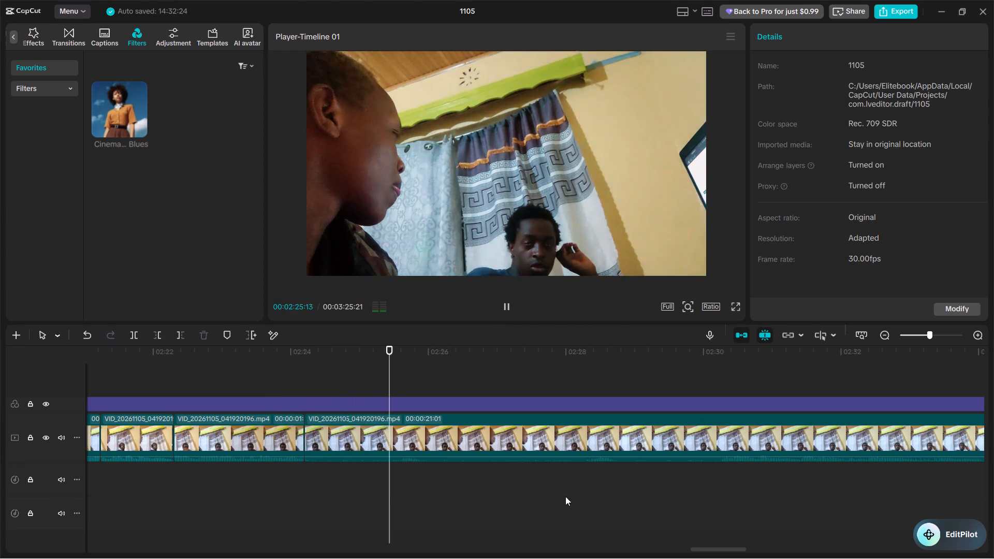
{"action": "left_click", "coordinate": [585, 477]}
{"action": "key", "text": "space"}
{"action": "key", "text": "space"}
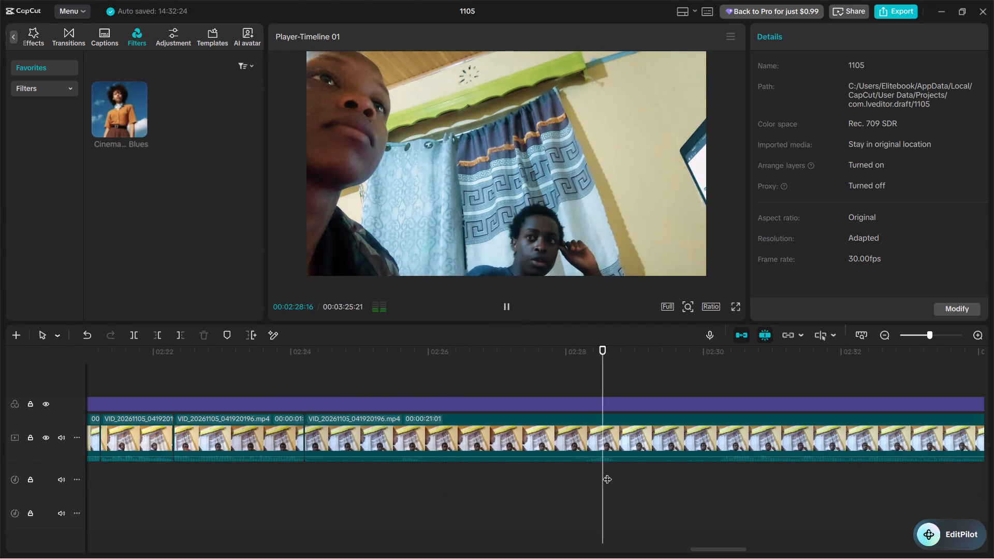
{"action": "key", "text": "space"}
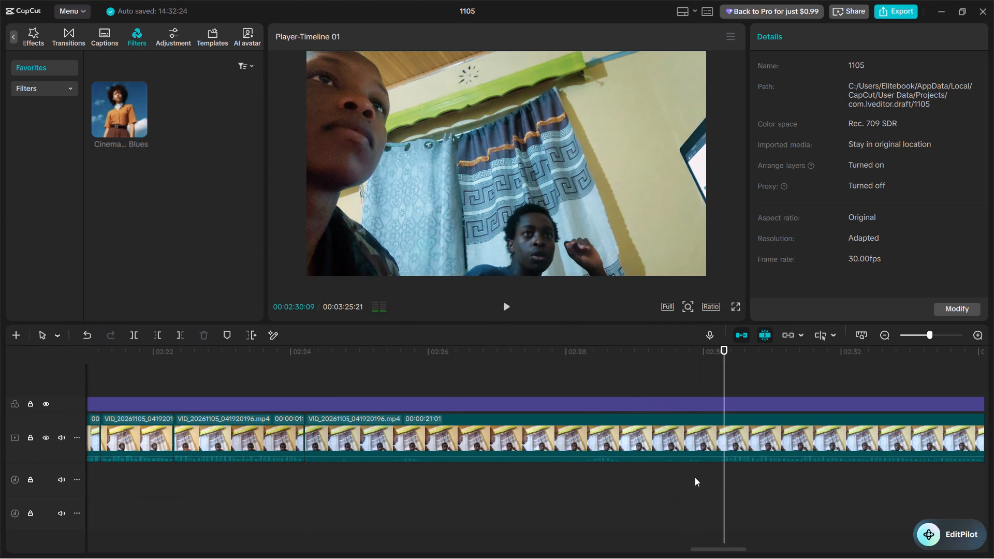
{"action": "type", "text": "q"}
{"action": "key", "text": "space"}
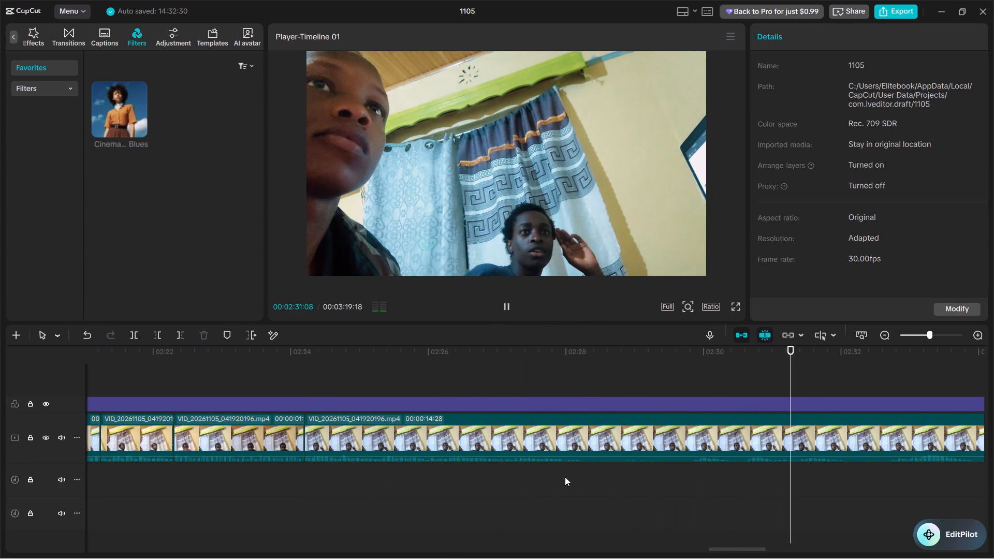
{"action": "key", "text": "space"}
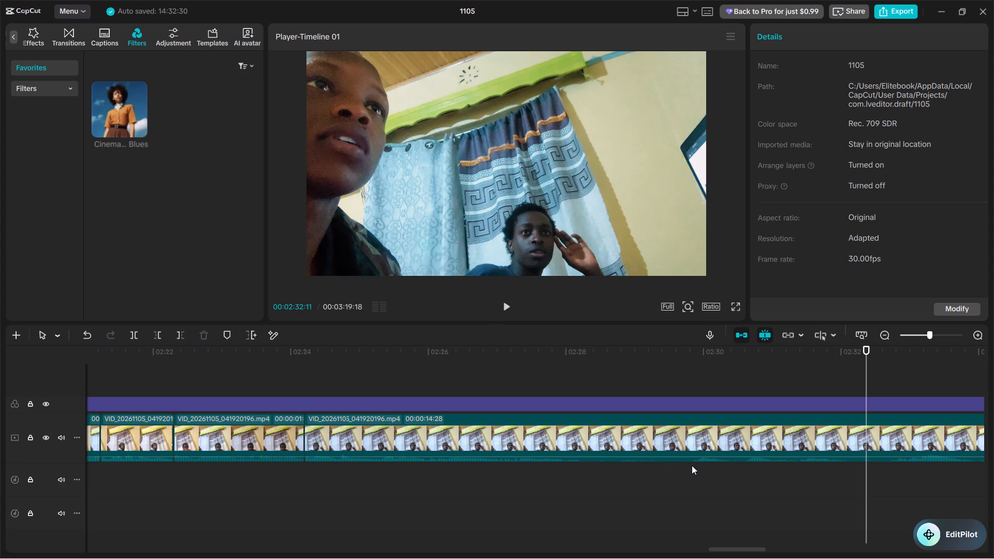
{"action": "left_click", "coordinate": [692, 465]}
{"action": "key", "text": "q"}
Split the VID_20261105_041920196.mp4 clip at about 00:02:24:22 and trim the start of the remaining part to a length of 00:00:08:17.
{"action": "key", "text": "space"}
{"action": "key", "text": "space"}
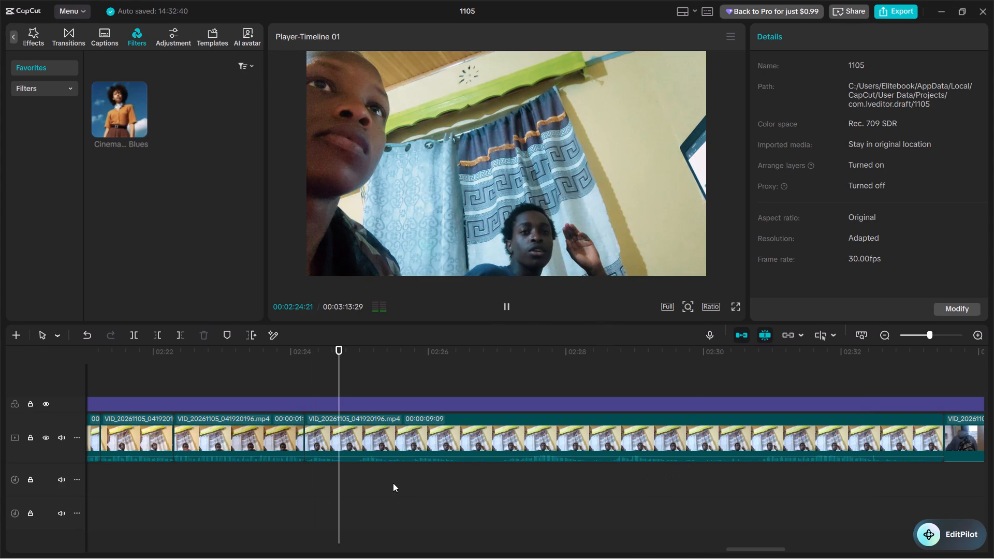
{"action": "key", "text": "ctrl+b"}
{"action": "key", "text": "space"}
{"action": "key", "text": "space"}
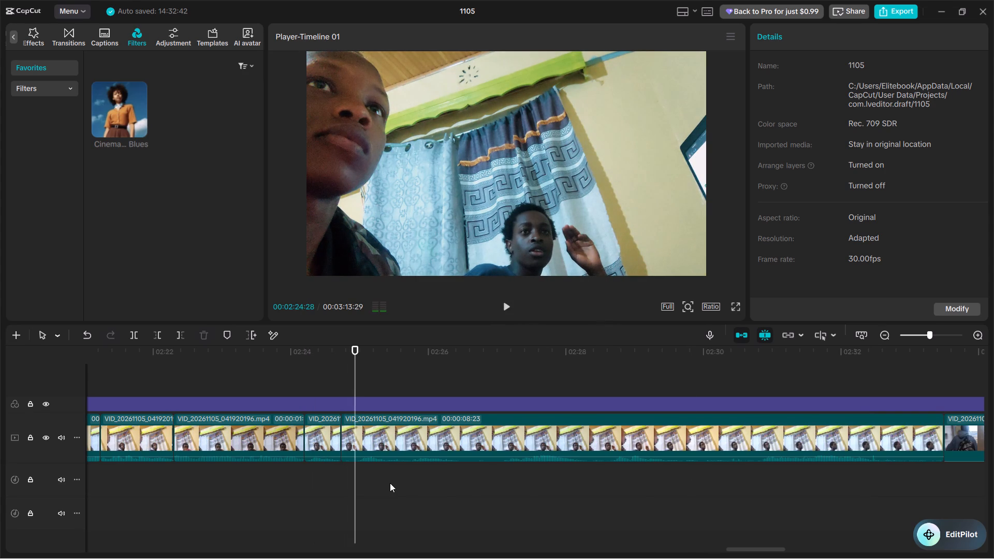
{"action": "type", "text": "q"}
Split the VID_20261105_041920196.mp4 clip at 00:02:25:07 and trim the start of the remaining part to a length of 00:00:07:24.
{"action": "key", "text": "space"}
{"action": "key", "text": "space"}
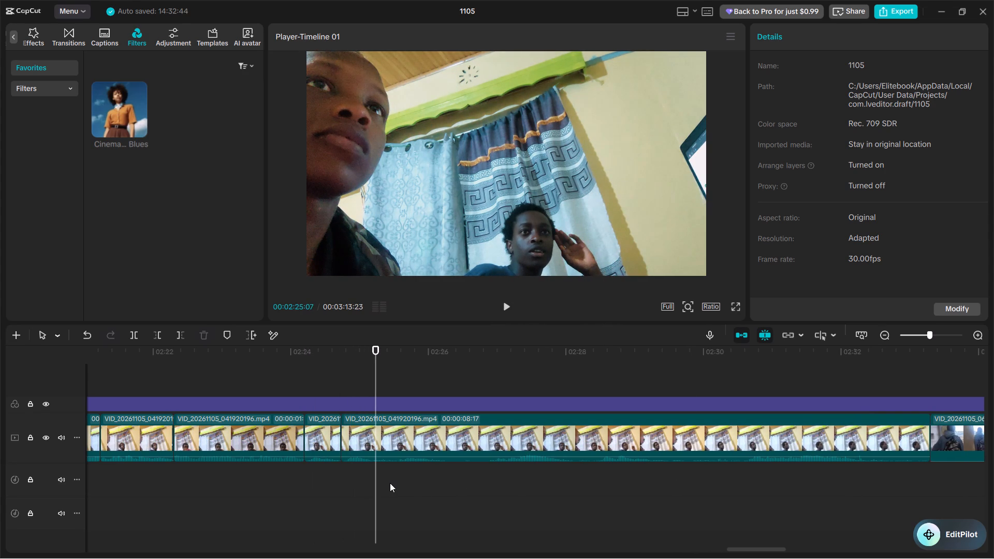
{"action": "key", "text": "ctrl+b"}
{"action": "key", "text": "space"}
{"action": "key", "text": "space"}
{"action": "type", "text": "q"}
{"action": "key", "text": "space"}
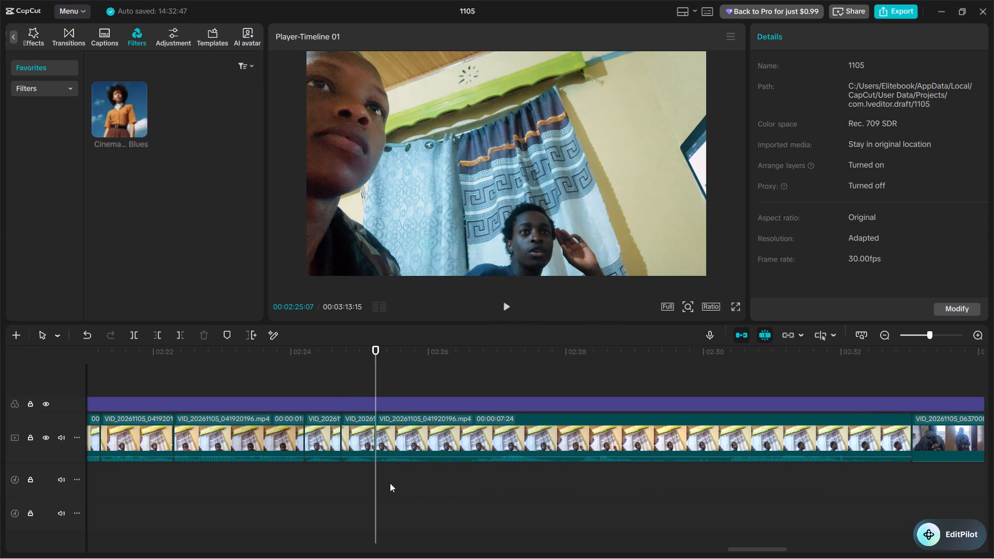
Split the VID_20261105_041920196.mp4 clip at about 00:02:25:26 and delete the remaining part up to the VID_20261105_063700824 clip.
{"action": "key", "text": "space"}
{"action": "key", "text": "ctrl+b"}
{"action": "key", "text": "space"}
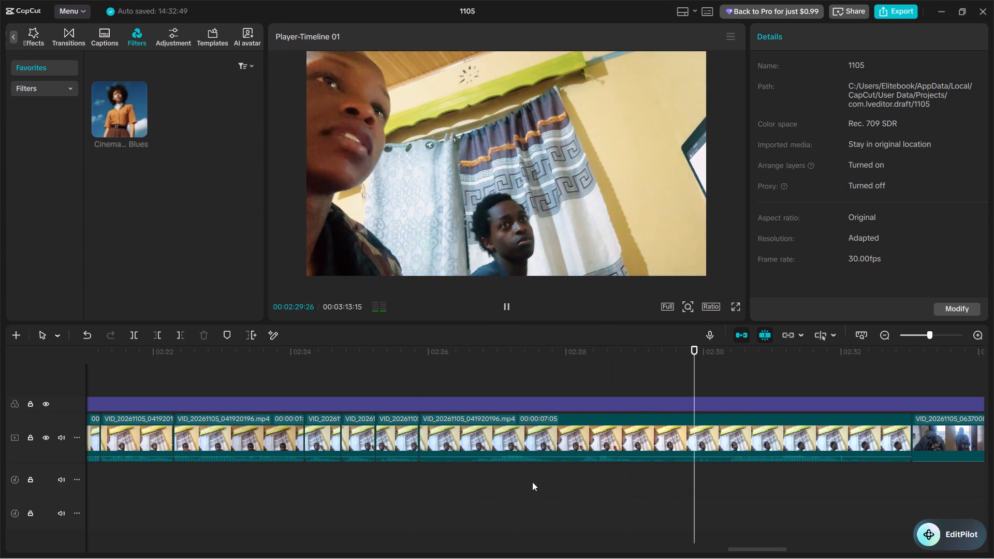
{"action": "left_click", "coordinate": [740, 453]}
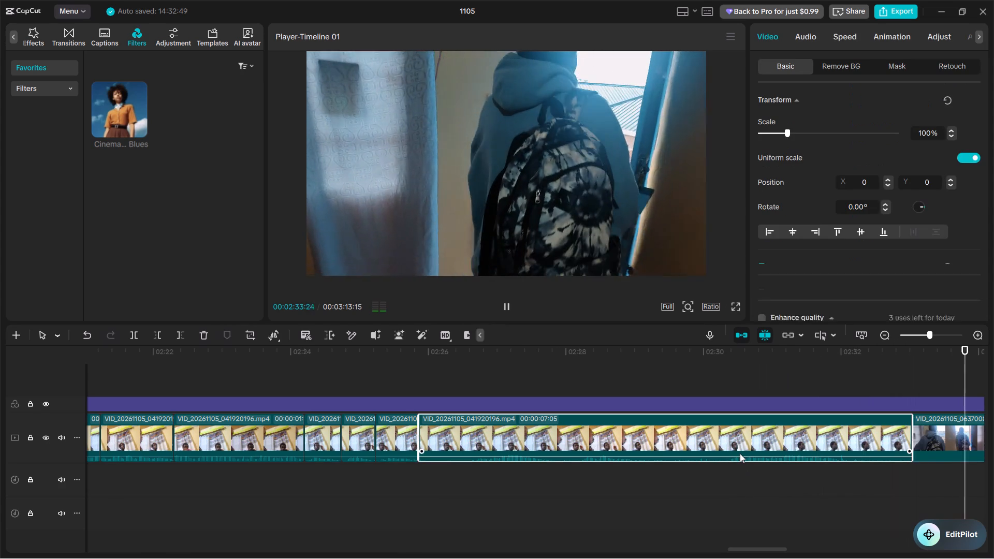
{"action": "key", "text": "BackSpace"}
{"action": "left_click", "coordinate": [388, 480]}
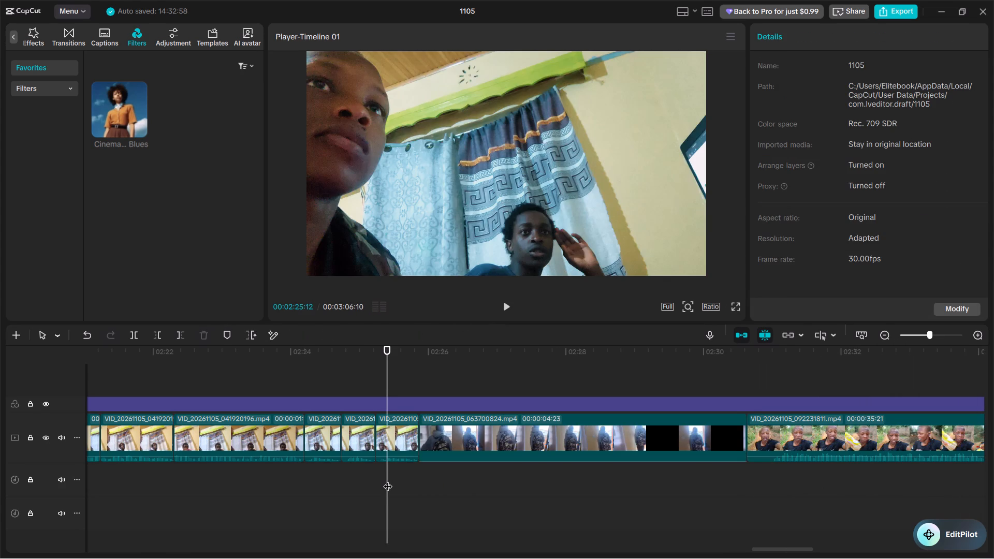
Play back the condensed section and trim the end of the third VID_20261105_041920196.mp4 part at 00:02:18:12 to a length of 00:00:02:02.
{"action": "key", "text": "ctrl+minus"}
{"action": "key", "text": "ctrl+minus"}
{"action": "scroll", "coordinate": [388, 480], "scroll_direction": "right", "scroll_amount": 1}
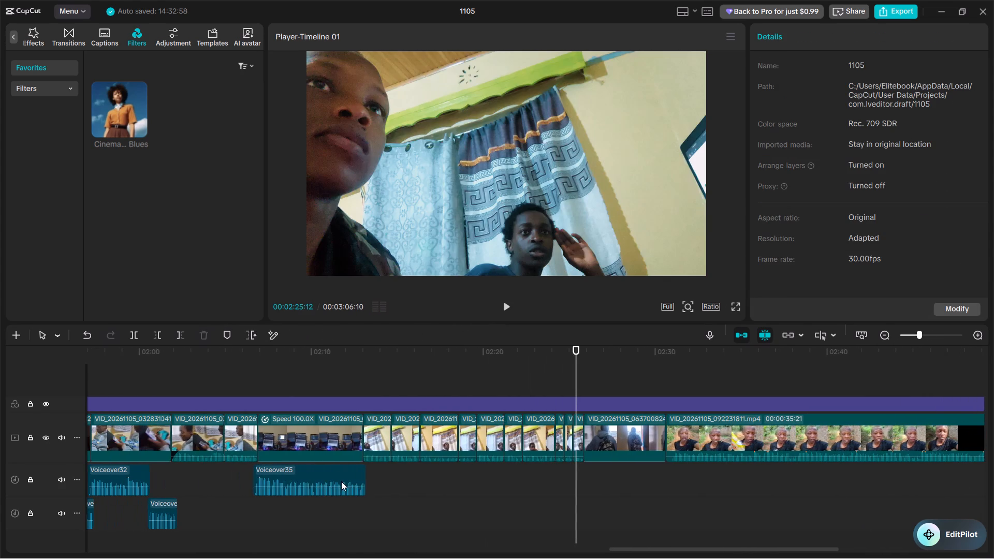
{"action": "left_click", "coordinate": [318, 376]}
{"action": "key", "text": "space"}
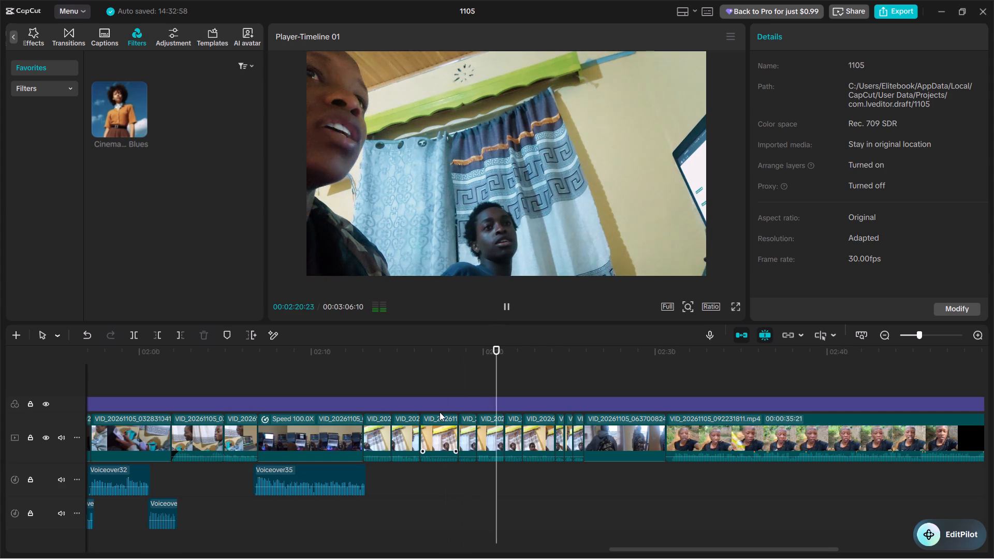
{"action": "left_click", "coordinate": [425, 376]}
{"action": "key", "text": "ctrl+equal"}
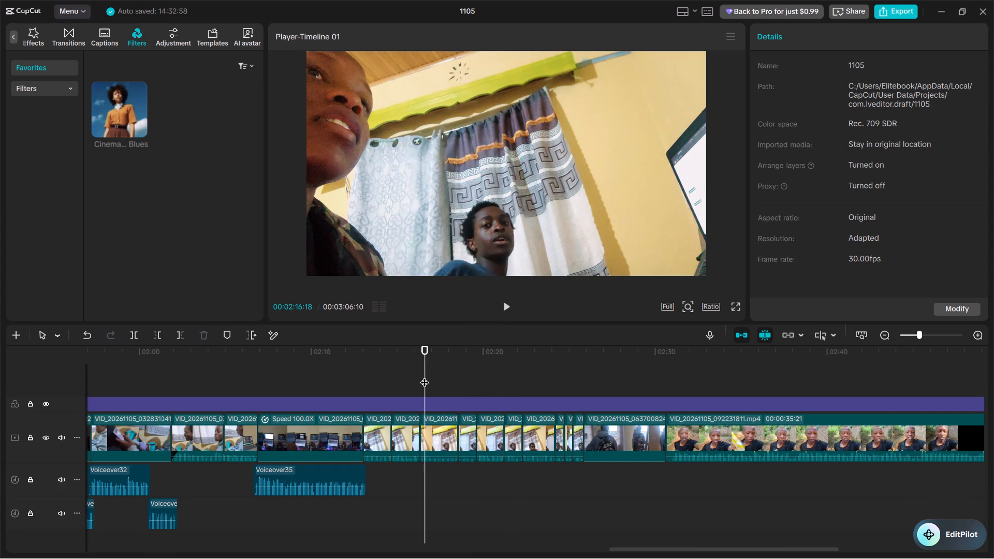
{"action": "key", "text": "ctrl+equal"}
{"action": "key", "text": "space"}
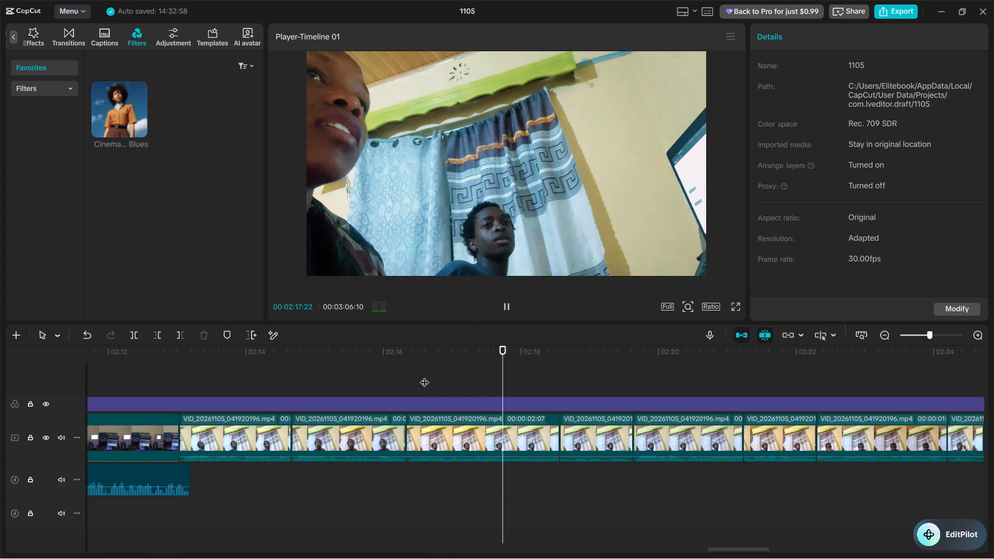
{"action": "key", "text": "space"}
{"action": "key", "text": "space"}
{"action": "key", "text": "space"}
{"action": "type", "text": "w"}
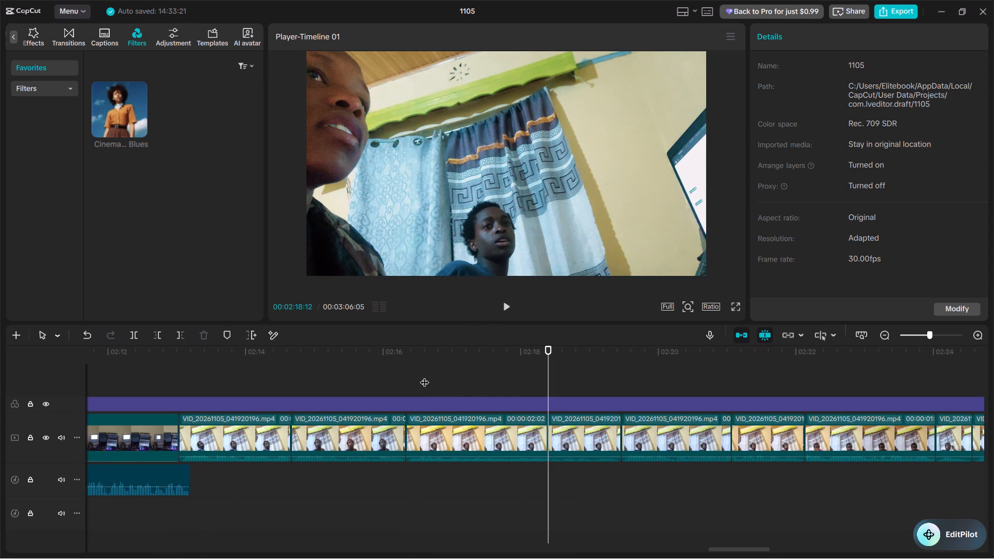
Review the fourth VID_20261105_041920196.mp4 part and trim its end at 00:02:19:12.
{"action": "key", "text": "space"}
{"action": "key", "text": "space"}
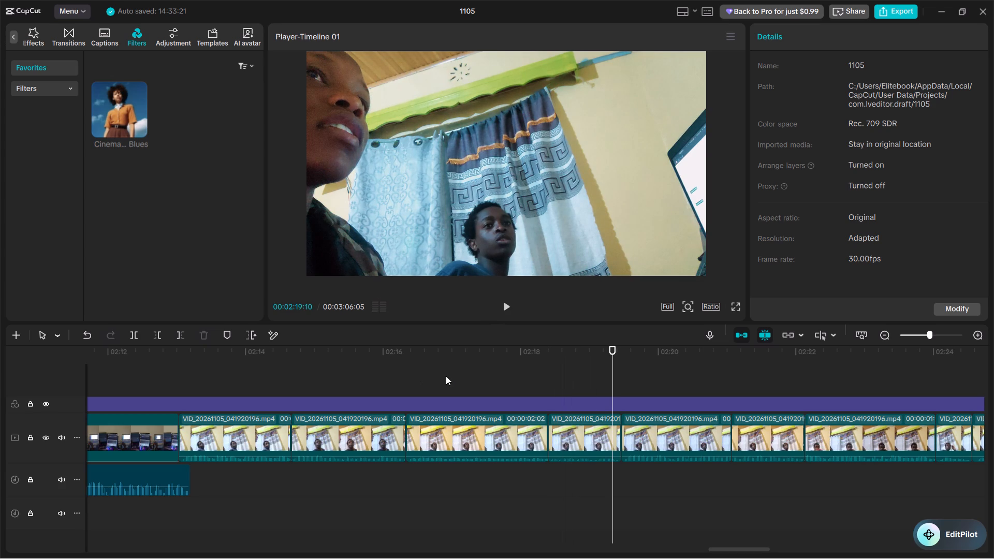
{"action": "left_click", "coordinate": [543, 379]}
{"action": "left_click", "coordinate": [548, 383]}
{"action": "key", "text": "space"}
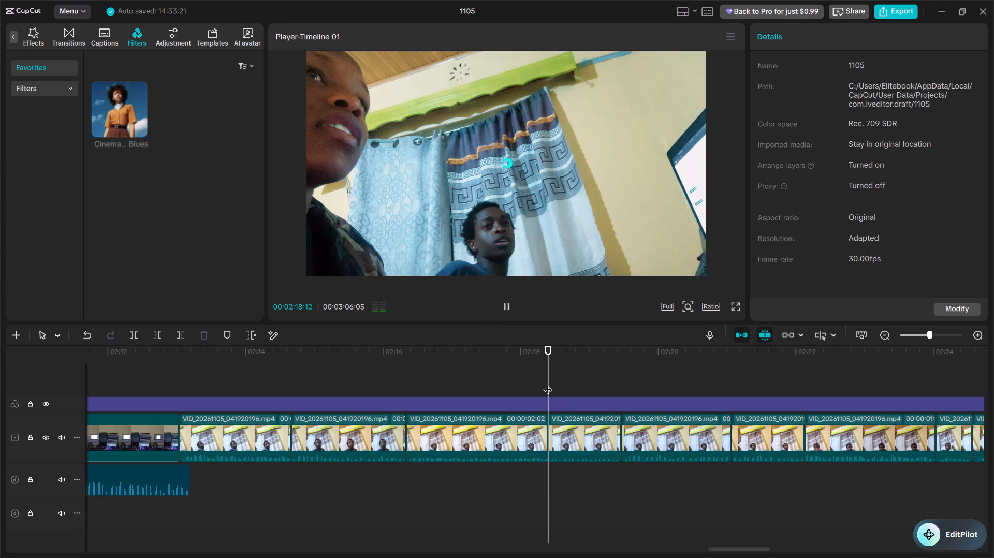
{"action": "key", "text": "space"}
{"action": "left_click", "coordinate": [581, 386]}
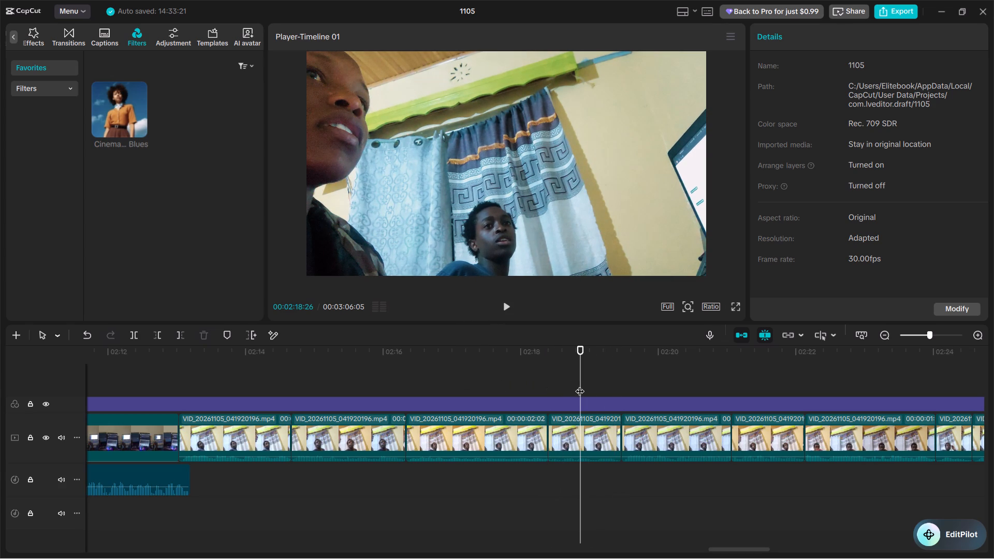
{"action": "key", "text": "space"}
{"action": "key", "text": "space"}
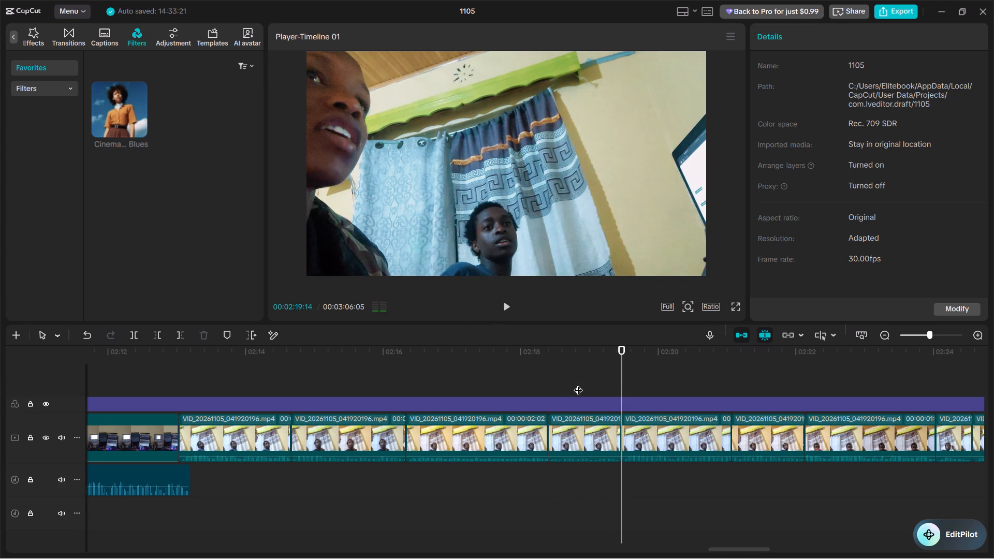
{"action": "key", "text": "Left"}
{"action": "key", "text": "Left"}
{"action": "key", "text": "w"}
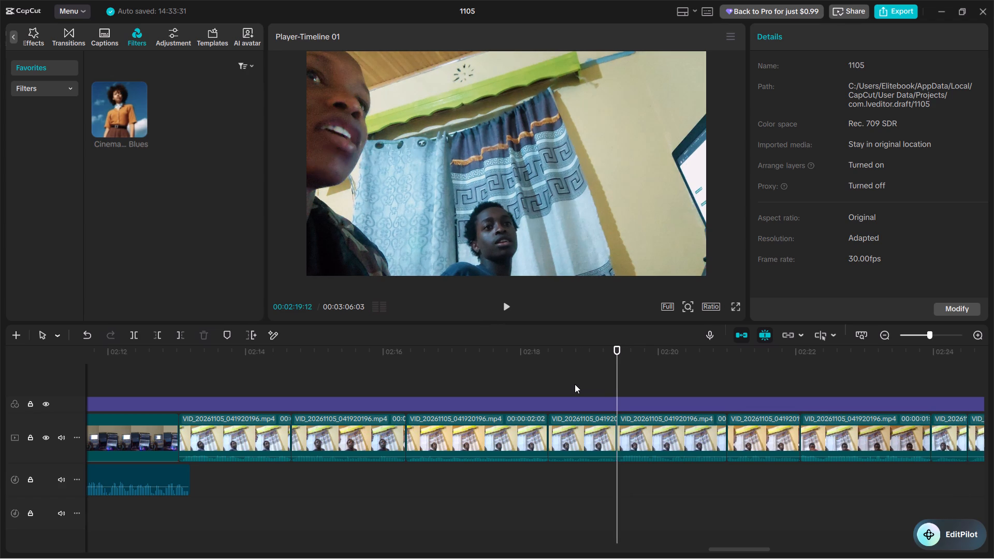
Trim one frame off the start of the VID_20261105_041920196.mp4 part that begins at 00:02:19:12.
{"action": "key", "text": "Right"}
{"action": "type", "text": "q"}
Play through the following parts and trim the end of the VID_20261105_041920196.mp4 part at 00:02:23:25.
{"action": "key", "text": "space"}
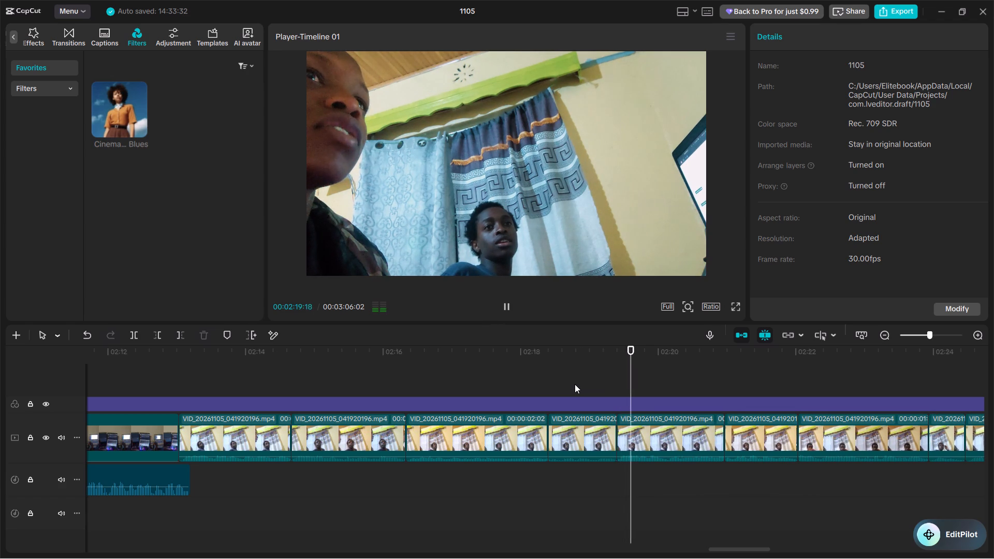
{"action": "key", "text": "space"}
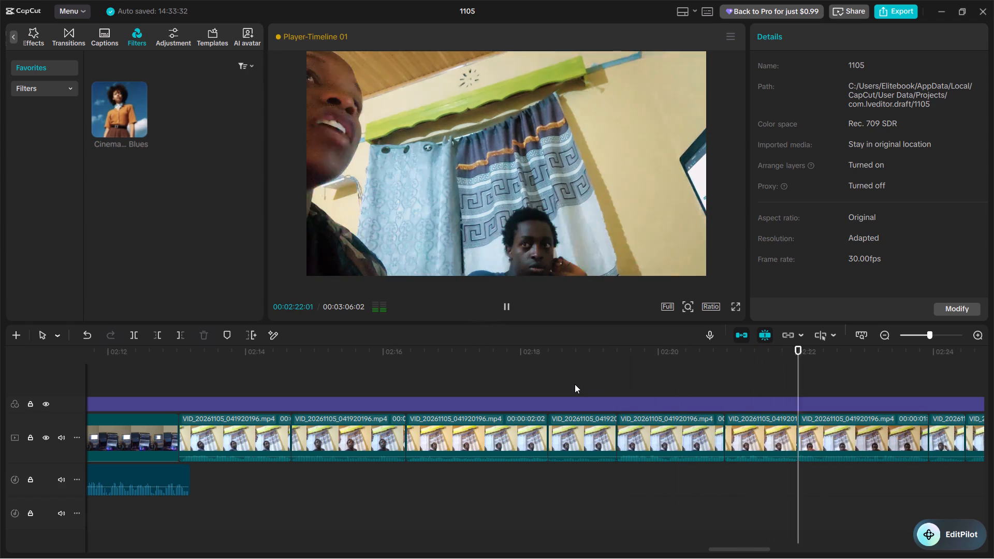
{"action": "key", "text": "space"}
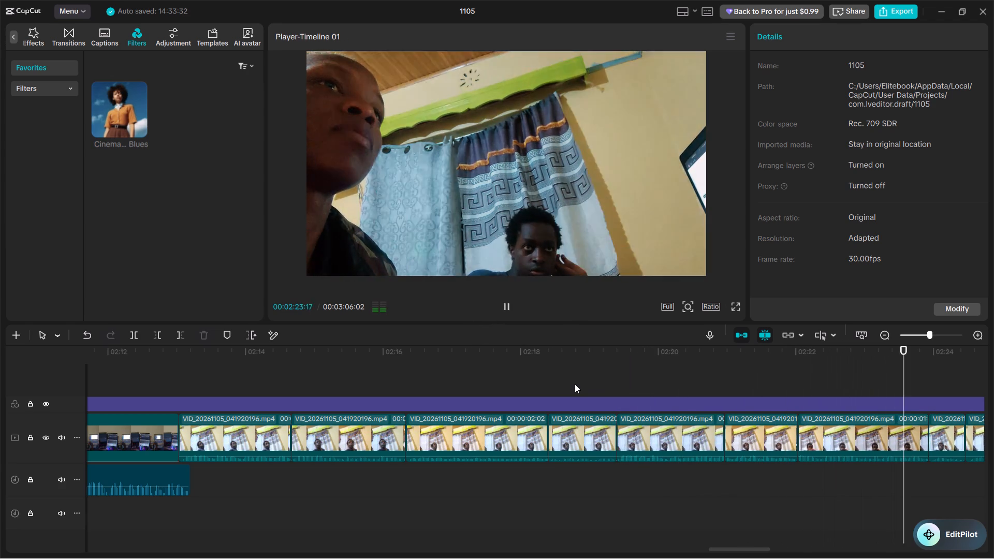
{"action": "key", "text": "space"}
{"action": "left_click", "coordinate": [920, 467]}
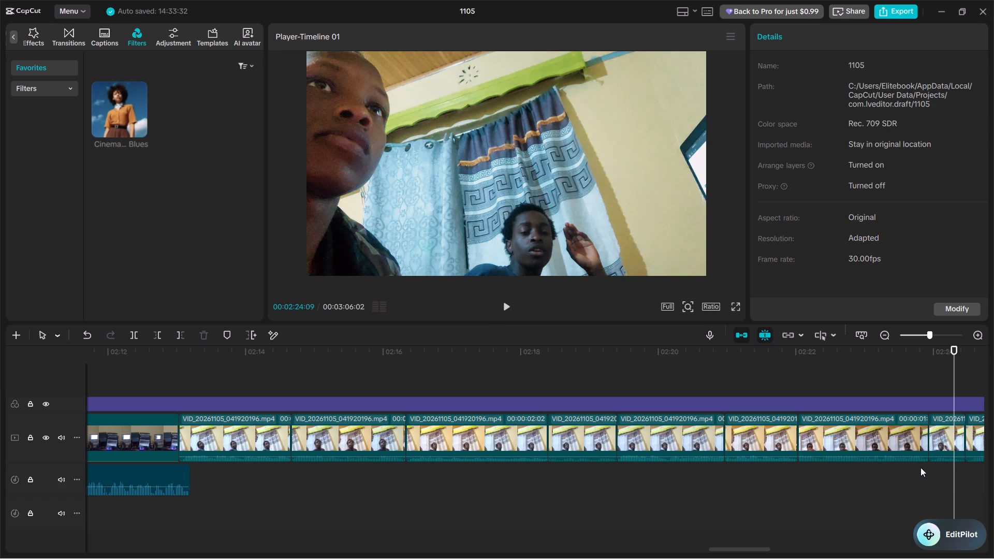
{"action": "key", "text": "Right"}
{"action": "key", "text": "w"}
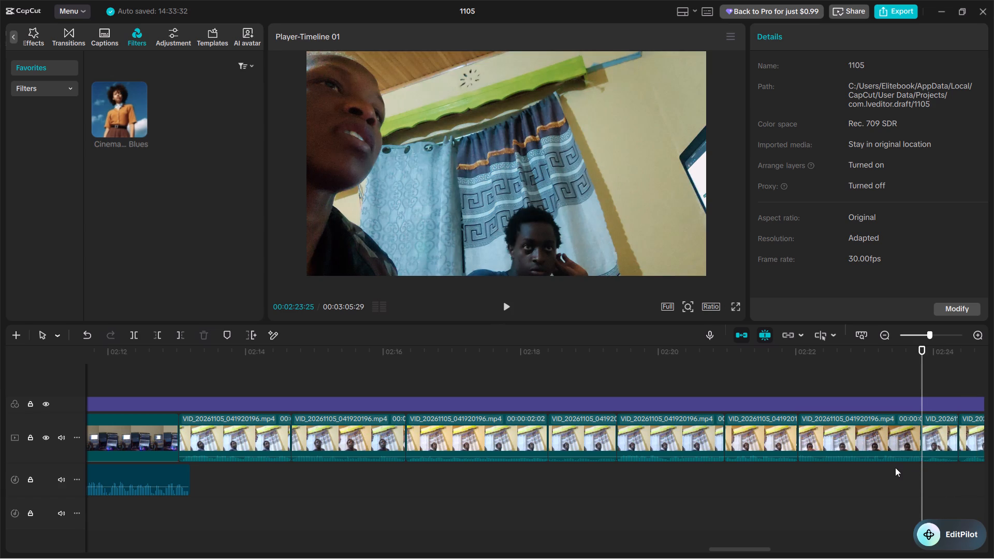
Review the parts around 00:02:20 and delete the VID_20261105_041920196.mp4 part that begins at 00:02:19:12.
{"action": "left_click", "coordinate": [735, 466]}
{"action": "key", "text": "space"}
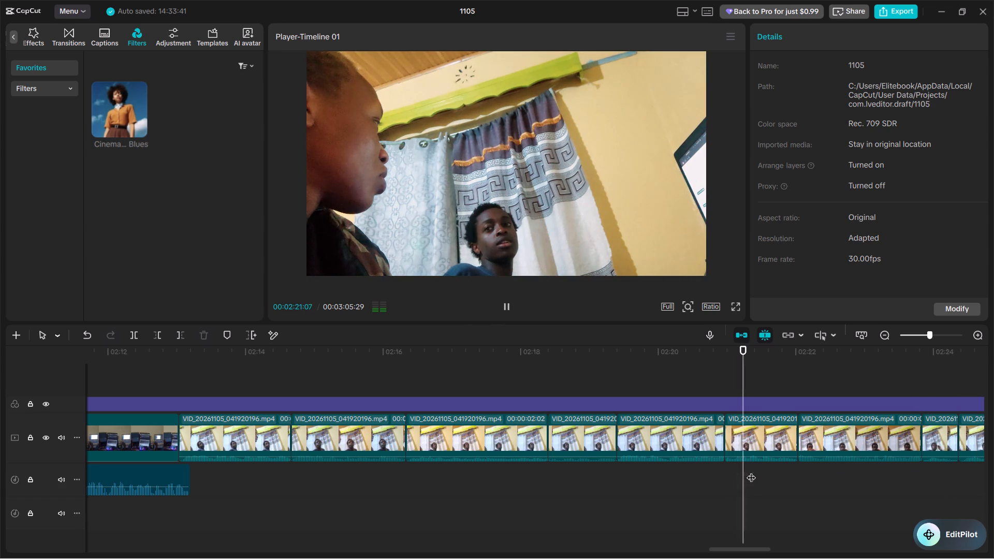
{"action": "left_click", "coordinate": [766, 469]}
{"action": "left_click", "coordinate": [661, 473]}
{"action": "key", "text": "space"}
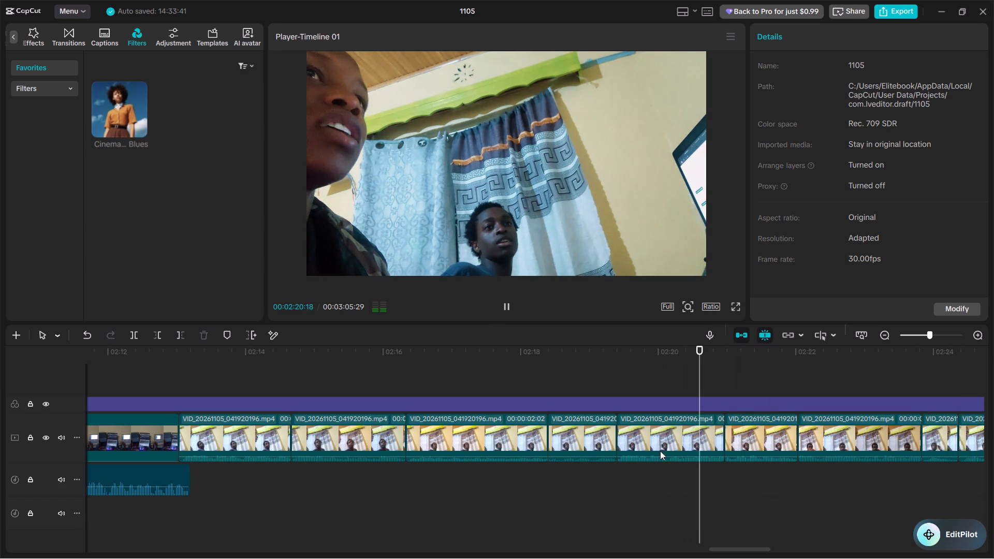
{"action": "left_click", "coordinate": [660, 450]}
{"action": "key", "text": "BackSpace"}
Play across the new cut and trim the end of the fifth VID_20261105_041920196.mp4 part at 00:02:20:13.
{"action": "left_click", "coordinate": [549, 478]}
{"action": "key", "text": "space"}
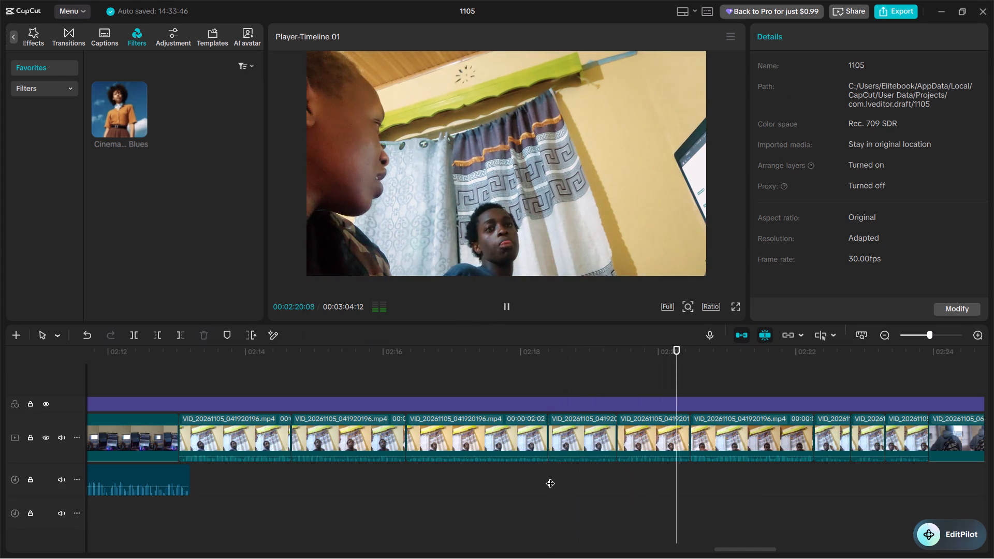
{"action": "left_click", "coordinate": [655, 468]}
{"action": "key", "text": "space"}
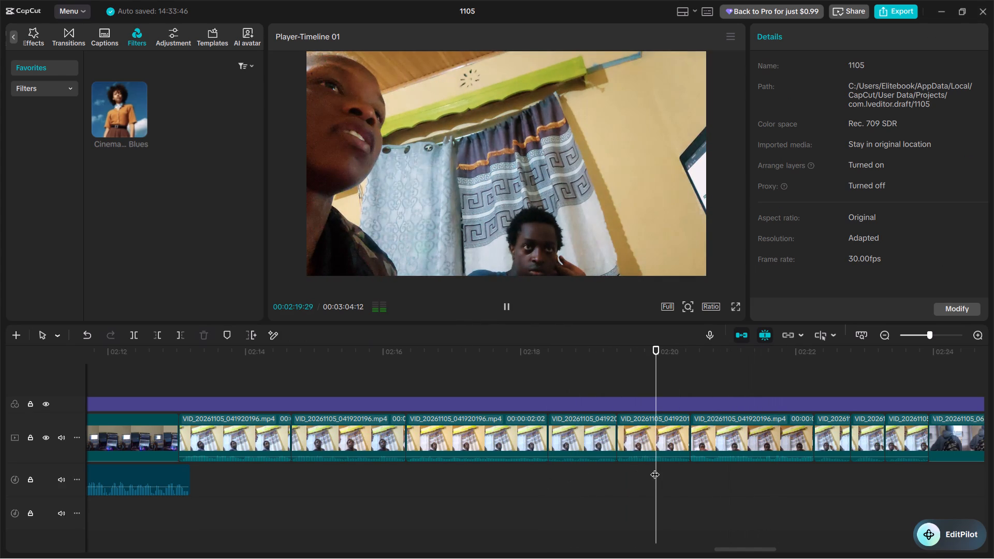
{"action": "key", "text": "space"}
{"action": "key", "text": "space"}
{"action": "key", "text": "w"}
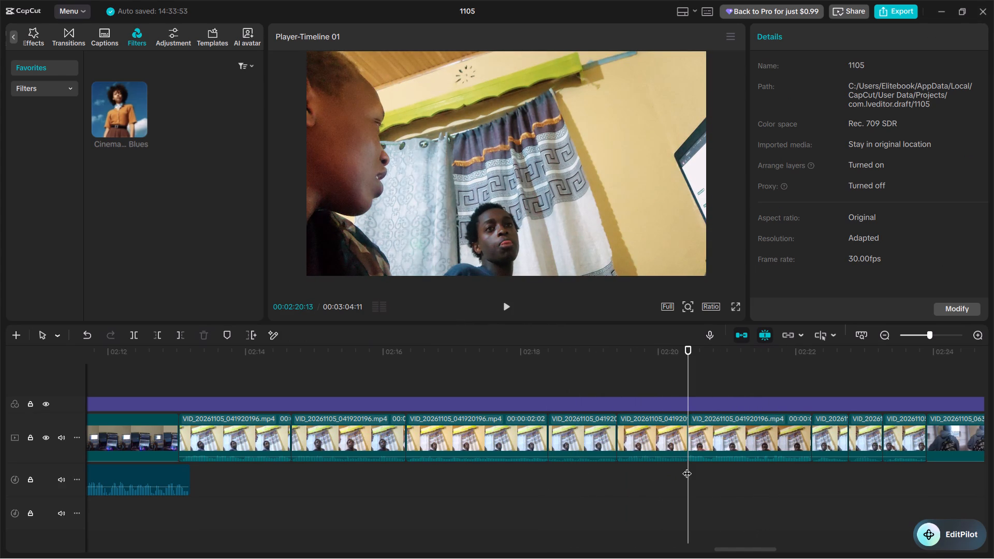
Trim three frames off the start of the short VID_20261105_041920196.mp4 part that begins at about 00:02:22:07.
{"action": "key", "text": "space"}
{"action": "key", "text": "space"}
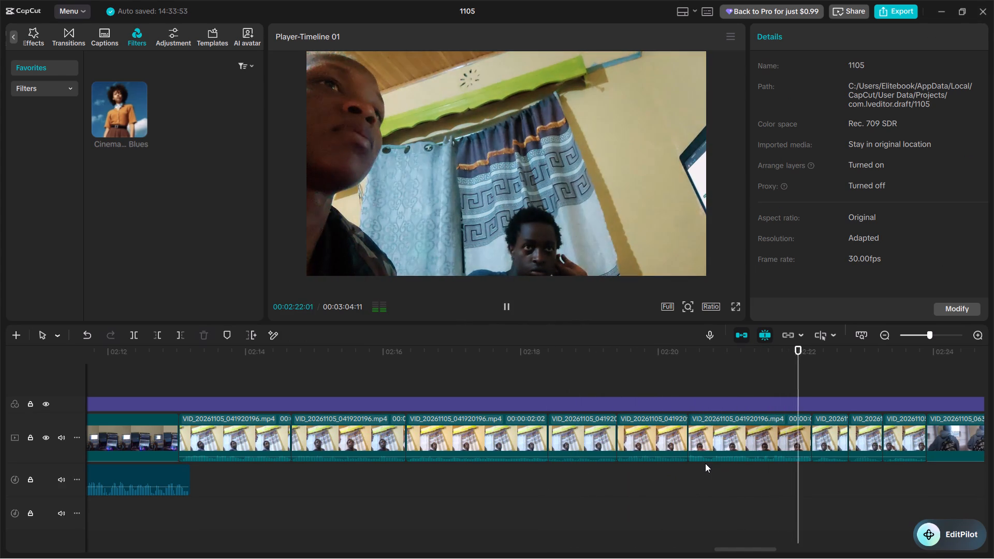
{"action": "key", "text": "space"}
{"action": "key", "text": "space"}
{"action": "type", "text": "q"}
{"action": "key", "text": "space"}
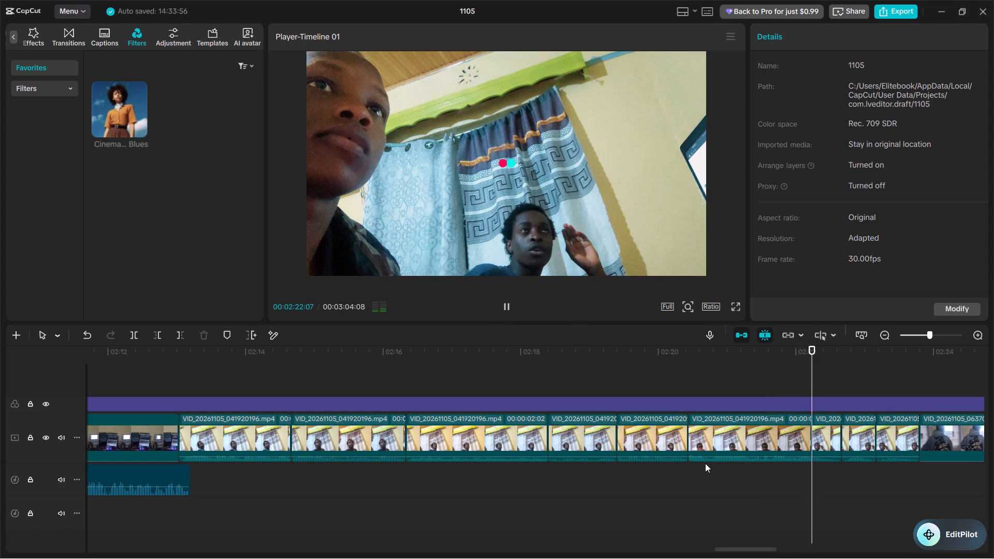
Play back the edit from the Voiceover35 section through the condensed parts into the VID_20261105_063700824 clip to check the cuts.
{"action": "key", "text": "space"}
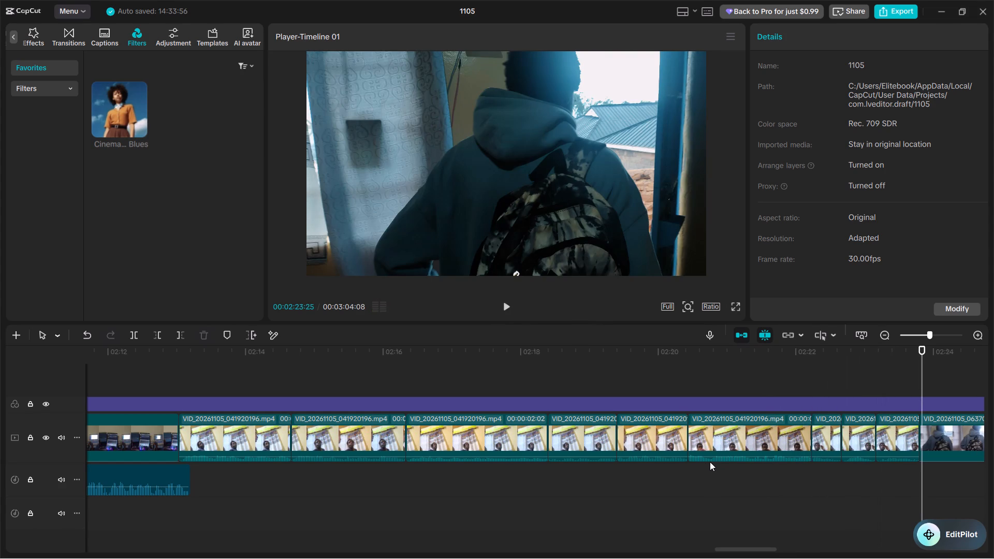
{"action": "key", "text": "space"}
{"action": "key", "text": "space"}
{"action": "key", "text": "ctrl+minus"}
{"action": "key", "text": "ctrl+minus"}
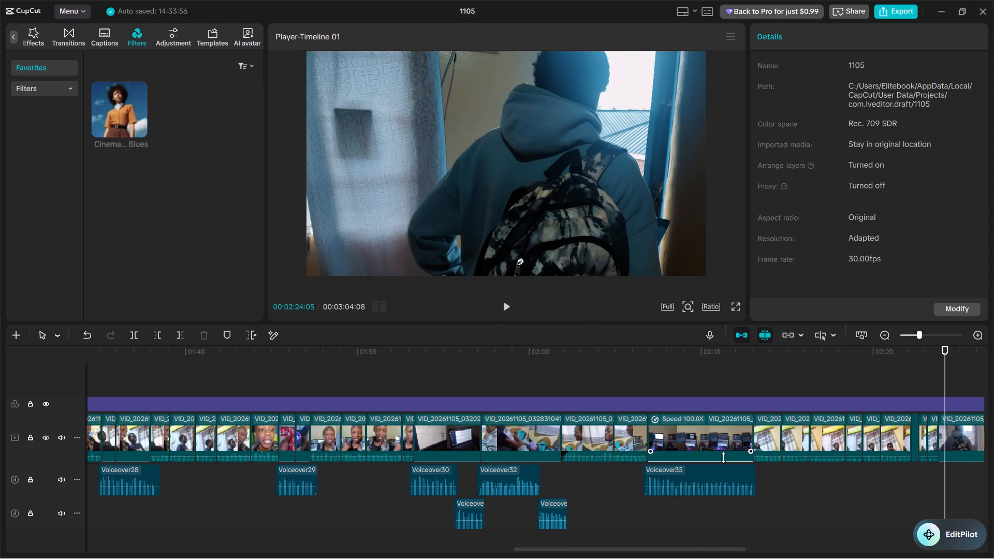
{"action": "left_click", "coordinate": [723, 505]}
{"action": "key", "text": "space"}
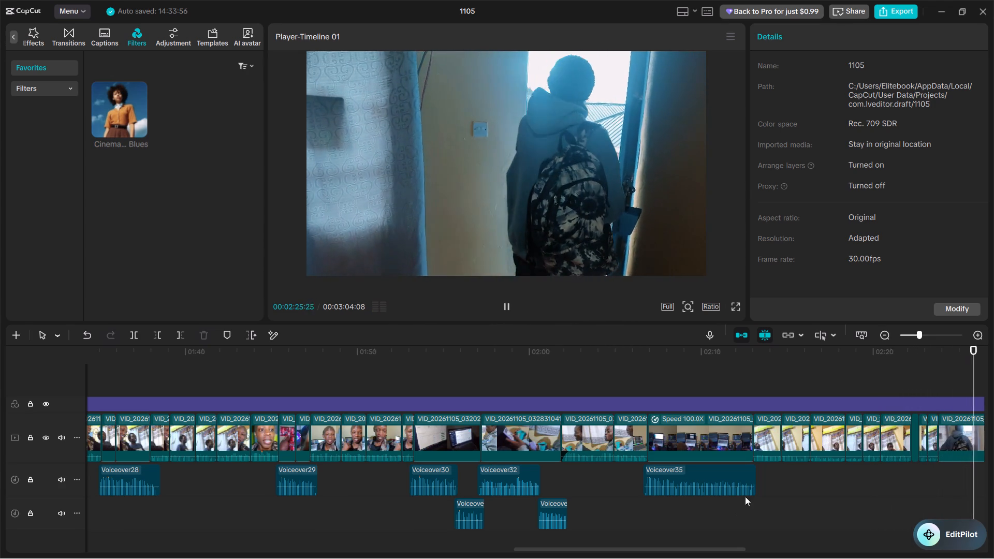
{"action": "left_click", "coordinate": [717, 533]}
{"action": "key", "text": "space"}
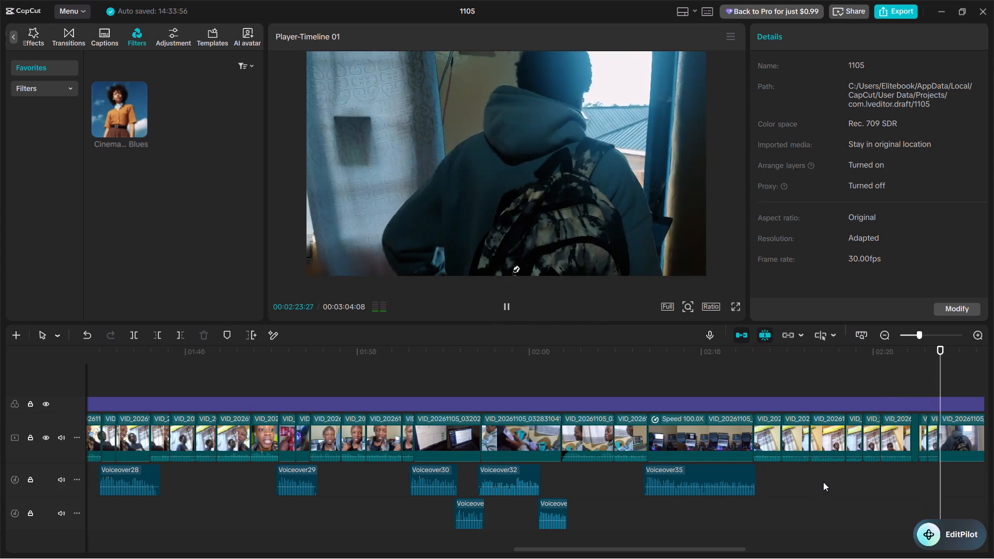
{"action": "key", "text": "space"}
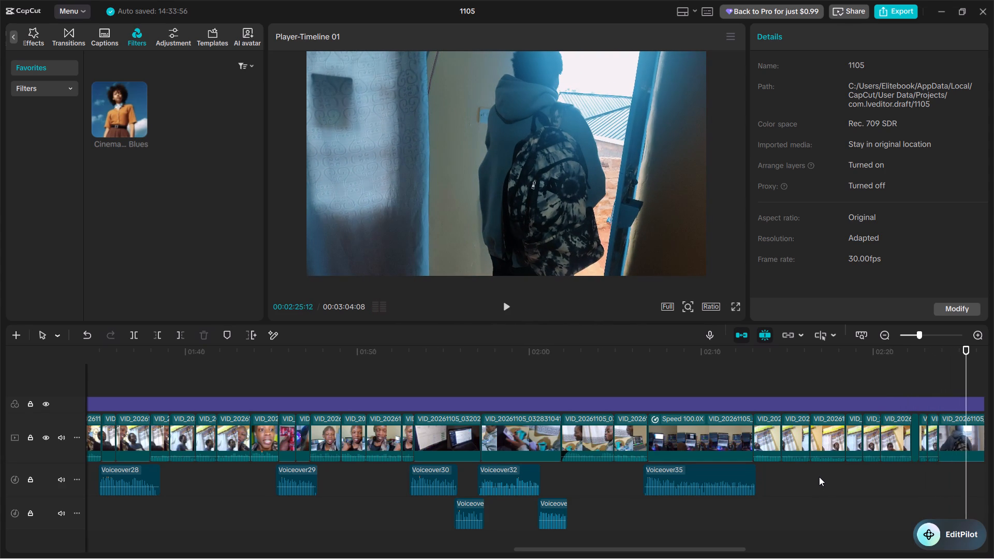
Record a voiceover of about 13 seconds from 00:02:23:17, just before the VID_20261105_063700824.mp4 clip, with project sound muted.
{"action": "scroll", "coordinate": [819, 477], "scroll_direction": "left", "scroll_amount": 1}
{"action": "left_click", "coordinate": [726, 466]}
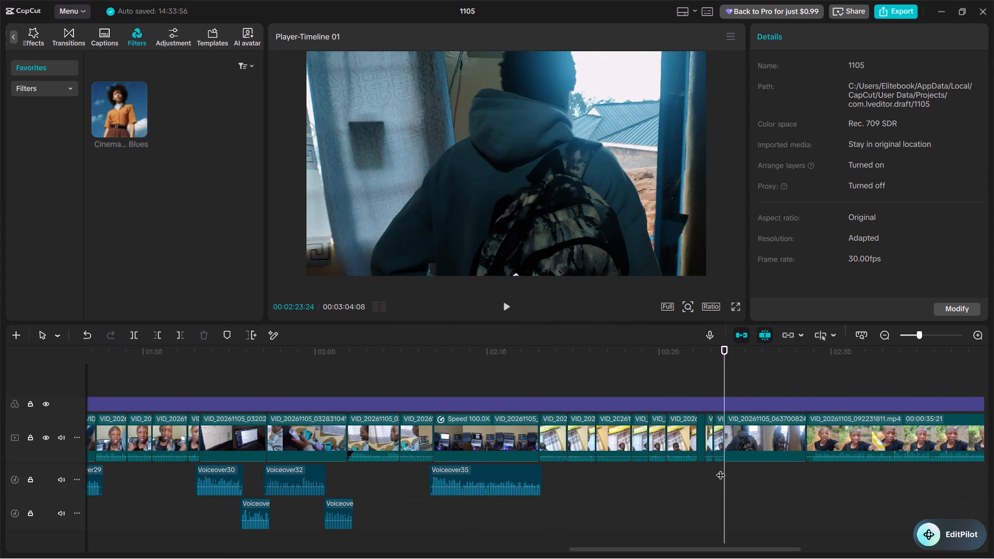
{"action": "left_click", "coordinate": [721, 468]}
{"action": "left_click", "coordinate": [721, 468]}
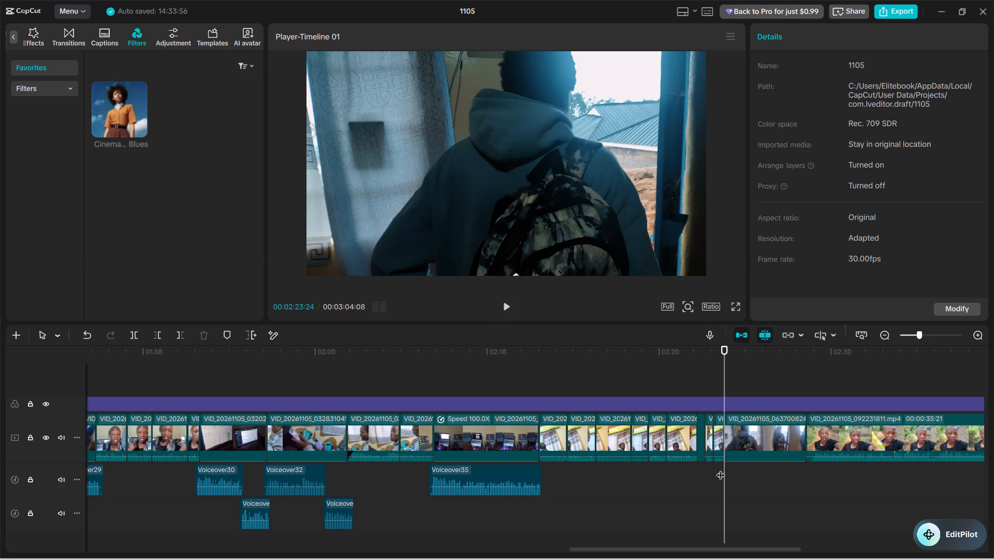
{"action": "left_click", "coordinate": [717, 470]}
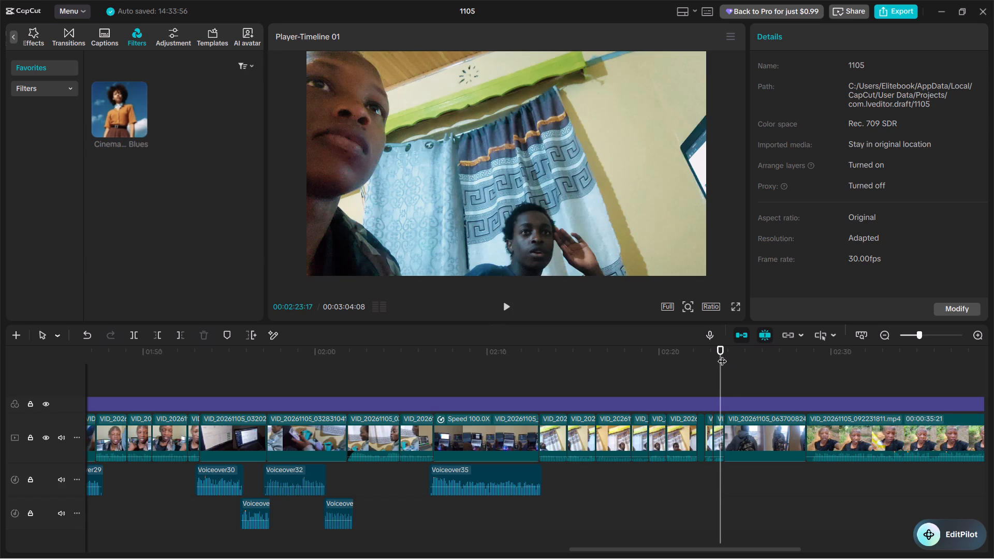
{"action": "left_click", "coordinate": [709, 336]}
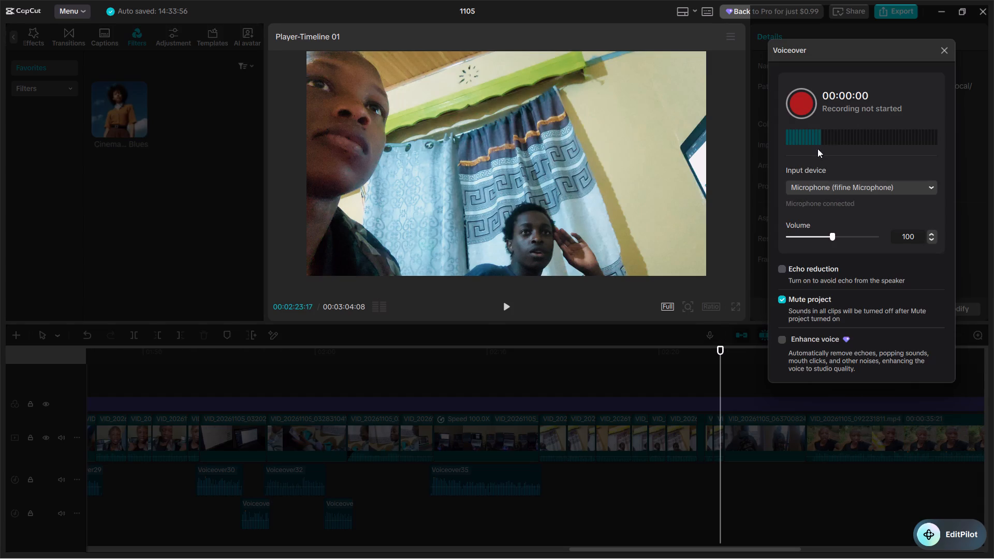
{"action": "left_click", "coordinate": [799, 105]}
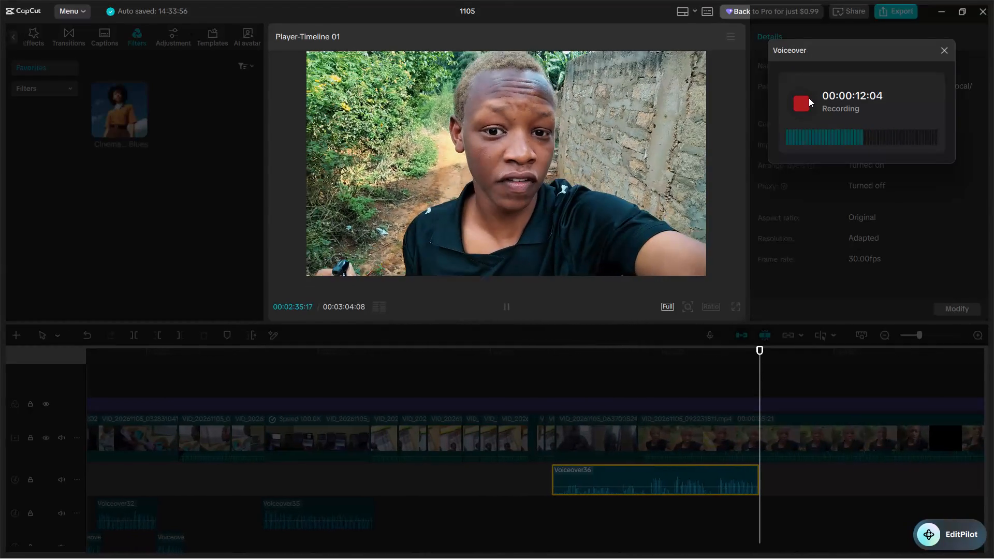
{"action": "key", "text": "space"}
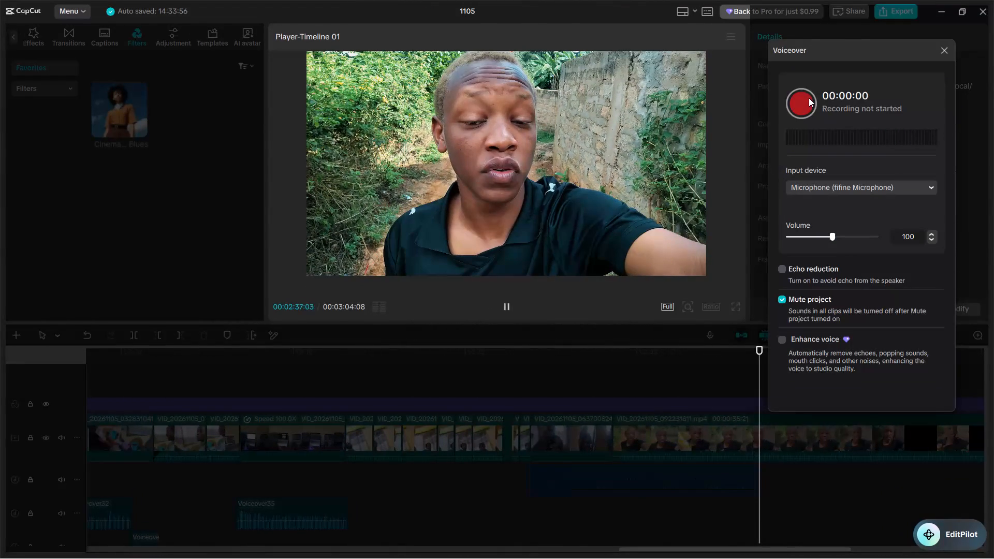
{"action": "left_click", "coordinate": [947, 51]}
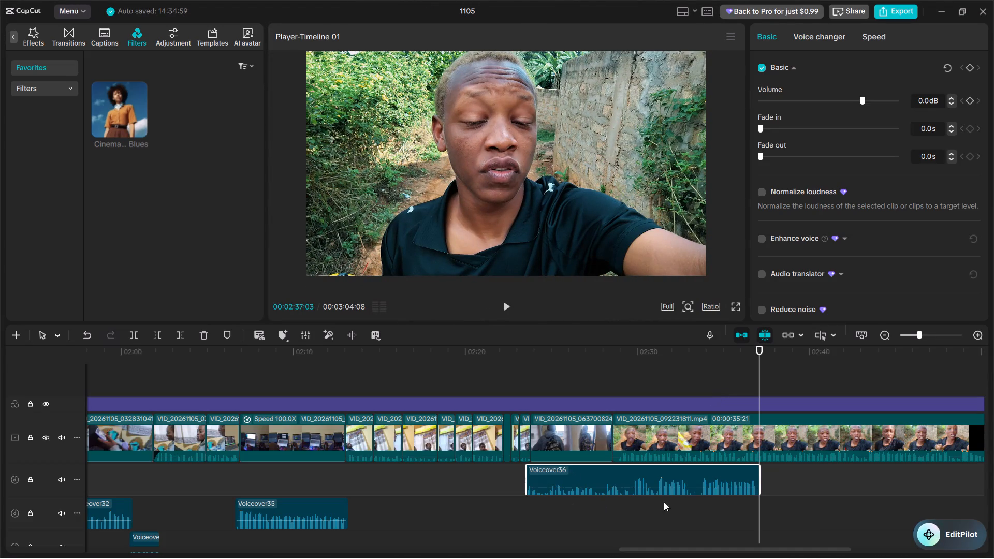
Play the end of Voiceover36 and trim off everything before 00:02:33:18.
{"action": "left_click", "coordinate": [695, 495]}
{"action": "key", "text": "space"}
{"action": "left_click", "coordinate": [699, 497]}
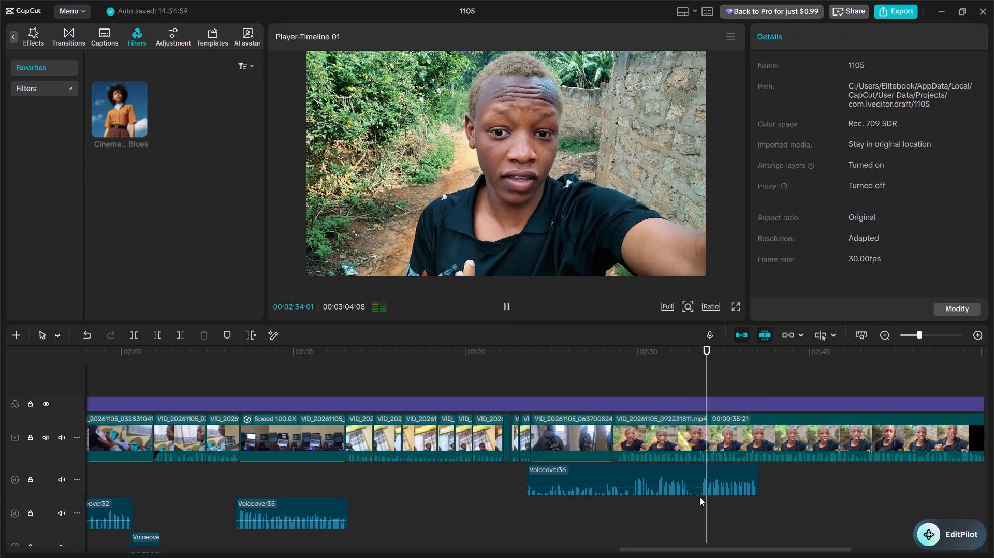
{"action": "left_click", "coordinate": [696, 490]}
{"action": "key", "text": "q"}
Move the trimmed Voiceover36 back onto the upper voiceover track so it starts at about 00:02:23:18.
{"action": "left_click_drag", "start_coordinate": [713, 473], "coordinate": [545, 512]}
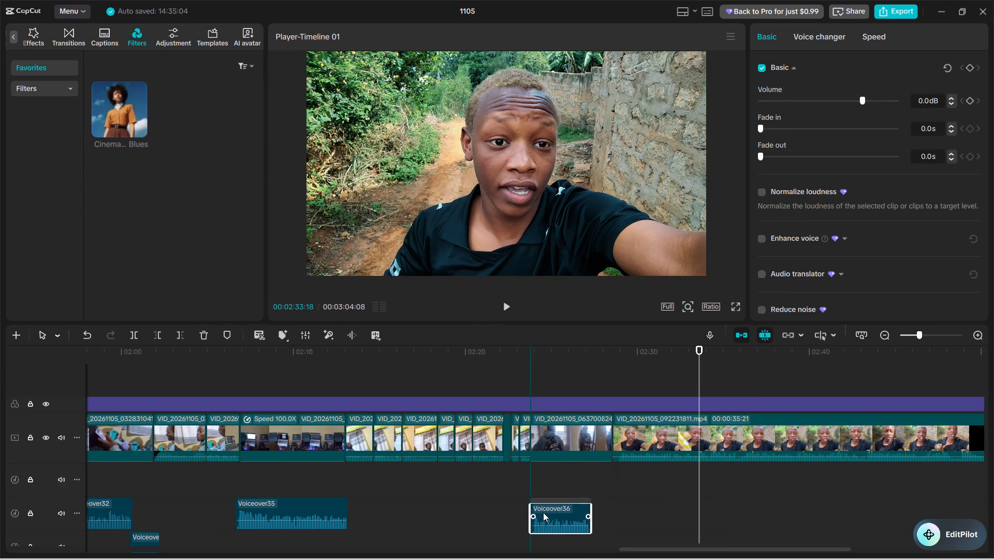
{"action": "left_click_drag", "start_coordinate": [538, 474], "coordinate": [534, 473]}
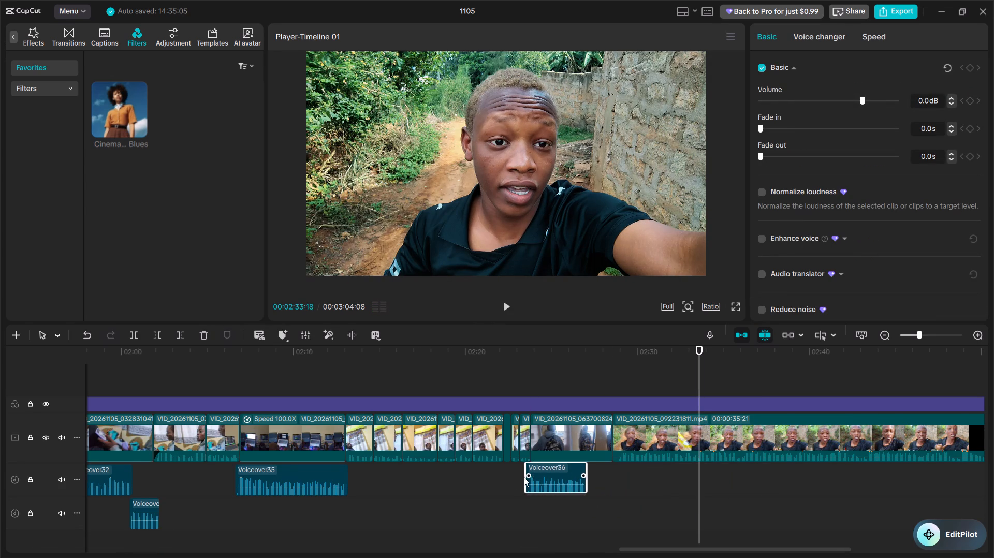
{"action": "left_click", "coordinate": [508, 478]}
{"action": "key", "text": "space"}
{"action": "key", "text": "ctrl+equal"}
{"action": "key", "text": "ctrl+equal"}
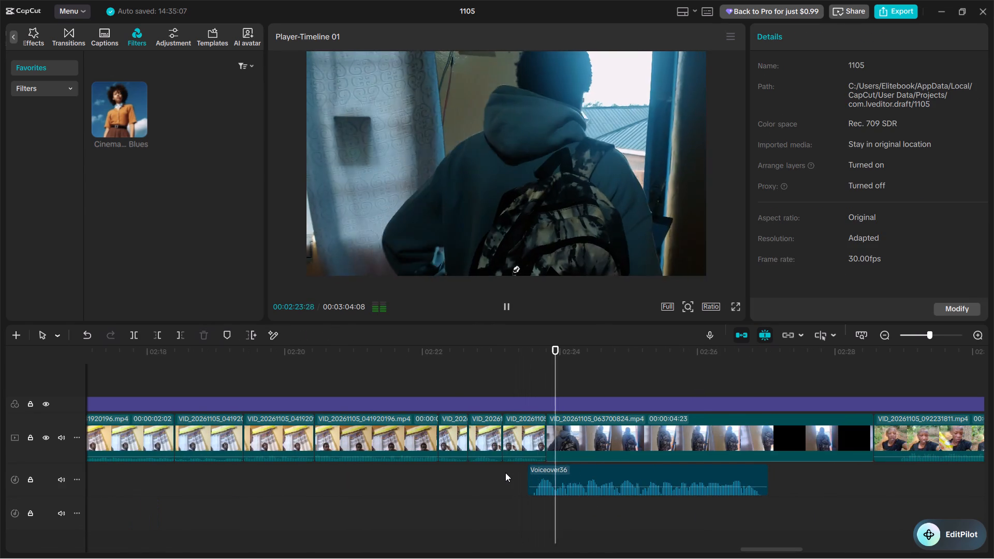
{"action": "key", "text": "space"}
{"action": "left_click", "coordinate": [540, 473]}
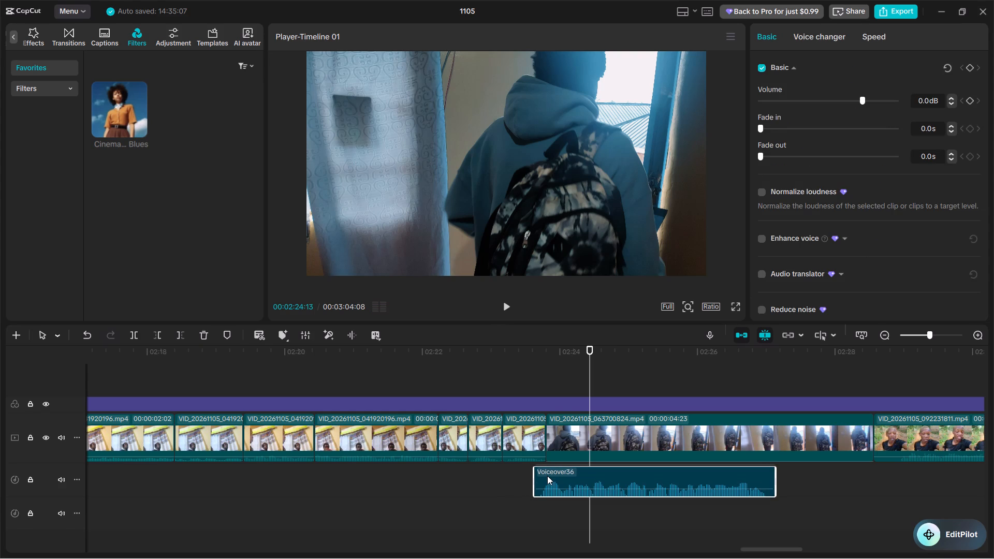
Play through Voiceover36 and trim its silent end at about 00:02:26:29.
{"action": "left_click", "coordinate": [494, 481]}
{"action": "key", "text": "space"}
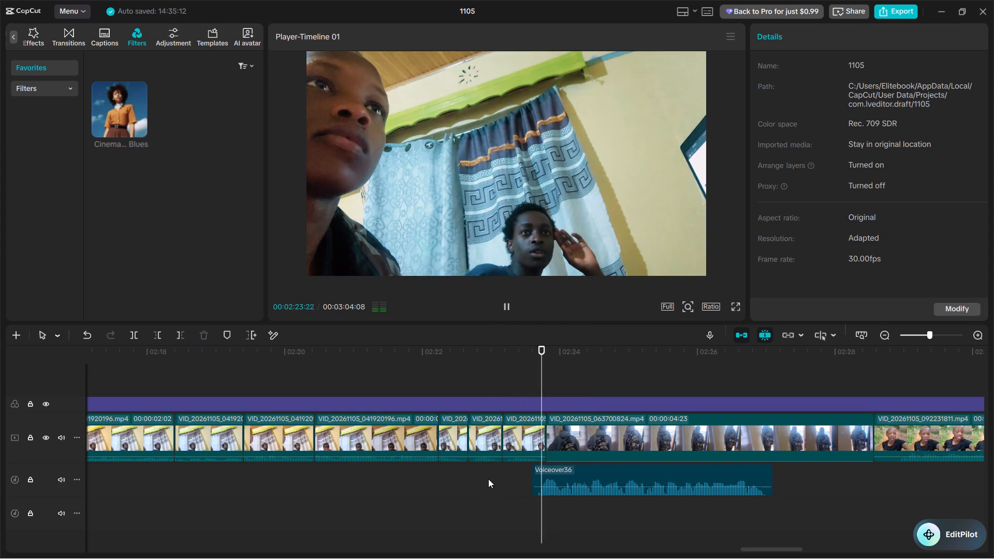
{"action": "scroll", "coordinate": [482, 475], "scroll_direction": "left", "scroll_amount": 1}
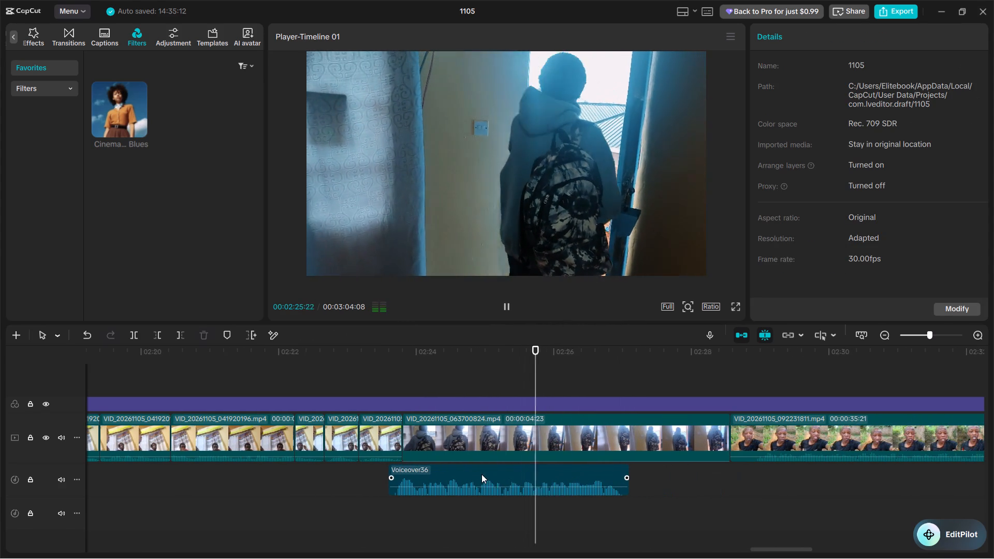
{"action": "key", "text": "space"}
{"action": "left_click", "coordinate": [574, 478]}
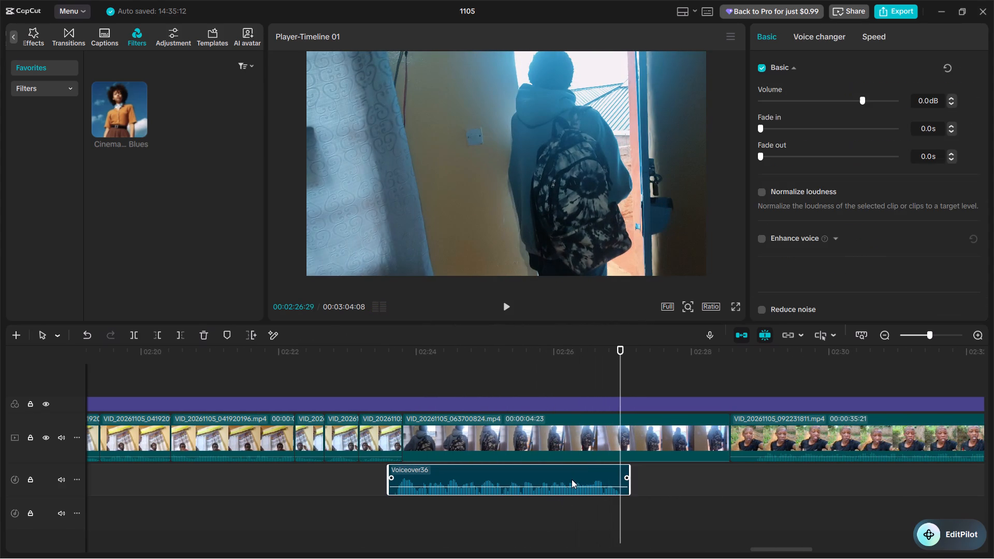
{"action": "key", "text": "w"}
Replay the Voiceover36 section and trim the end of VID_20261105_063700824.mp4 at 00:02:26:28, where the voiceover ends.
{"action": "left_click", "coordinate": [469, 505]}
{"action": "key", "text": "space"}
{"action": "key", "text": "space"}
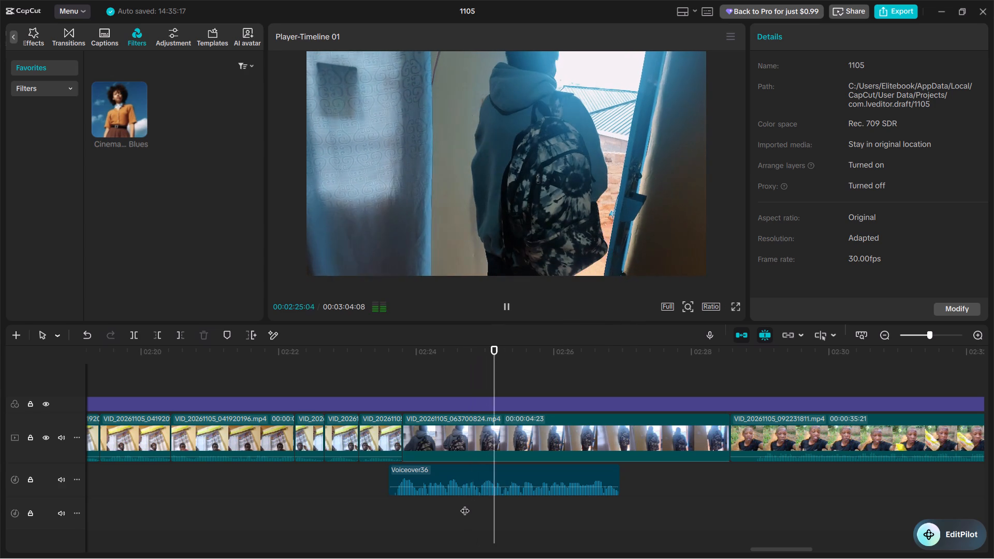
{"action": "key", "text": "space"}
{"action": "left_click", "coordinate": [458, 502]}
{"action": "left_click", "coordinate": [433, 504]}
{"action": "key", "text": "space"}
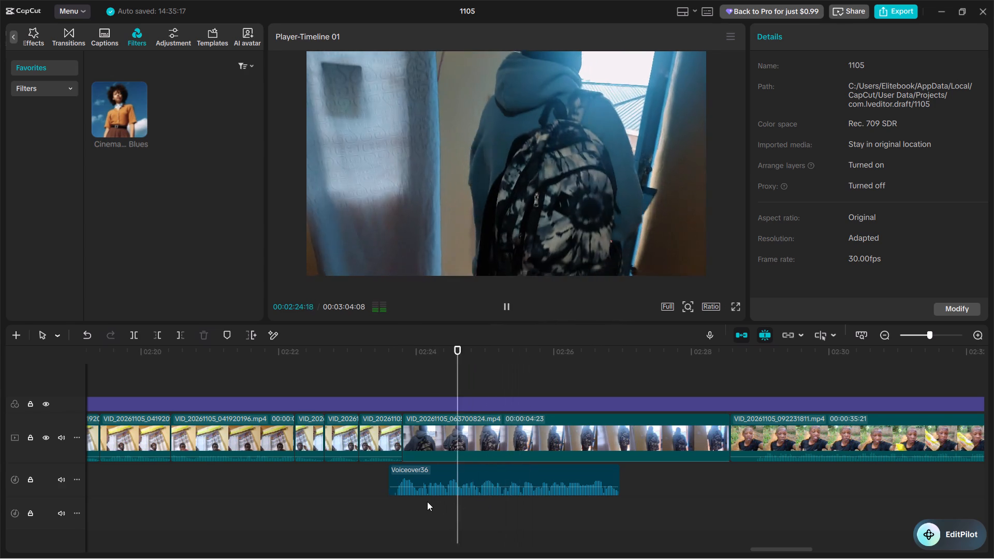
{"action": "left_click", "coordinate": [412, 499]}
{"action": "key", "text": "space"}
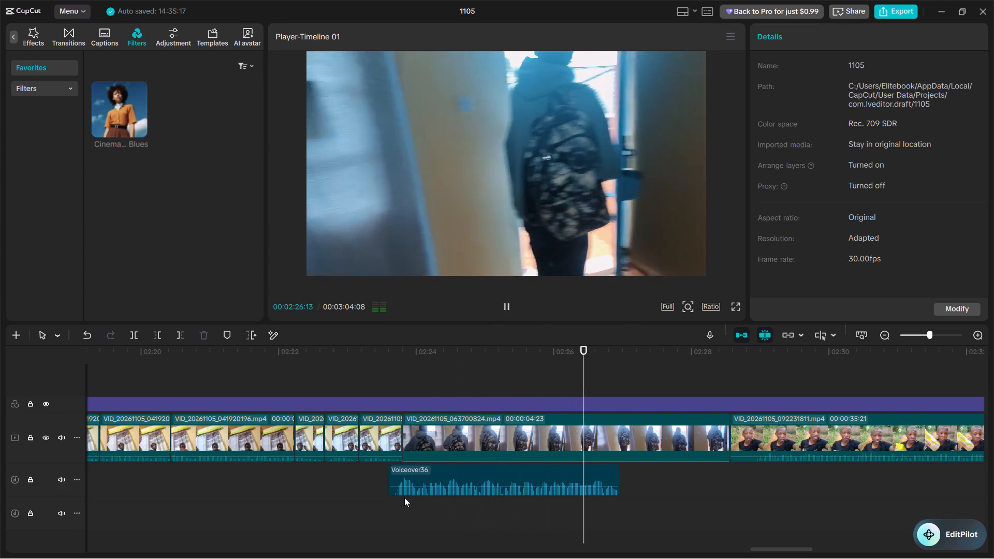
{"action": "key", "text": "space"}
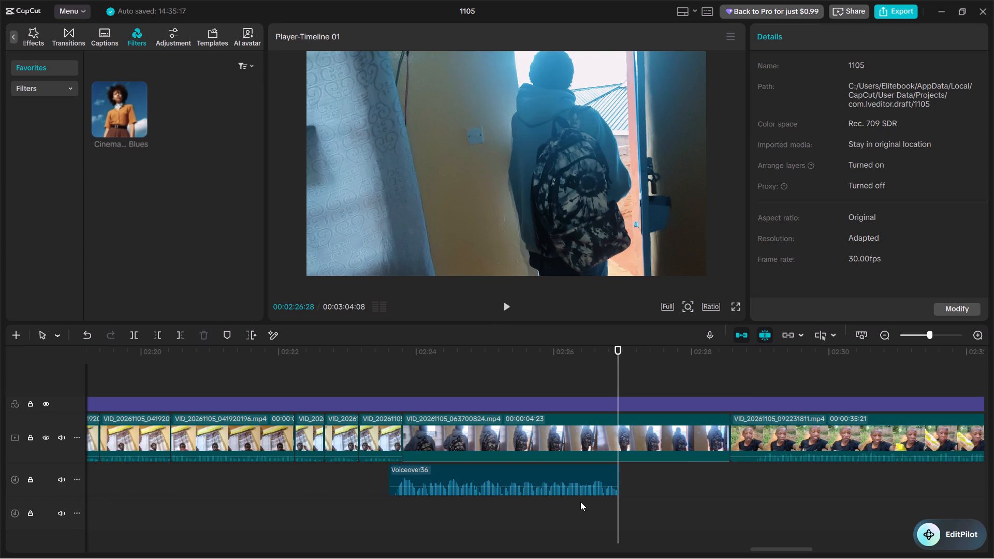
{"action": "key", "text": "w"}
Trim the start of the VID_20261105_092231811.mp4 clip so that it lasts 00:00:35:10.
{"action": "key", "text": "space"}
{"action": "key", "text": "space"}
{"action": "type", "text": "q"}
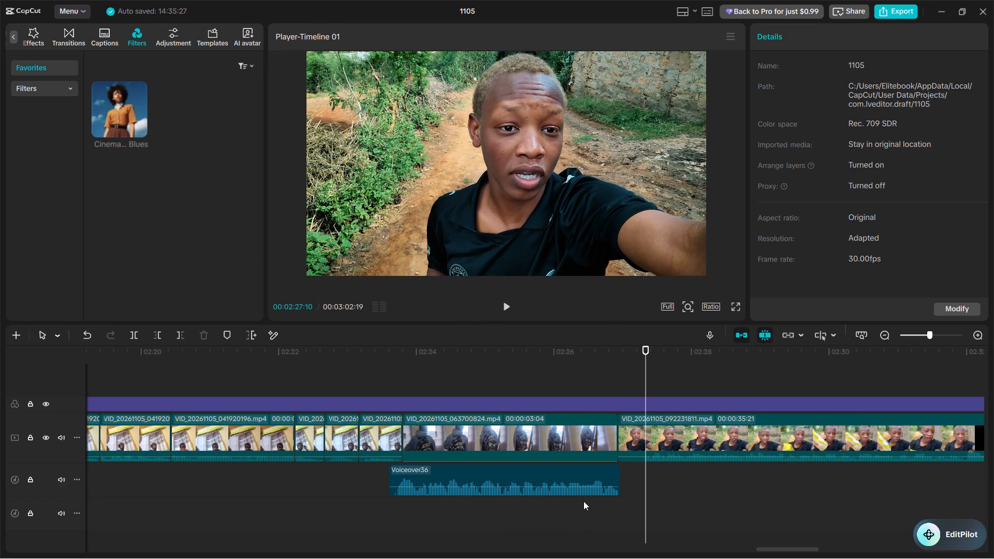
{"action": "key", "text": "space"}
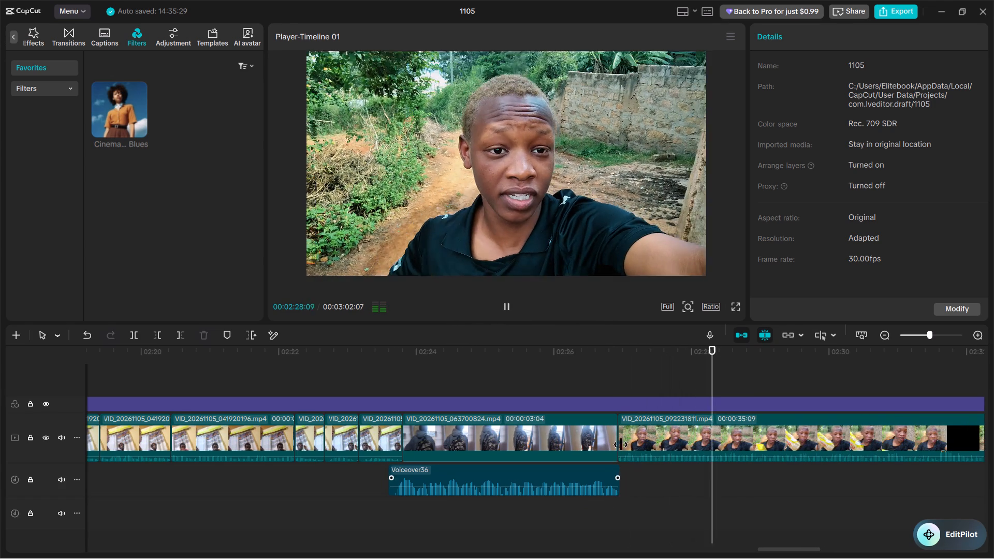
{"action": "left_click", "coordinate": [621, 442]}
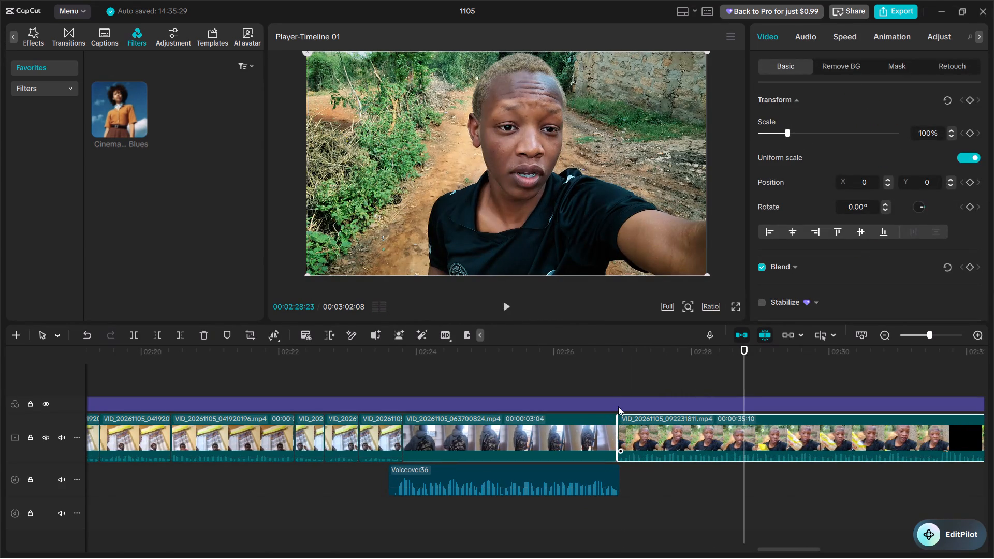
Play across the cut into VID_20261105_092231811.mp4 and trim the end of VID_20261105_063700824.mp4 at 00:02:26:24.
{"action": "left_click", "coordinate": [620, 401]}
{"action": "left_click", "coordinate": [619, 389]}
{"action": "key", "text": "space"}
{"action": "key", "text": "space"}
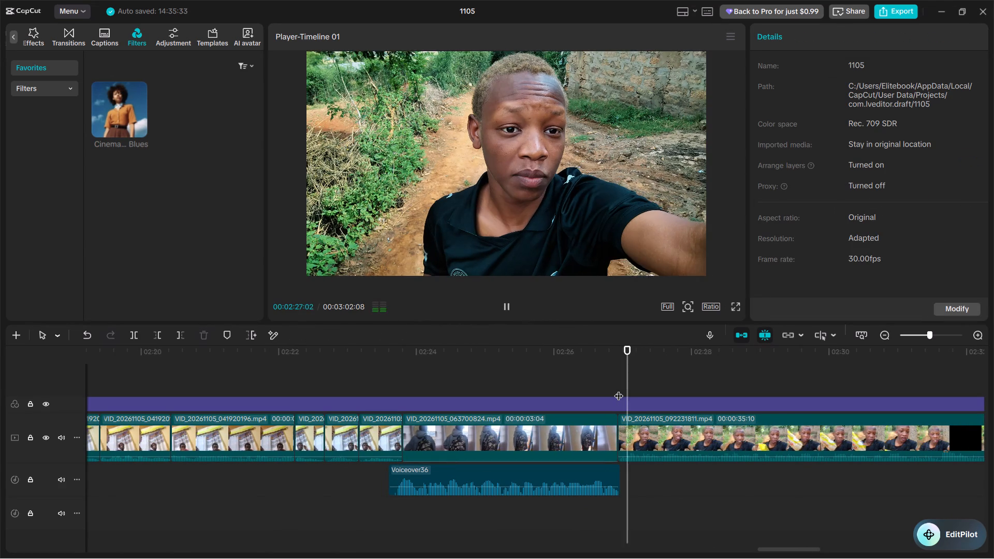
{"action": "left_click", "coordinate": [619, 389]}
{"action": "key", "text": "space"}
{"action": "left_click", "coordinate": [608, 388]}
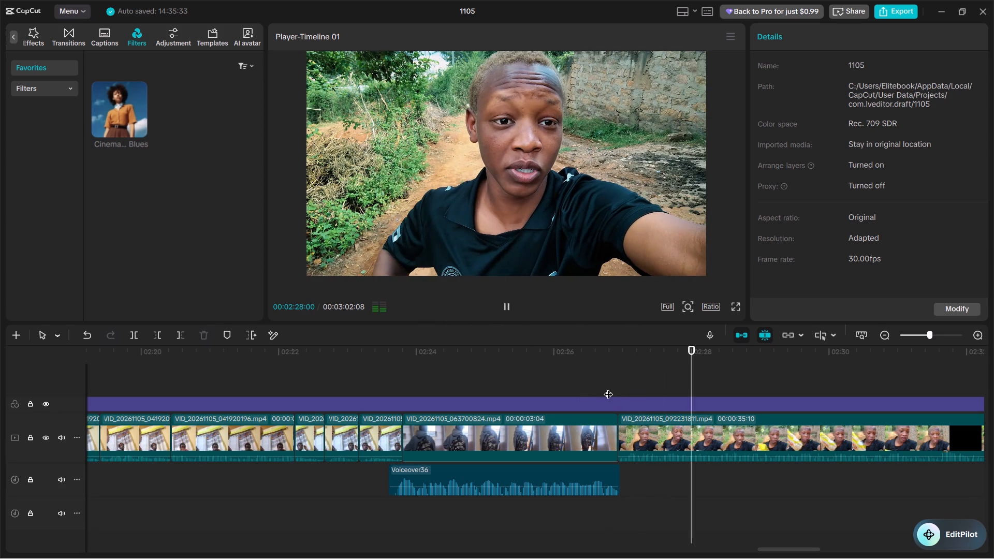
{"action": "type", "text": "w"}
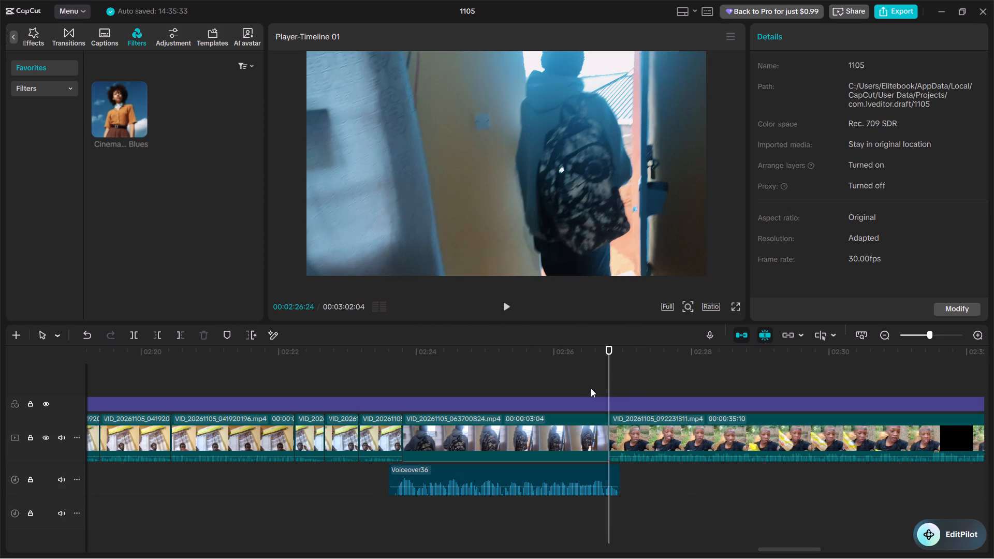
Play from Voiceover36 into the VID_20261105_092231811.mp4 clip and split that clip at 00:02:29:25.
{"action": "key", "text": "space"}
{"action": "left_click", "coordinate": [411, 373]}
{"action": "key", "text": "space"}
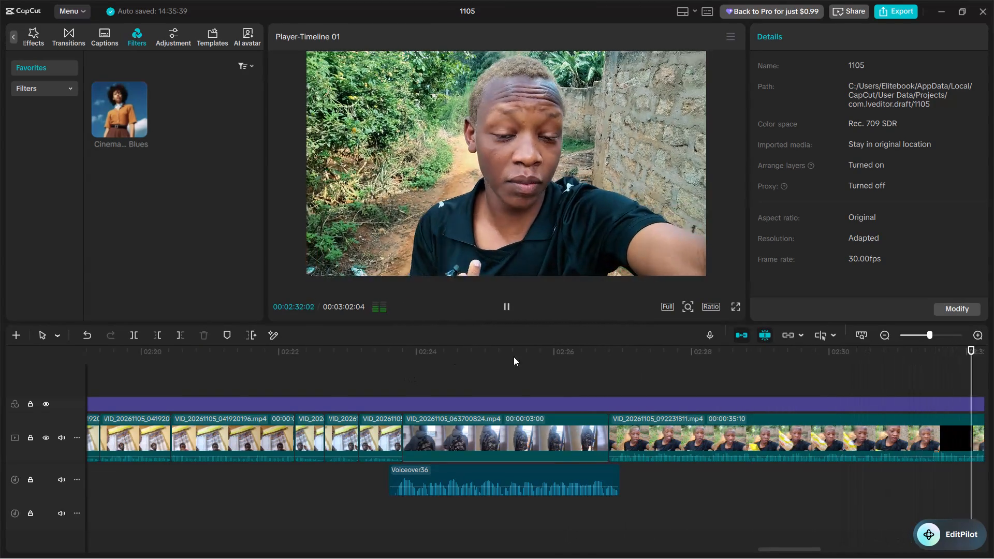
{"action": "key", "text": "space"}
{"action": "scroll", "coordinate": [159, 365], "scroll_direction": "right", "scroll_amount": 1}
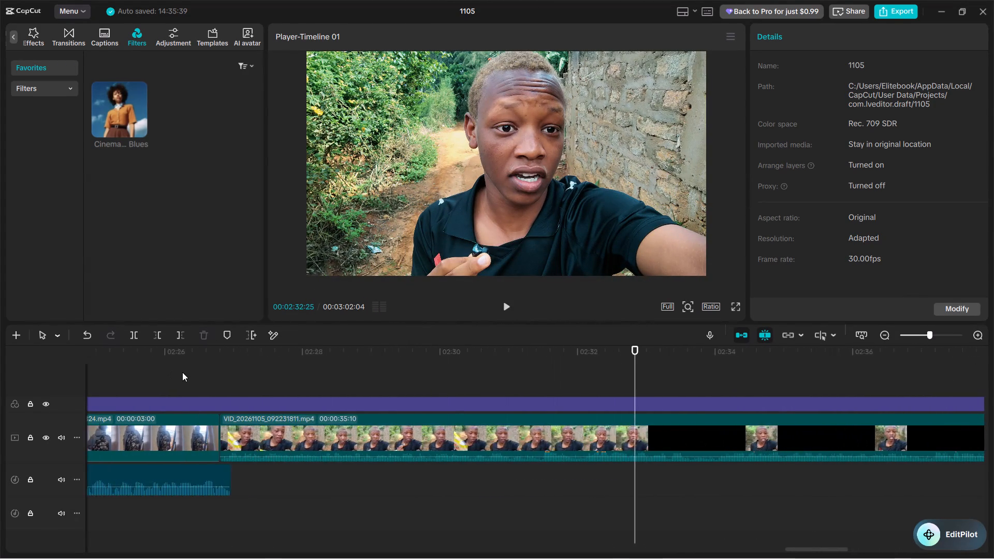
{"action": "scroll", "coordinate": [182, 372], "scroll_direction": "right", "scroll_amount": 1}
{"action": "left_click", "coordinate": [262, 374]}
{"action": "key", "text": "space"}
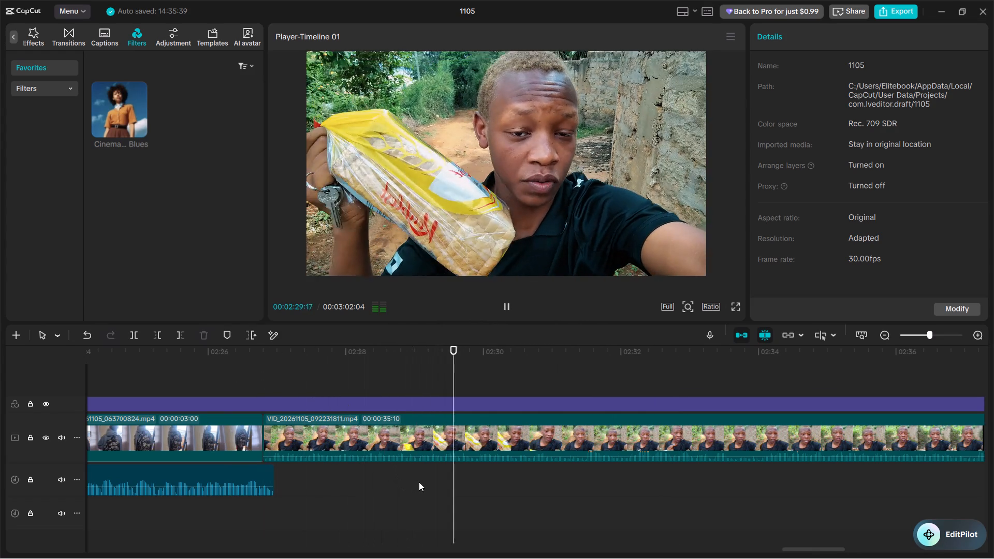
{"action": "left_click", "coordinate": [419, 482]}
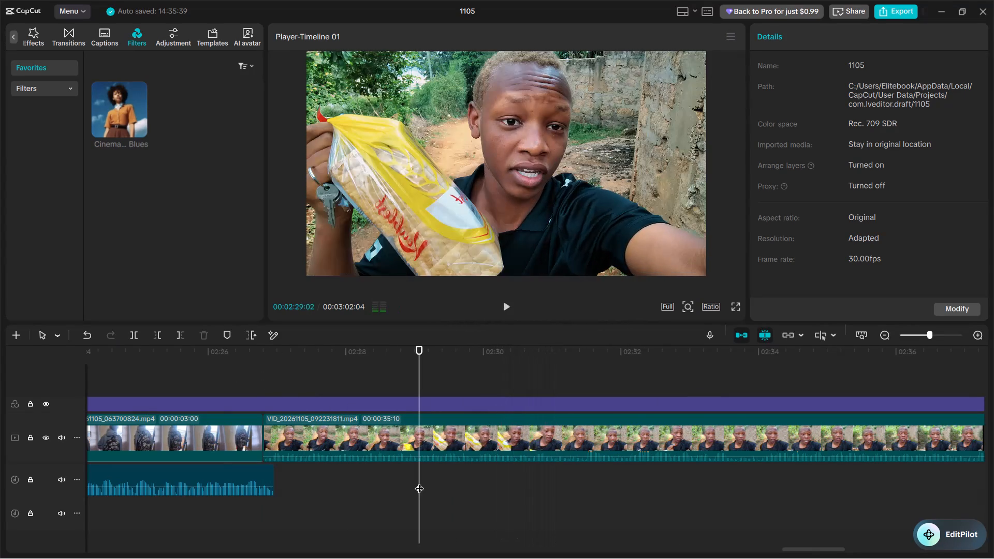
{"action": "key", "text": "space"}
{"action": "left_click", "coordinate": [419, 482]}
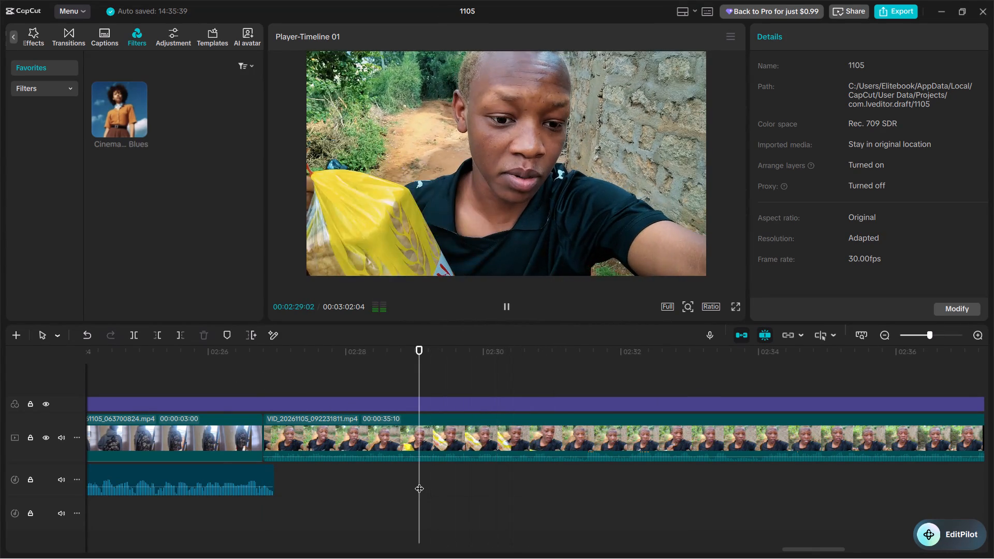
{"action": "key", "text": "space"}
{"action": "key", "text": "space"}
{"action": "key", "text": "ctrl+b"}
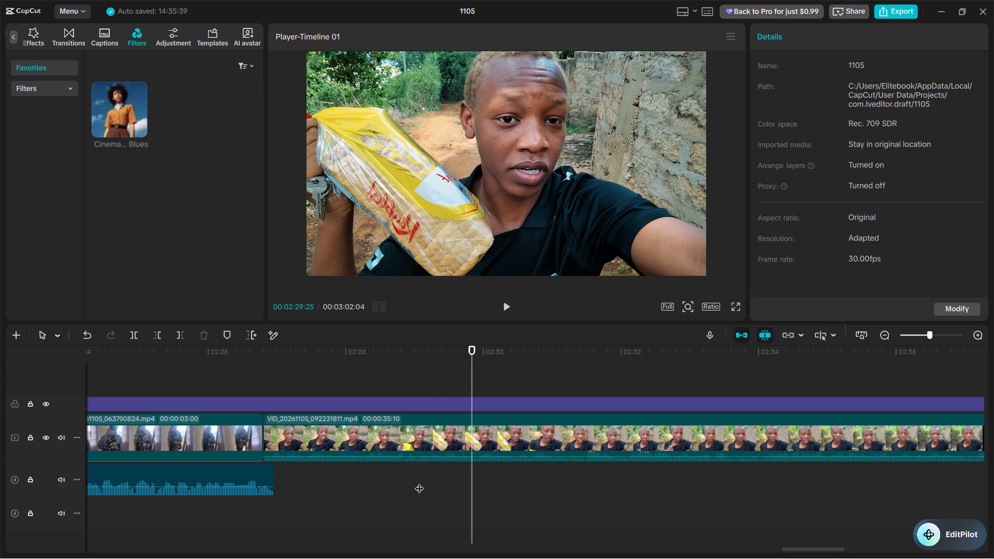
Trim two frames off the start of the VID_20261105_092231811.mp4 part that begins at 00:02:29:25.
{"action": "key", "text": "space"}
{"action": "key", "text": "space"}
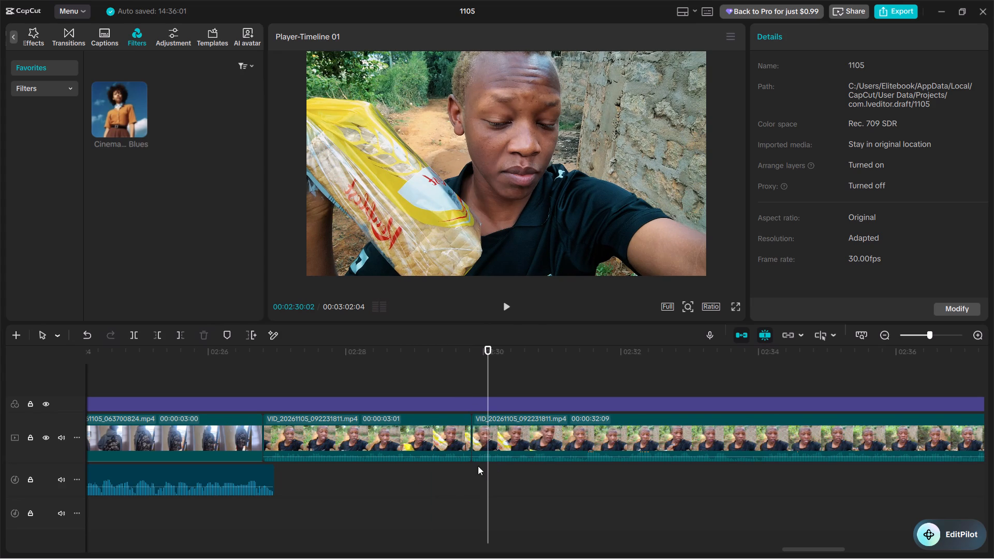
{"action": "left_click", "coordinate": [473, 462]}
{"action": "left_click", "coordinate": [477, 464]}
{"action": "key", "text": "q"}
Play on and split the remaining VID_20261105_092231811.mp4 part at 00:02:30:27.
{"action": "key", "text": "space"}
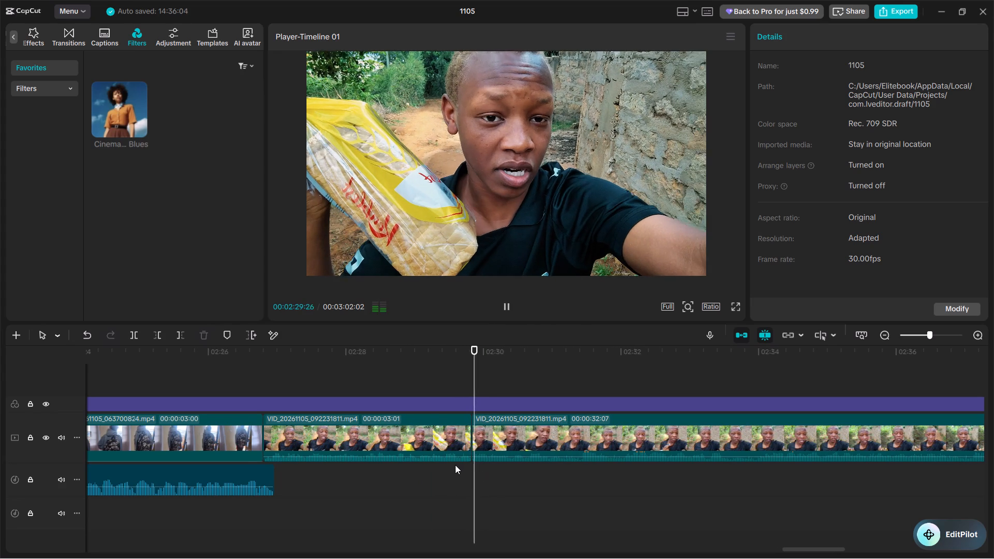
{"action": "key", "text": "space"}
{"action": "key", "text": "ctrl+b"}
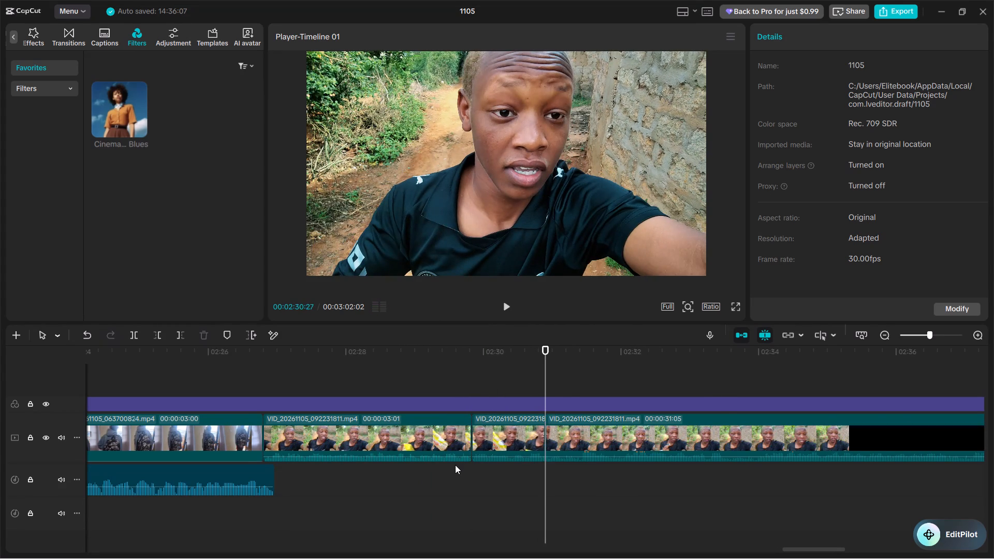
Play on and trim 15 frames off the start of the VID_20261105_092231811.mp4 part that begins at 00:02:30:27.
{"action": "key", "text": "space"}
{"action": "key", "text": "space"}
{"action": "key", "text": "space"}
{"action": "key", "text": "space"}
{"action": "key", "text": "Left"}
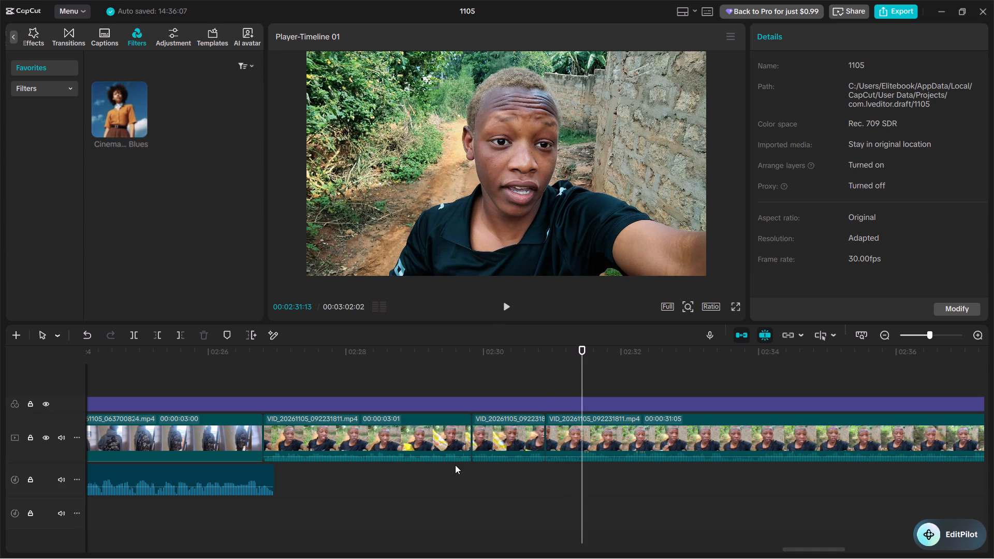
{"action": "type", "text": "q"}
Trim the start of the part at 00:02:30:27 twice more, cutting up to 00:02:31:18 and then up to 00:02:32:23.
{"action": "key", "text": "space"}
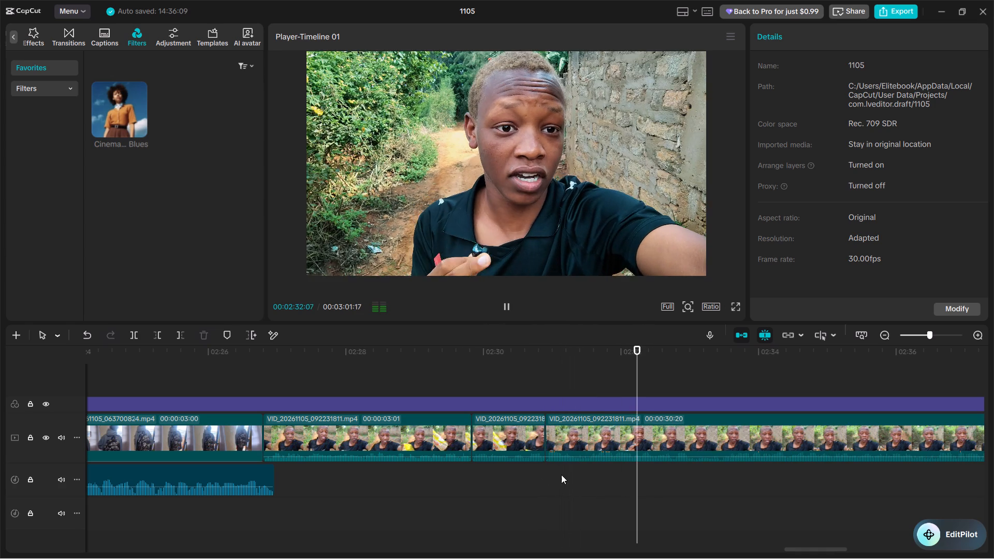
{"action": "left_click", "coordinate": [595, 464]}
{"action": "key", "text": "Tab"}
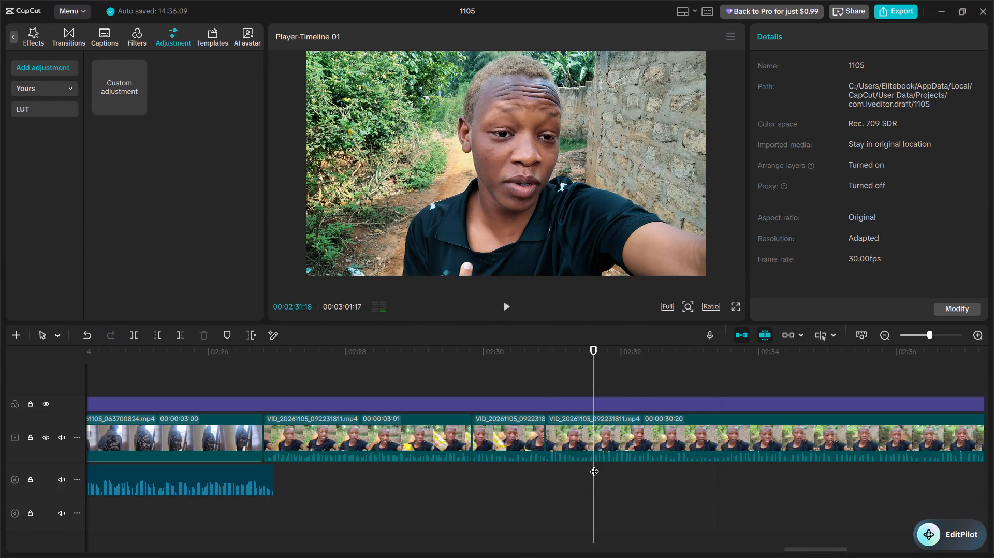
{"action": "type", "text": "q"}
{"action": "key", "text": "space"}
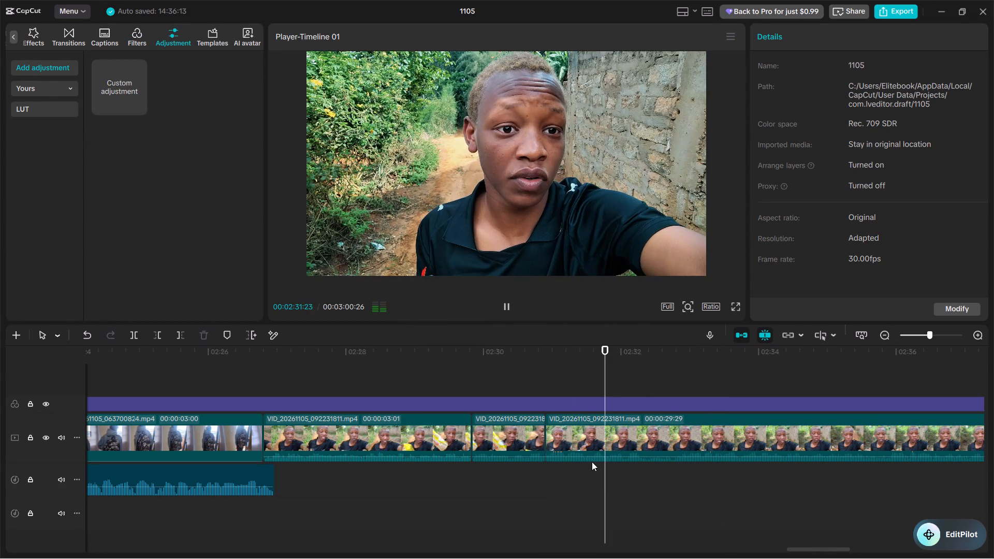
{"action": "left_click", "coordinate": [675, 468]}
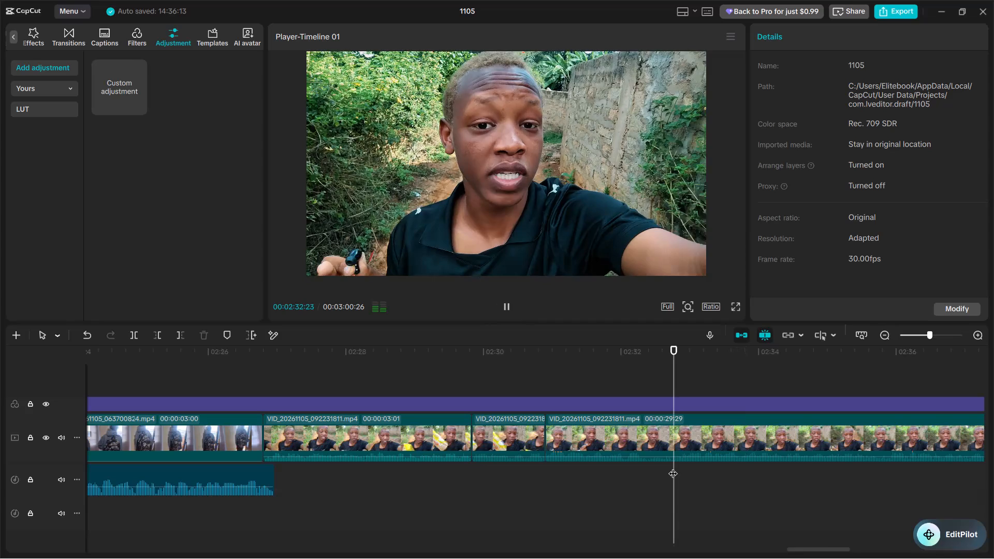
{"action": "key", "text": "q"}
Play through the trimmed VID_20261105_092231811.mp4 part and split it at 00:02:33:21.
{"action": "key", "text": "space"}
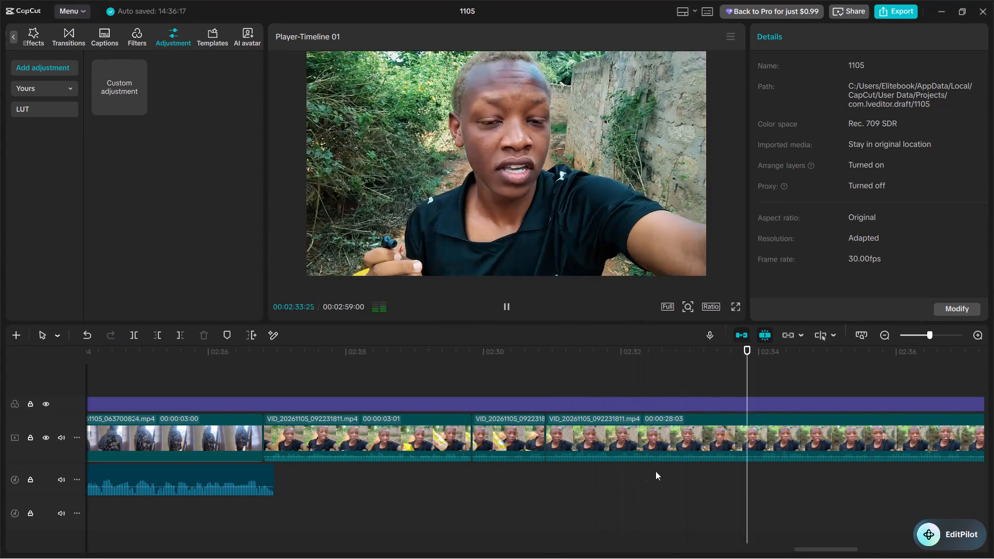
{"action": "left_click", "coordinate": [673, 470]}
{"action": "key", "text": "space"}
{"action": "key", "text": "space"}
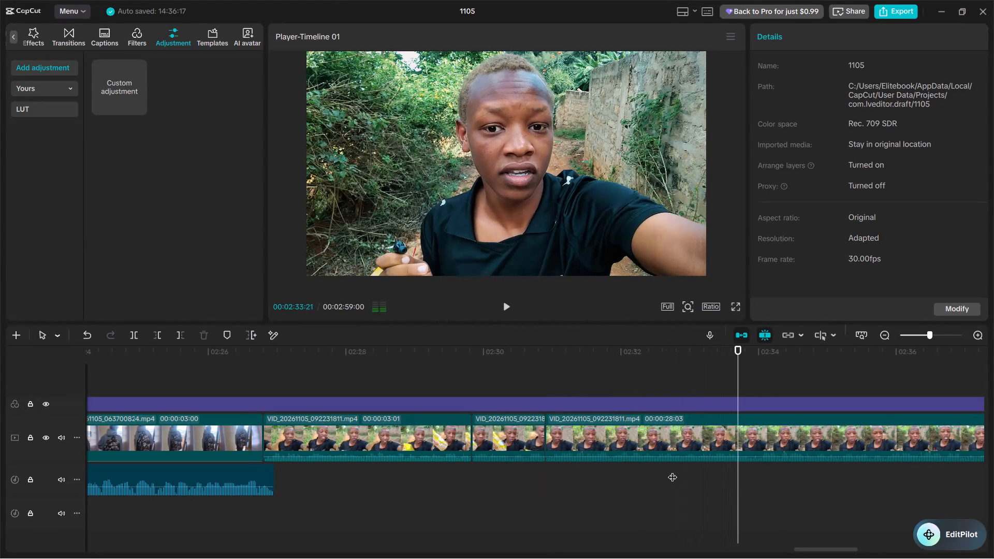
{"action": "key", "text": "ctrl+b"}
Trim nine frames off the start of the VID_20261105_092231811.mp4 part that begins at 00:02:33:21.
{"action": "key", "text": "space"}
{"action": "key", "text": "space"}
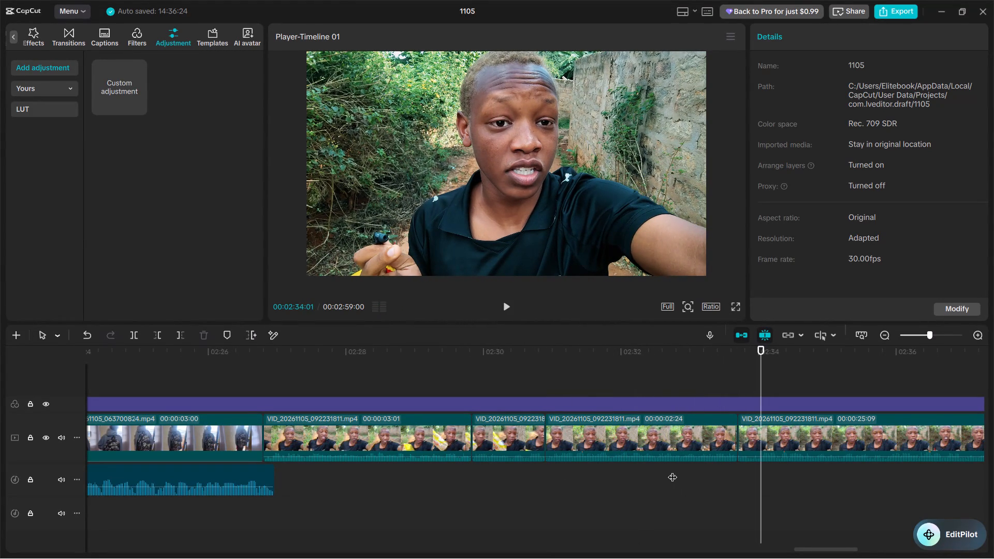
{"action": "key", "text": "Left"}
{"action": "type", "text": "q"}
Replay the part from 00:02:33:21 to find the end of the phrase and split it at 00:02:35:14.
{"action": "key", "text": "space"}
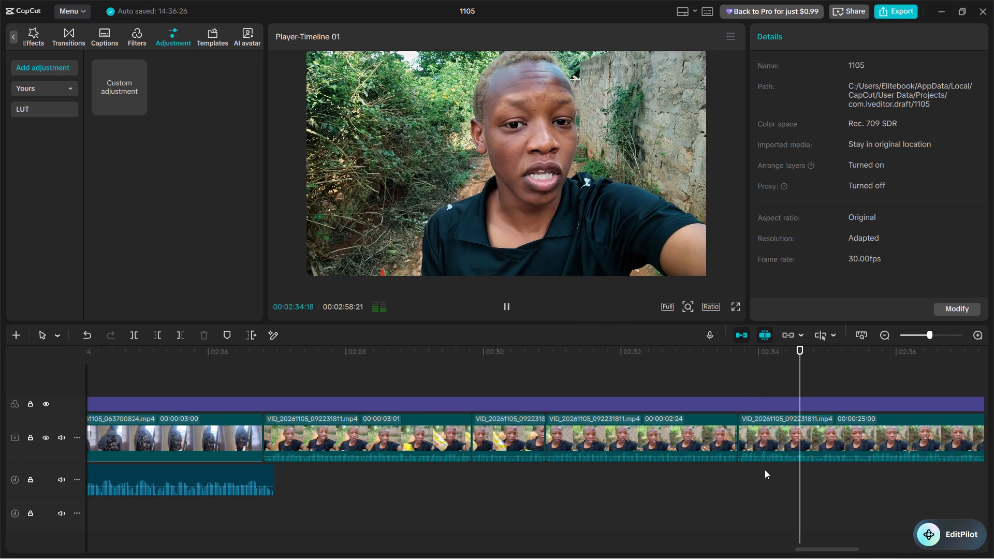
{"action": "scroll", "coordinate": [745, 494], "scroll_direction": "left", "scroll_amount": 1}
{"action": "left_click", "coordinate": [559, 471]}
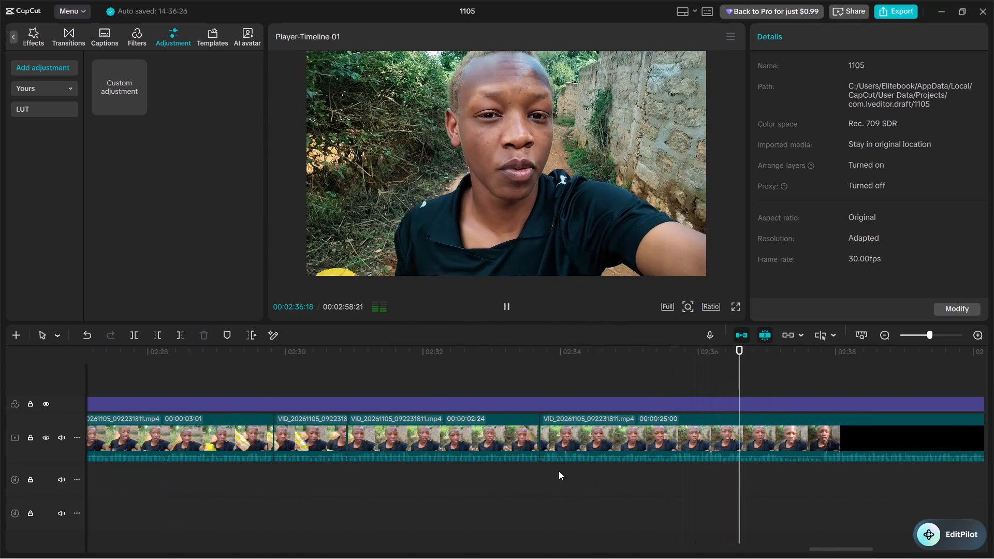
{"action": "key", "text": "space"}
{"action": "key", "text": "space"}
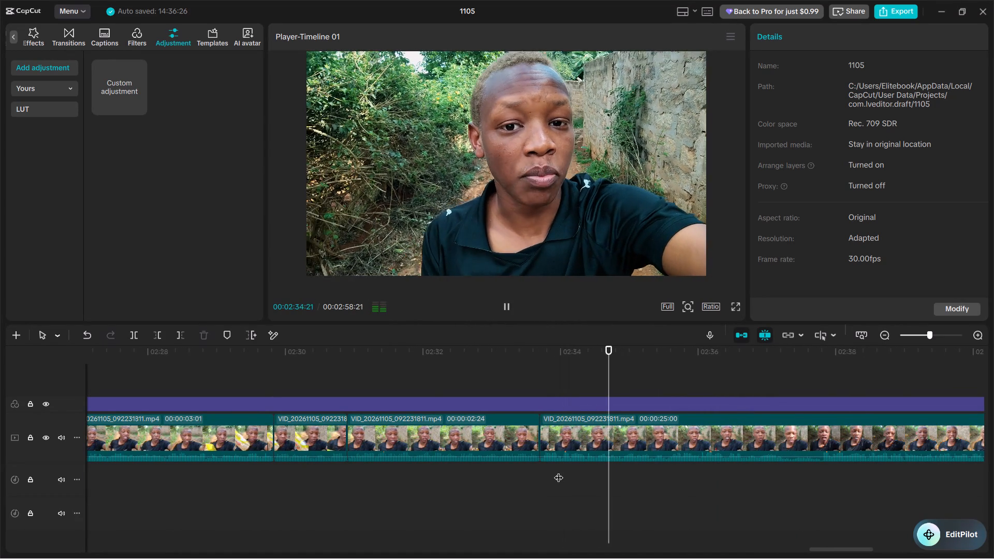
{"action": "key", "text": "space"}
{"action": "key", "text": "space"}
{"action": "key", "text": "space"}
{"action": "left_click", "coordinate": [597, 466]}
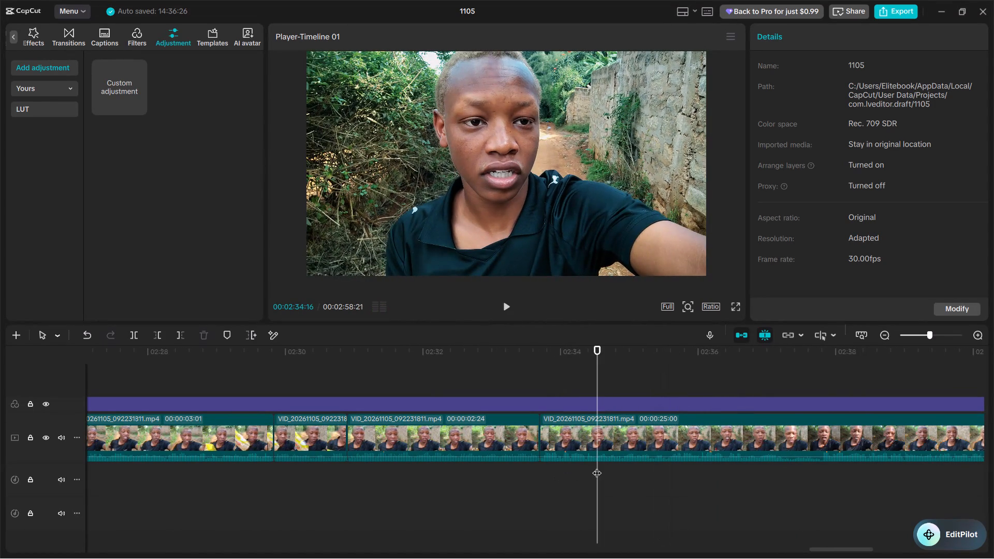
{"action": "key", "text": "space"}
{"action": "key", "text": "space"}
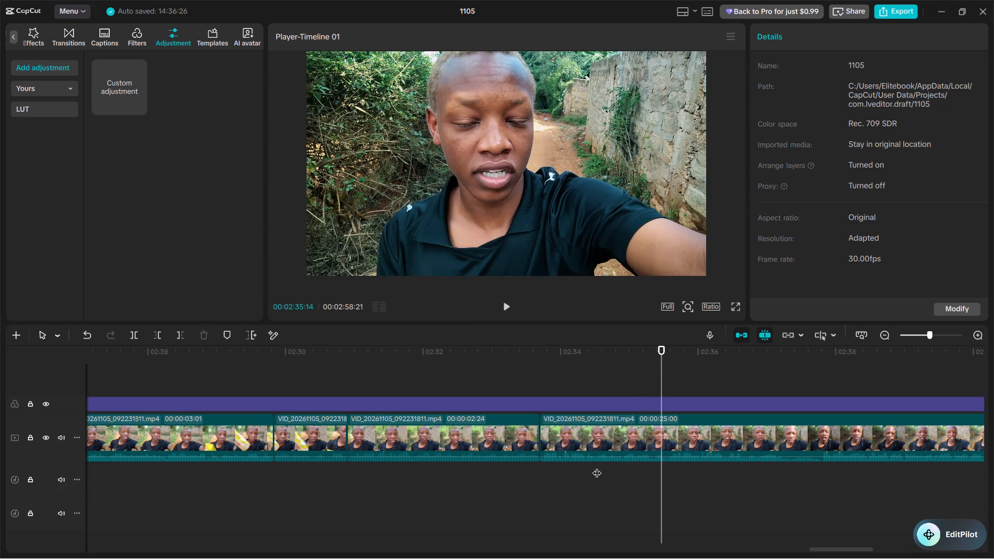
{"action": "key", "text": "ctrl+b"}
Trim three frames off the start of the VID_20261105_092231811.mp4 part that begins at 00:02:35:14.
{"action": "key", "text": "space"}
{"action": "key", "text": "space"}
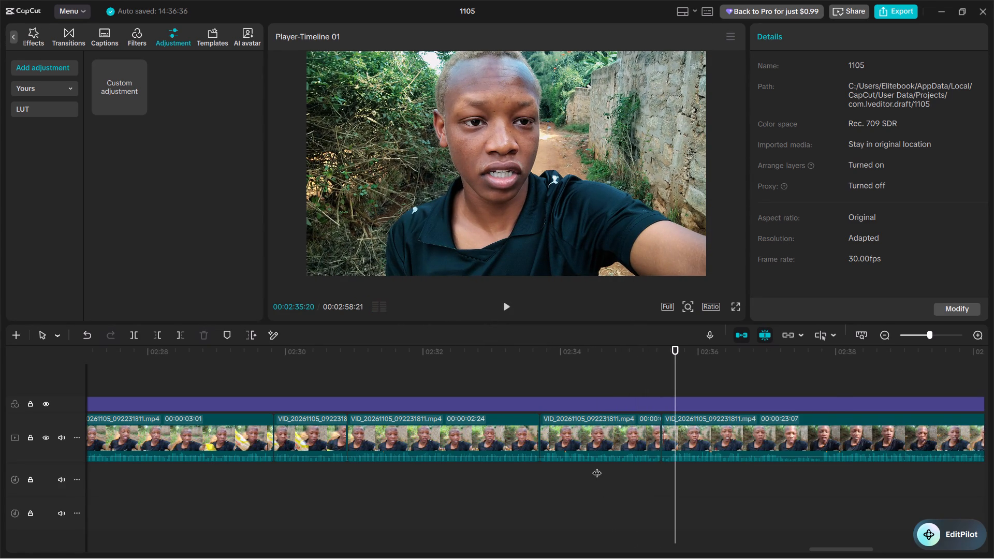
{"action": "left_click", "coordinate": [669, 470]}
{"action": "key", "text": "q"}
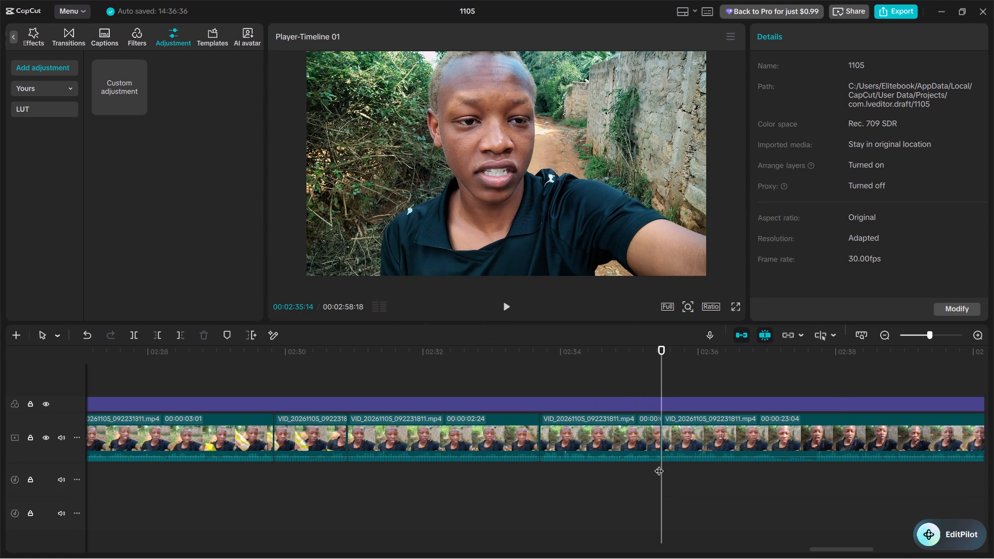
Play on from 00:02:35:14 and split the remaining VID_20261105_092231811.mp4 part at 00:02:37:03.
{"action": "key", "text": "space"}
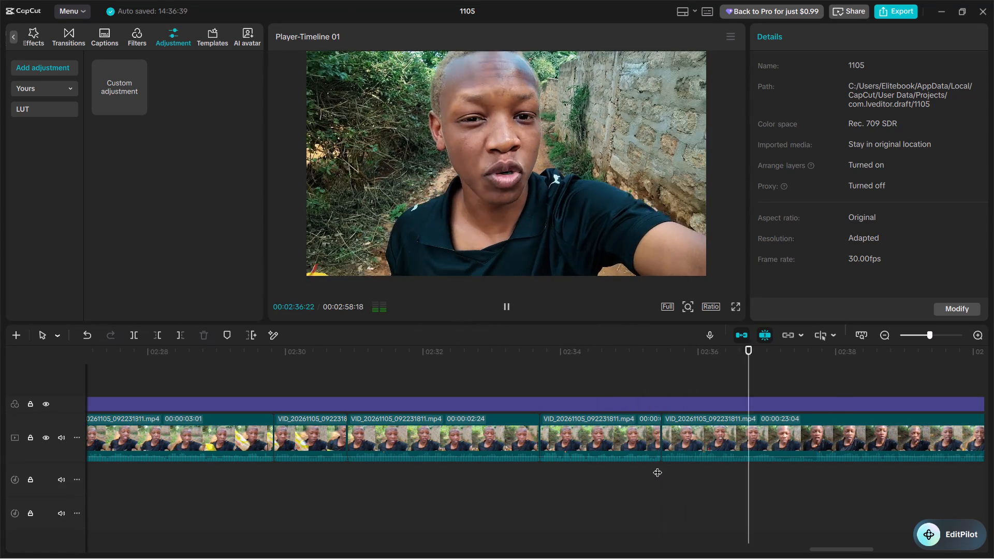
{"action": "key", "text": "space"}
{"action": "key", "text": "ctrl+b"}
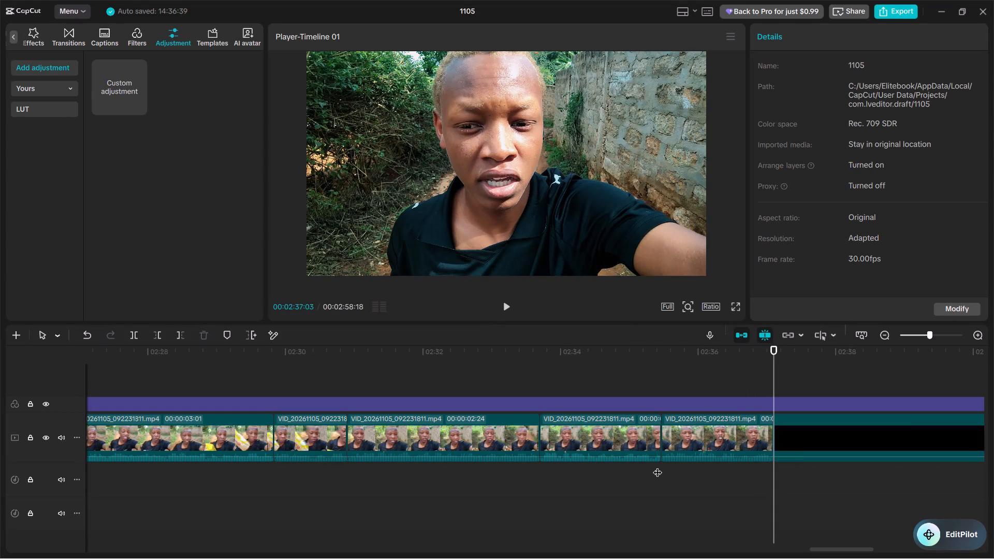
Trim 17 frames off the start of the VID_20261105_092231811.mp4 part that begins at 00:02:37:03.
{"action": "key", "text": "space"}
{"action": "key", "text": "space"}
{"action": "key", "text": "space"}
{"action": "key", "text": "space"}
{"action": "key", "text": "space"}
{"action": "key", "text": "space"}
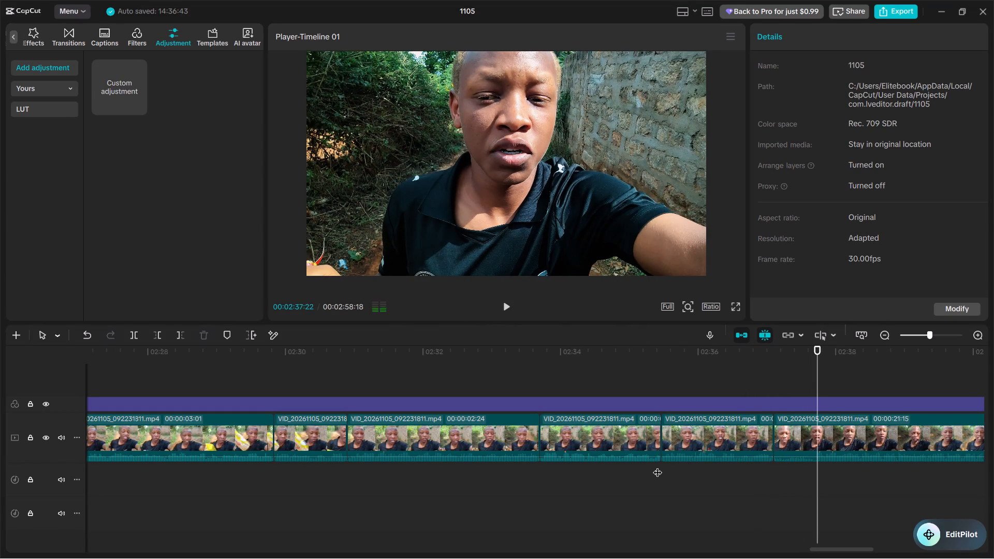
{"action": "key", "text": "Left"}
{"action": "key", "text": "Left"}
{"action": "type", "text": "q"}
Review the footage after 00:02:37:03, replay it from that cut, and split the part at 00:02:38:17.
{"action": "key", "text": "space"}
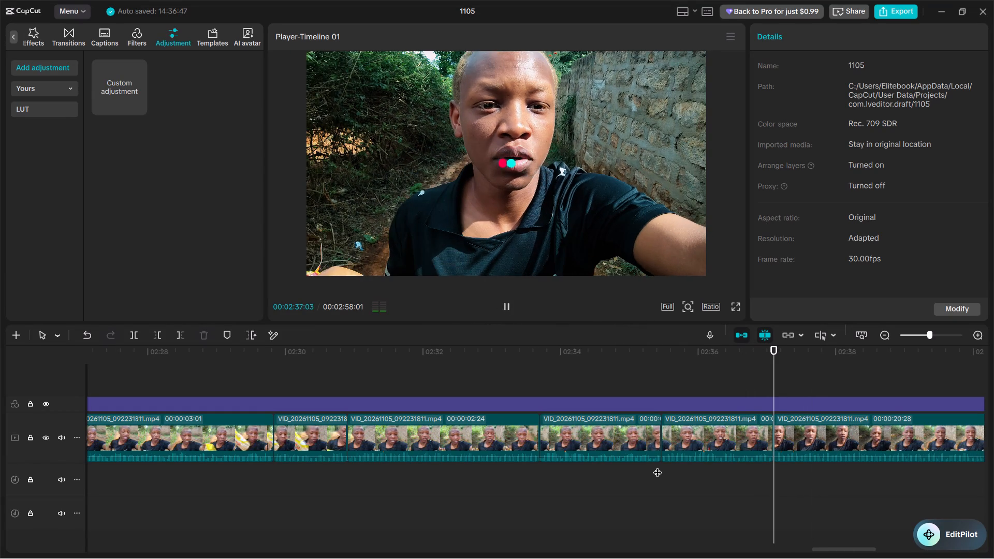
{"action": "key", "text": "space"}
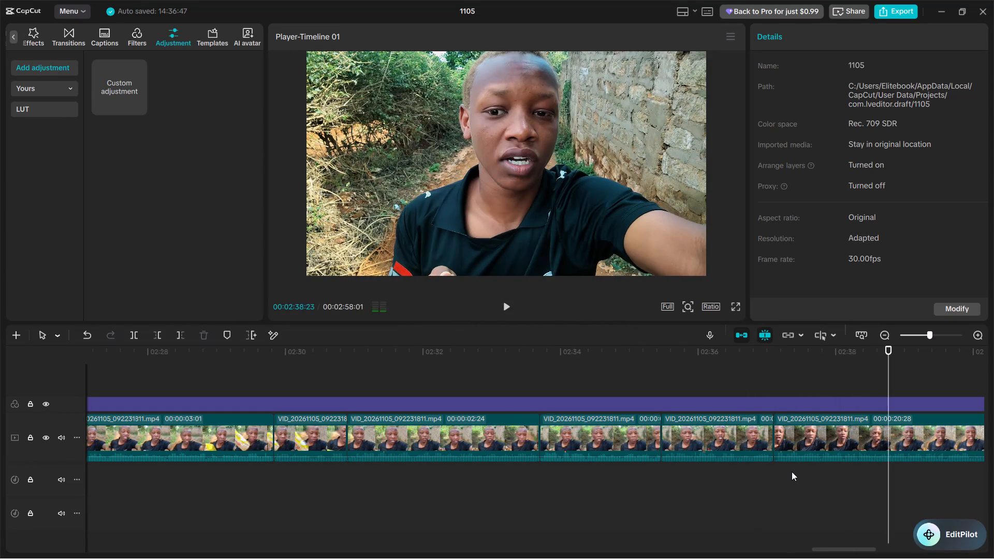
{"action": "key", "text": "space"}
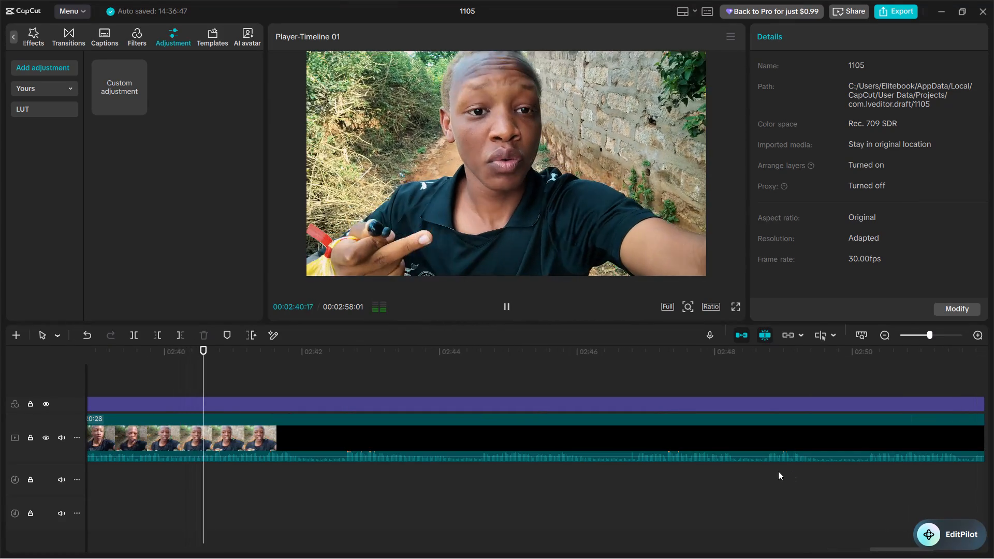
{"action": "scroll", "coordinate": [390, 491], "scroll_direction": "right", "scroll_amount": 2}
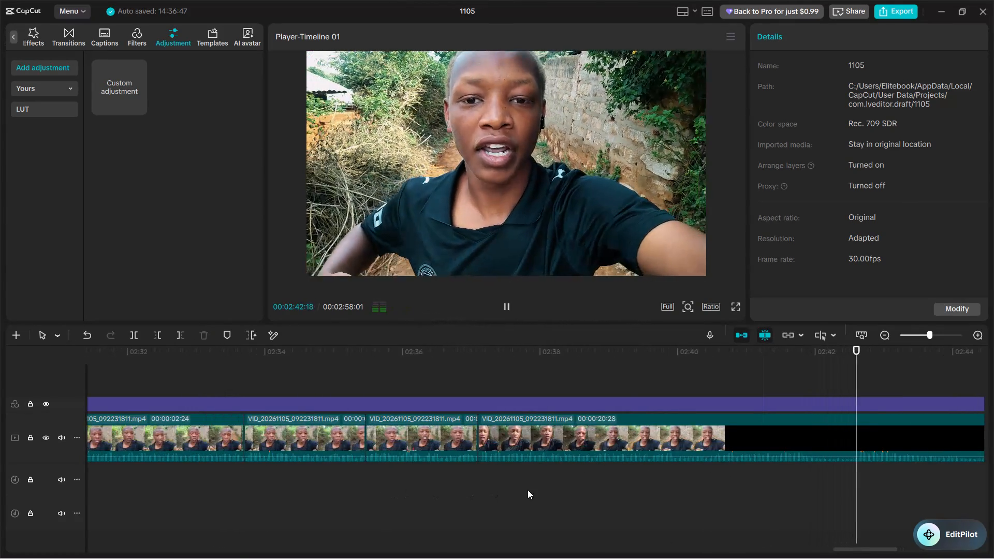
{"action": "left_click", "coordinate": [479, 468]}
{"action": "key", "text": "space"}
{"action": "key", "text": "space"}
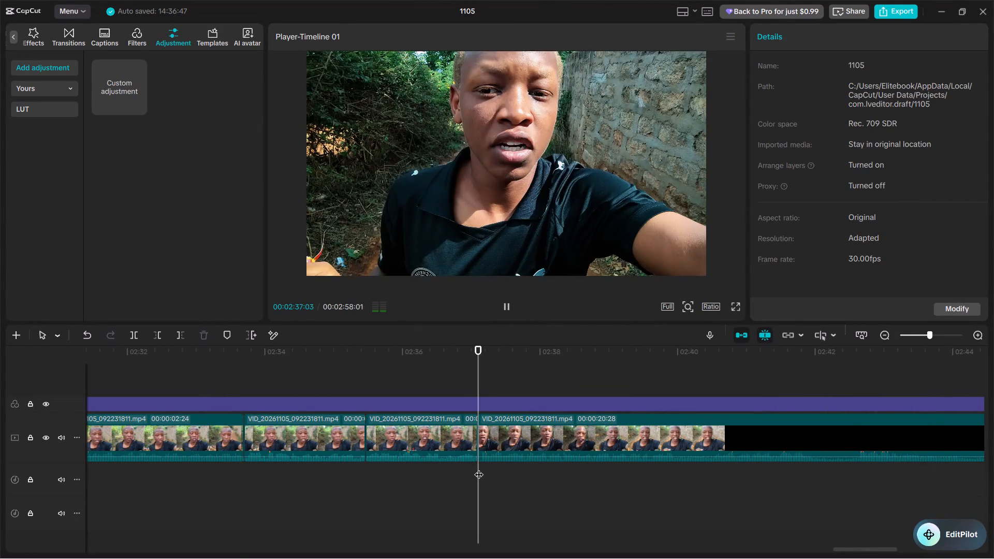
{"action": "key", "text": "space"}
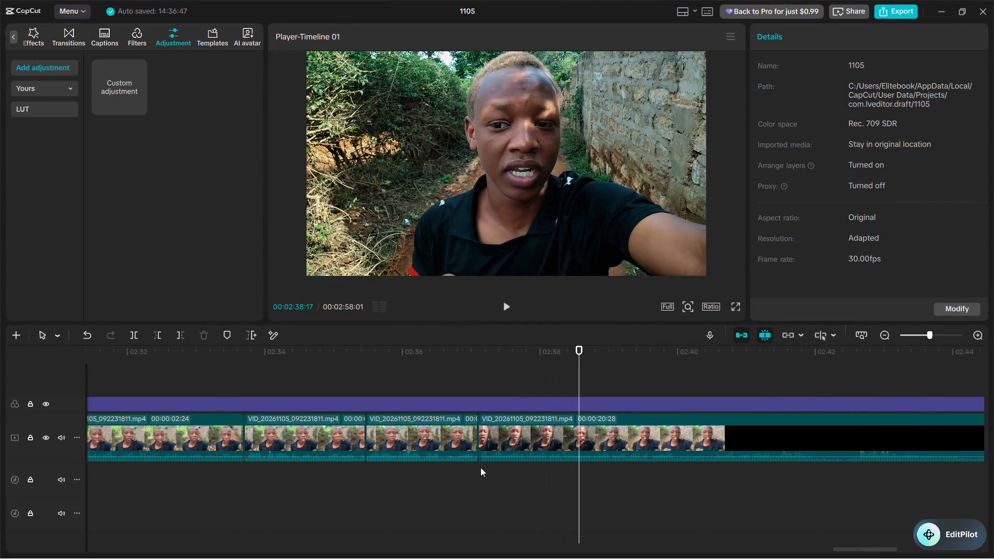
{"action": "key", "text": "ctrl+b"}
Replay the remaining VID_20261105_092231811.mp4 part from the 00:02:38:17 cut and split it at 00:02:39:29.
{"action": "key", "text": "space"}
{"action": "scroll", "coordinate": [480, 467], "scroll_direction": "left", "scroll_amount": 1}
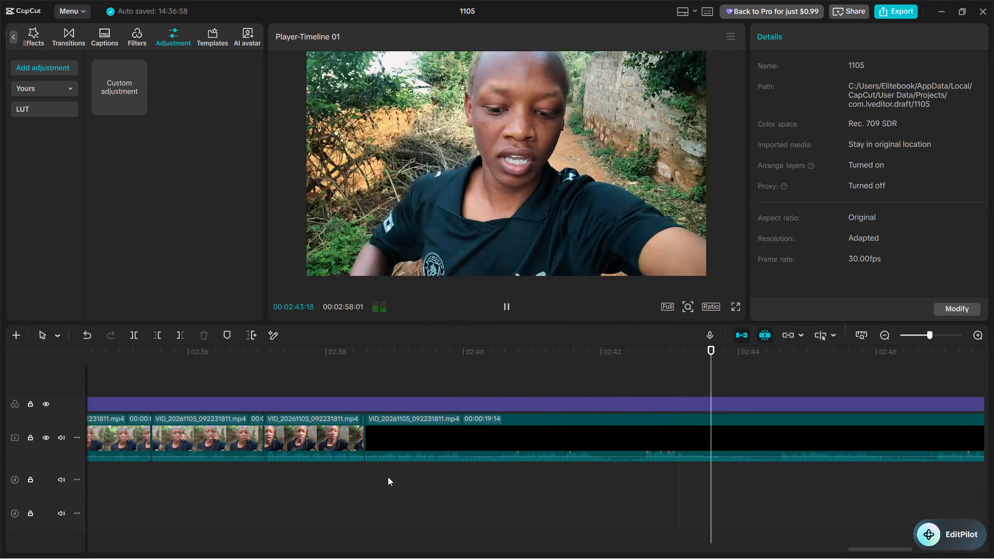
{"action": "left_click", "coordinate": [363, 470]}
{"action": "key", "text": "space"}
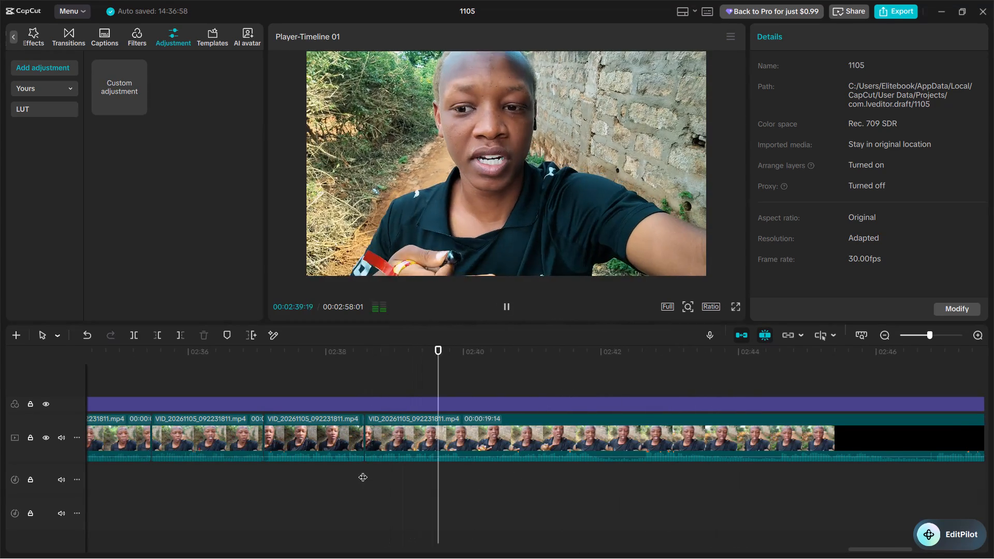
{"action": "left_click", "coordinate": [363, 470]}
{"action": "key", "text": "space"}
{"action": "key", "text": "space"}
{"action": "left_click", "coordinate": [363, 470]}
{"action": "key", "text": "space"}
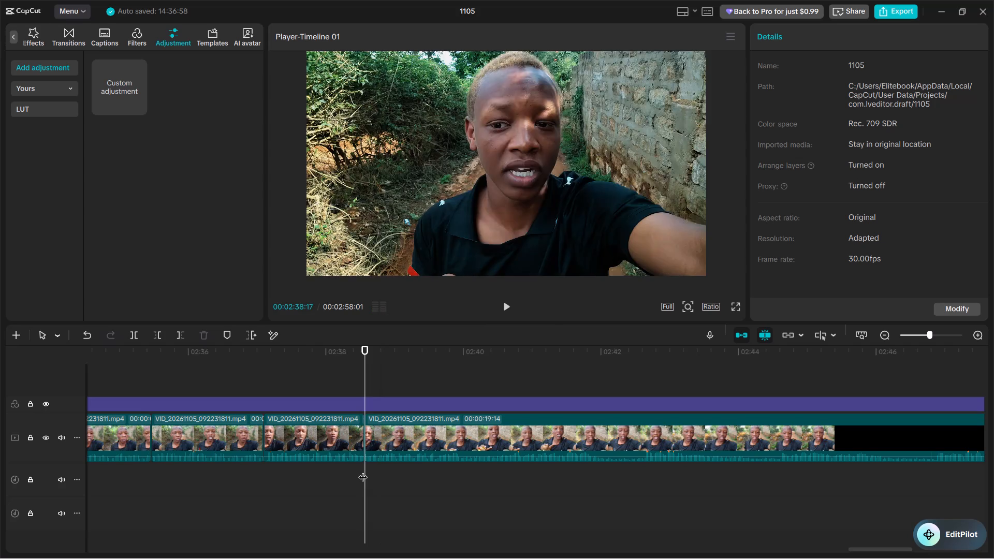
{"action": "key", "text": "space"}
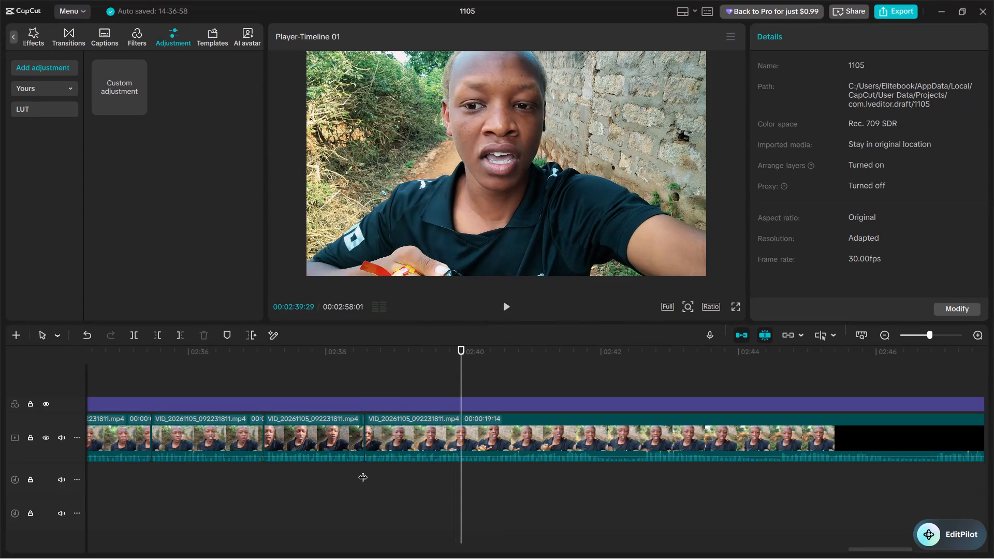
{"action": "key", "text": "ctrl+b"}
Trim the start of the part at 00:02:39:29 in two passes, removing 13 frames and then two more.
{"action": "key", "text": "space"}
{"action": "key", "text": "space"}
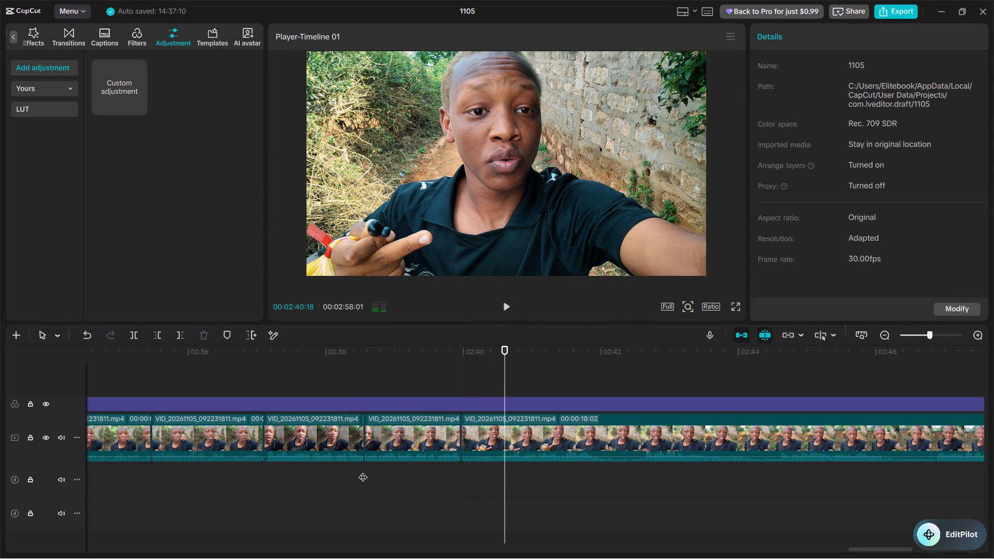
{"action": "left_click", "coordinate": [478, 467]}
{"action": "key", "text": "space"}
{"action": "key", "text": "space"}
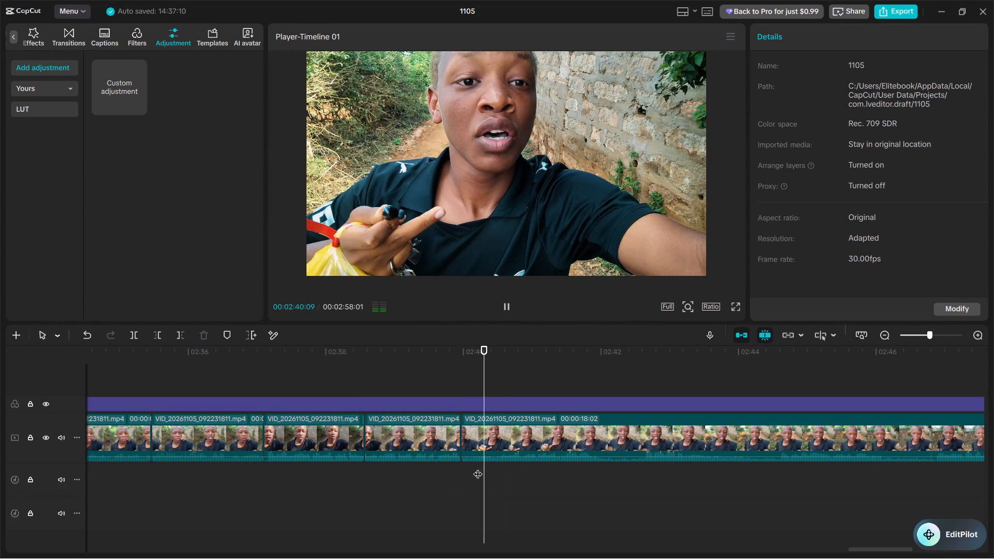
{"action": "key", "text": "q"}
{"action": "key", "text": "space"}
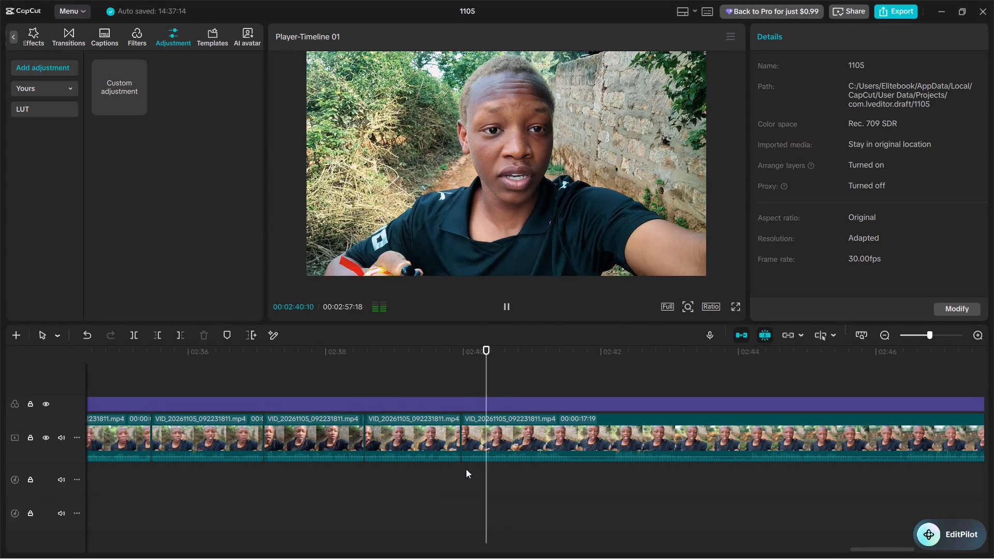
{"action": "left_click", "coordinate": [466, 469]}
{"action": "type", "text": "q"}
Play on and split the remaining VID_20261105_092231811.mp4 part at 00:02:41:12.
{"action": "key", "text": "space"}
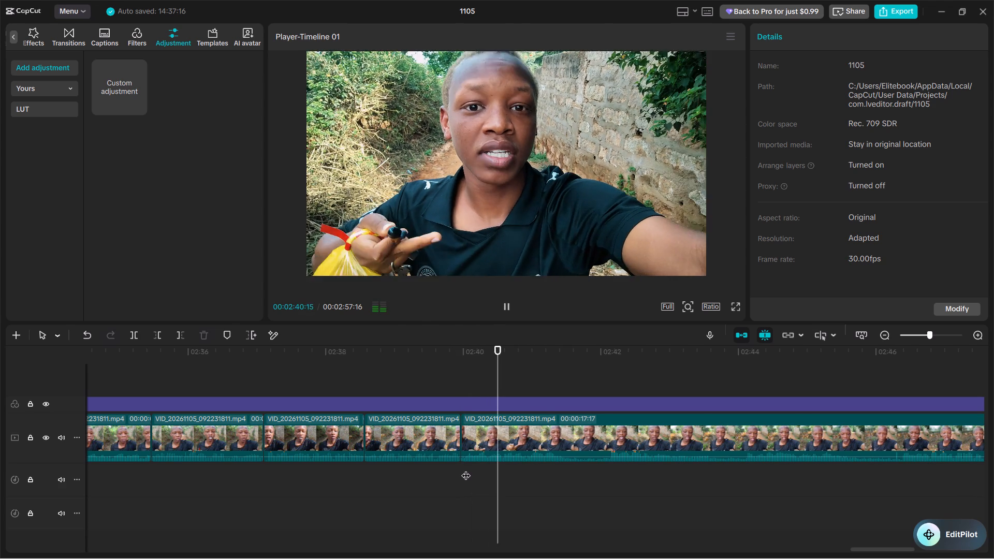
{"action": "key", "text": "space"}
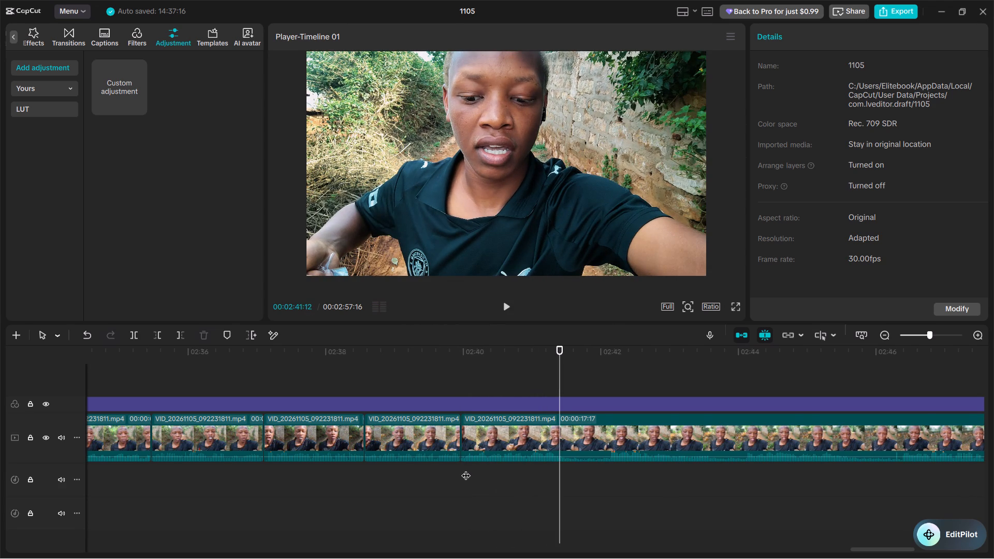
{"action": "key", "text": "ctrl+b"}
Trim 22 frames off the start of the VID_20261105_092231811.mp4 part that begins at 00:02:41:12.
{"action": "key", "text": "space"}
{"action": "key", "text": "space"}
{"action": "key", "text": "space"}
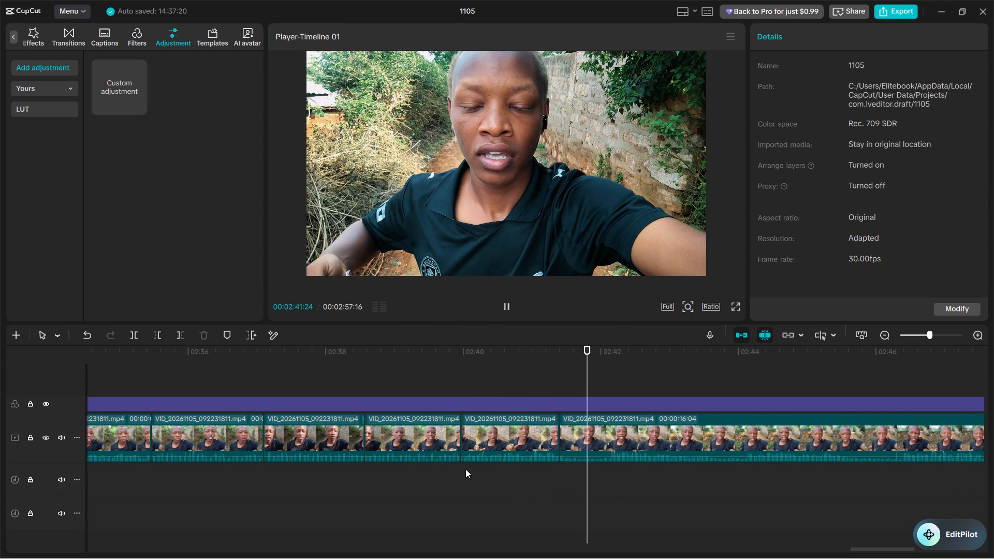
{"action": "key", "text": "space"}
{"action": "key", "text": "Right"}
{"action": "key", "text": "Right"}
{"action": "type", "text": "q"}
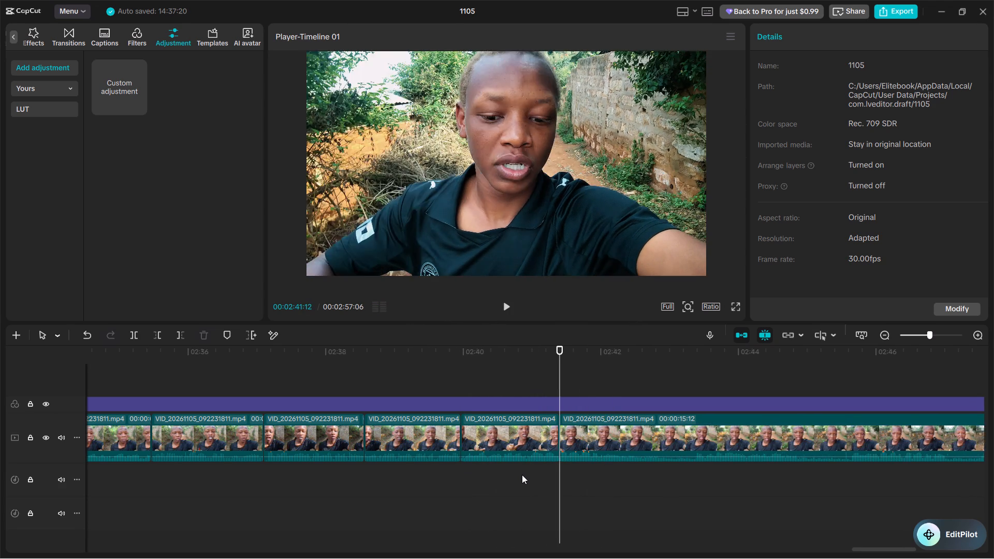
Split the remaining VID_20261105_092231811.mp4 part at 00:02:42:10 and trim 31 frames off the start of the new part.
{"action": "key", "text": "space"}
{"action": "key", "text": "space"}
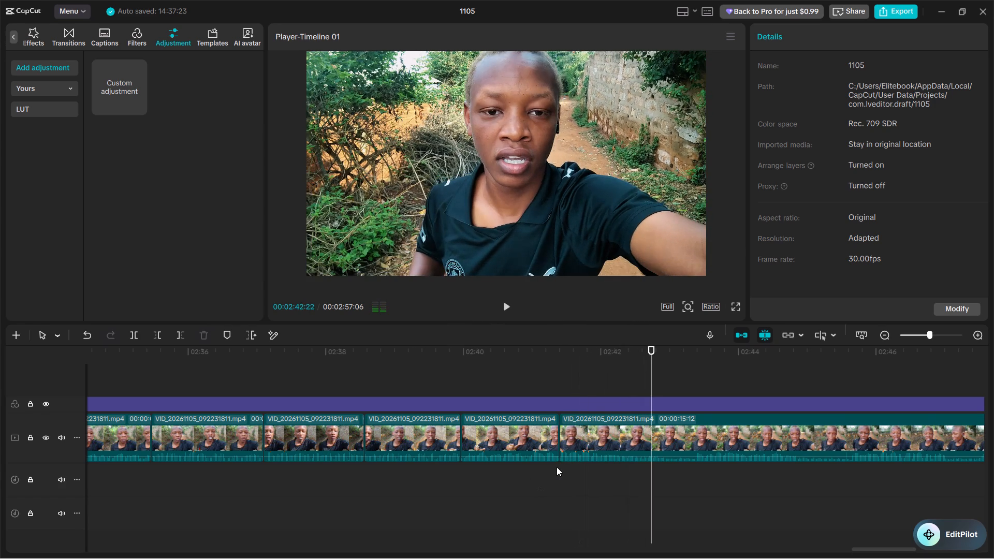
{"action": "left_click", "coordinate": [556, 467]}
{"action": "key", "text": "space"}
{"action": "key", "text": "space"}
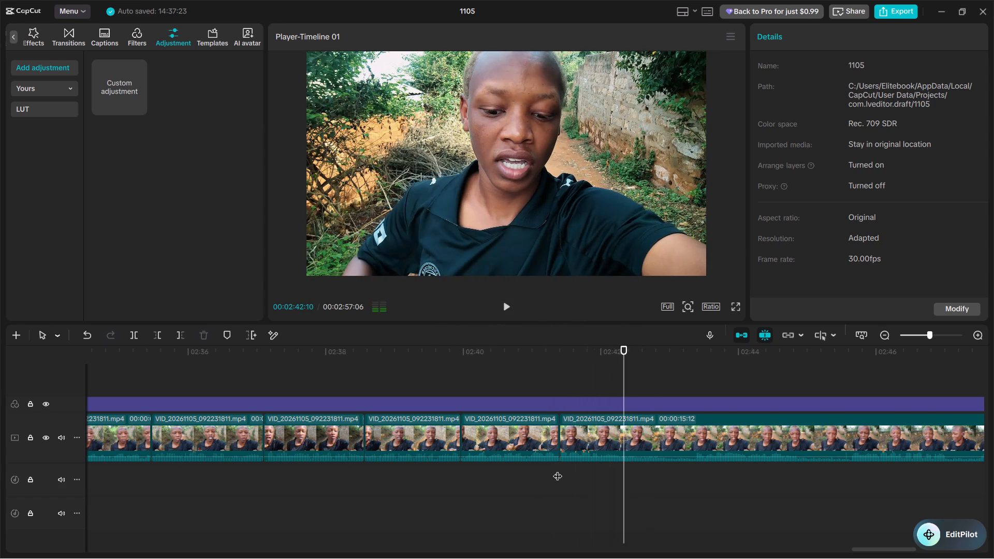
{"action": "key", "text": "ctrl+b"}
{"action": "key", "text": "space"}
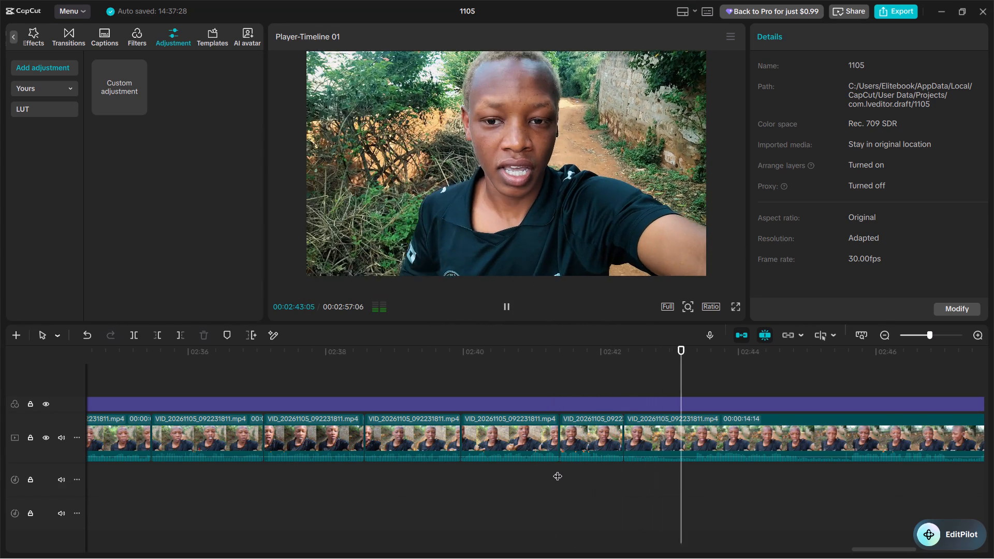
{"action": "key", "text": "space"}
{"action": "key", "text": "Left"}
{"action": "type", "text": "q"}
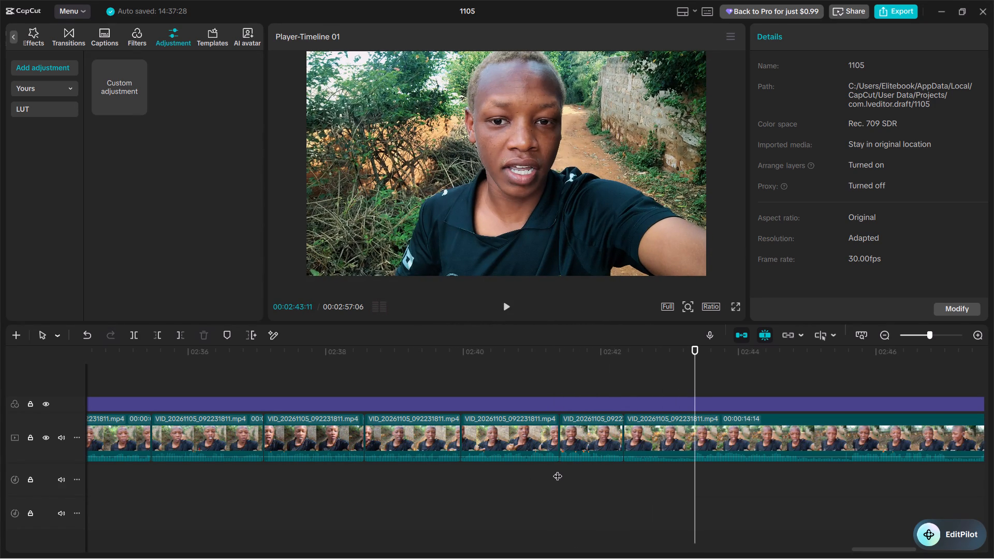
Split the remaining VID_20261105_092231811.mp4 part at 00:02:43:22 and trim 25 frames off the start of the new part.
{"action": "key", "text": "space"}
{"action": "key", "text": "space"}
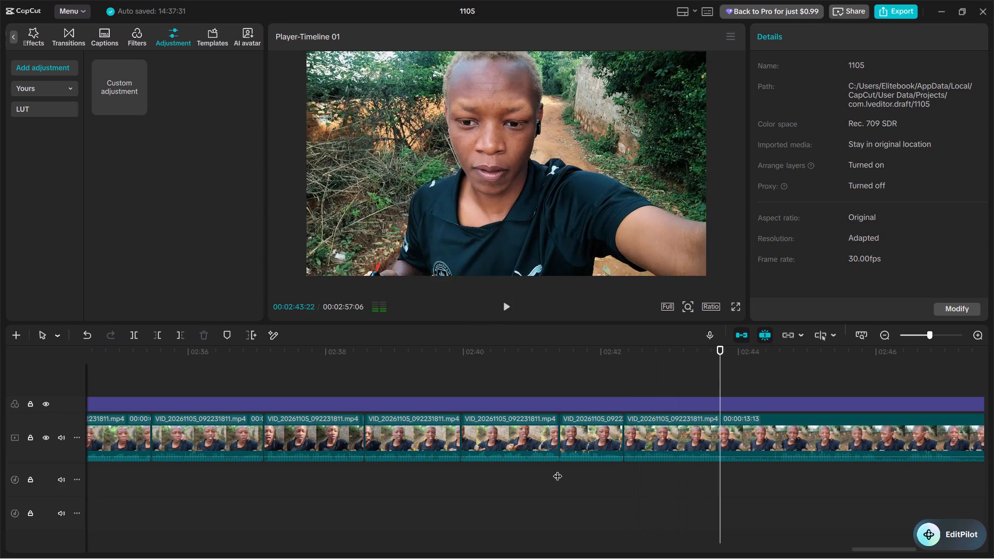
{"action": "key", "text": "ctrl+b"}
{"action": "key", "text": "space"}
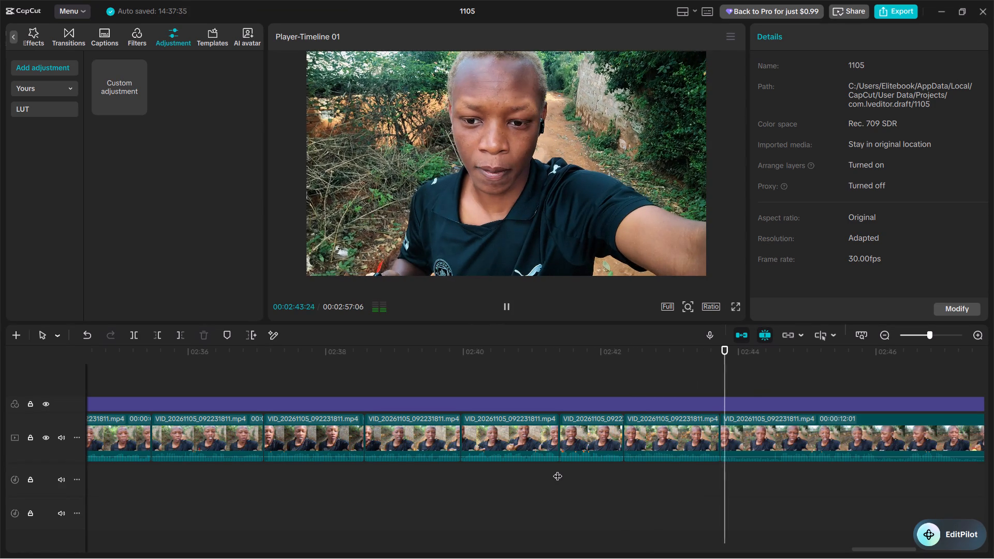
{"action": "key", "text": "space"}
{"action": "key", "text": "Left"}
{"action": "key", "text": "Left"}
{"action": "key", "text": "Left"}
{"action": "key", "text": "Left"}
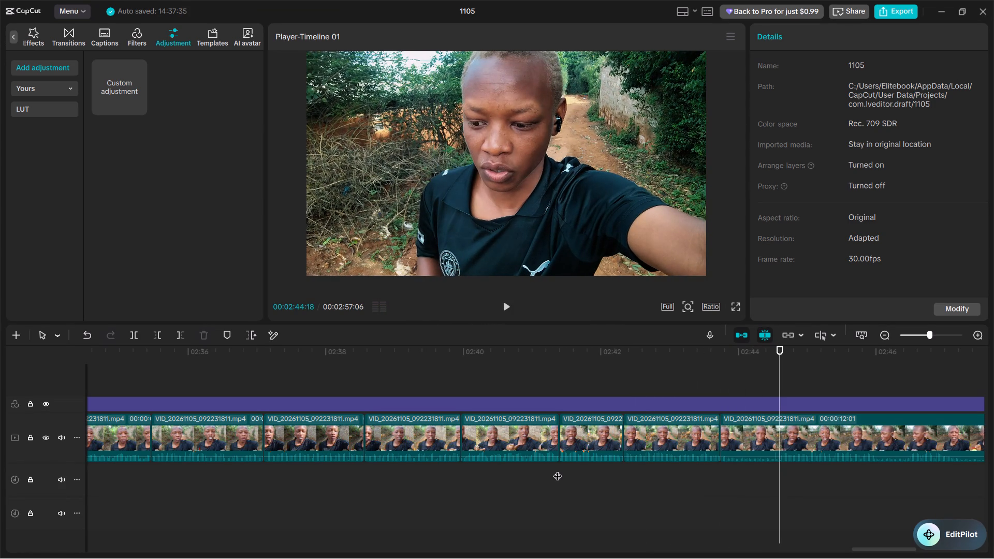
{"action": "key", "text": "Tab"}
{"action": "type", "text": "q"}
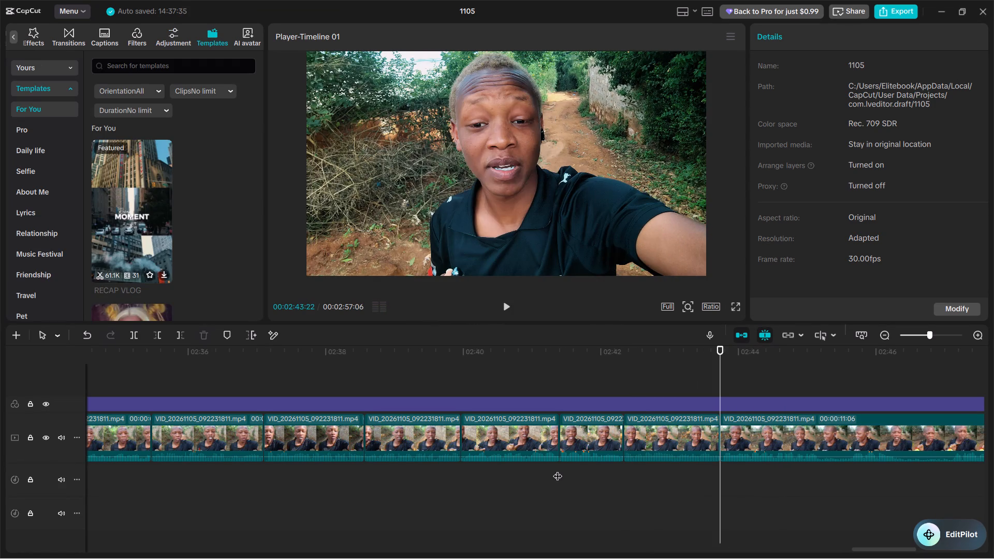
Split the remaining VID_20261105_092231811.mp4 part at 00:02:45:06 and trim 13 frames off the start of the new part.
{"action": "key", "text": "space"}
{"action": "key", "text": "space"}
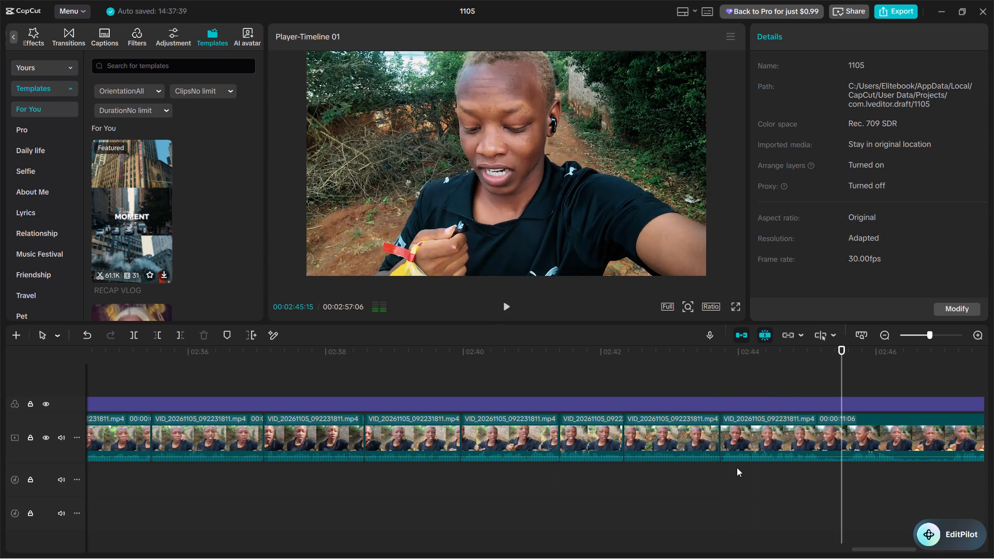
{"action": "left_click", "coordinate": [770, 469]}
{"action": "key", "text": "space"}
{"action": "key", "text": "space"}
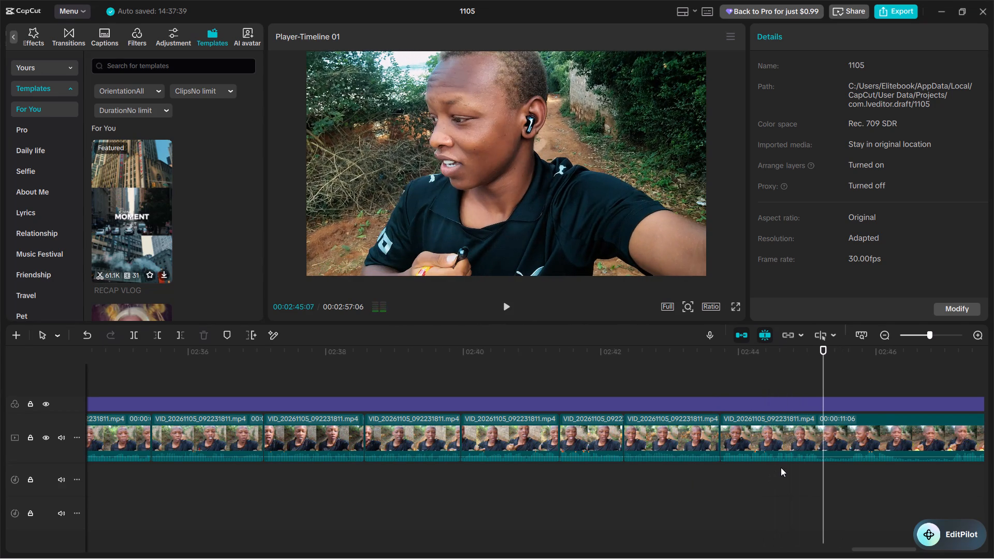
{"action": "key", "text": "Left"}
{"action": "key", "text": "ctrl+b"}
{"action": "key", "text": "space"}
{"action": "key", "text": "space"}
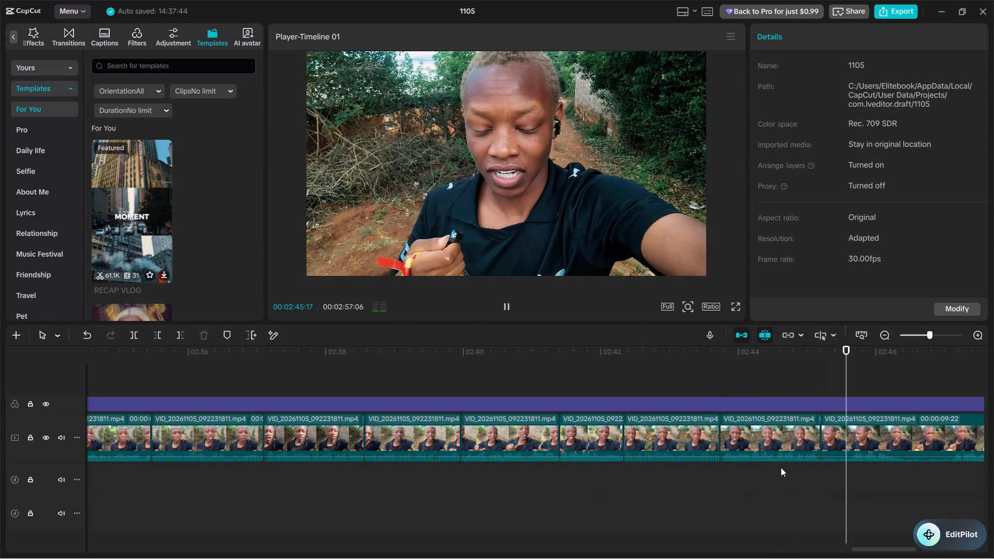
{"action": "key", "text": "Left"}
{"action": "key", "text": "Left"}
{"action": "type", "text": "q"}
Play on through the last VID_20261105_092231811.mp4 part and remove its first 5 seconds and 7 frames, from 00:02:45:06 to about 00:02:50:13.
{"action": "key", "text": "space"}
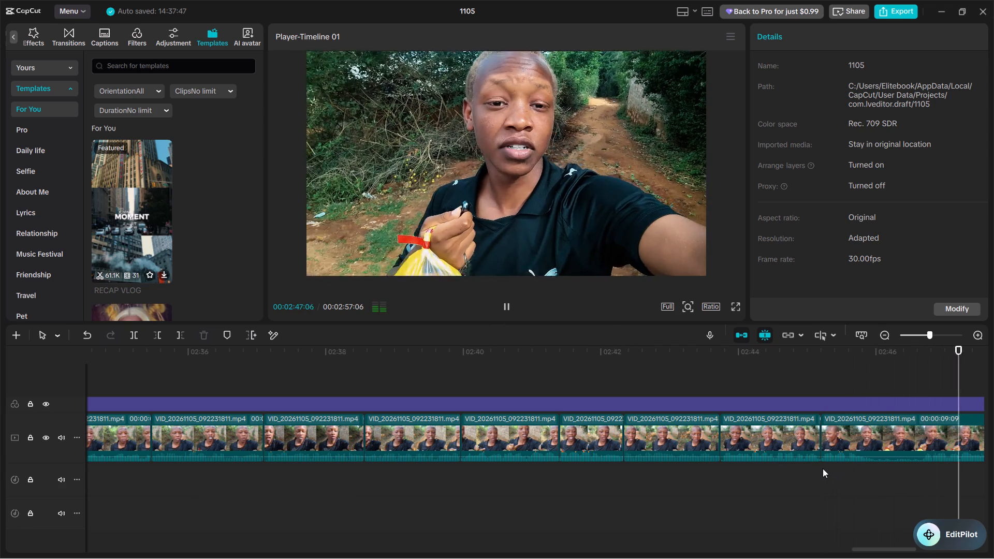
{"action": "scroll", "coordinate": [358, 507], "scroll_direction": "right", "scroll_amount": 1}
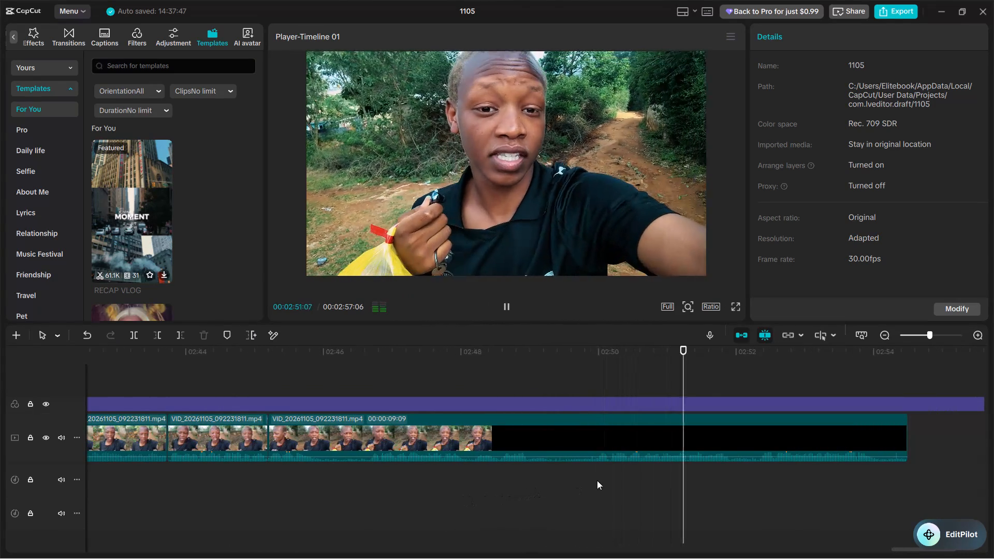
{"action": "left_click", "coordinate": [611, 467]}
{"action": "key", "text": "space"}
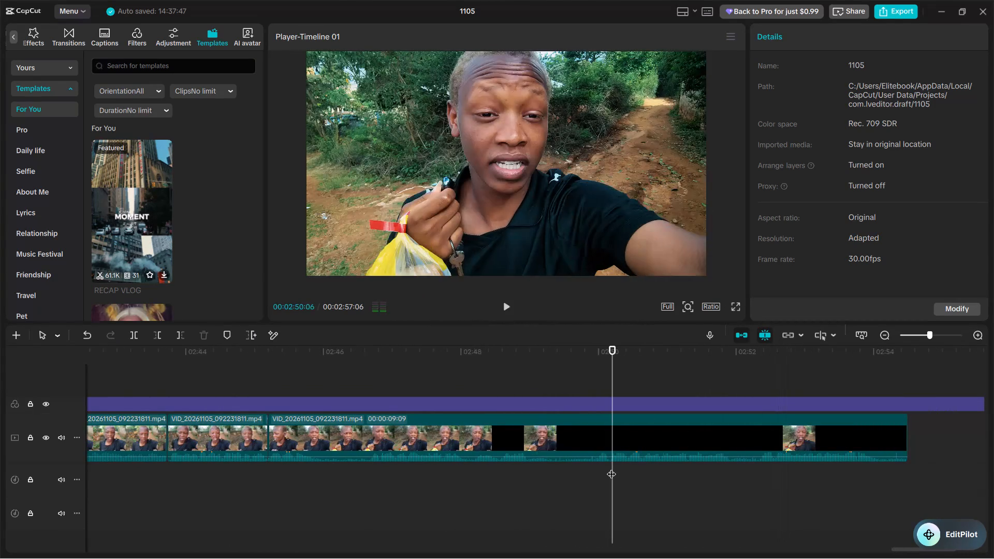
{"action": "key", "text": "space"}
{"action": "type", "text": "q"}
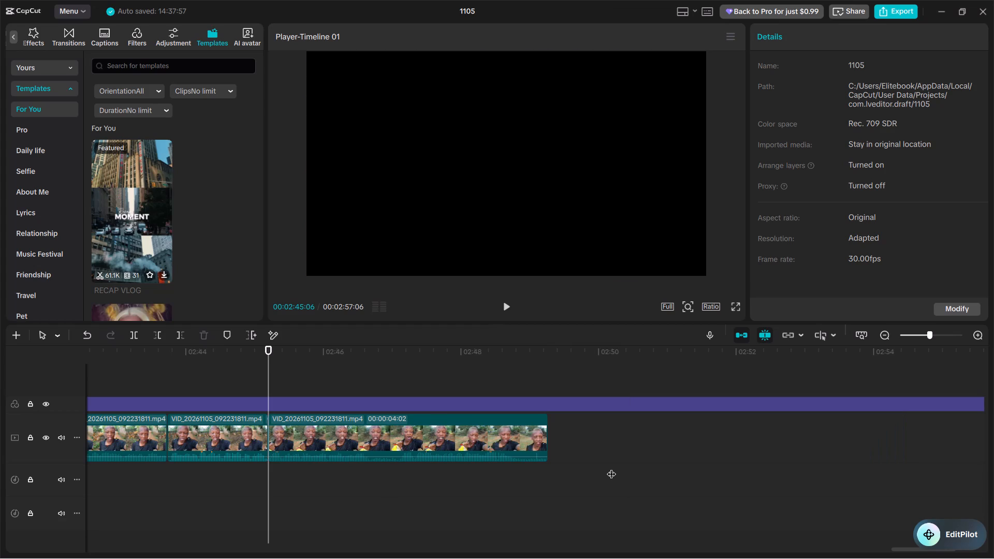
Split the last VID_20261105_092231811.mp4 part at 00:02:46:20 and trim 13 frames off the start of the new part.
{"action": "key", "text": "space"}
{"action": "key", "text": "space"}
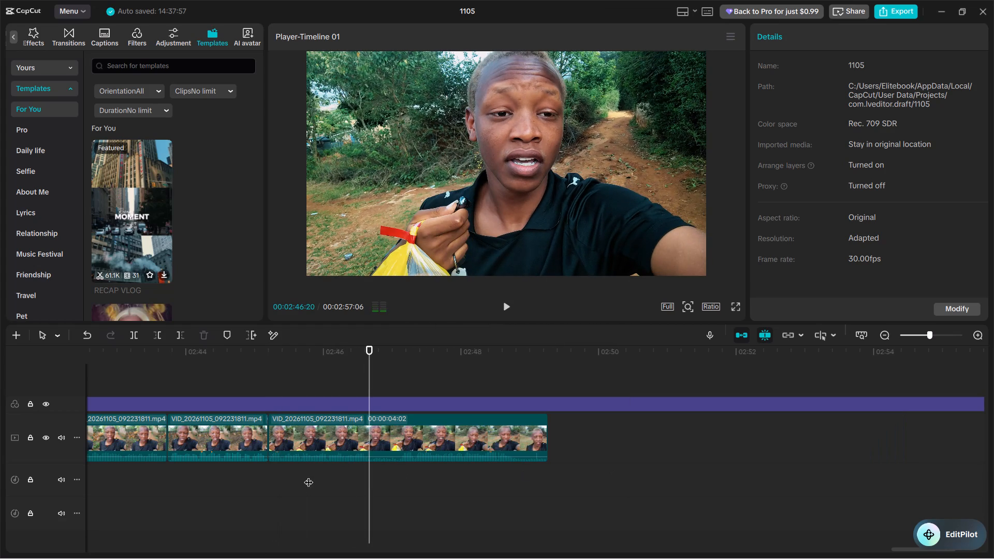
{"action": "key", "text": "ctrl+b"}
{"action": "key", "text": "space"}
{"action": "key", "text": "space"}
{"action": "type", "text": "q"}
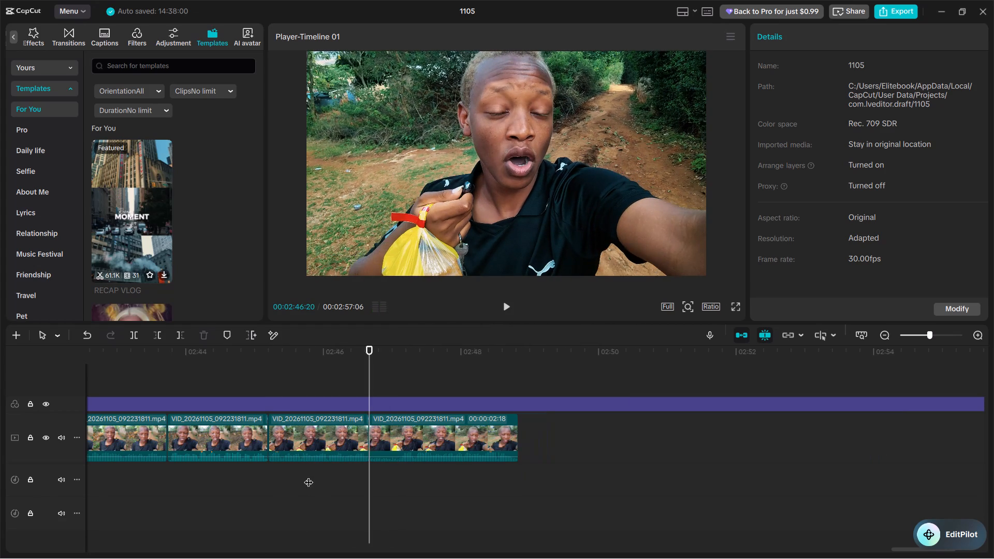
Trim the ends of the last VID_20261105_092231811.mp4 part and the Cinematic Blues filter to 00:02:48:12.
{"action": "key", "text": "space"}
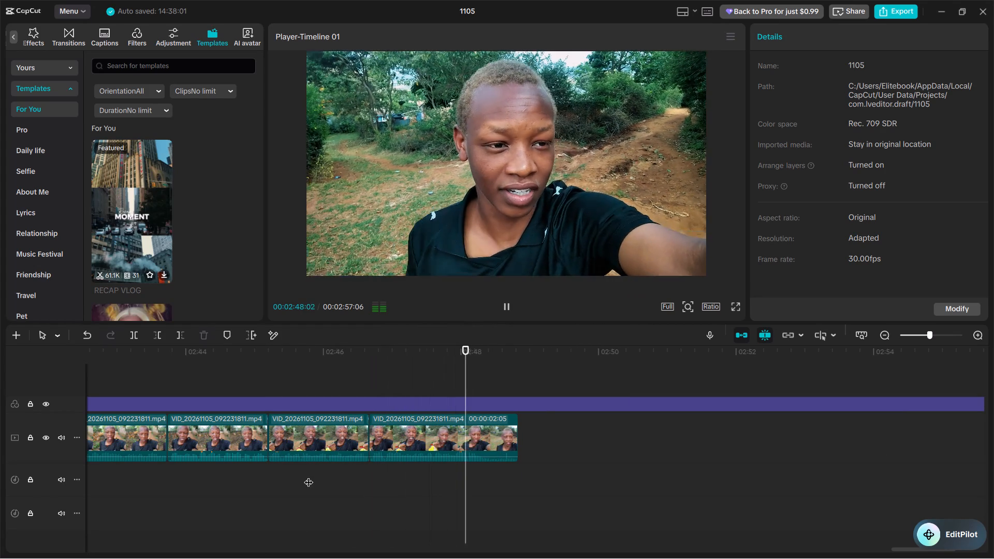
{"action": "key", "text": "space"}
{"action": "type", "text": "w"}
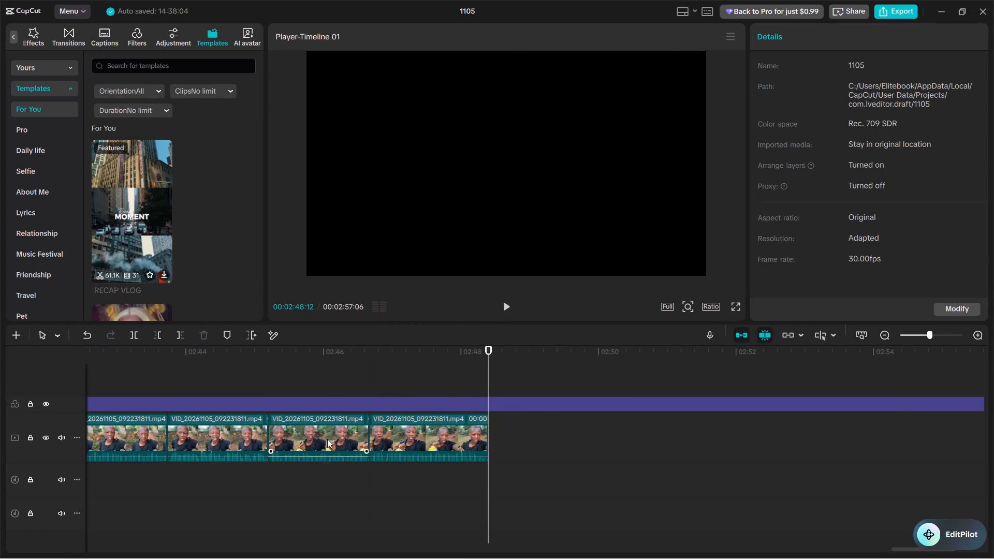
{"action": "left_click", "coordinate": [376, 406]}
{"action": "key", "text": "w"}
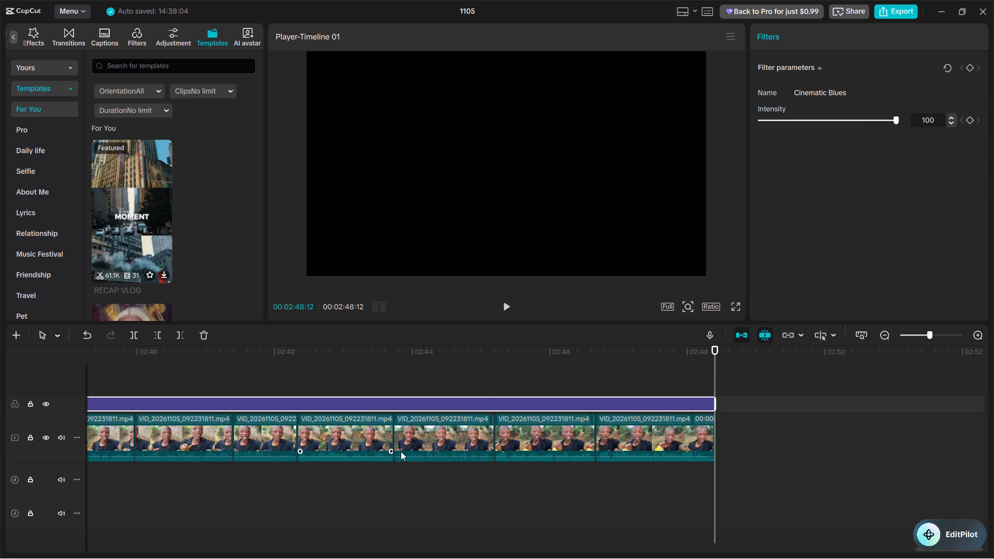
Play back the edit from about 00:02:26 to check the cuts between the first VID_20261105_092231811.mp4 parts.
{"action": "left_click", "coordinate": [443, 507]}
{"action": "scroll", "coordinate": [411, 502], "scroll_direction": "right", "scroll_amount": 1}
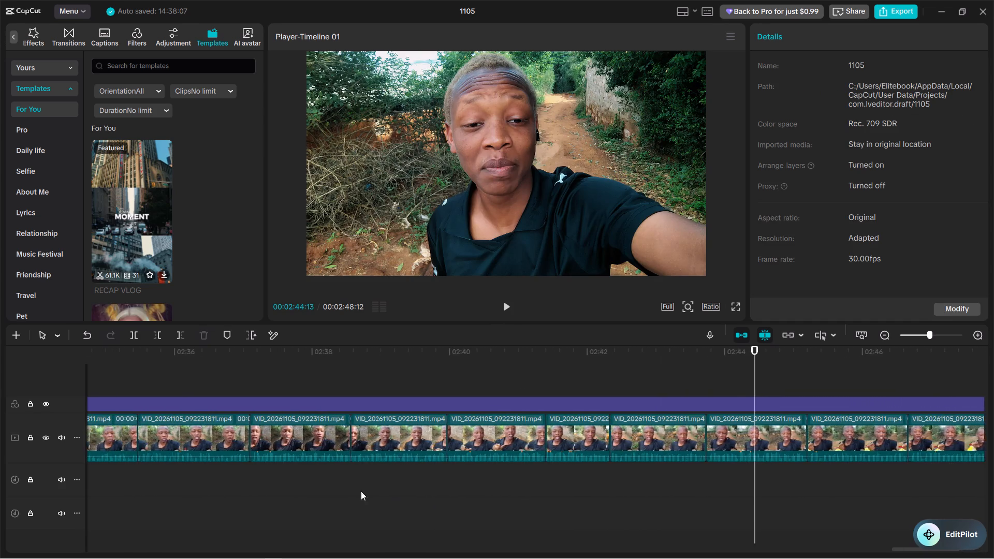
{"action": "scroll", "coordinate": [327, 491], "scroll_direction": "right", "scroll_amount": 4}
{"action": "scroll", "coordinate": [209, 484], "scroll_direction": "right", "scroll_amount": 1}
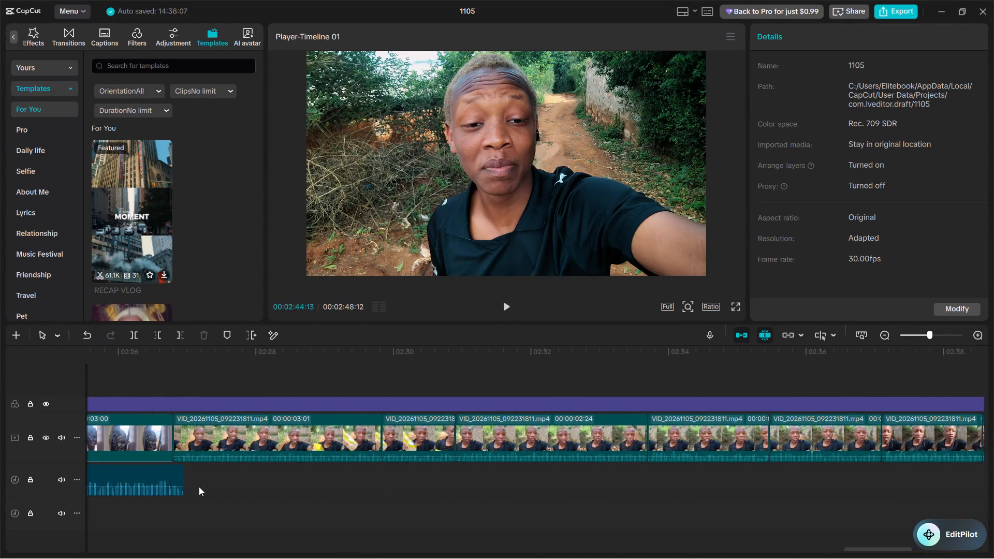
{"action": "scroll", "coordinate": [199, 487], "scroll_direction": "right", "scroll_amount": 1}
{"action": "left_click", "coordinate": [151, 503]}
{"action": "key", "text": "space"}
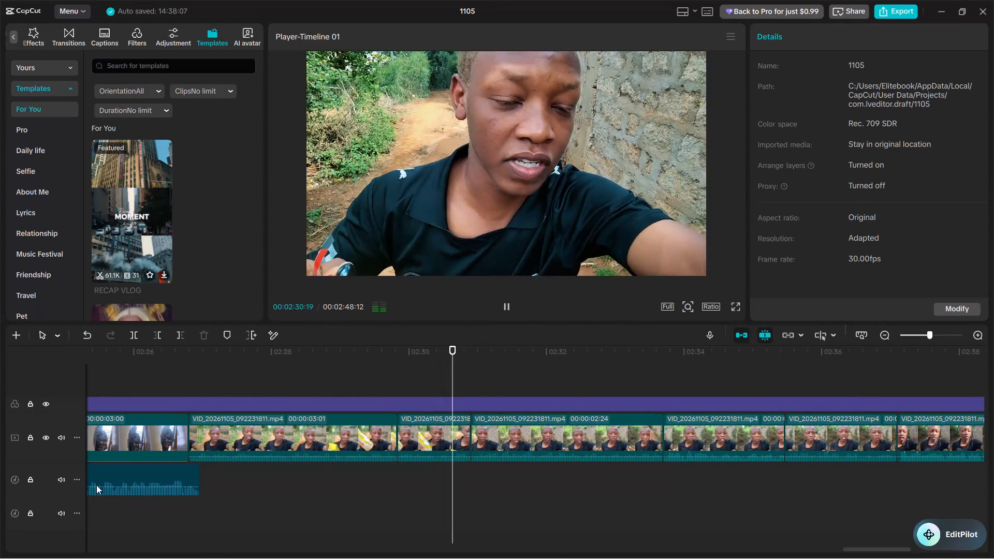
{"action": "left_click", "coordinate": [196, 386]}
{"action": "left_click", "coordinate": [130, 378]}
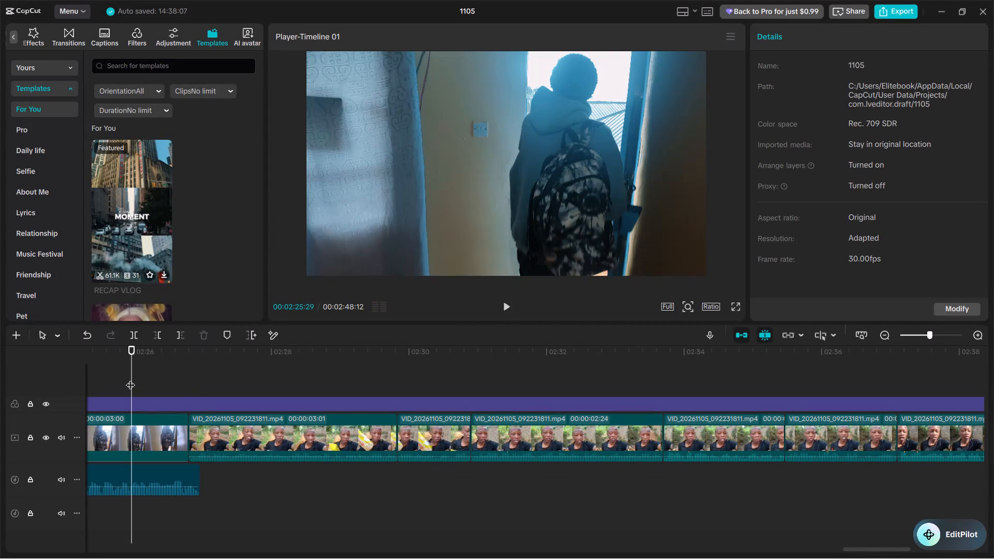
{"action": "key", "text": "space"}
{"action": "key", "text": "space"}
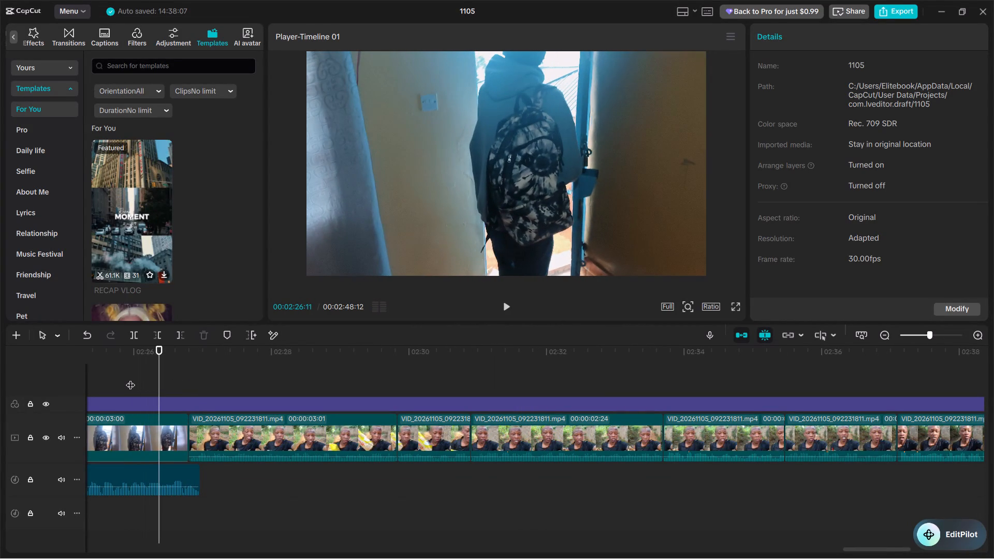
{"action": "key", "text": "space"}
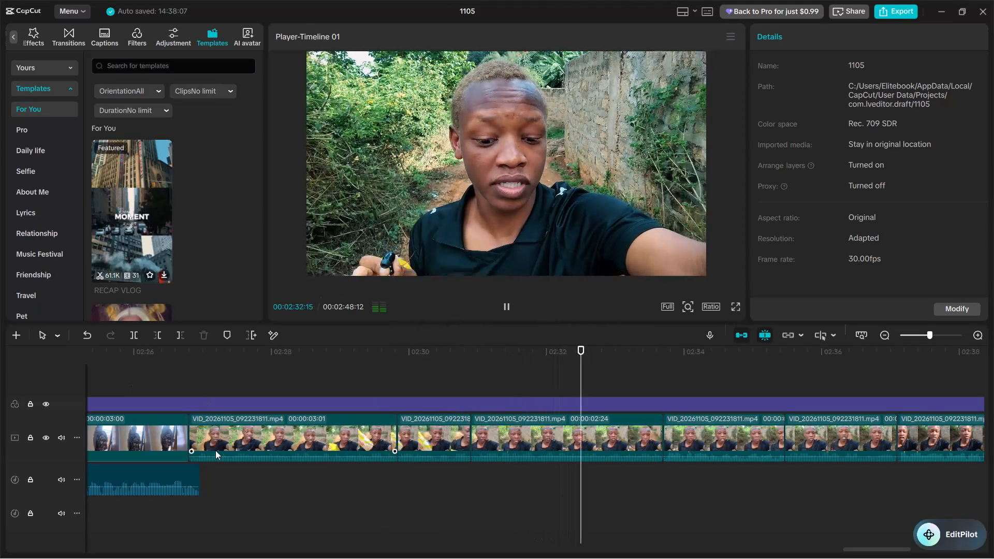
{"action": "left_click", "coordinate": [394, 476]}
{"action": "key", "text": "space"}
{"action": "key", "text": "space"}
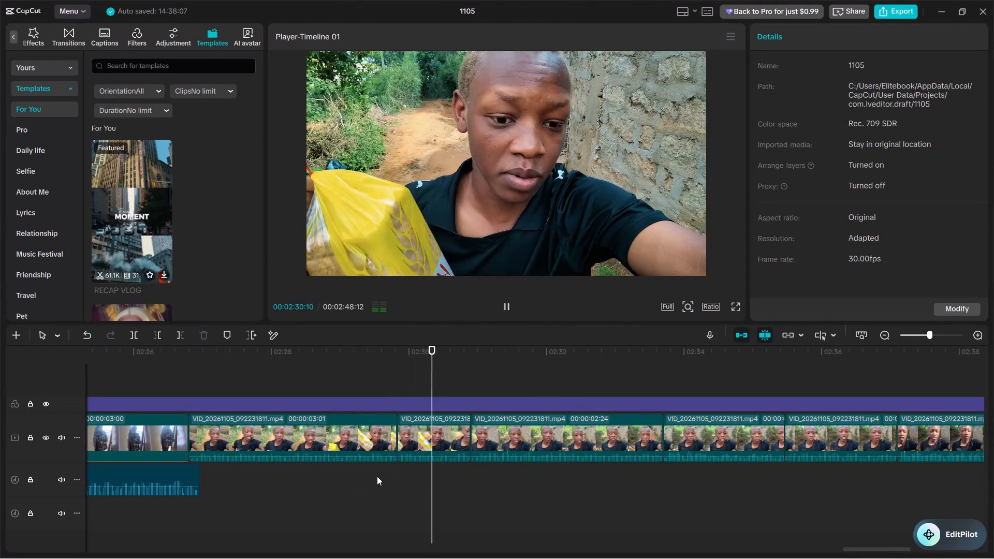
{"action": "key", "text": "space"}
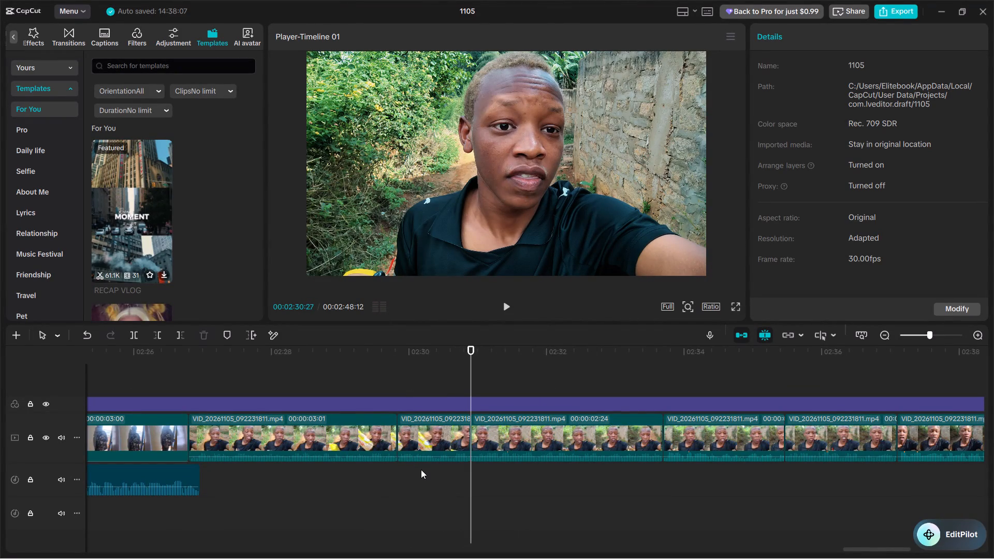
Inspect the cut at 00:02:30:27 frame by frame and trim the end of the preceding part to 00:02:30:25.
{"action": "key", "text": "ctrl+equal"}
{"action": "key", "text": "ctrl+equal"}
{"action": "key", "text": "ctrl+equal"}
{"action": "key", "text": "ctrl+equal"}
{"action": "scroll", "coordinate": [421, 469], "scroll_direction": "right", "scroll_amount": 1}
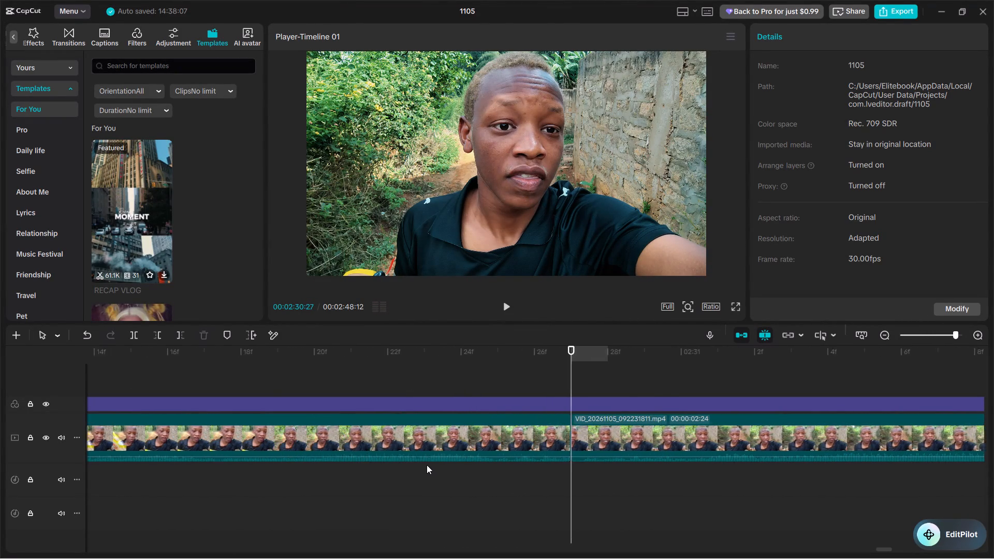
{"action": "scroll", "coordinate": [427, 465], "scroll_direction": "right", "scroll_amount": 1}
{"action": "left_click", "coordinate": [371, 467]}
{"action": "key", "text": "space"}
{"action": "key", "text": "space"}
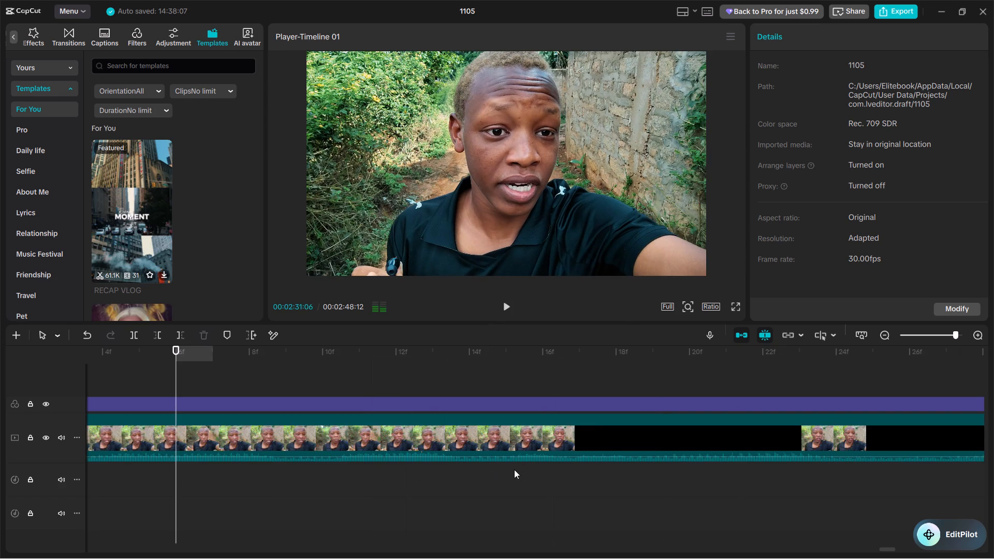
{"action": "scroll", "coordinate": [415, 475], "scroll_direction": "right", "scroll_amount": 4}
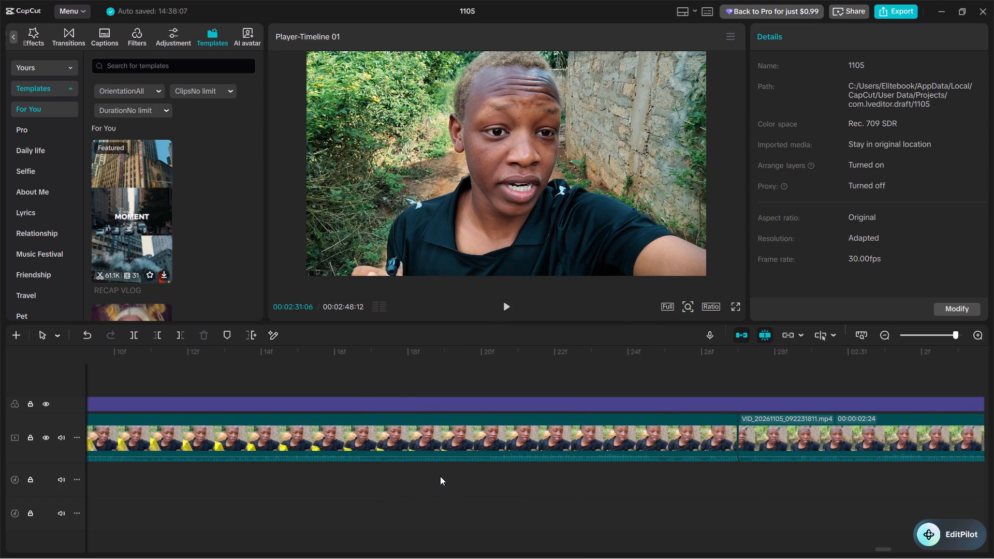
{"action": "left_click", "coordinate": [685, 470]}
{"action": "left_click", "coordinate": [673, 469]}
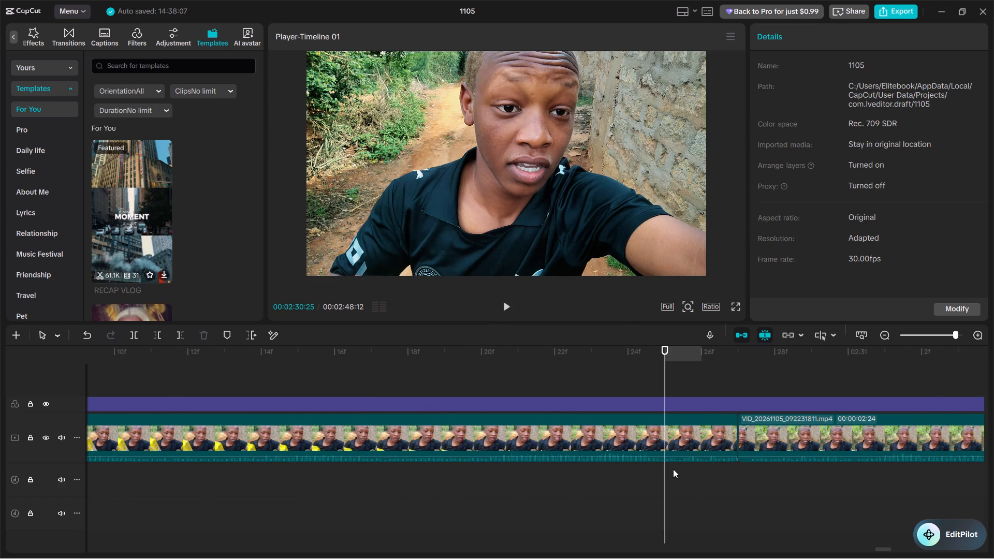
{"action": "key", "text": "w"}
Replay the section around the 00:02:30:25 cut to check the transition between the two VID_20261105_092231811.mp4 parts.
{"action": "left_click", "coordinate": [334, 492]}
{"action": "key", "text": "space"}
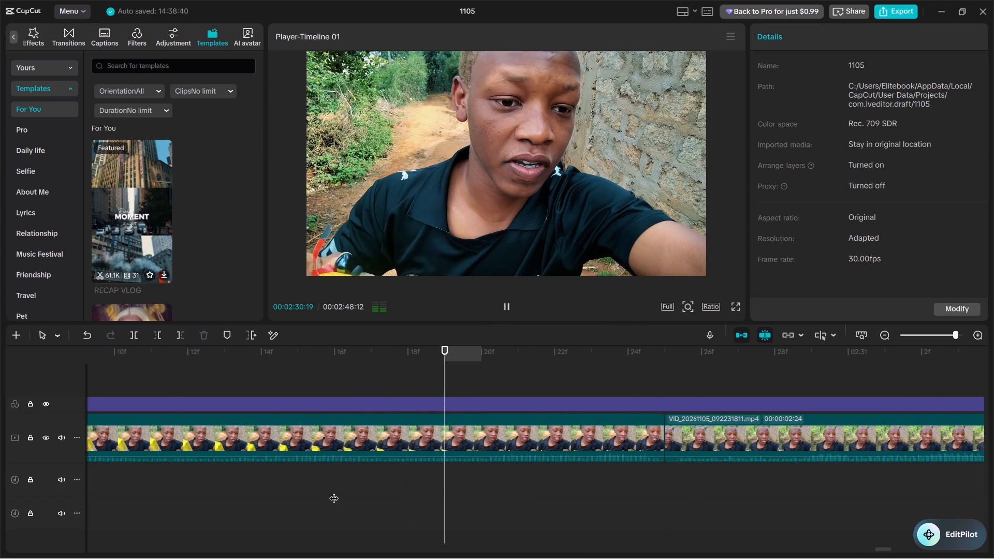
{"action": "key", "text": "space"}
{"action": "key", "text": "ctrl+minus"}
{"action": "key", "text": "ctrl+minus"}
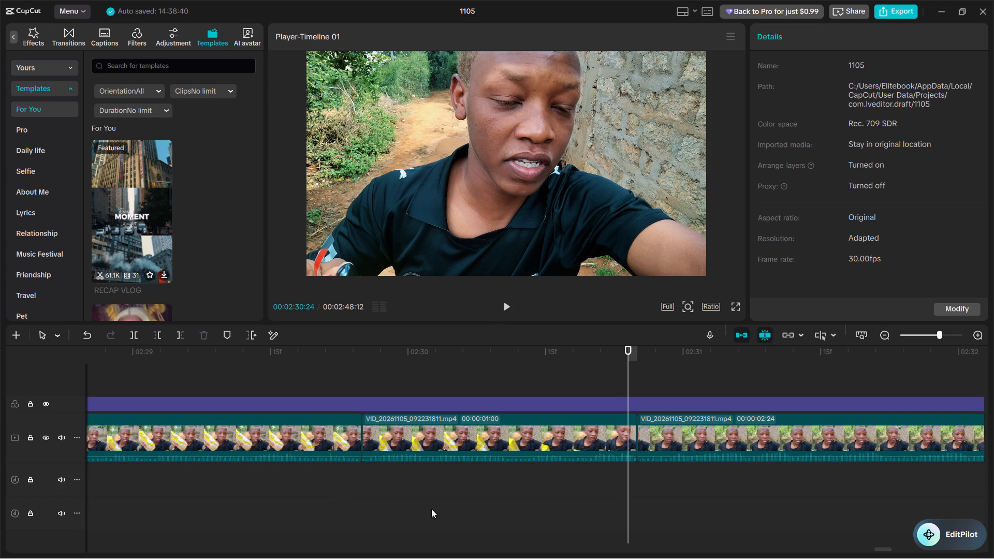
{"action": "left_click", "coordinate": [431, 509]}
{"action": "key", "text": "space"}
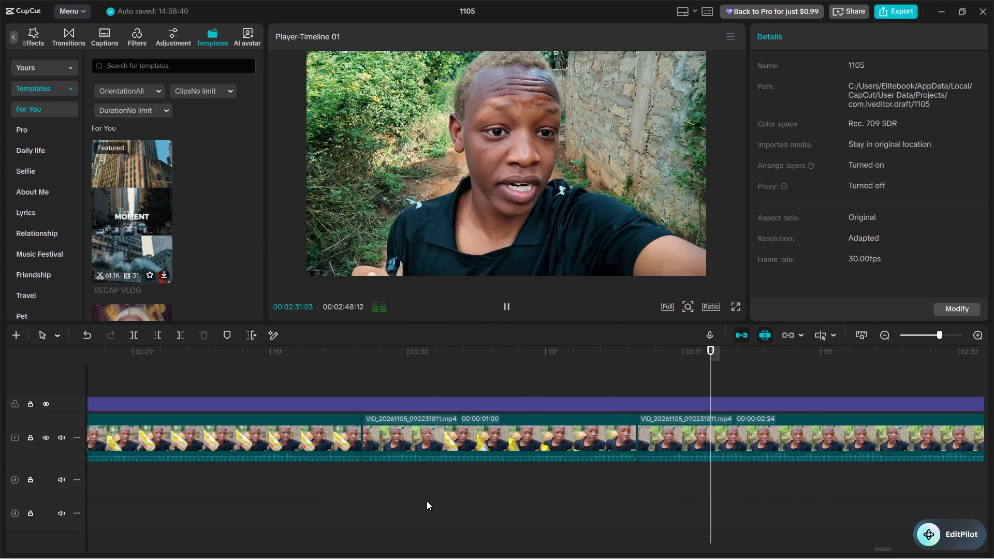
Trim the start of the VID_20261105_092231811.mp4 part after the 00:02:30:25 cut to a duration of 00:00:02:22, replaying the transition between trims.
{"action": "key", "text": "space"}
{"action": "left_click", "coordinate": [649, 464]}
{"action": "type", "text": "q"}
{"action": "key", "text": "space"}
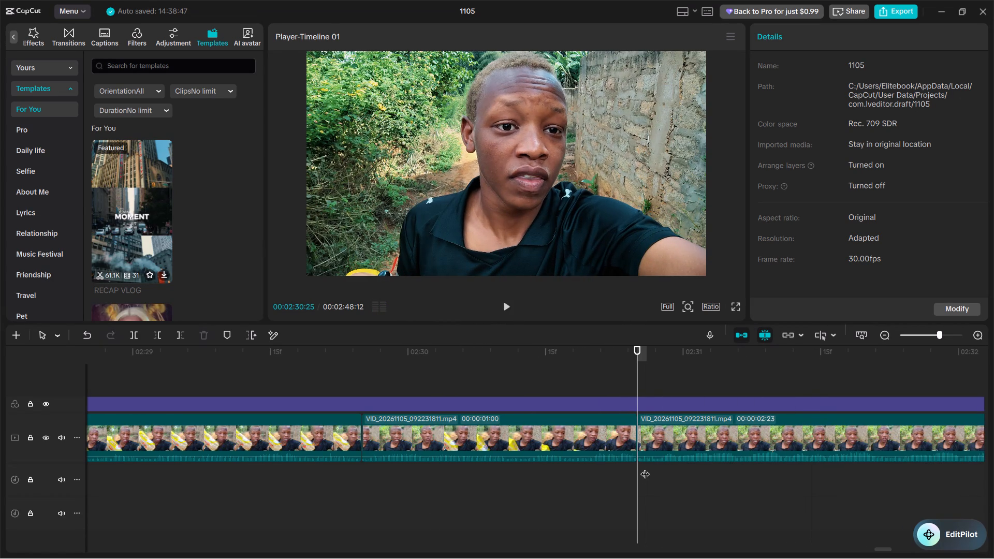
{"action": "key", "text": "space"}
{"action": "left_click", "coordinate": [569, 472]}
{"action": "key", "text": "space"}
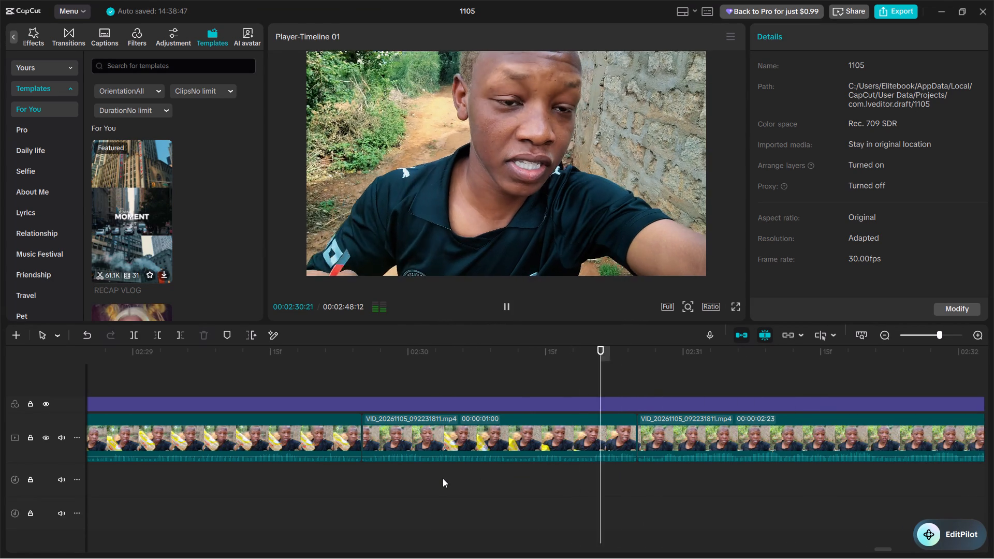
{"action": "key", "text": "space"}
{"action": "left_click", "coordinate": [650, 467]}
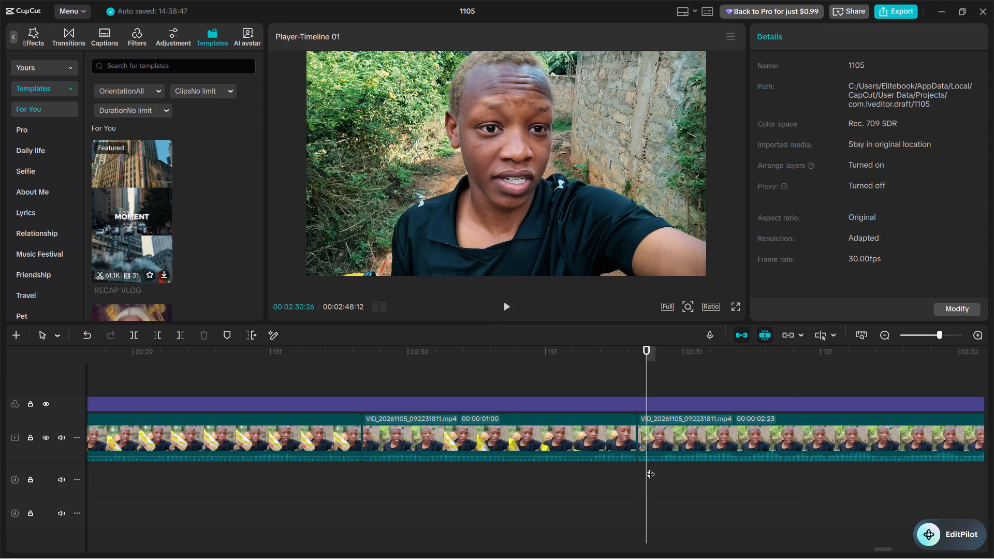
{"action": "key", "text": "q"}
{"action": "key", "text": "space"}
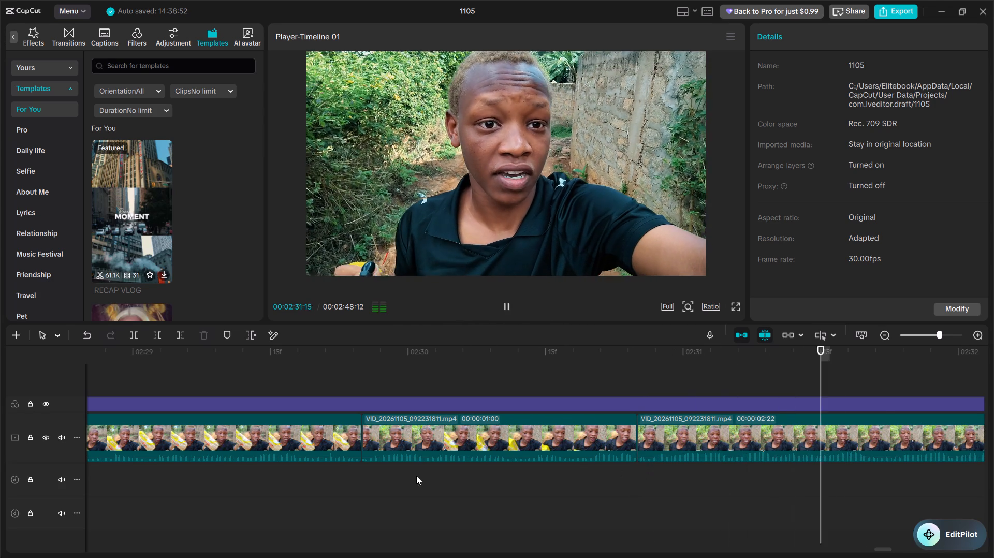
Play on through that part, trim its end to 00:02:33:15, replay the cut, and extend the end by one frame.
{"action": "left_click", "coordinate": [400, 476]}
{"action": "key", "text": "space"}
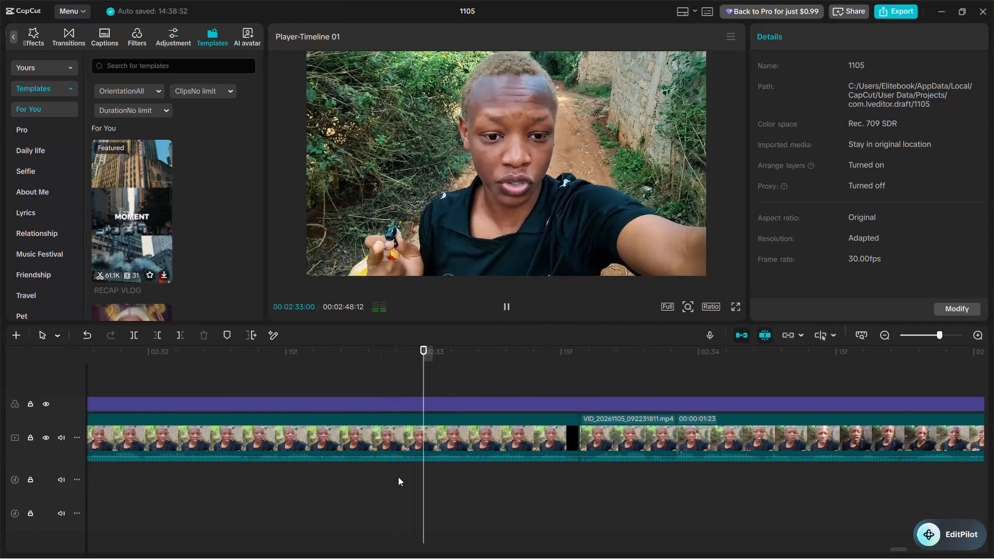
{"action": "key", "text": "space"}
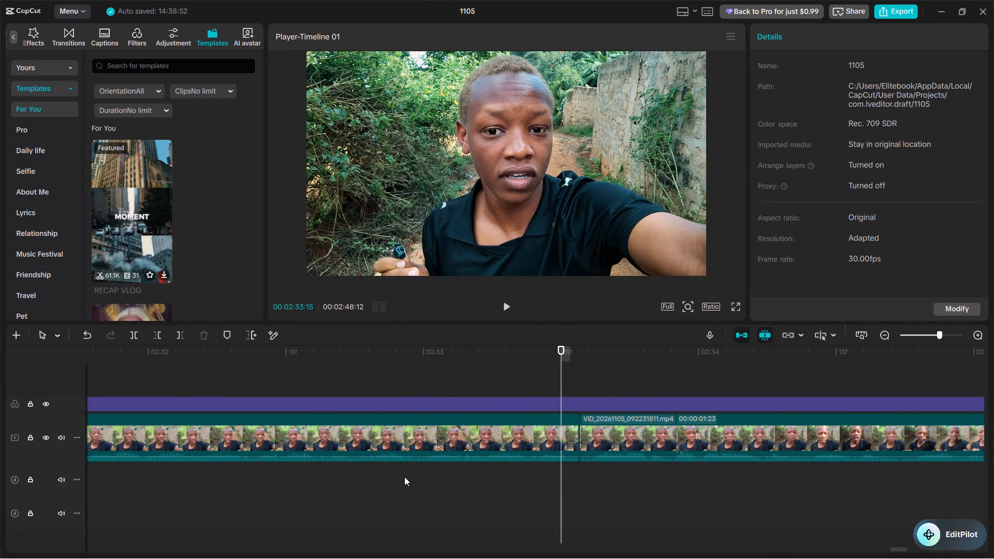
{"action": "key", "text": "w"}
{"action": "left_click", "coordinate": [404, 477]}
{"action": "key", "text": "space"}
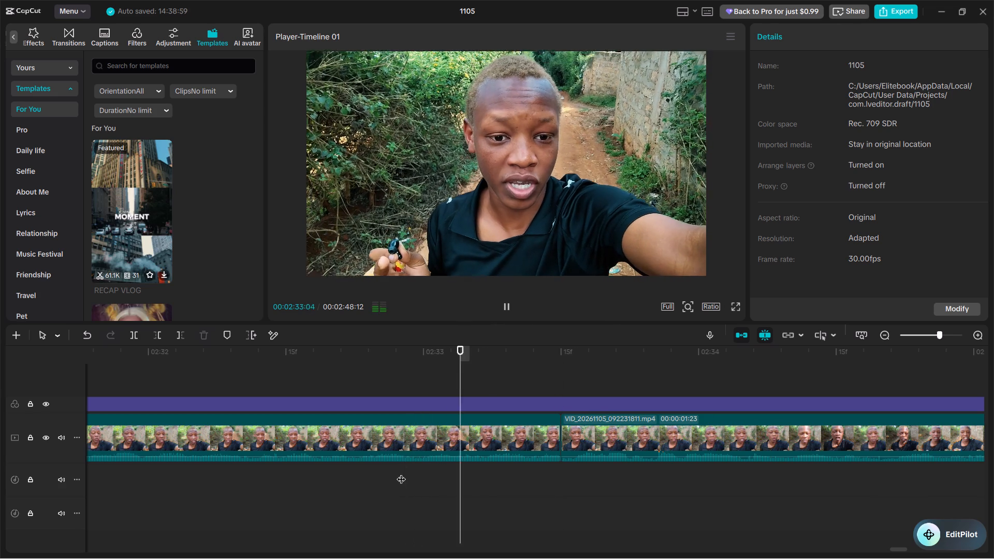
{"action": "key", "text": "space"}
{"action": "left_click", "coordinate": [533, 430]}
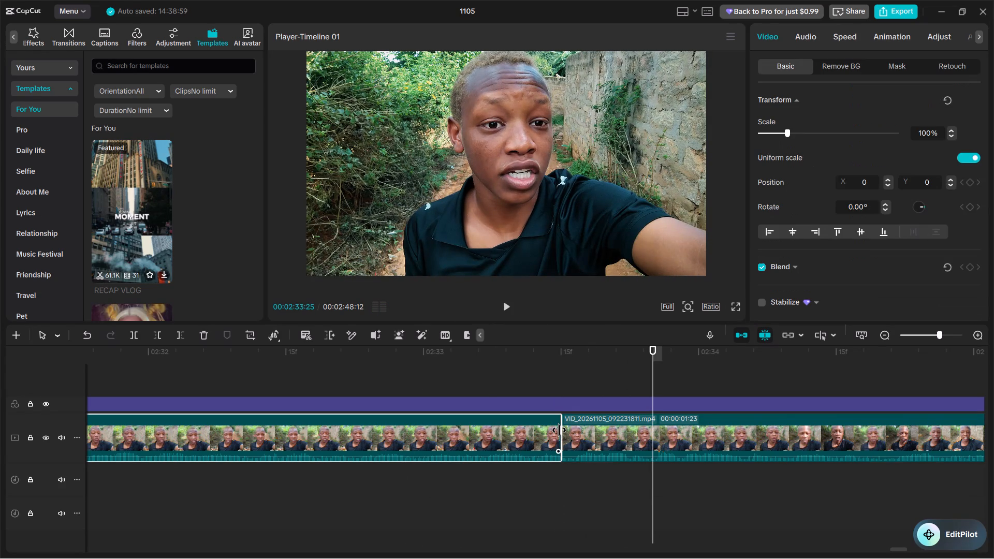
{"action": "left_click_drag", "start_coordinate": [559, 430], "coordinate": [564, 432]}
{"action": "left_click", "coordinate": [408, 491]}
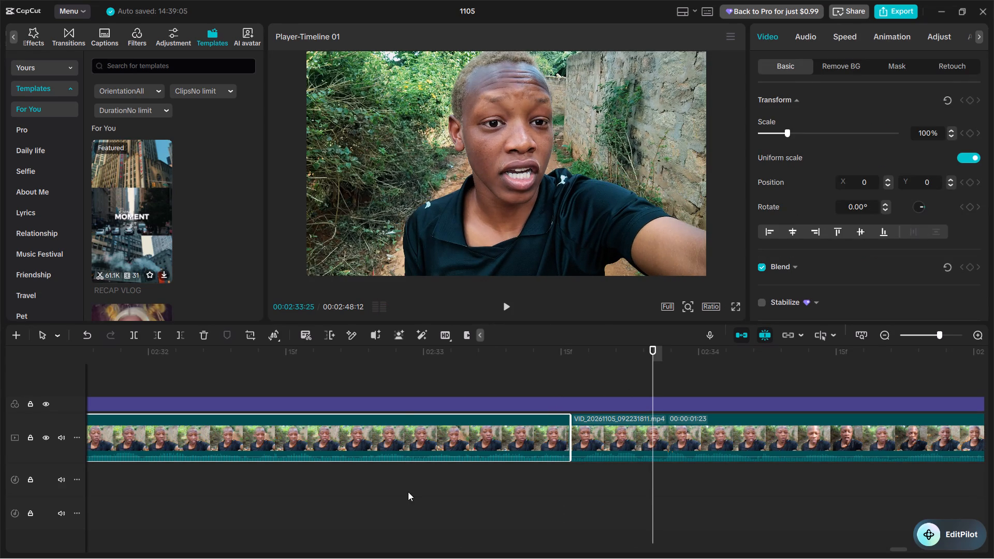
Play back the section from about 00:02:33 to 00:02:36 to check the cut between the 00:00:01:23 and 00:00:01:19 parts.
{"action": "key", "text": "space"}
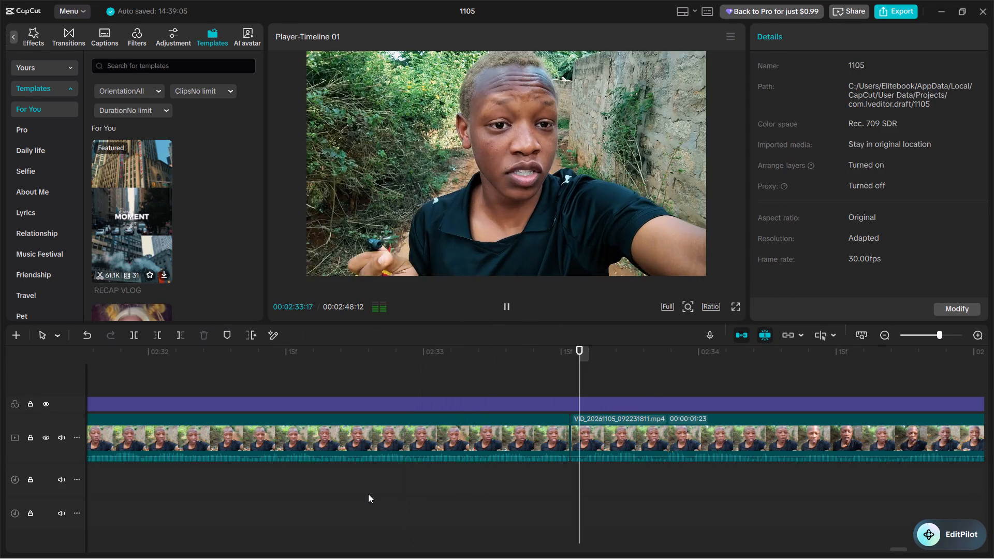
{"action": "scroll", "coordinate": [368, 494], "scroll_direction": "right", "scroll_amount": 1}
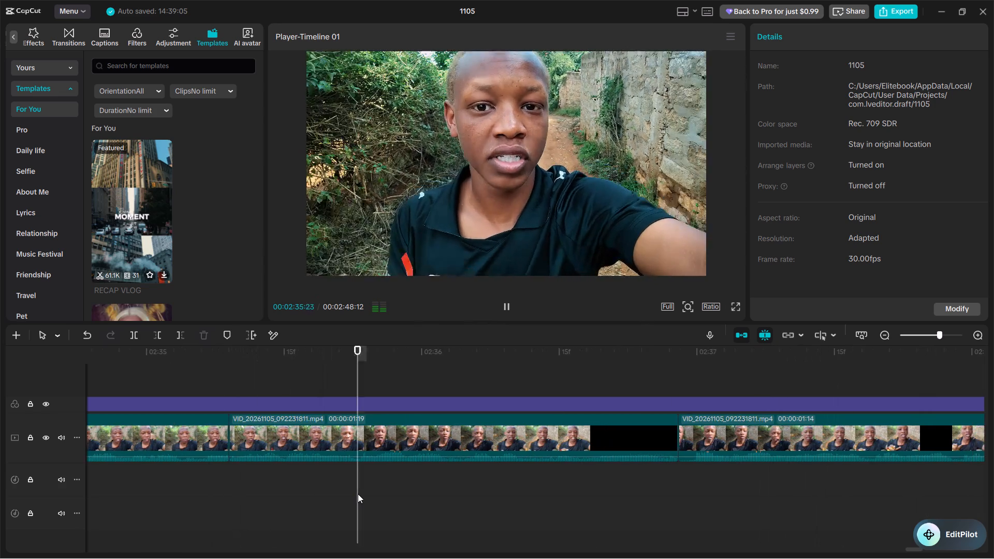
{"action": "scroll", "coordinate": [358, 494], "scroll_direction": "right", "scroll_amount": 1}
{"action": "left_click", "coordinate": [236, 493]}
{"action": "key", "text": "space"}
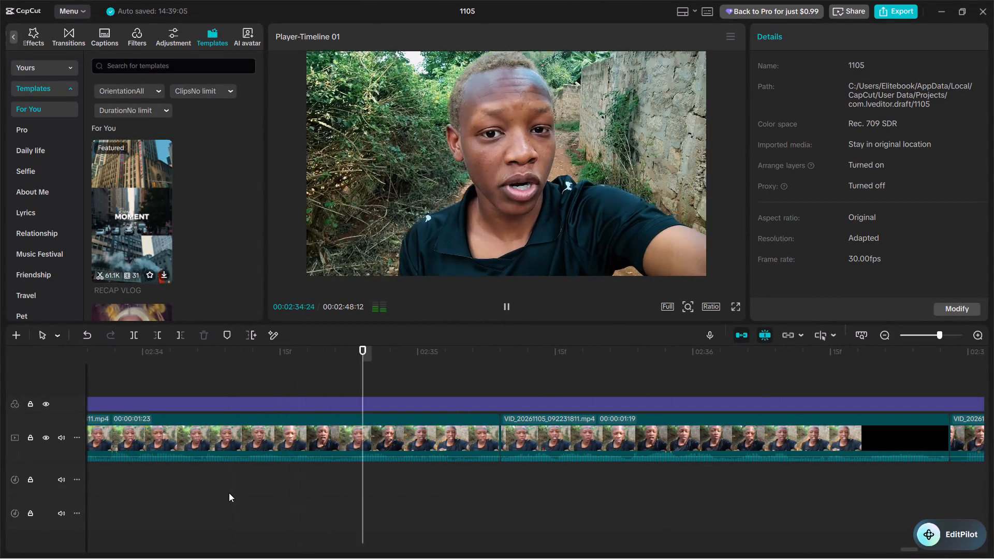
{"action": "key", "text": "space"}
{"action": "key", "text": "space"}
{"action": "key", "text": "space"}
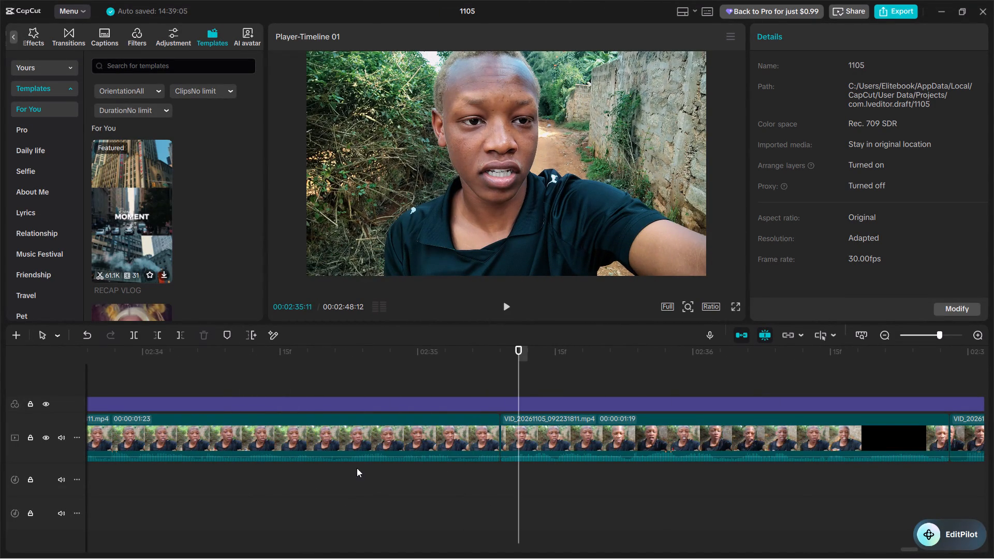
{"action": "left_click", "coordinate": [353, 469]}
{"action": "key", "text": "space"}
{"action": "left_click", "coordinate": [267, 472]}
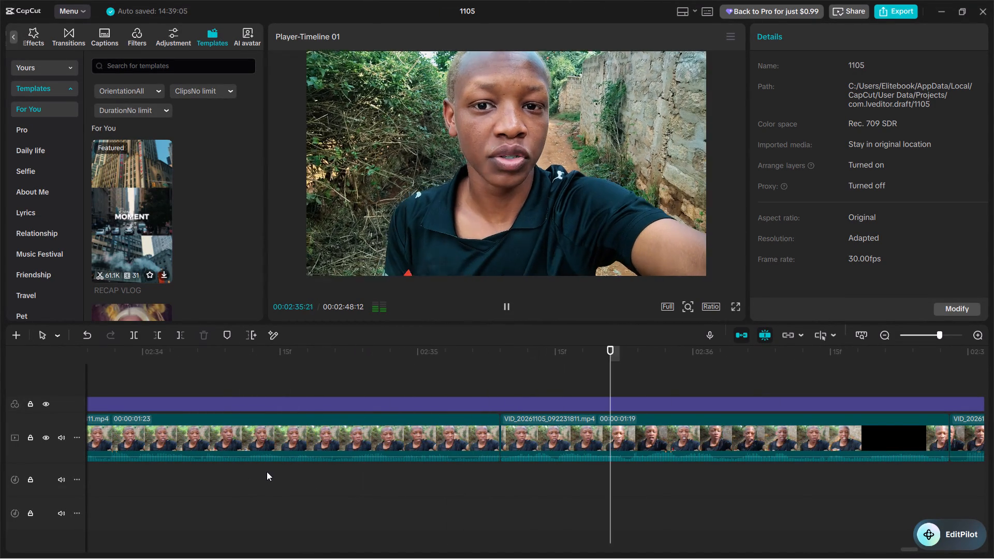
{"action": "key", "text": "space"}
{"action": "key", "text": "space"}
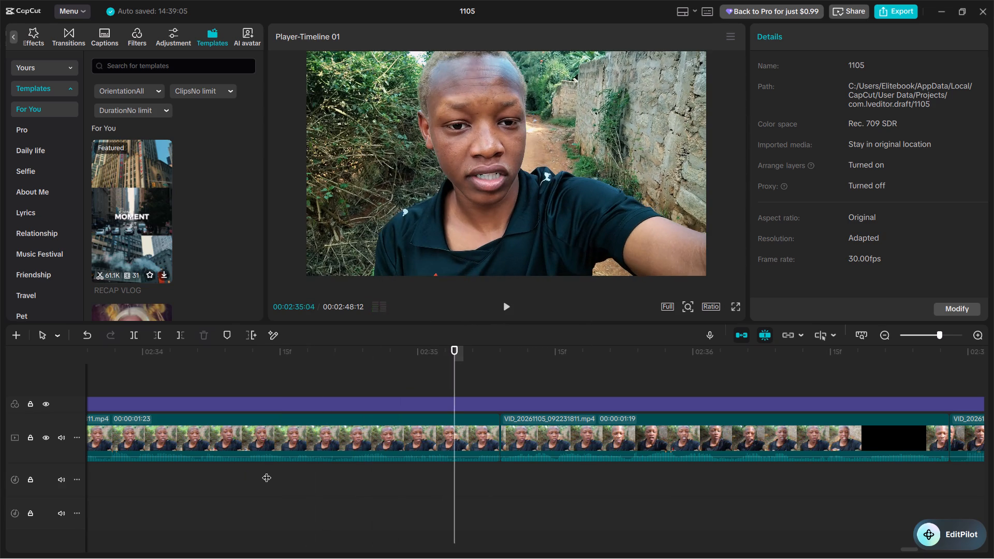
Shorten the end of the part before the cut near 00:02:35:08 to a duration of 00:00:01:22 and replay the transition.
{"action": "left_click", "coordinate": [479, 467]}
{"action": "key", "text": "w"}
{"action": "left_click", "coordinate": [355, 467]}
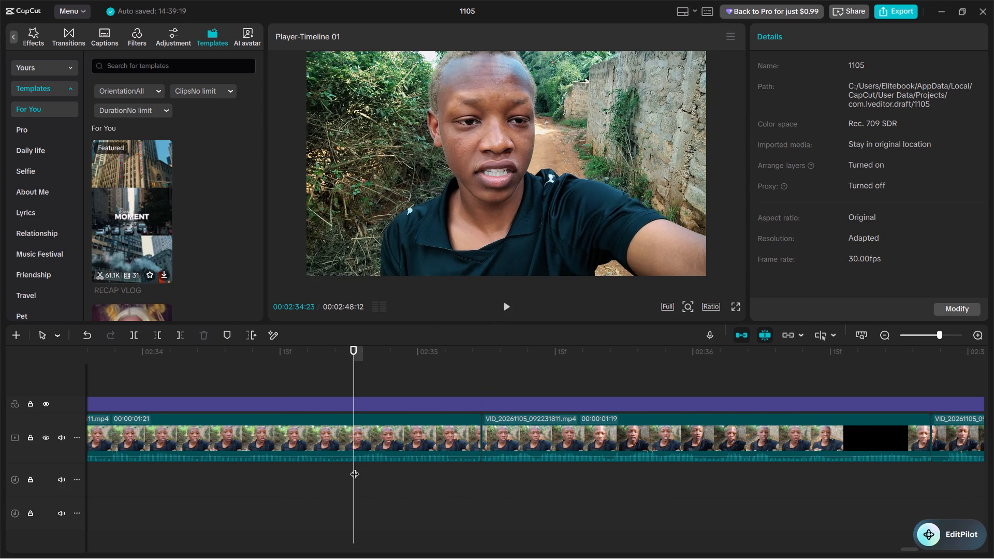
{"action": "key", "text": "space"}
{"action": "left_click", "coordinate": [301, 467]}
{"action": "left_click", "coordinate": [235, 467]}
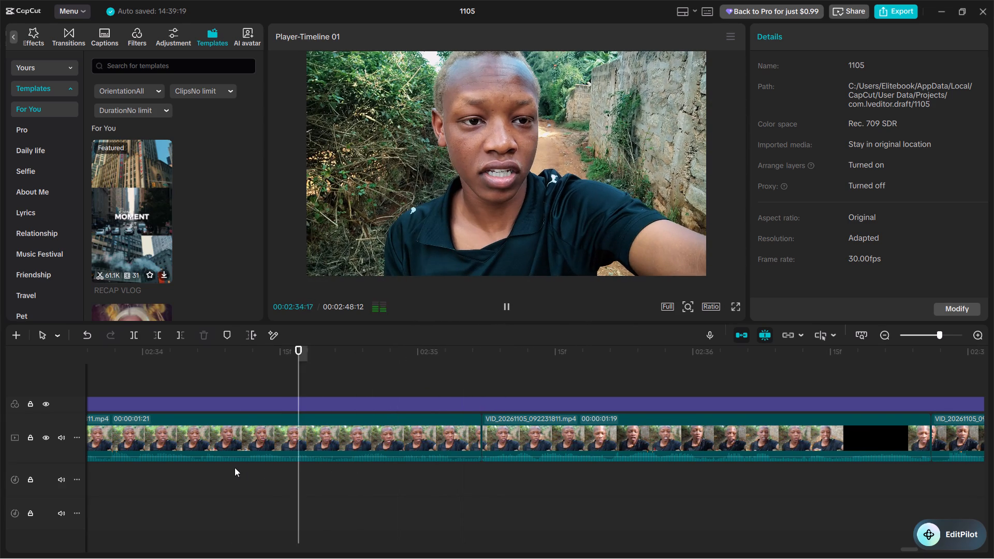
{"action": "left_click_drag", "start_coordinate": [476, 434], "coordinate": [483, 436]}
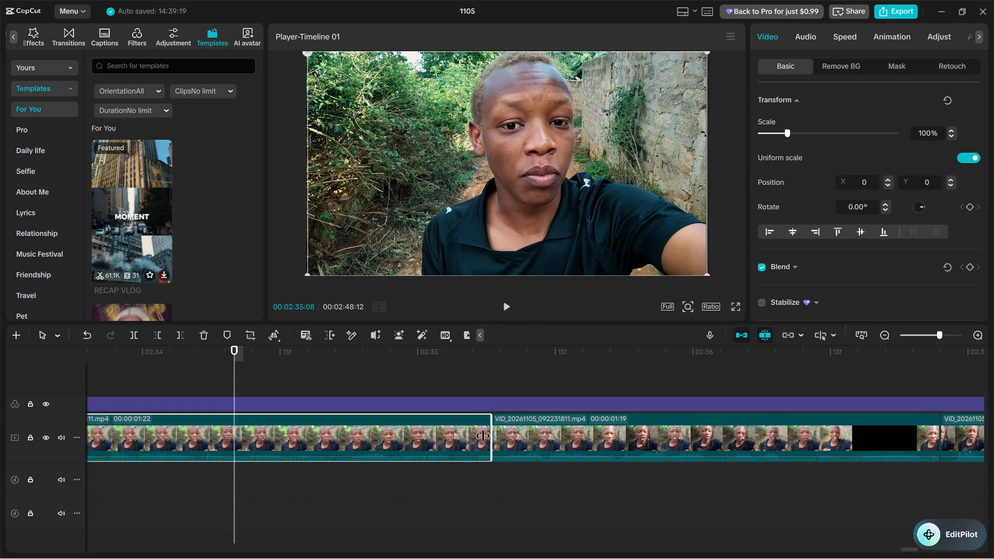
{"action": "left_click_drag", "start_coordinate": [483, 436], "coordinate": [484, 436]}
{"action": "left_click", "coordinate": [240, 491]}
{"action": "key", "text": "space"}
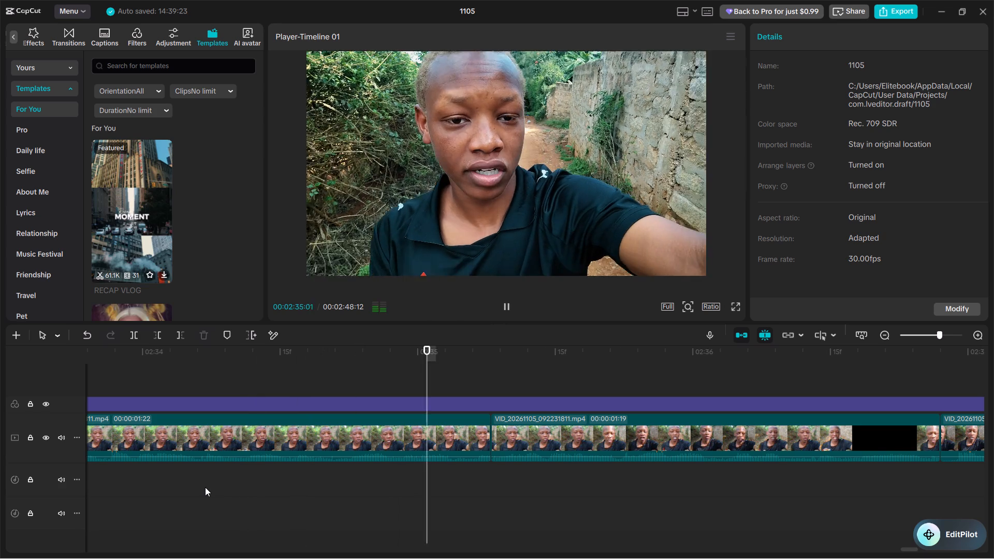
{"action": "key", "text": "space"}
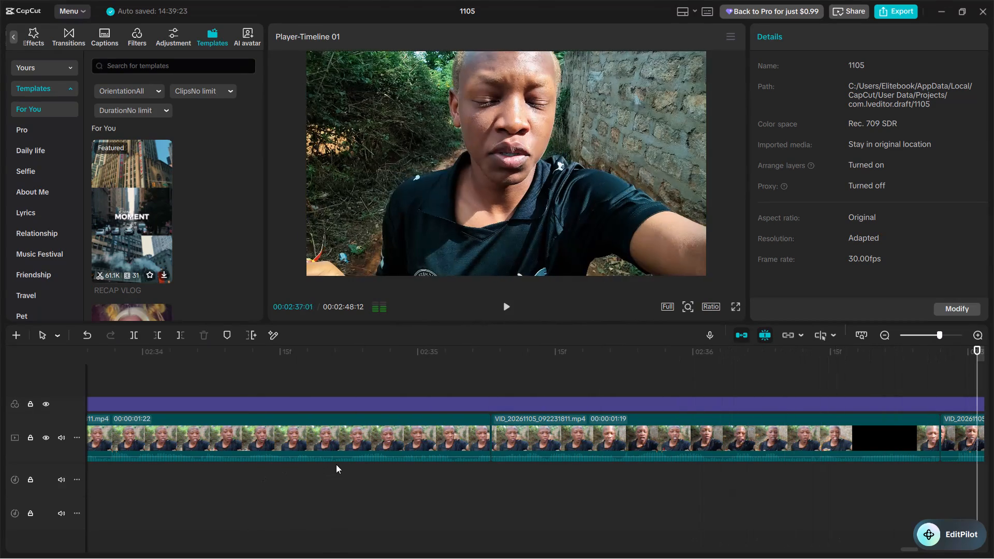
Check the cut near 00:02:36:26 and trim the end of the preceding part to a duration of 00:00:01:18.
{"action": "left_click", "coordinate": [699, 464]}
{"action": "key", "text": "space"}
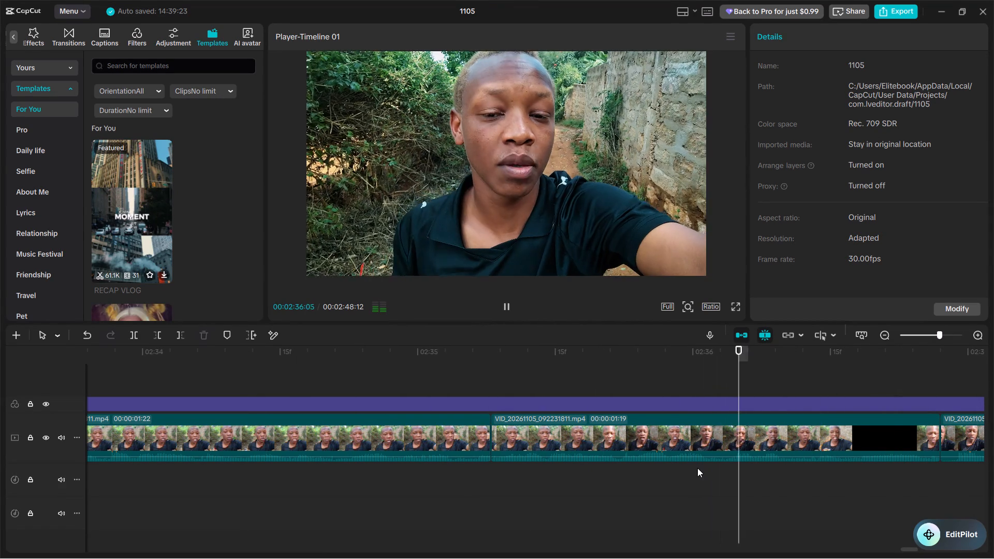
{"action": "key", "text": "space"}
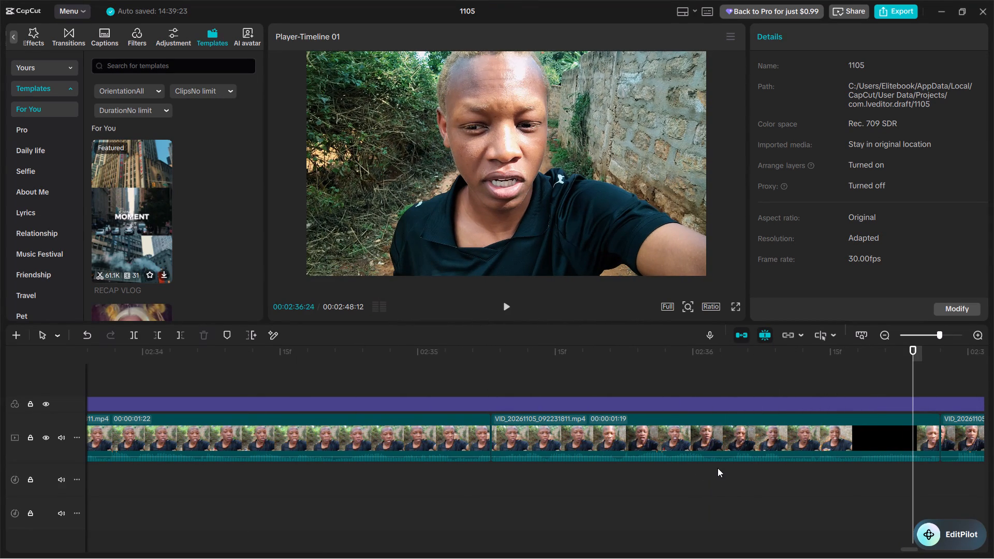
{"action": "key", "text": "Right"}
{"action": "key", "text": "w"}
{"action": "left_click", "coordinate": [718, 468]}
{"action": "key", "text": "space"}
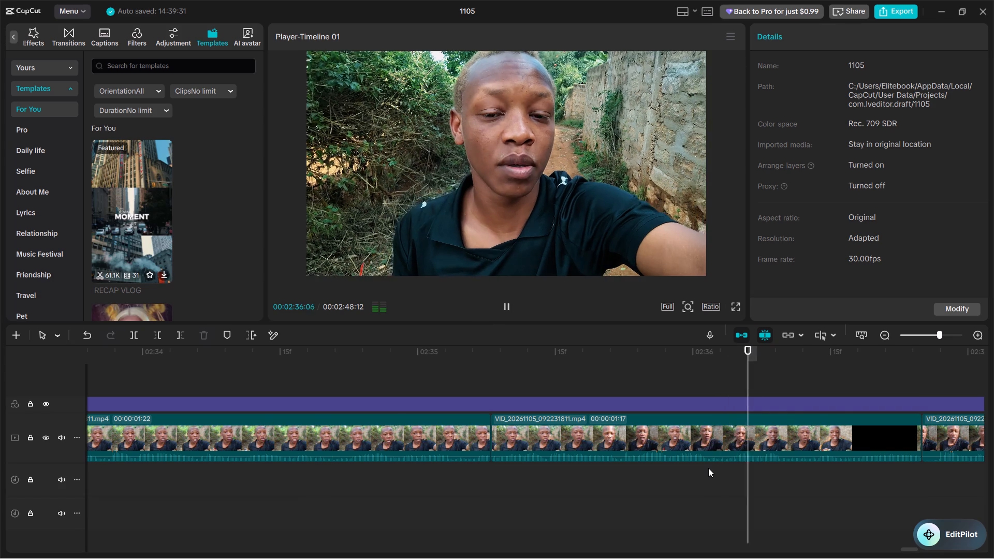
{"action": "key", "text": "space"}
{"action": "left_click", "coordinate": [887, 442]}
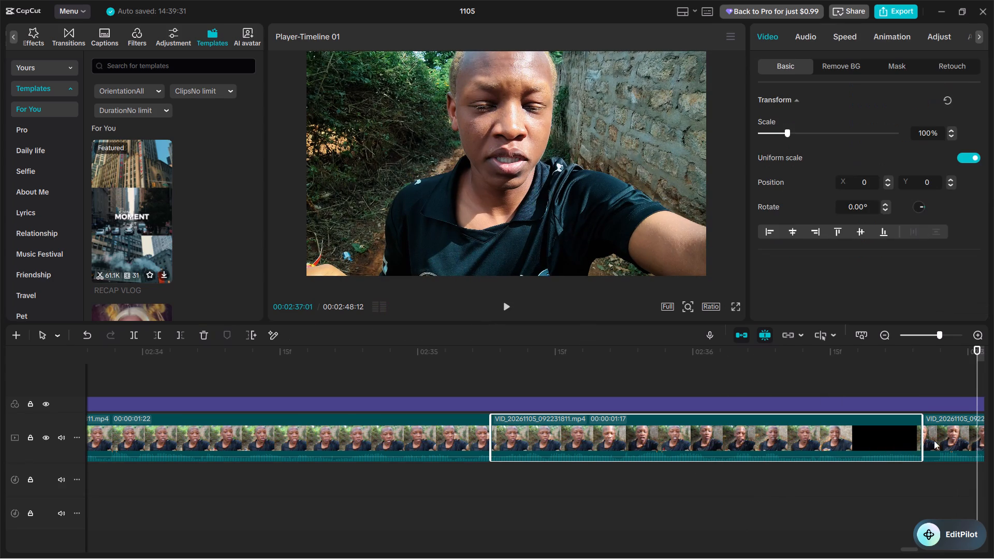
{"action": "left_click_drag", "start_coordinate": [924, 434], "coordinate": [929, 436]}
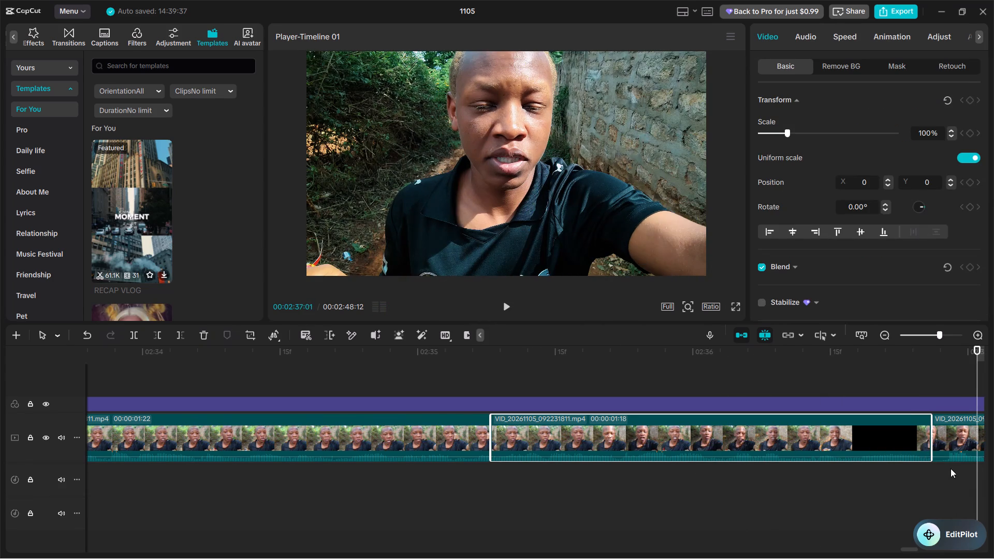
Trim the start of the part after that cut to a duration of 00:00:01:12 and replay the transition.
{"action": "left_click", "coordinate": [951, 468]}
{"action": "left_click", "coordinate": [945, 466]}
{"action": "key", "text": "Left"}
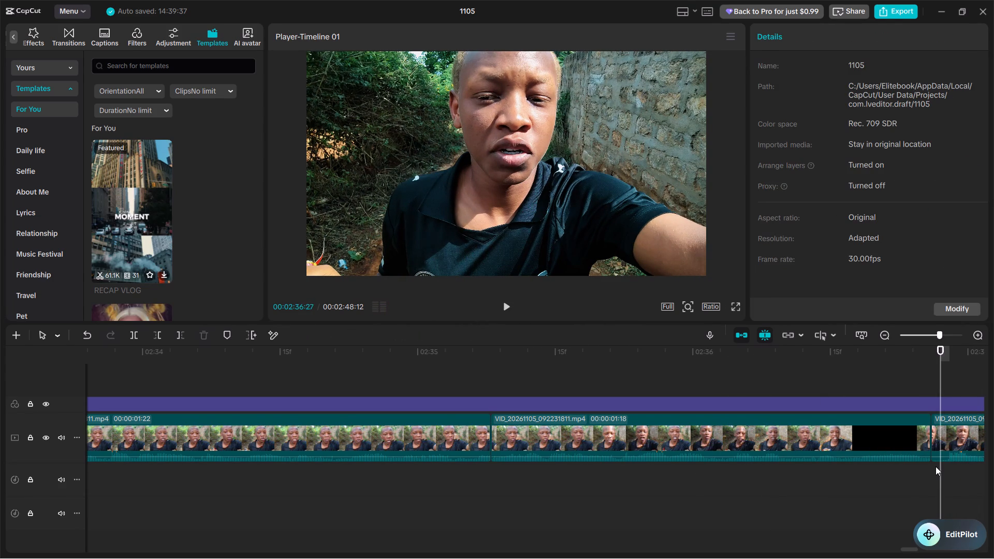
{"action": "key", "text": "Right"}
{"action": "type", "text": "q"}
{"action": "key", "text": "space"}
{"action": "left_click", "coordinate": [802, 473]}
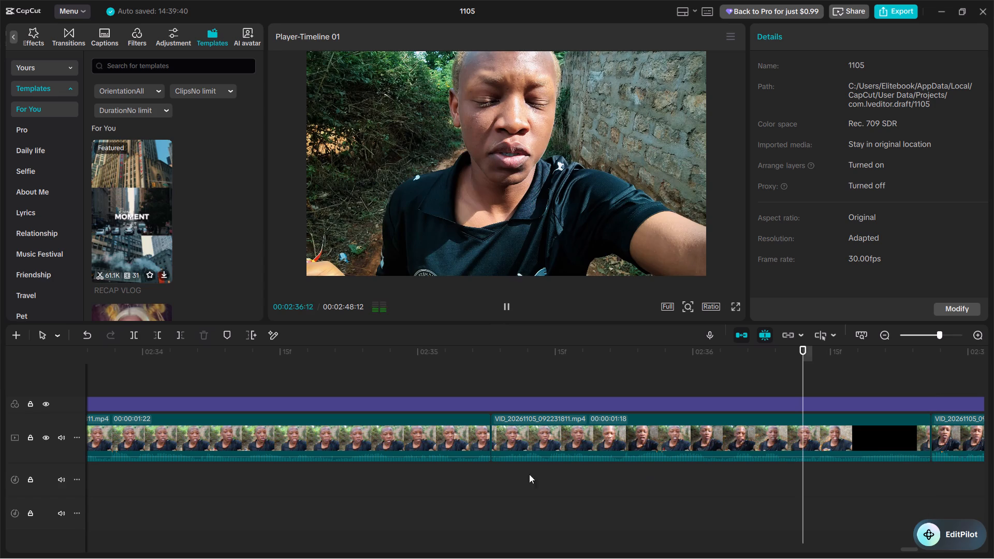
Play on to the cut near 00:02:39:20, trim the end of the preceding part to 00:02:39:19, and replay it.
{"action": "left_click", "coordinate": [441, 474]}
{"action": "key", "text": "space"}
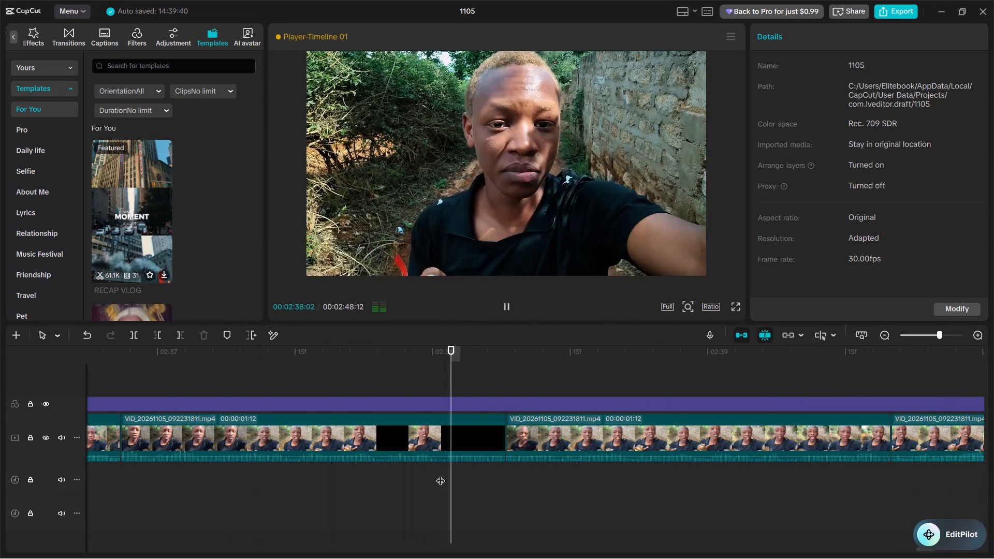
{"action": "key", "text": "space"}
{"action": "key", "text": "space"}
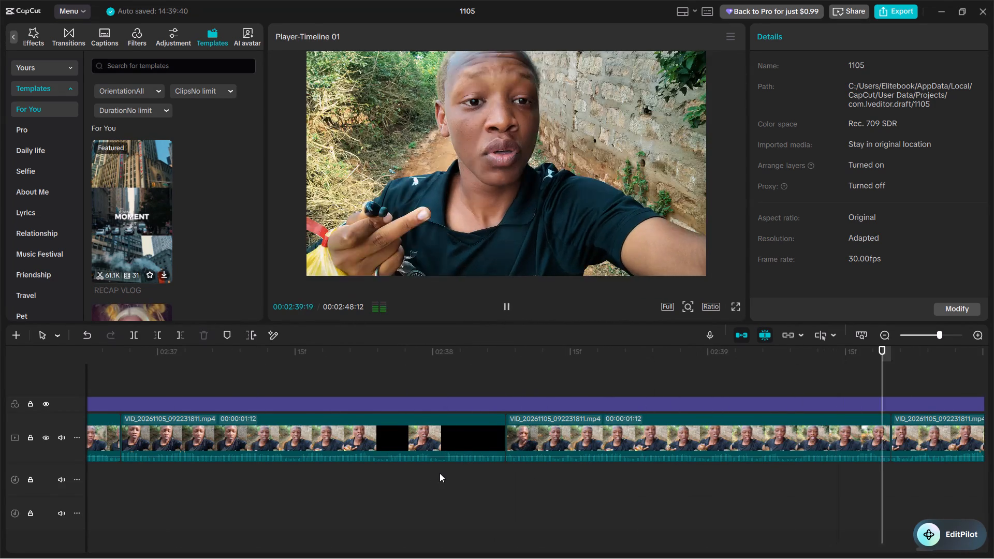
{"action": "key", "text": "space"}
{"action": "scroll", "coordinate": [250, 479], "scroll_direction": "right", "scroll_amount": 1}
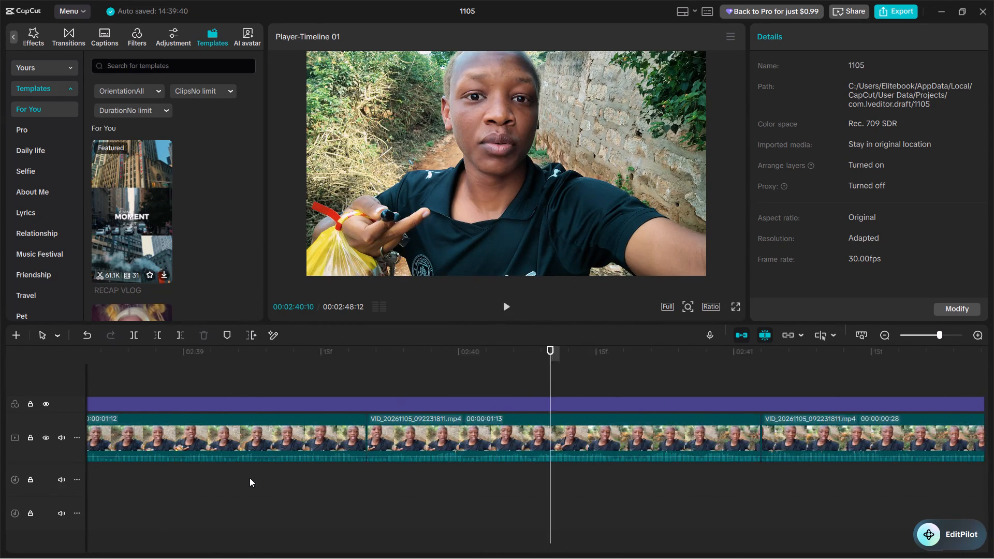
{"action": "scroll", "coordinate": [250, 478], "scroll_direction": "right", "scroll_amount": 1}
{"action": "left_click", "coordinate": [252, 472]}
{"action": "key", "text": "space"}
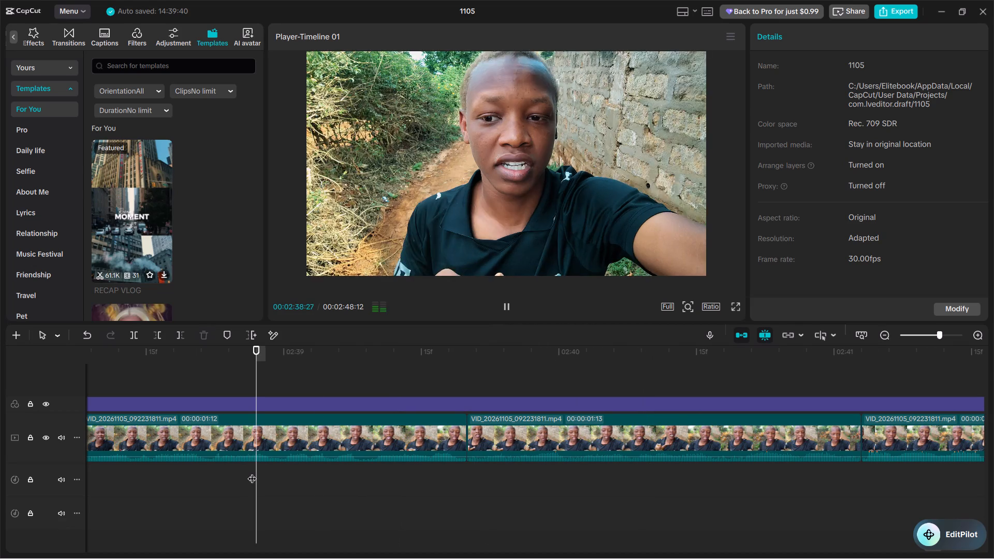
{"action": "key", "text": "space"}
{"action": "left_click", "coordinate": [454, 467]}
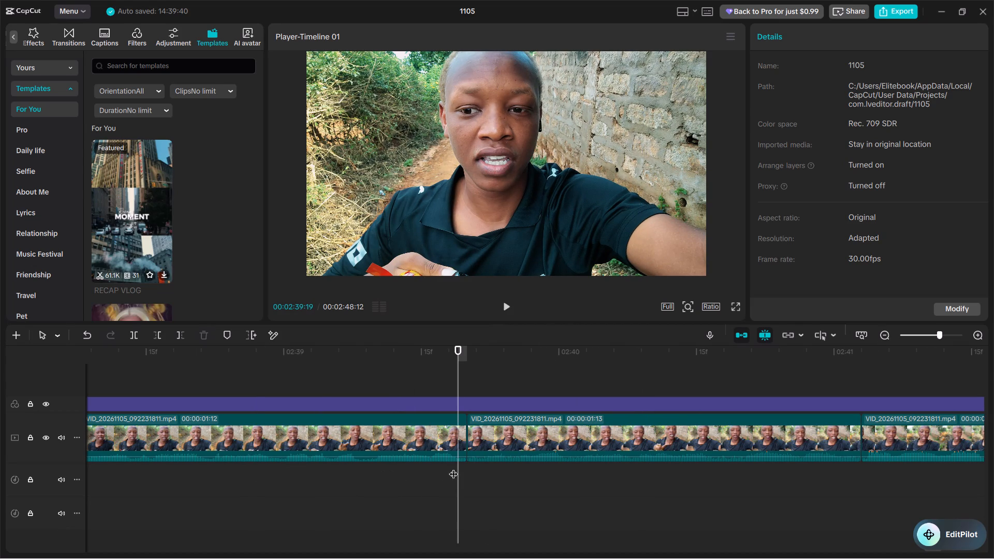
{"action": "key", "text": "w"}
{"action": "left_click", "coordinate": [262, 481]}
{"action": "key", "text": "space"}
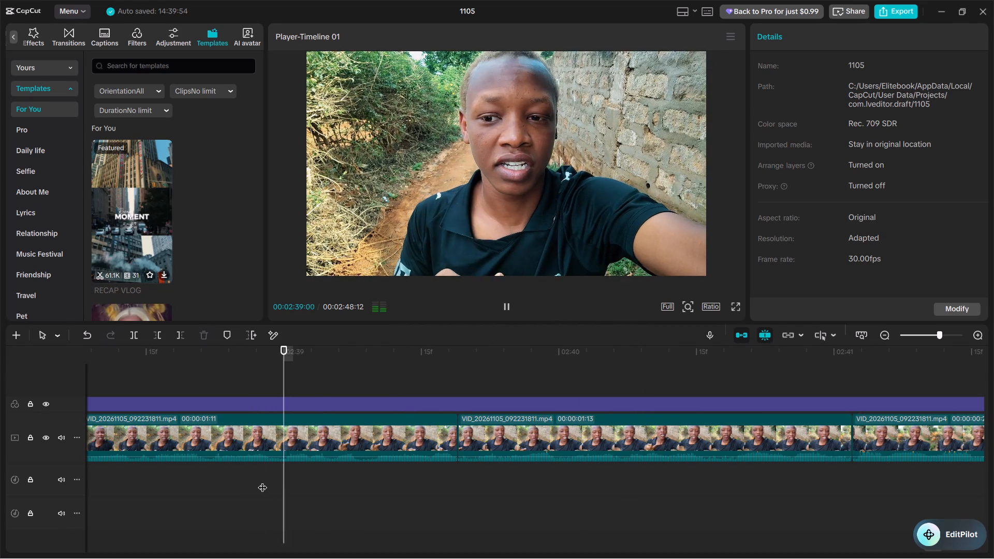
Trim the start of the part after the 00:02:39:19 cut at 00:02:39:21, giving a duration of 00:00:01:11, and play it briefly.
{"action": "left_click", "coordinate": [454, 473]}
{"action": "left_click", "coordinate": [474, 470]}
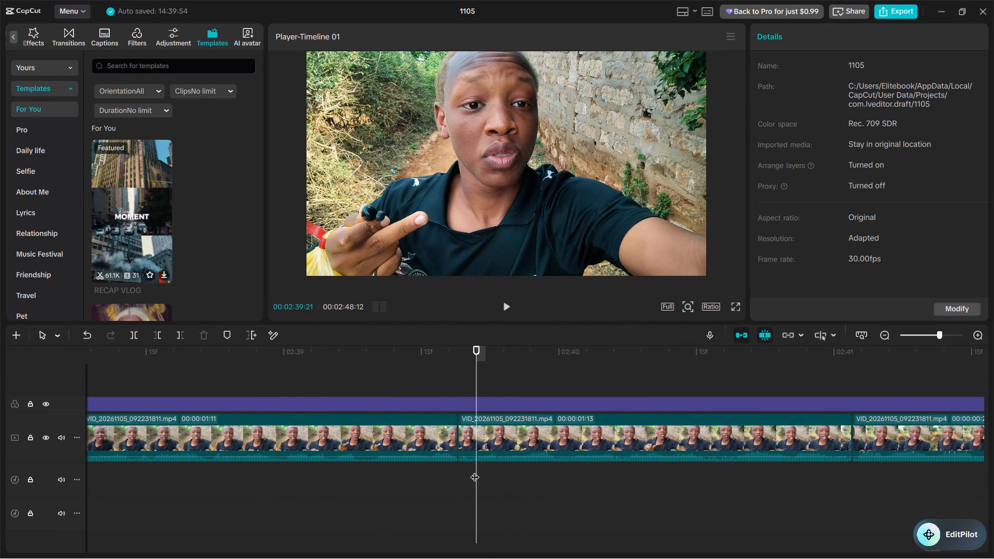
{"action": "key", "text": "q"}
{"action": "key", "text": "space"}
{"action": "key", "text": "space"}
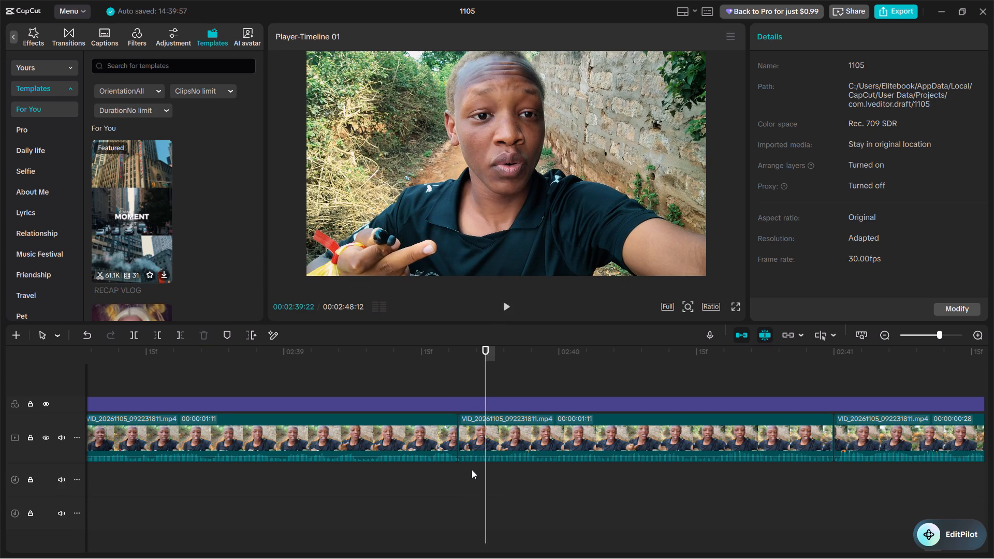
Trim the start of the part after the 00:02:39:19 cut in two passes to a duration of 00:00:01:07, playing it after each trim.
{"action": "left_click", "coordinate": [472, 469]}
{"action": "left_click", "coordinate": [476, 470]}
{"action": "key", "text": "Tab"}
{"action": "key", "text": "q"}
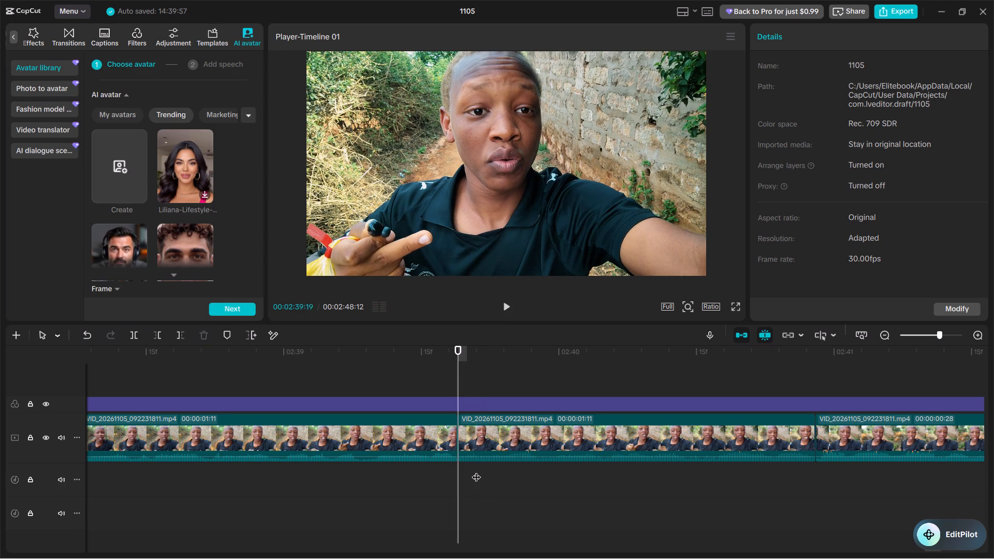
{"action": "key", "text": "space"}
{"action": "key", "text": "space"}
{"action": "left_click", "coordinate": [468, 468]}
{"action": "left_click", "coordinate": [477, 469]}
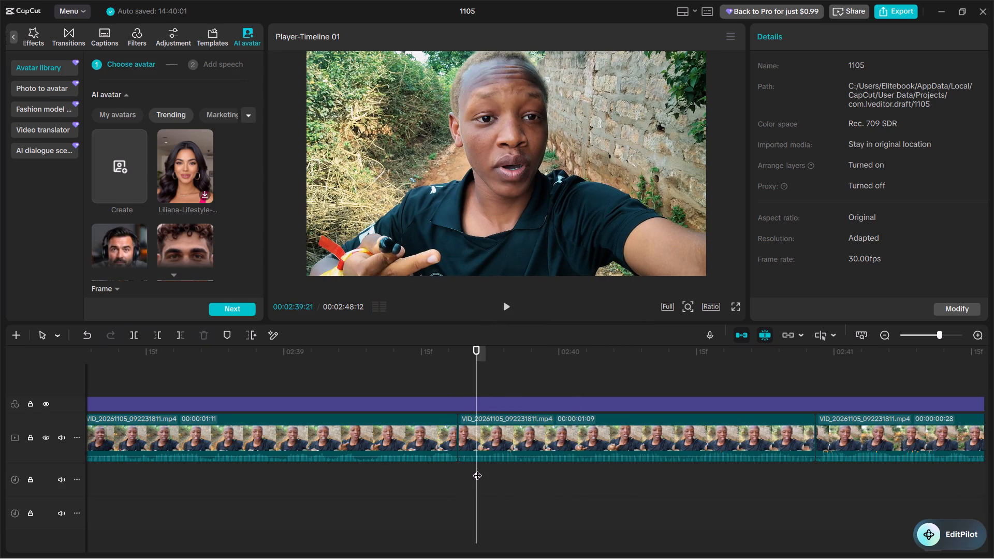
{"action": "key", "text": "q"}
{"action": "key", "text": "space"}
{"action": "key", "text": "space"}
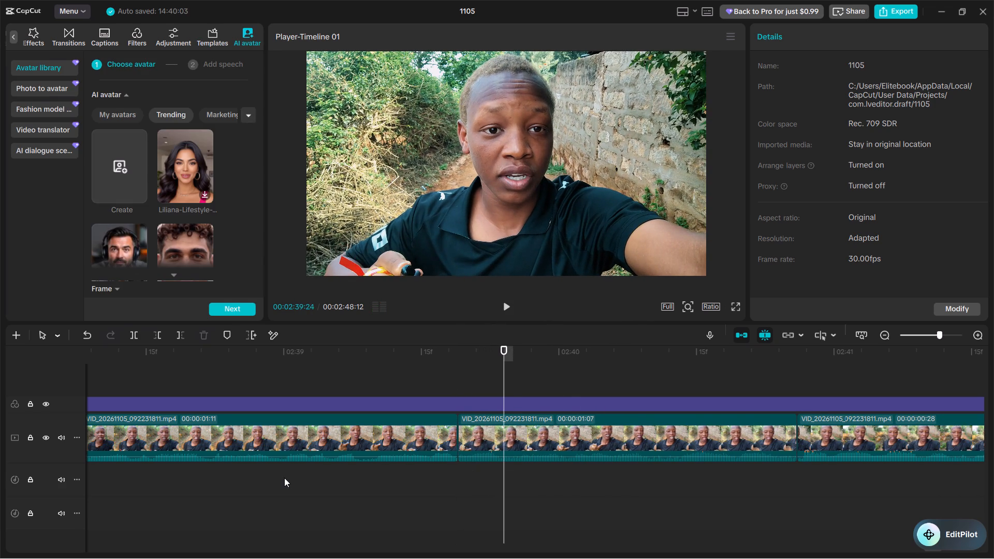
Replay the 00:02:39:19 cut, trim the start of the following part to a duration of 00:00:01:06, and play the transition again.
{"action": "left_click", "coordinate": [284, 478]}
{"action": "left_click", "coordinate": [235, 482]}
{"action": "key", "text": "space"}
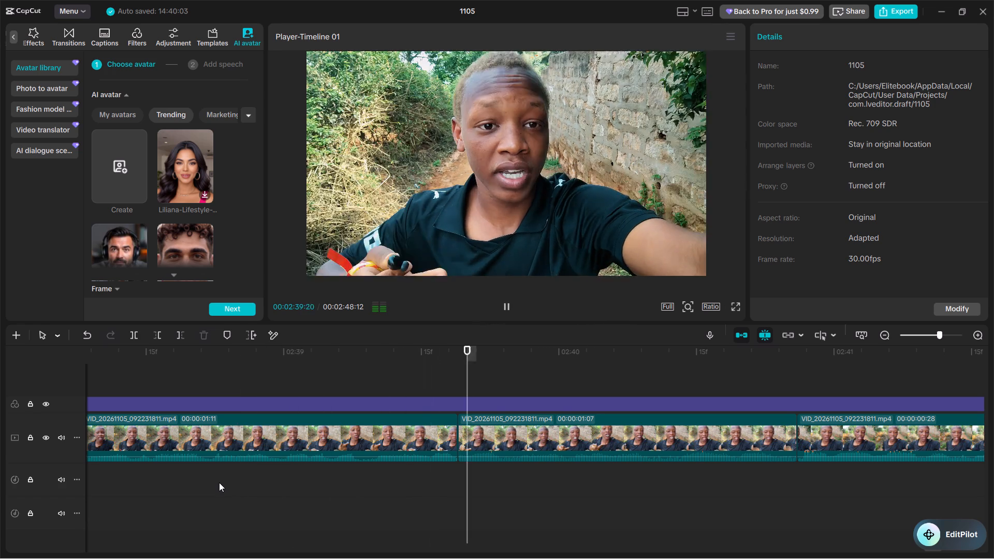
{"action": "key", "text": "space"}
{"action": "left_click", "coordinate": [458, 479]}
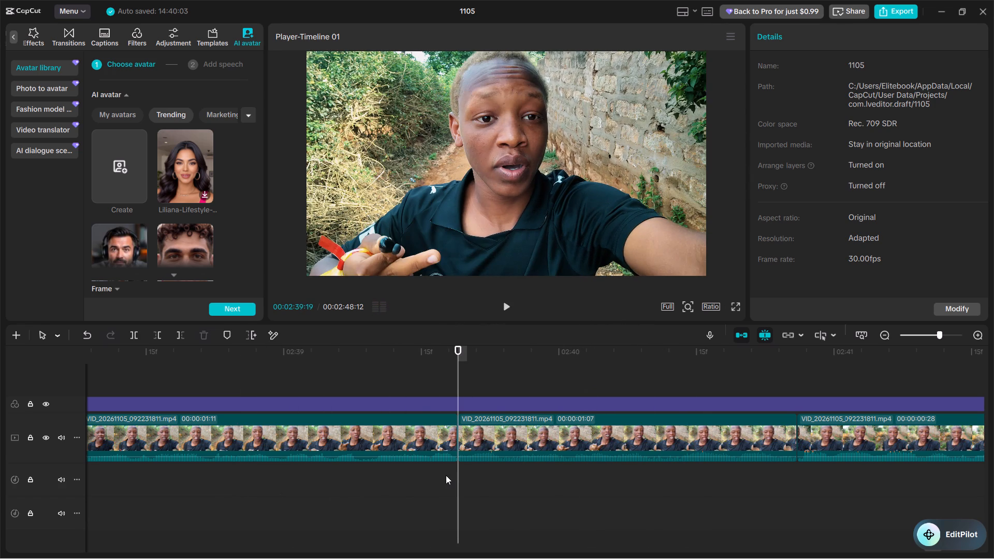
{"action": "key", "text": "Right"}
{"action": "key", "text": "q"}
{"action": "left_click", "coordinate": [288, 471]}
{"action": "key", "text": "space"}
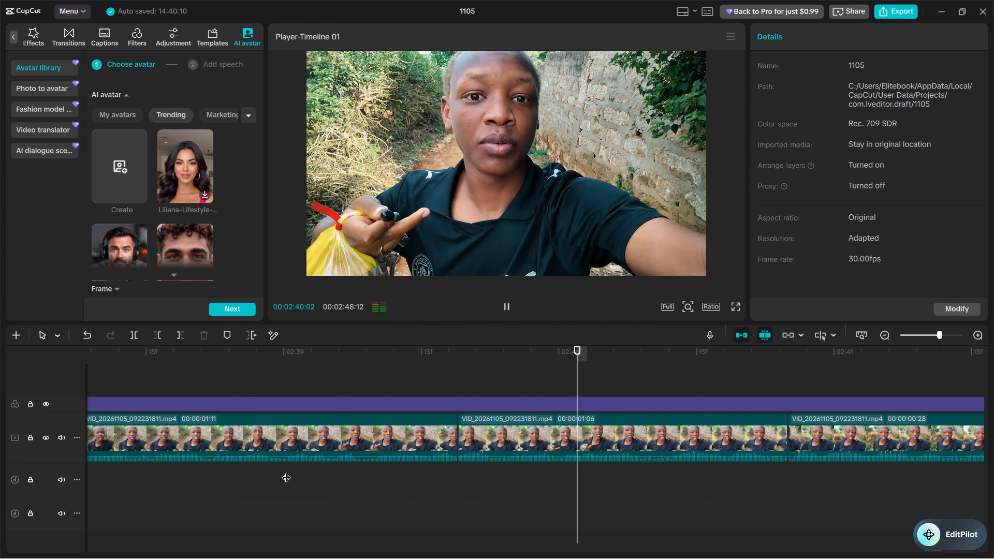
{"action": "key", "text": "space"}
Play through that part, trim its end at 00:02:40:23 to a duration of 00:00:01:04, and replay it across the cut.
{"action": "left_click", "coordinate": [469, 462]}
{"action": "left_click", "coordinate": [506, 470]}
{"action": "key", "text": "space"}
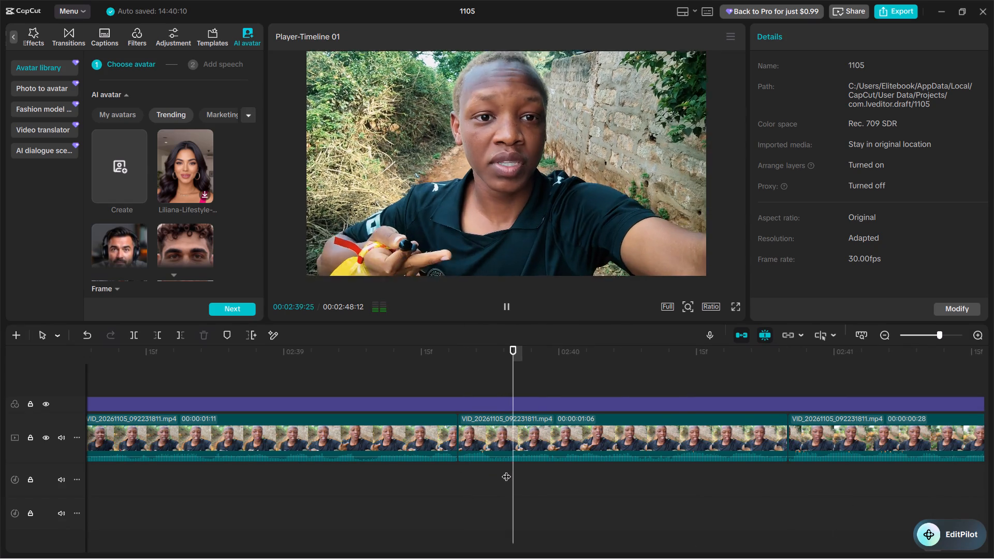
{"action": "key", "text": "space"}
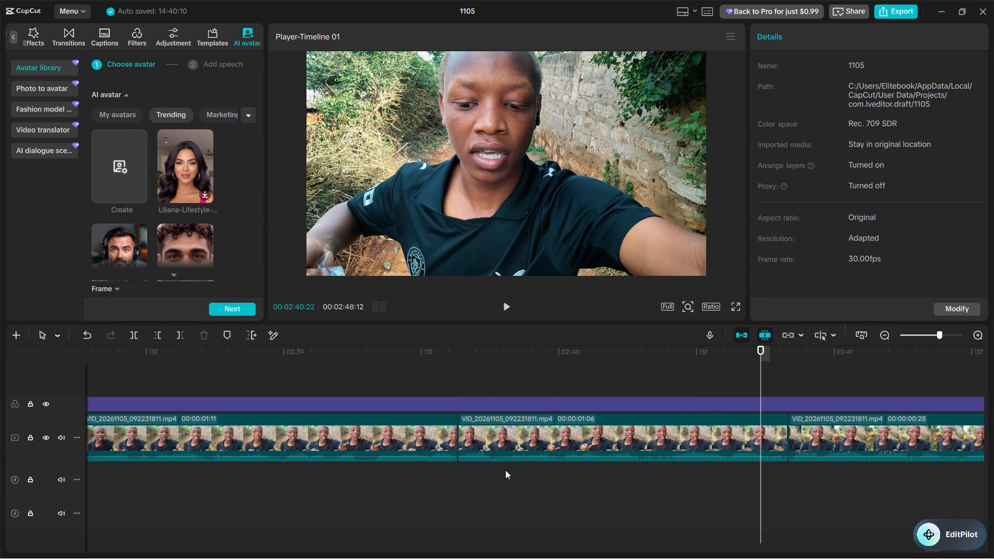
{"action": "key", "text": "Right"}
{"action": "key", "text": "w"}
{"action": "left_click_drag", "start_coordinate": [531, 462], "coordinate": [532, 467]}
{"action": "key", "text": "space"}
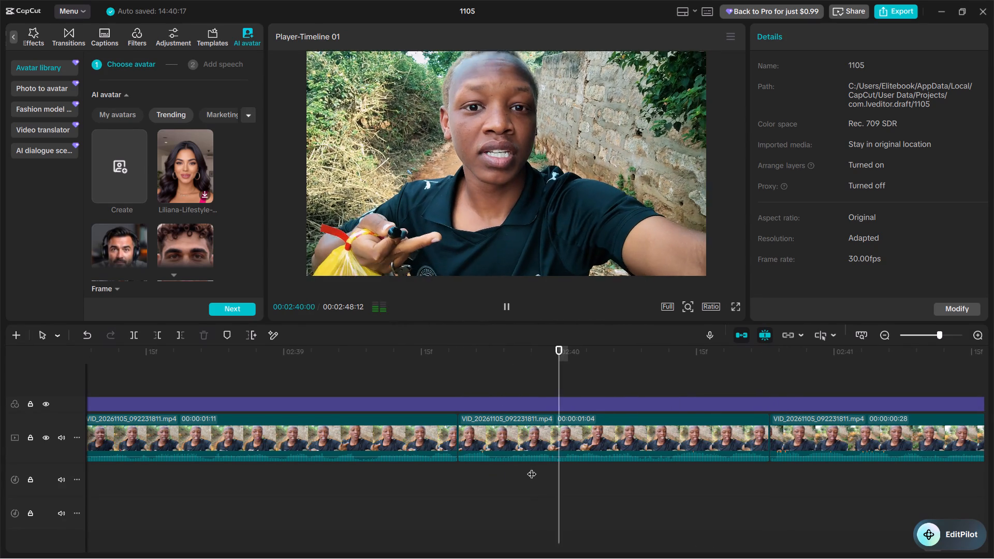
{"action": "key", "text": "space"}
Trim the start of the part after the 00:02:40:23 cut to a duration of 00:00:00:27 and play it.
{"action": "left_click", "coordinate": [774, 464]}
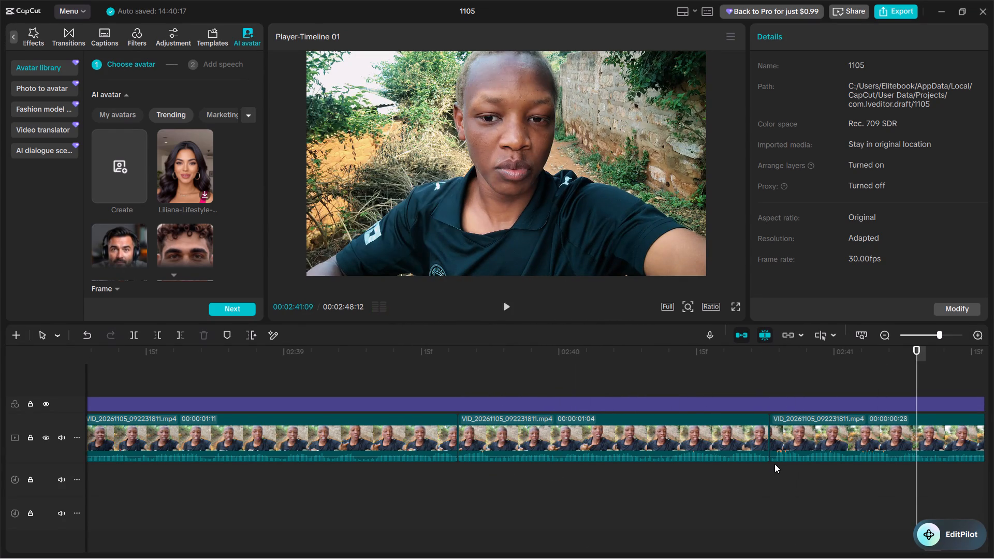
{"action": "key", "text": "Left"}
{"action": "key", "text": "Right"}
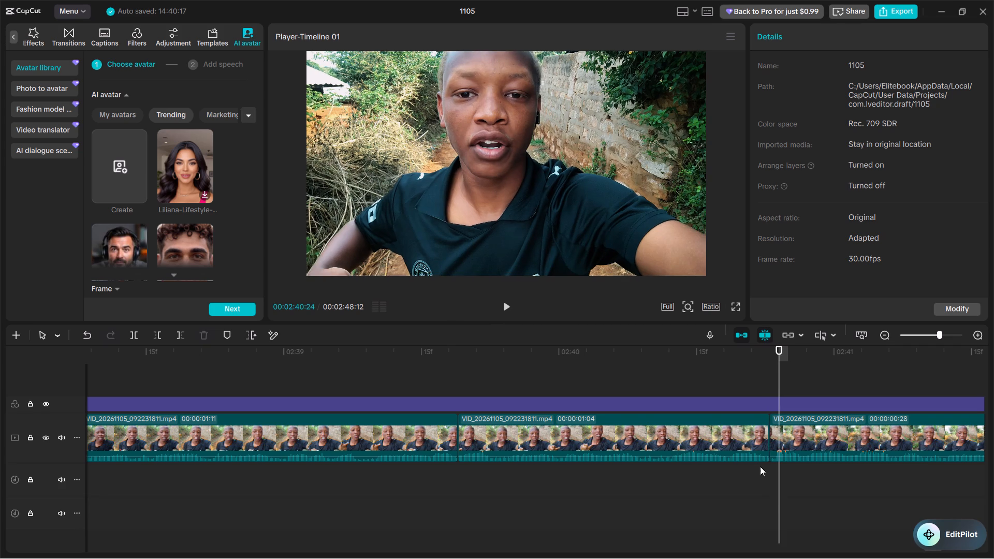
{"action": "type", "text": "q"}
{"action": "key", "text": "space"}
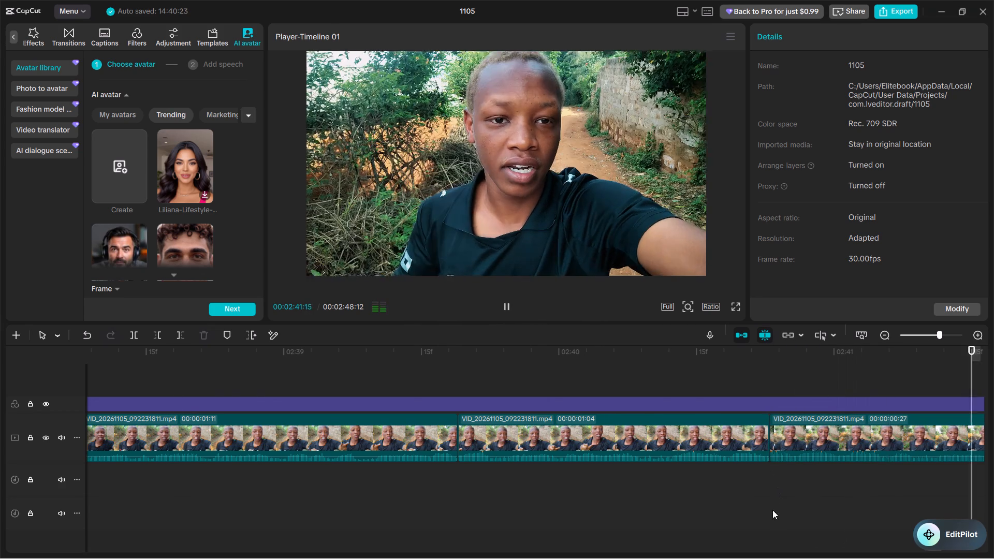
{"action": "key", "text": "space"}
Check the approach to the next cut and trim the end of the preceding part to 00:02:41:19.
{"action": "left_click", "coordinate": [119, 492]}
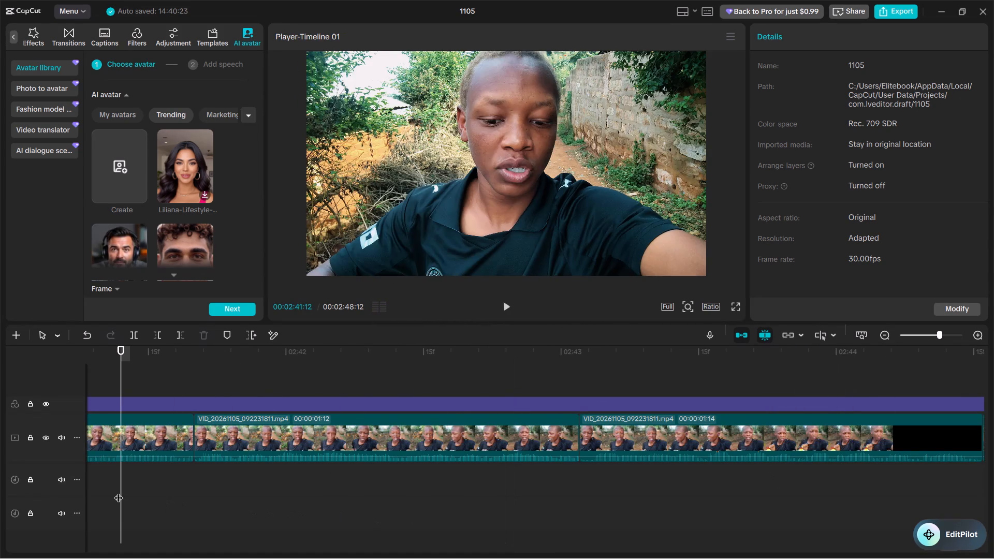
{"action": "key", "text": "space"}
{"action": "key", "text": "space"}
{"action": "left_click", "coordinate": [136, 479]}
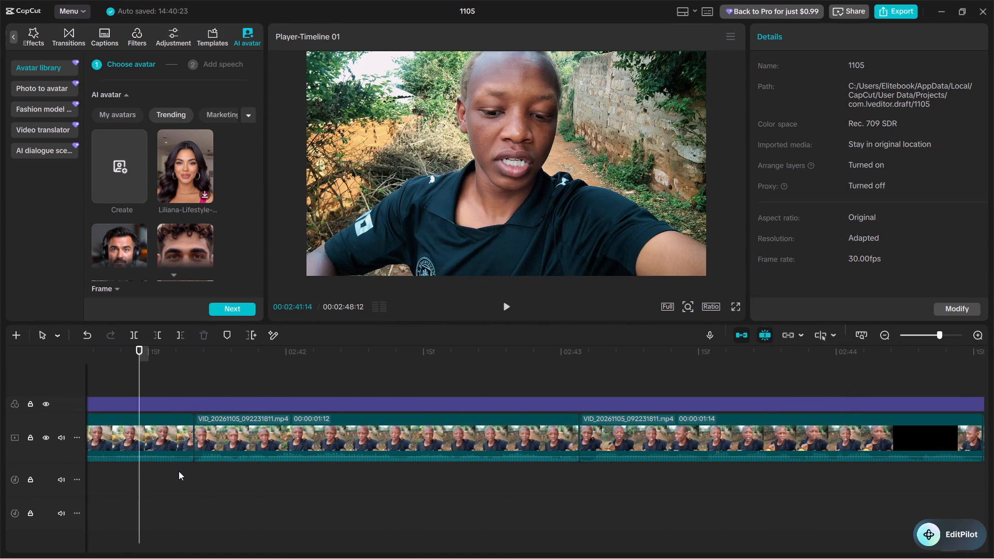
{"action": "left_click", "coordinate": [179, 471]}
{"action": "key", "text": "Right"}
{"action": "key", "text": "w"}
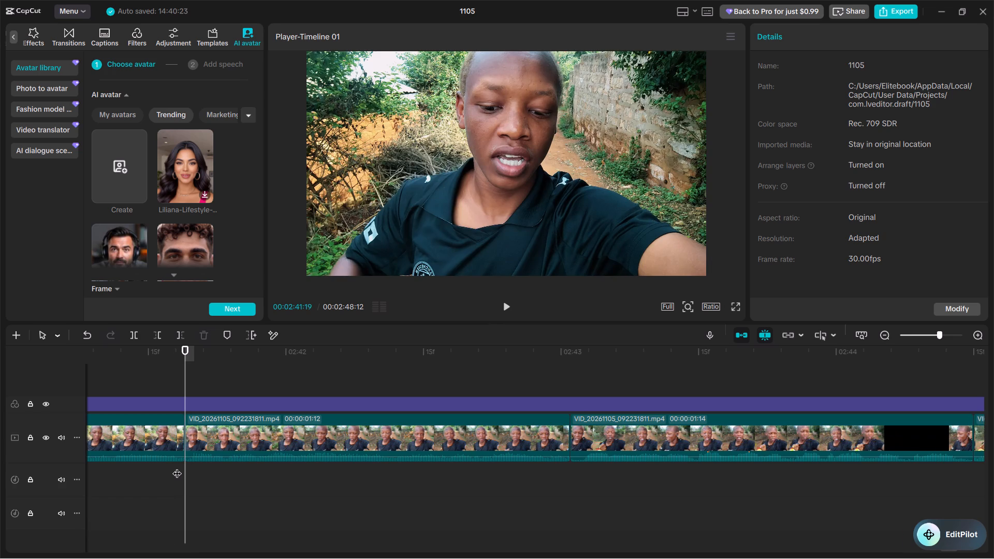
Trim the start of the part after the 00:02:41:19 cut to a duration of 00:00:01:11 and play across the cut.
{"action": "key", "text": "Right"}
{"action": "key", "text": "q"}
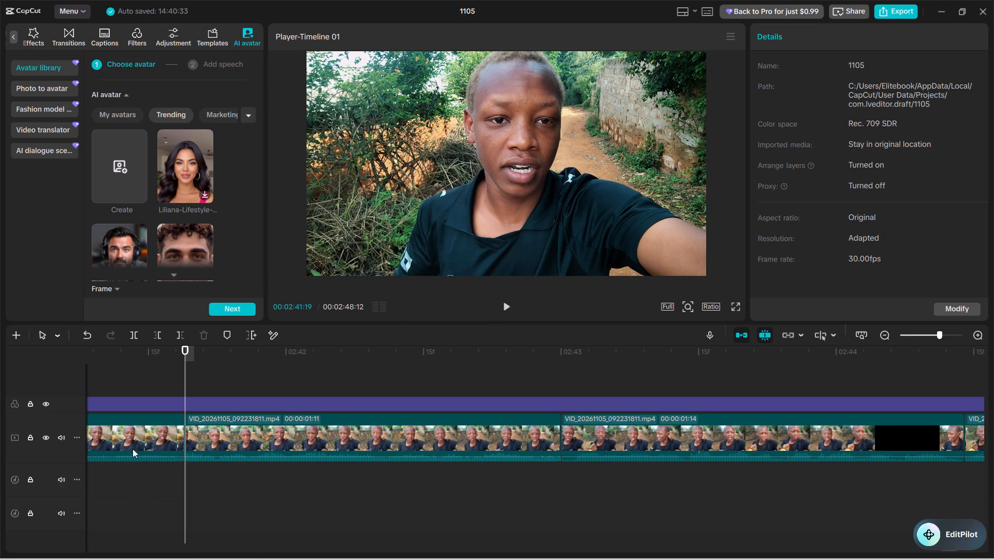
{"action": "left_click", "coordinate": [96, 472]}
{"action": "key", "text": "space"}
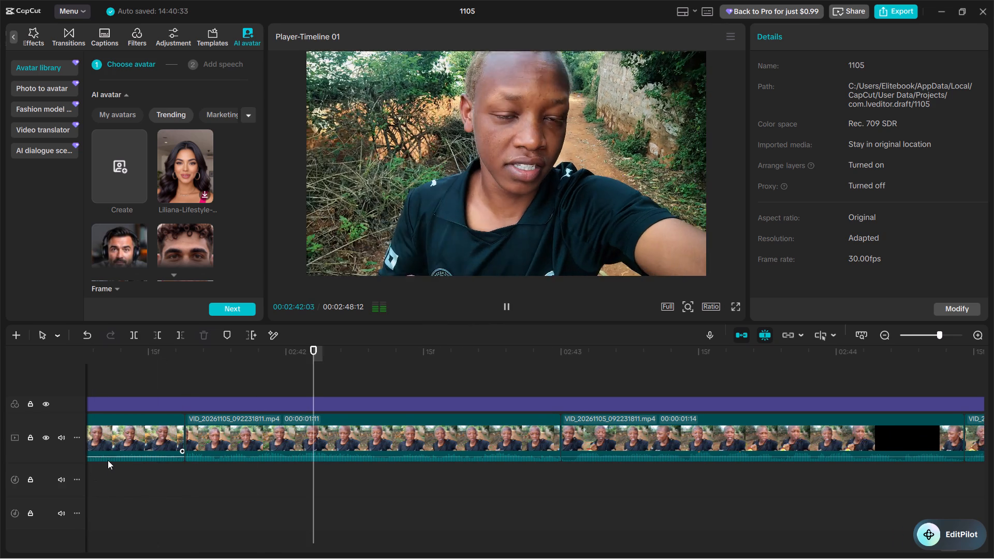
{"action": "key", "text": "space"}
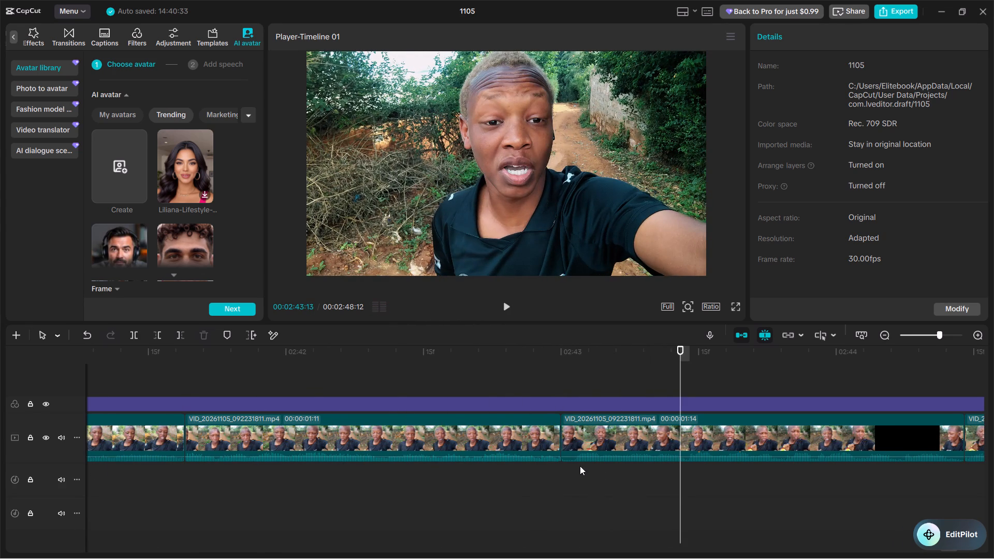
Trim the start of the part after the 00:02:43:00 cut in two passes to a duration of 00:00:01:12 and replay the transition.
{"action": "left_click", "coordinate": [574, 467]}
{"action": "key", "text": "q"}
{"action": "key", "text": "Right"}
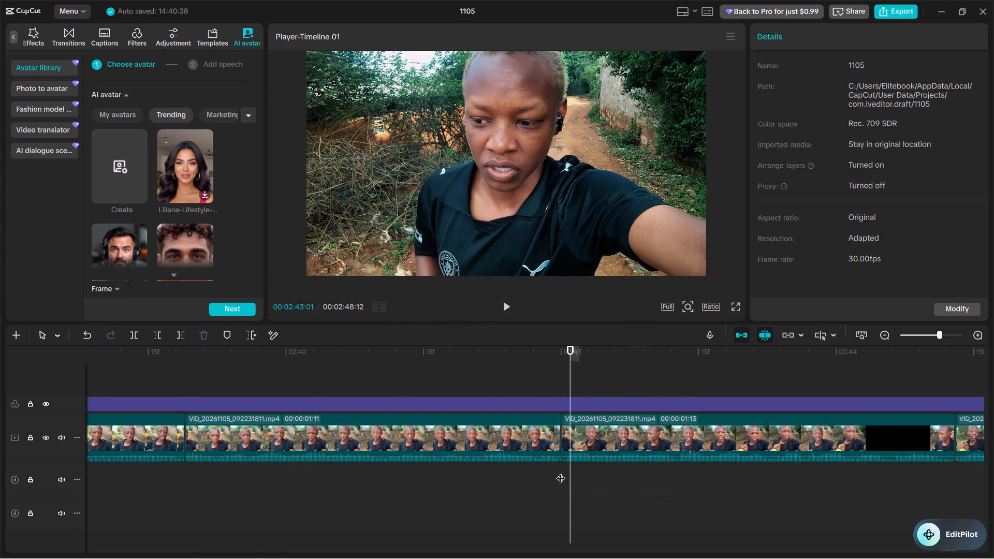
{"action": "key", "text": "q"}
{"action": "left_click", "coordinate": [400, 476]}
{"action": "key", "text": "space"}
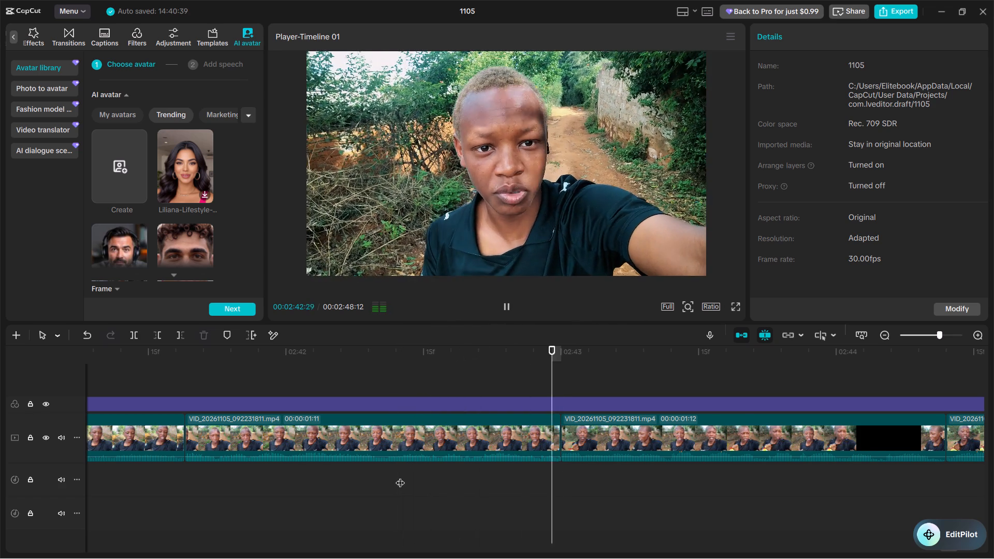
{"action": "key", "text": "space"}
Play on to the cut just before 00:02:46 and trim the end of the preceding part to a duration of 00:00:01:13.
{"action": "key", "text": "space"}
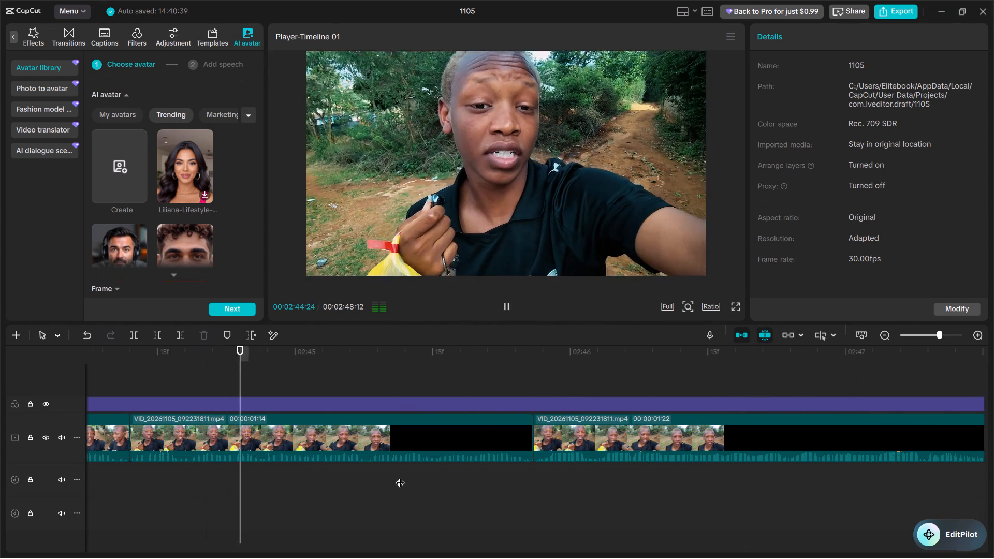
{"action": "left_click", "coordinate": [417, 475]}
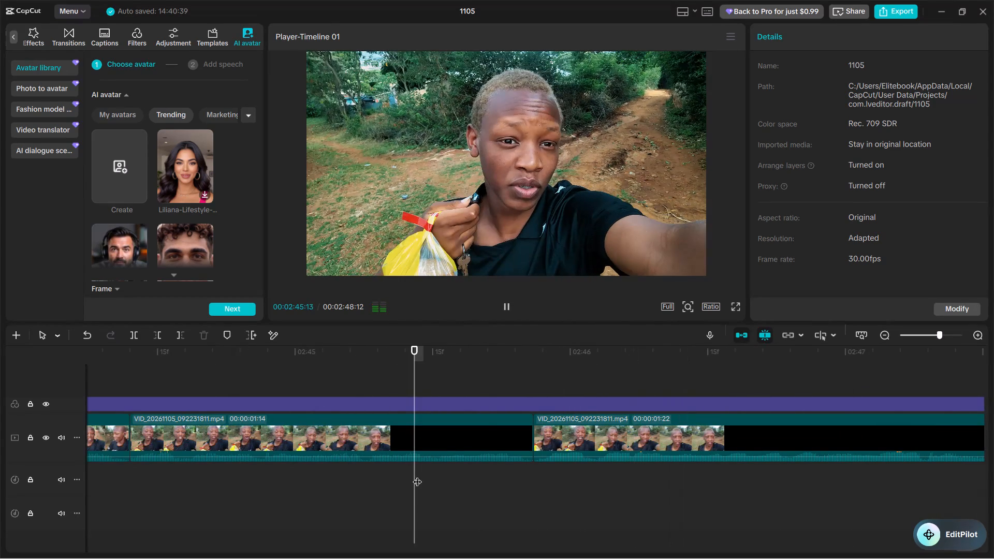
{"action": "key", "text": "space"}
{"action": "key", "text": "space"}
{"action": "key", "text": "space"}
{"action": "key", "text": "space"}
{"action": "key", "text": "Left"}
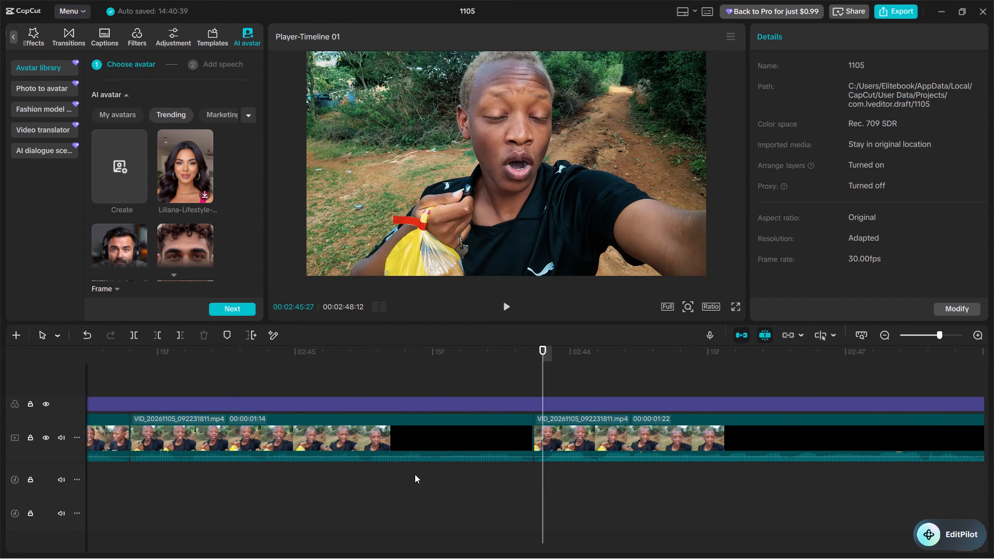
{"action": "key", "text": "Left"}
{"action": "key", "text": "w"}
Trim the start of the part after that cut to a duration of 00:00:01:21 and play on to the end of the video.
{"action": "key", "text": "Right"}
{"action": "type", "text": "q"}
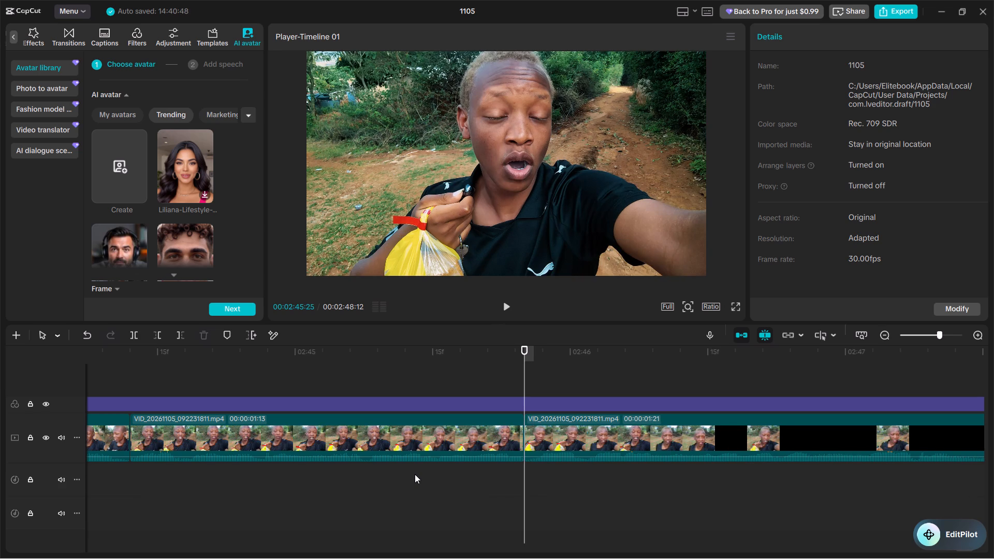
{"action": "key", "text": "space"}
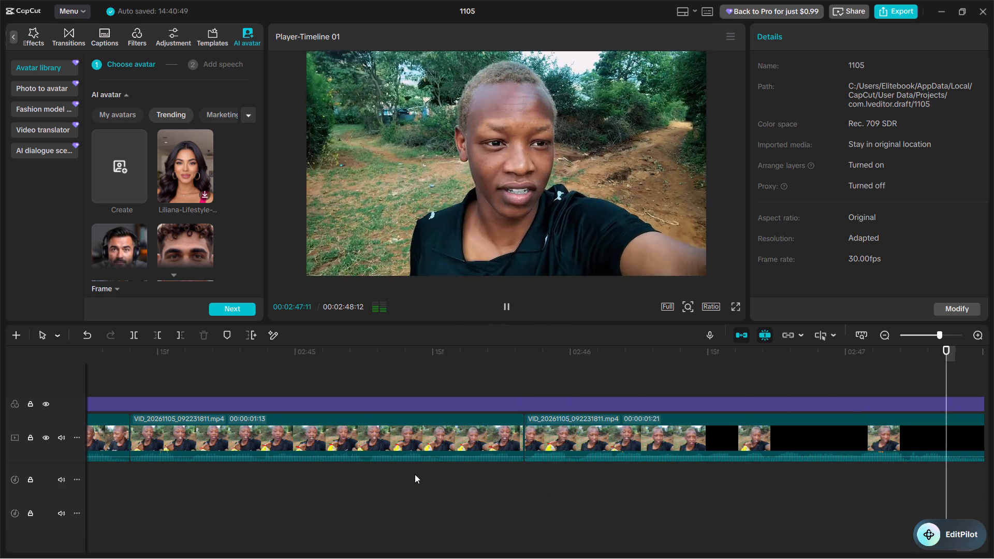
{"action": "key", "text": "space"}
Trim the end of the Cinematic Blues filter to the end of the video at 00:02:47:16.
{"action": "left_click", "coordinate": [496, 409]}
{"action": "key", "text": "w"}
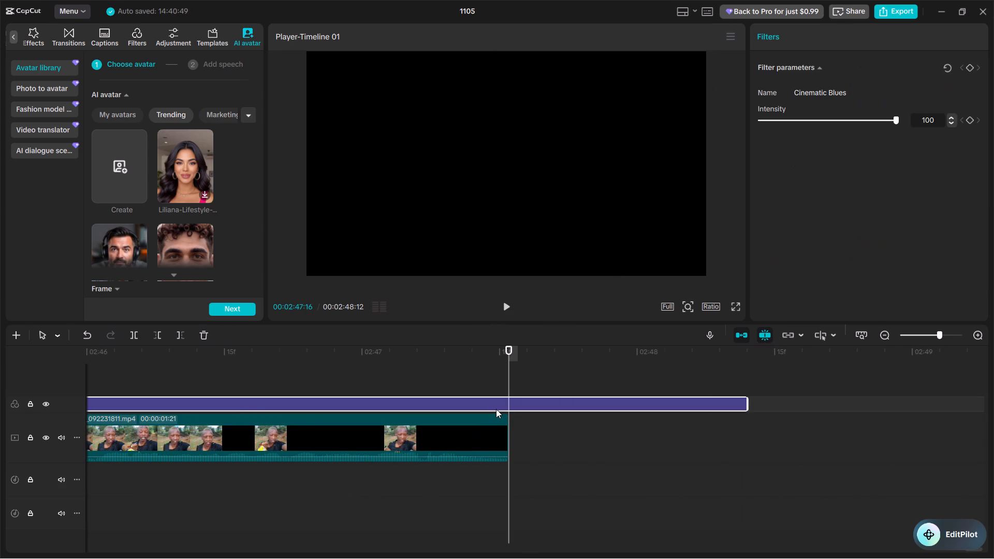
{"action": "key", "text": "Left"}
Review the trimmed sequence by playing from just before Voiceover36 to the end of the timeline.
{"action": "key", "text": "ctrl+minus"}
{"action": "key", "text": "ctrl+minus"}
{"action": "key", "text": "ctrl+minus"}
{"action": "key", "text": "ctrl+minus"}
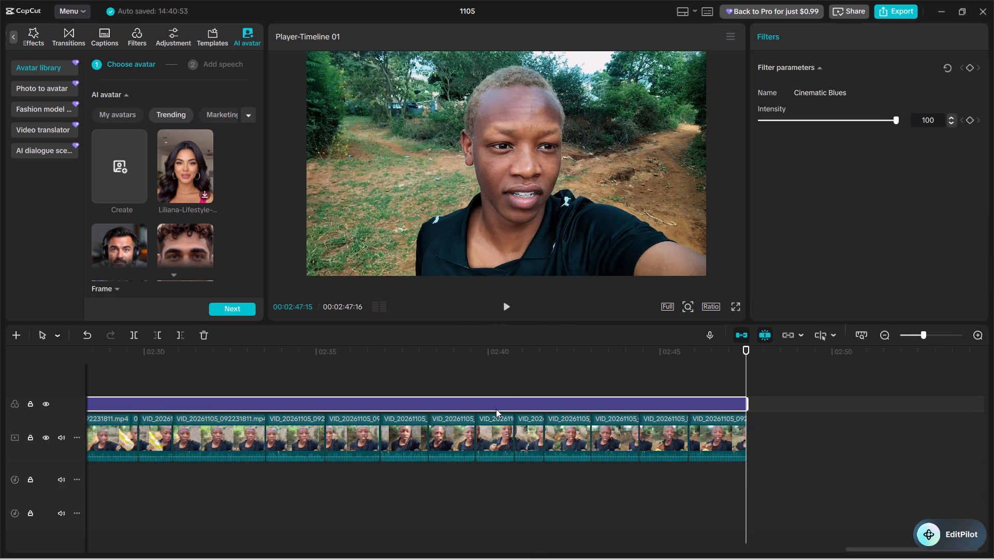
{"action": "left_click_drag", "start_coordinate": [379, 499], "coordinate": [378, 506]}
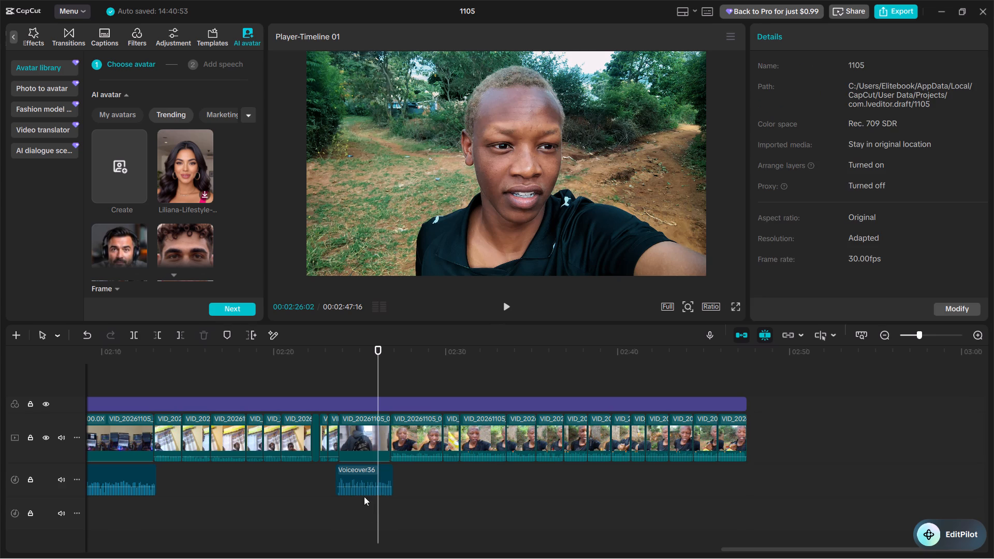
{"action": "left_click", "coordinate": [355, 491]}
{"action": "key", "text": "space"}
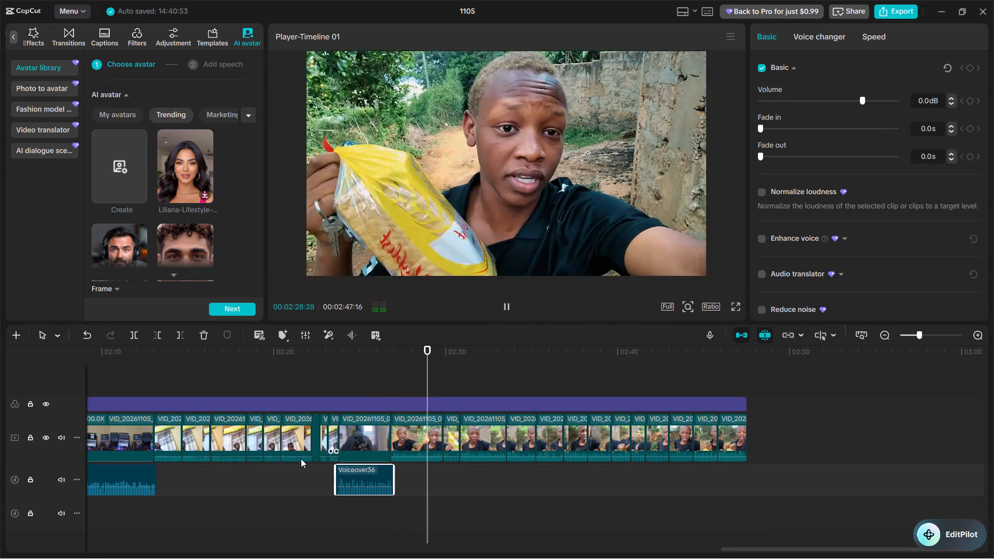
{"action": "left_click", "coordinate": [328, 488]}
{"action": "left_click", "coordinate": [328, 488]}
{"action": "key", "text": "space"}
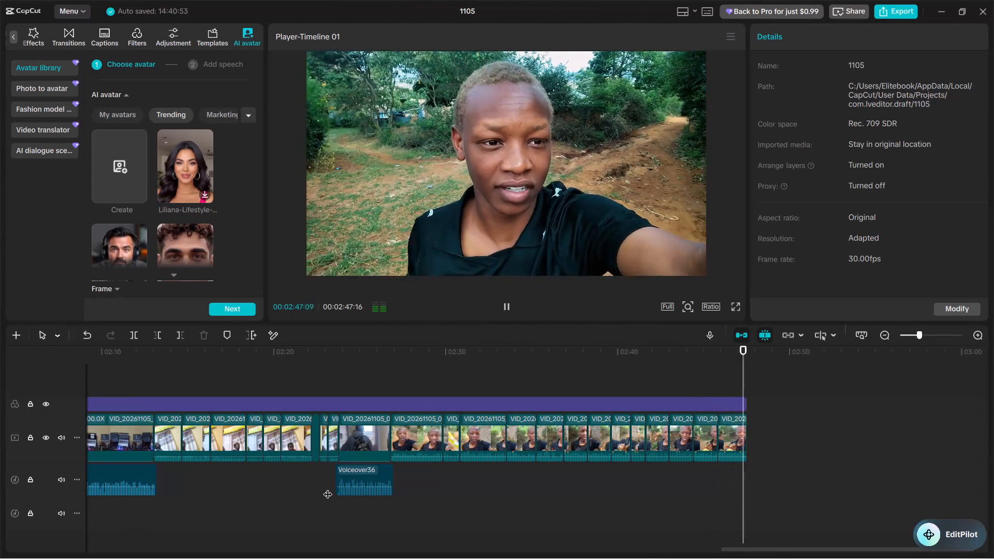
Return to the start of the timeline and play the whole edit from 00:00:00:00.
{"action": "key", "text": "Home"}
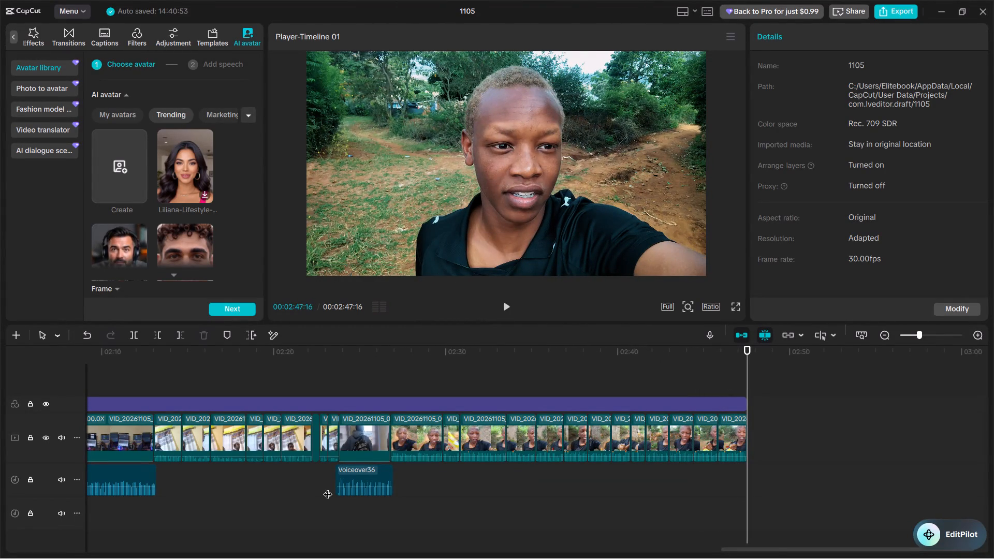
{"action": "key", "text": "ctrl+minus"}
{"action": "key", "text": "minus"}
{"action": "key", "text": "ctrl+minus"}
{"action": "key", "text": "ctrl+minus"}
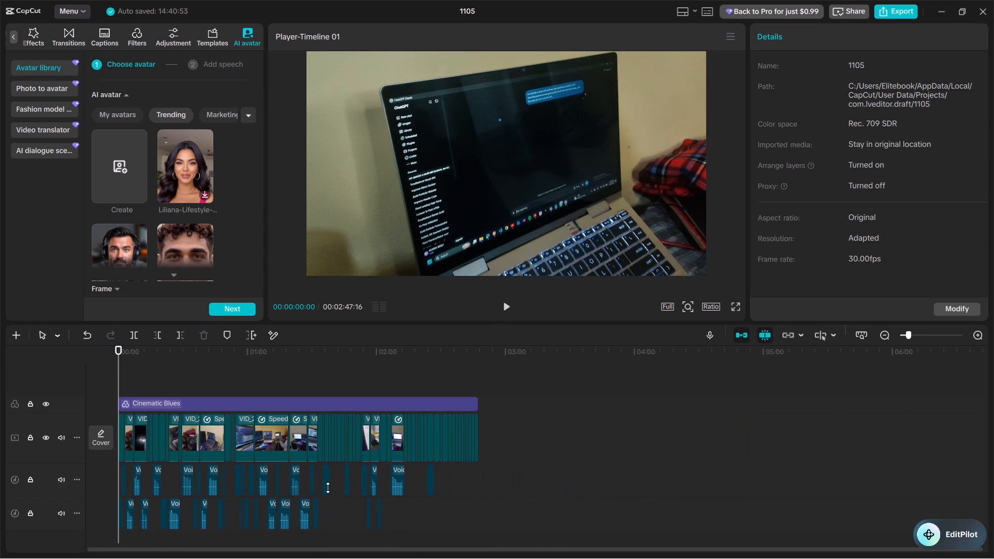
{"action": "key", "text": "space"}
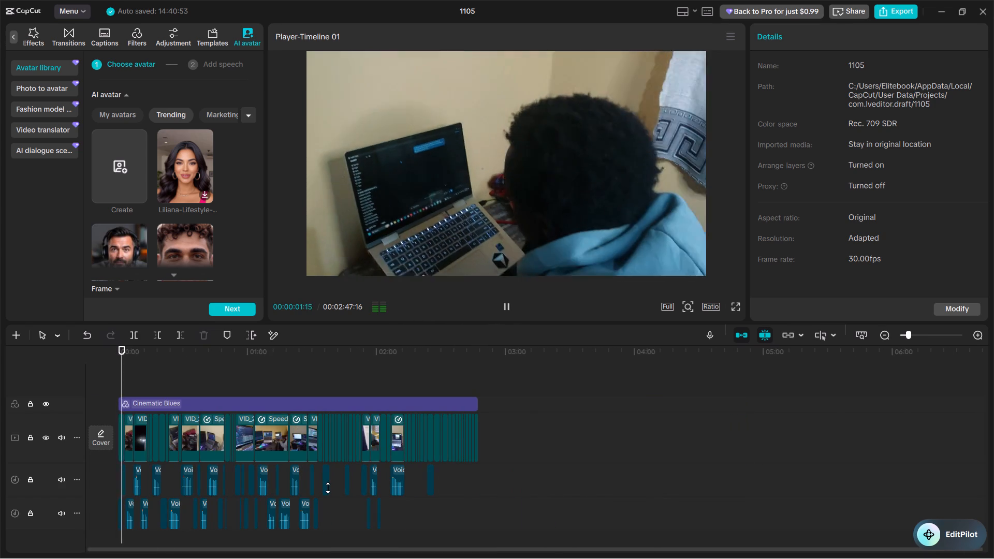
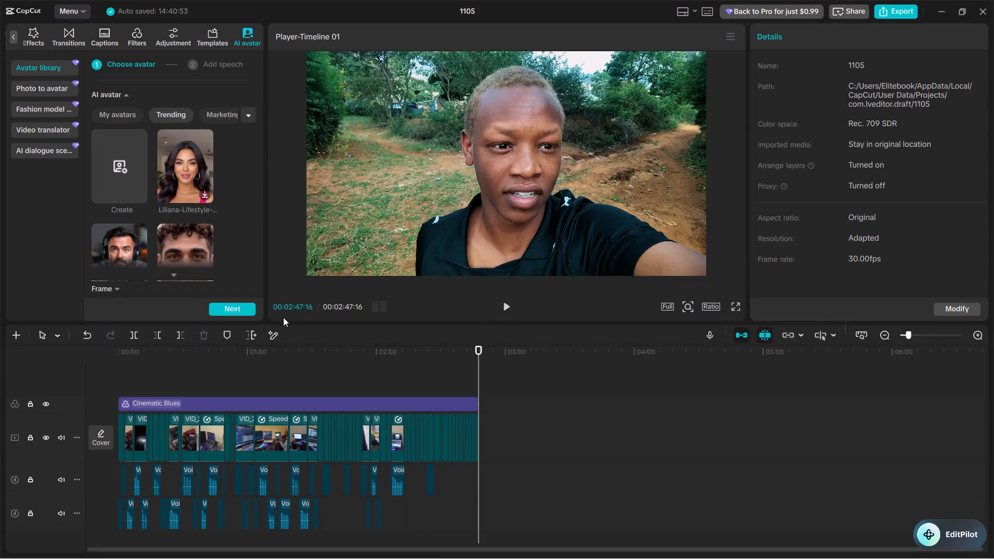
Play the opening seconds of the timeline and park the playhead at 00:00:02:01 as the title's insertion point.
{"action": "key", "text": "ctrl+equal"}
{"action": "key", "text": "ctrl+equal"}
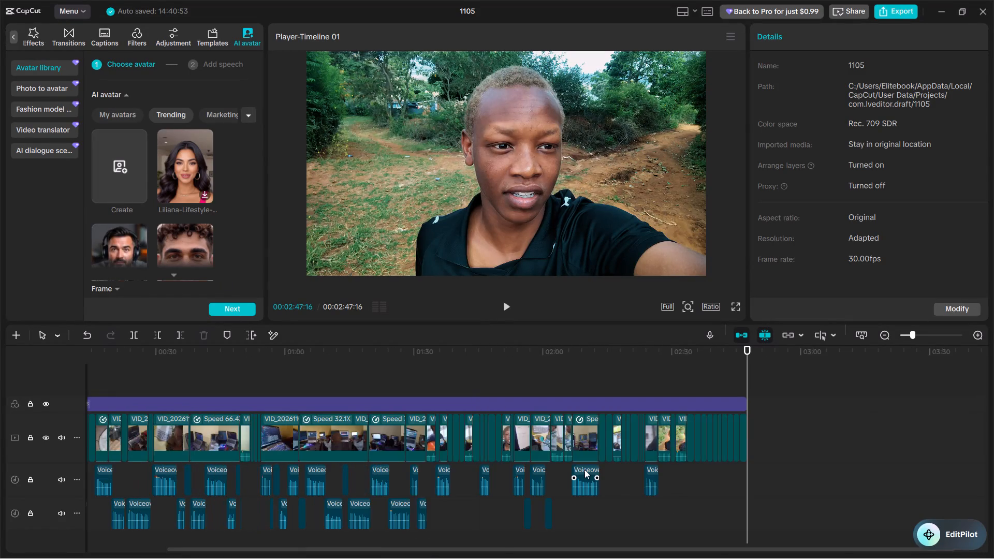
{"action": "key", "text": "ctrl+equal"}
{"action": "key", "text": "ctrl+equal"}
{"action": "key", "text": "Home"}
{"action": "key", "text": "space"}
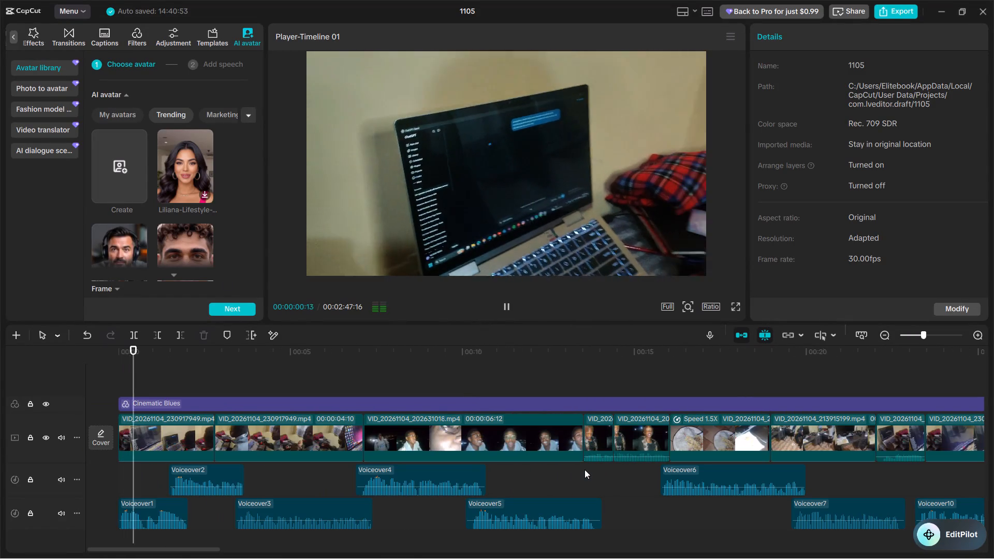
{"action": "key", "text": "space"}
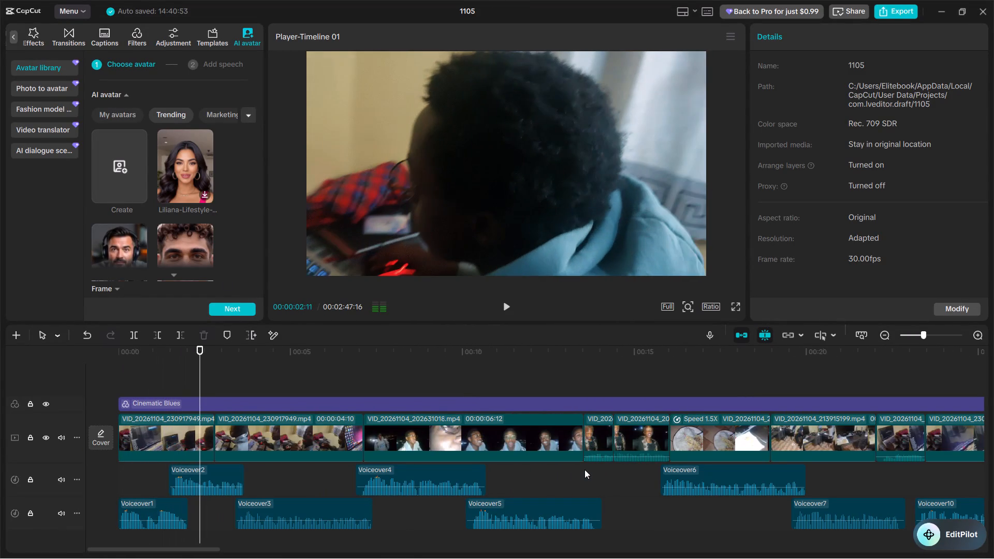
{"action": "left_click", "coordinate": [180, 370]}
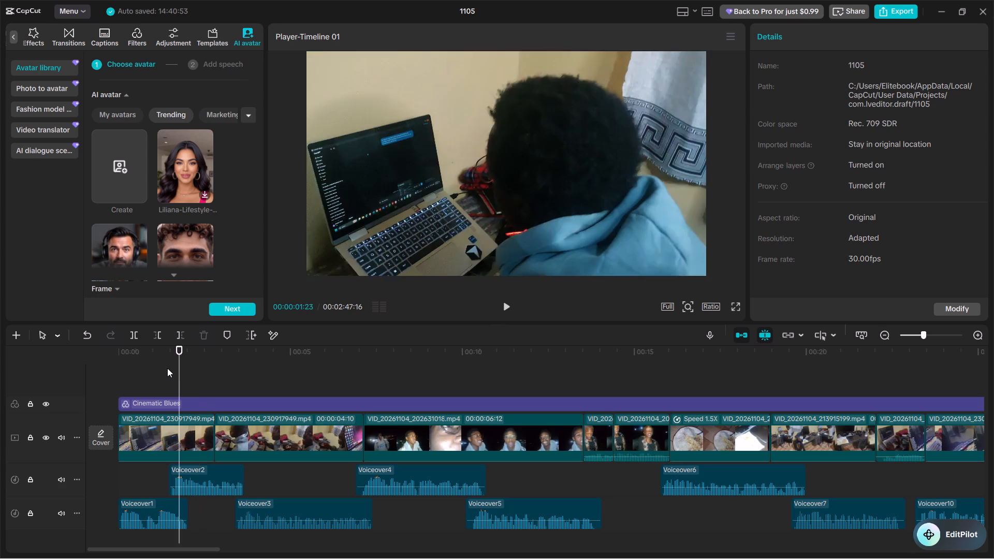
{"action": "key", "text": "space"}
{"action": "key", "text": "space"}
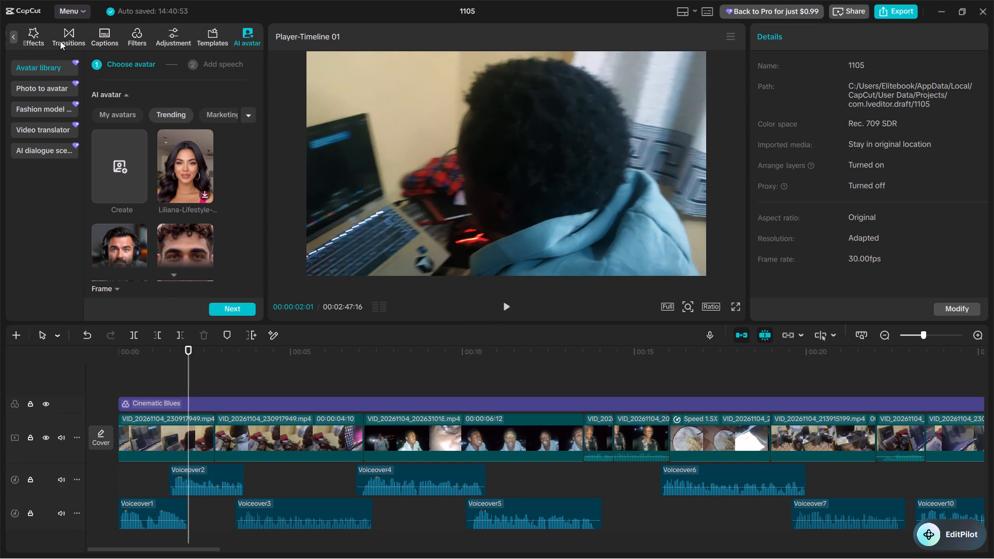
Add the Classic text template "Every step writes a story" to the timeline at the playhead.
{"action": "left_click", "coordinate": [11, 35]}
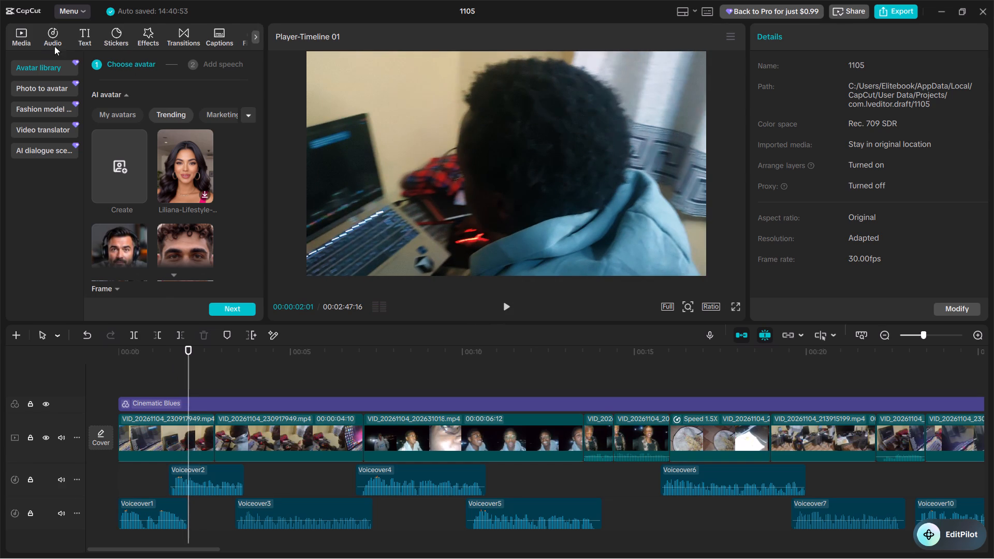
{"action": "left_click", "coordinate": [84, 40]}
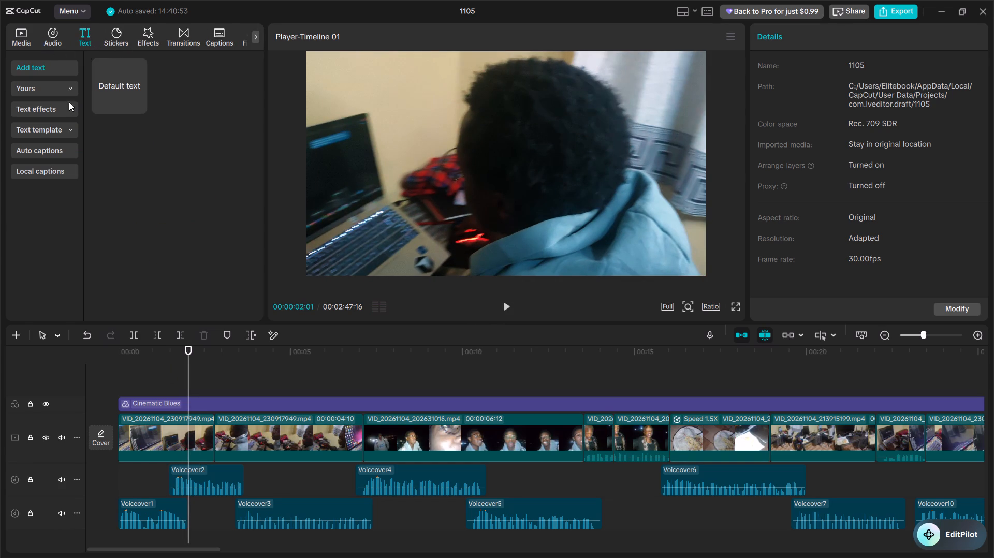
{"action": "left_click", "coordinate": [56, 127]}
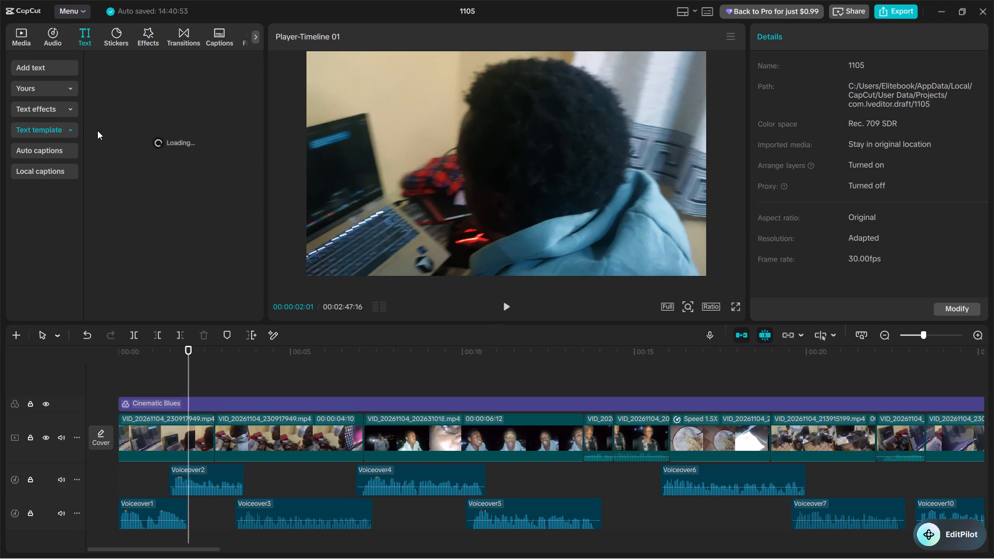
{"action": "left_click_drag", "start_coordinate": [265, 148], "coordinate": [305, 155]}
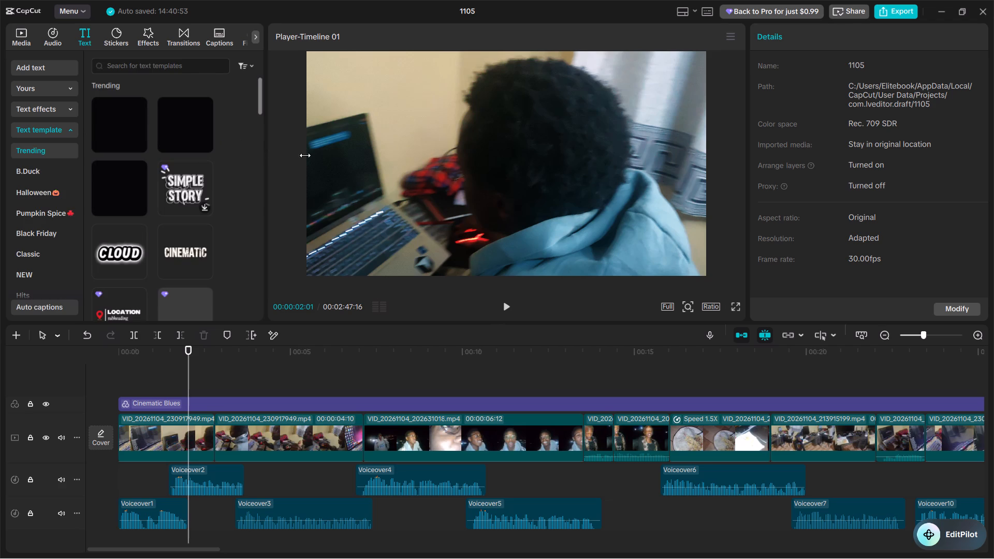
{"action": "left_click_drag", "start_coordinate": [305, 155], "coordinate": [304, 158]}
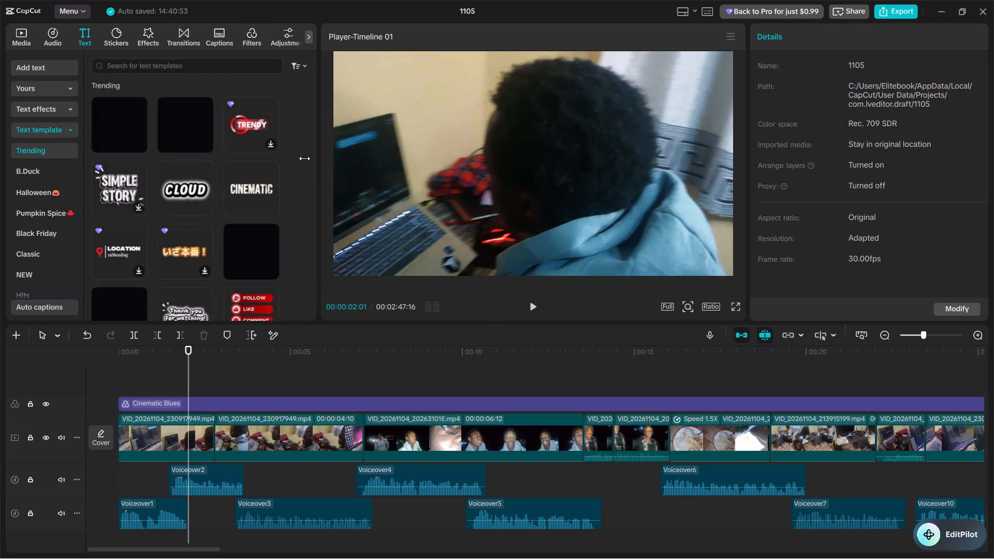
{"action": "left_click_drag", "start_coordinate": [304, 158], "coordinate": [301, 157]}
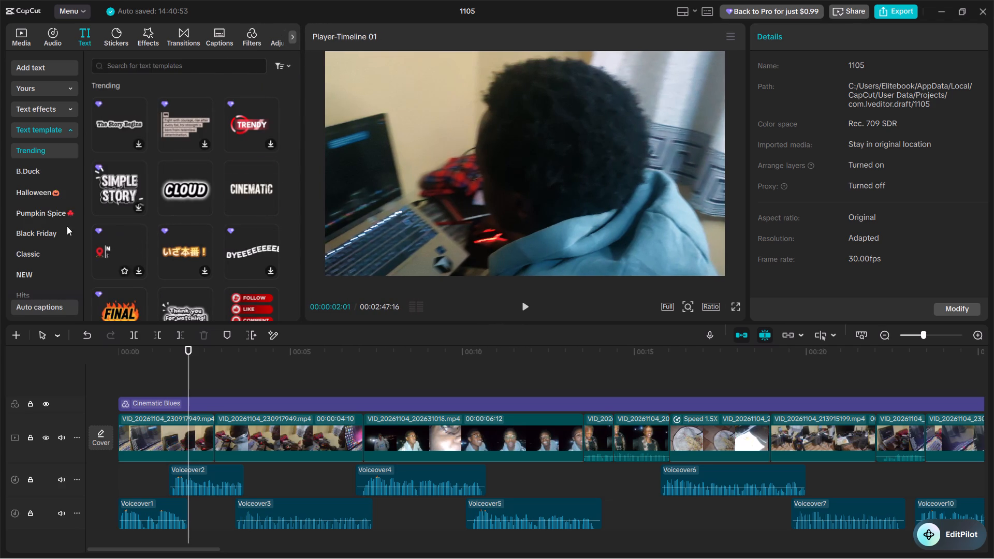
{"action": "left_click", "coordinate": [54, 253]}
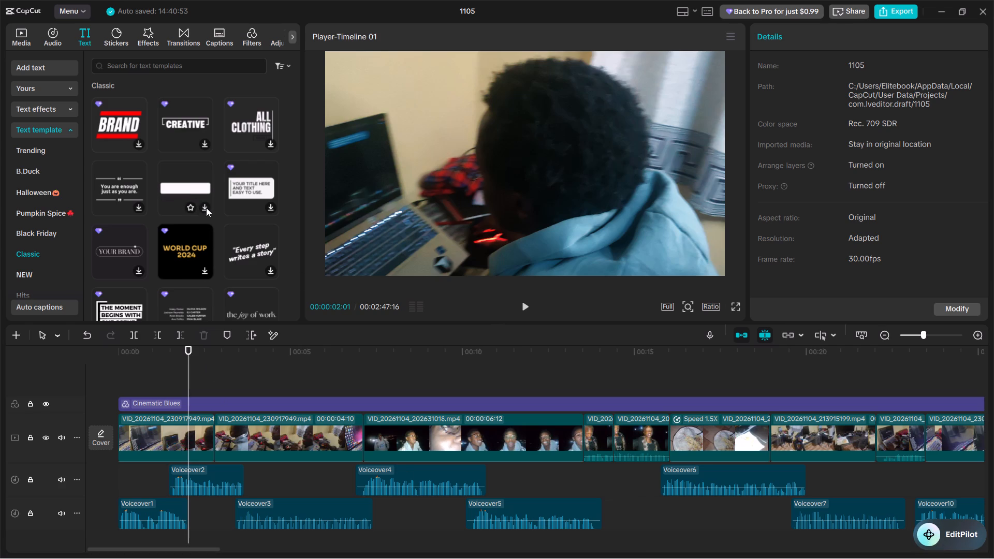
{"action": "left_click", "coordinate": [270, 269]}
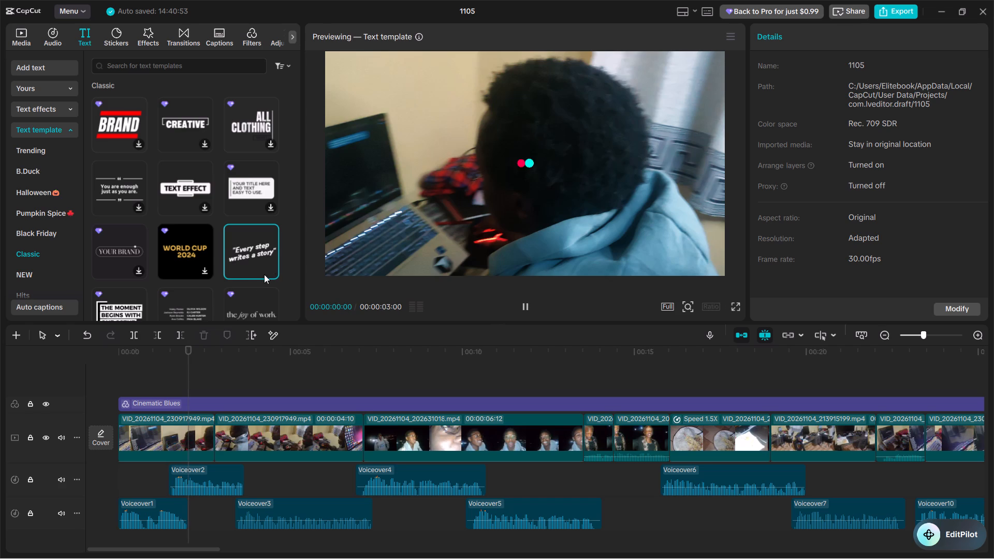
{"action": "left_click", "coordinate": [269, 273]}
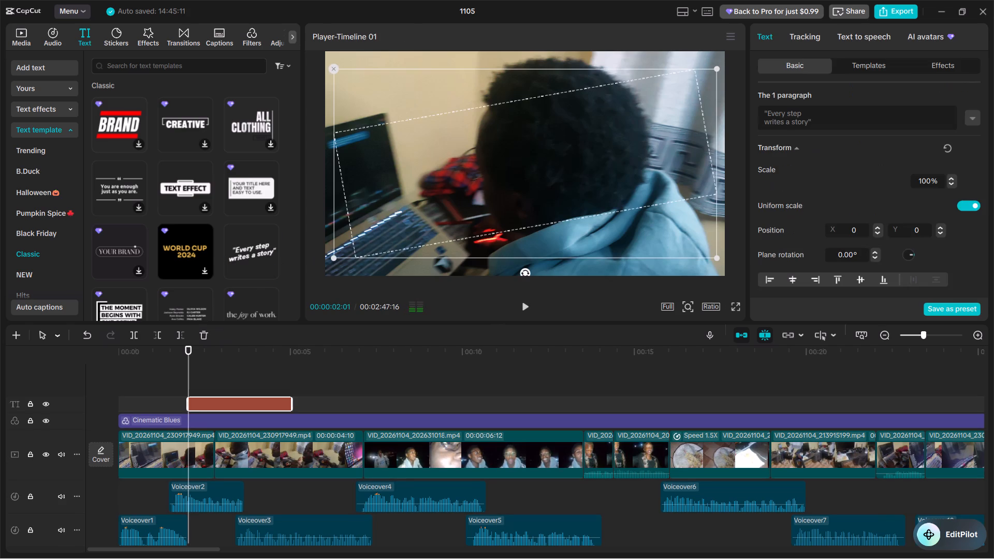
Replace the template's placeholder text with "All-Nighter".
{"action": "left_click_drag", "start_coordinate": [832, 120], "coordinate": [742, 107]}
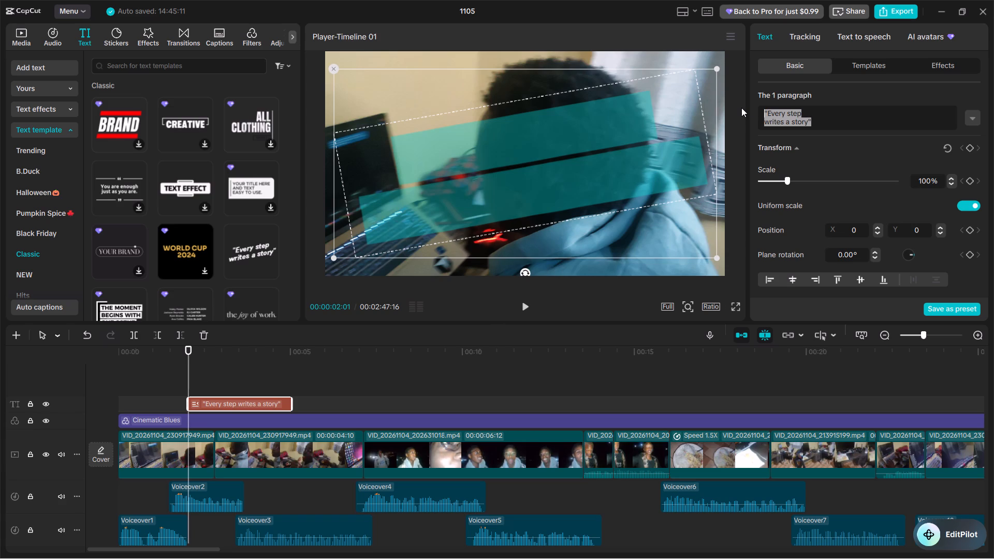
{"action": "type", "text": "All"}
{"action": "type", "text": "-Nighter"}
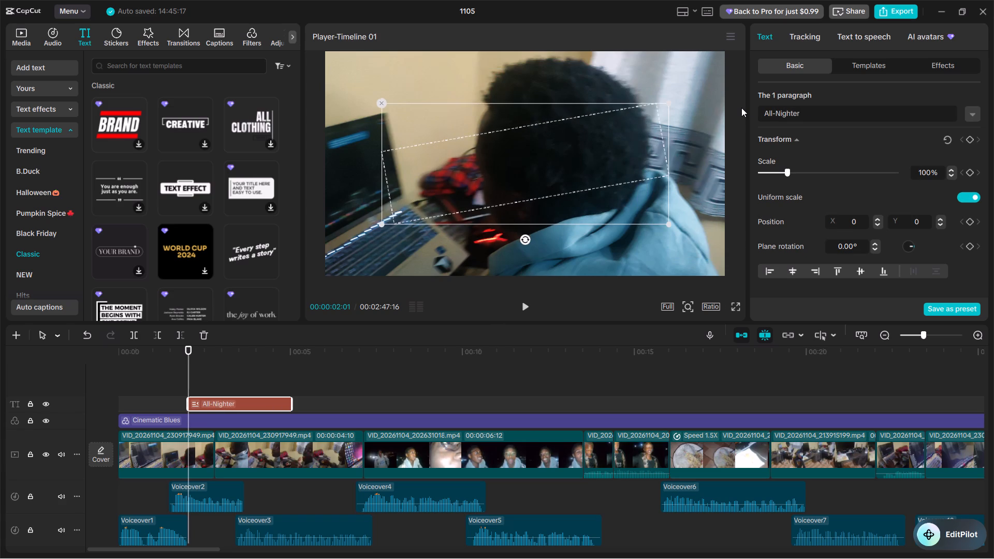
Preview the title and add a space on each side of the hyphen so it reads "All - Nighter".
{"action": "left_click", "coordinate": [188, 376]}
{"action": "key", "text": "space"}
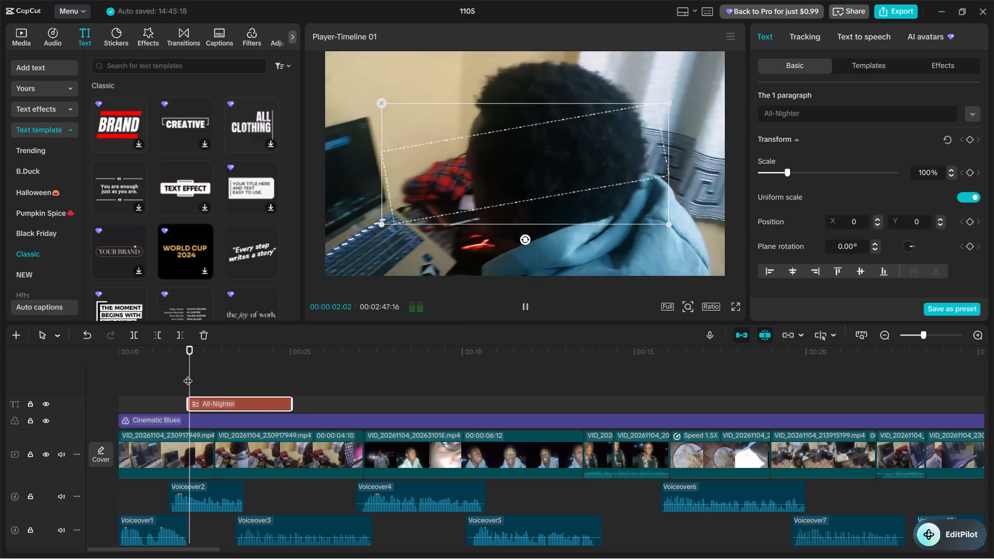
{"action": "key", "text": "space"}
{"action": "left_click", "coordinate": [532, 181]}
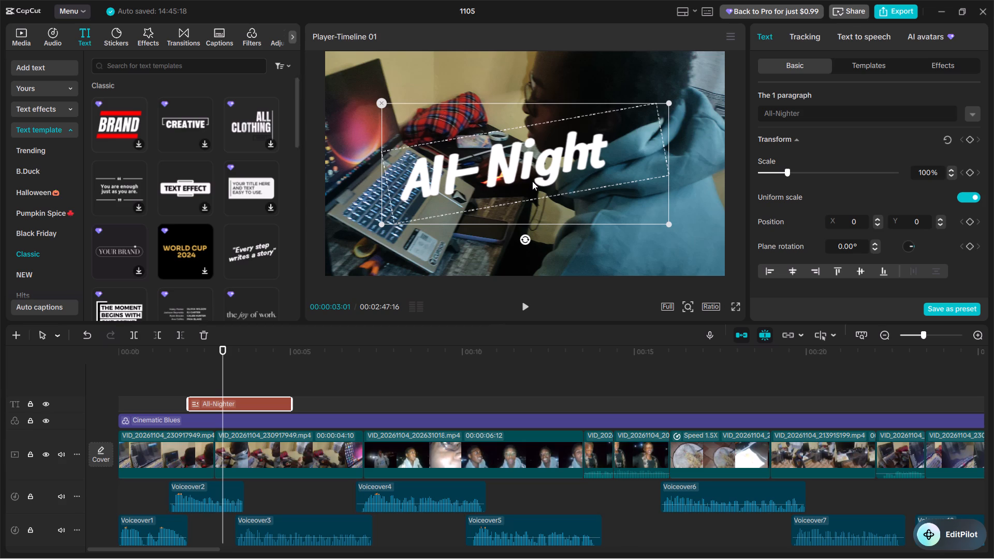
{"action": "left_click", "coordinate": [772, 116]}
{"action": "key", "text": "space"}
{"action": "left_click", "coordinate": [776, 113]}
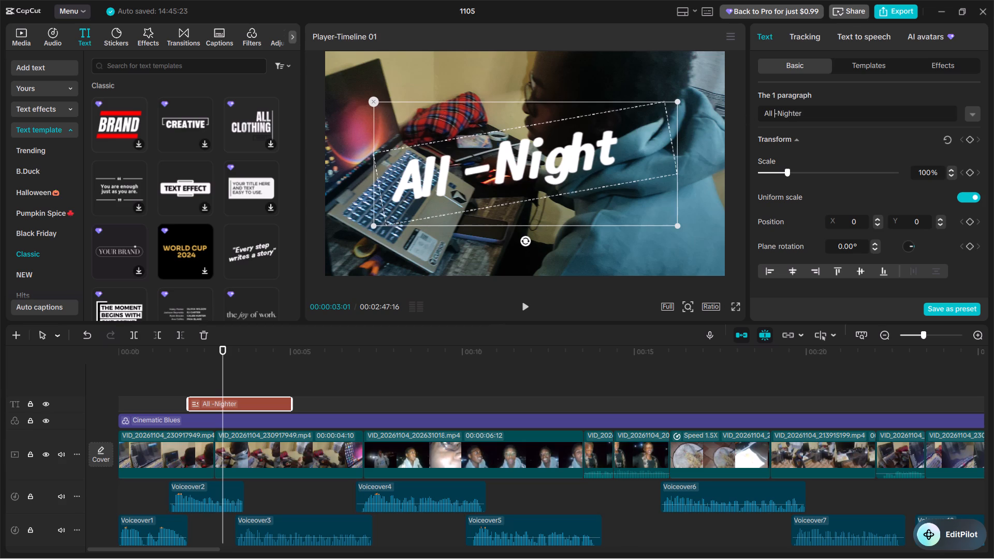
{"action": "key", "text": "space"}
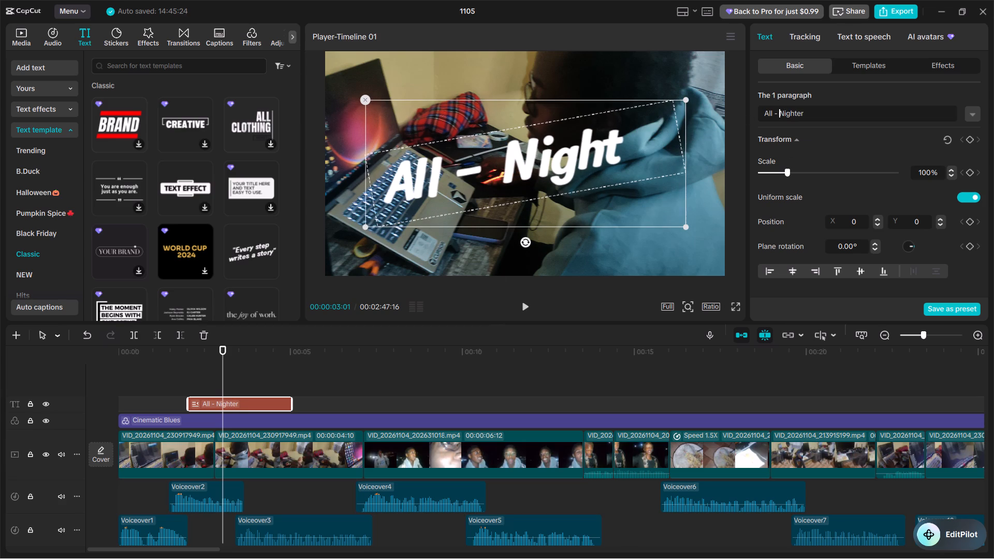
{"action": "key", "text": "space"}
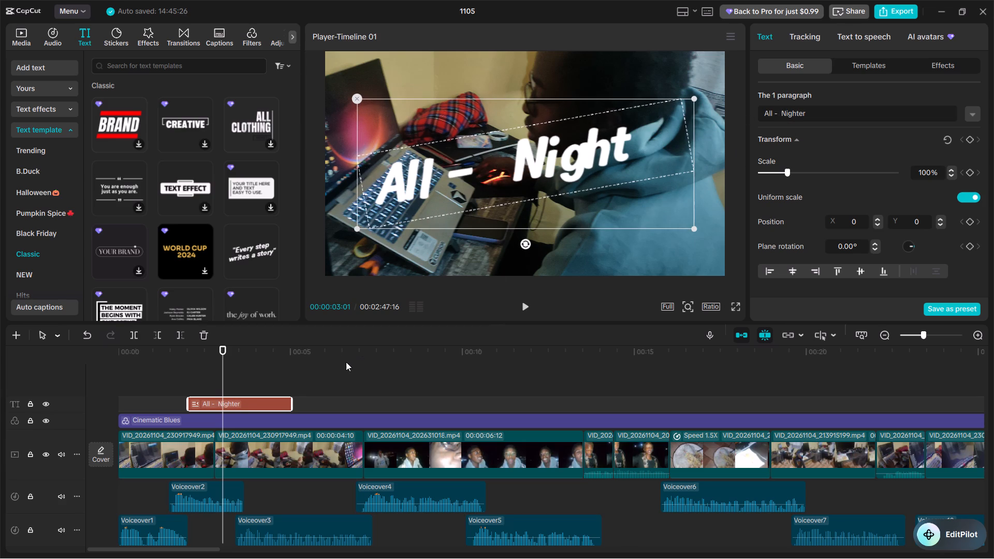
{"action": "key", "text": "ctrl+z"}
Play the title's animation and move its clip earlier so it starts about 1 second into the video.
{"action": "left_click", "coordinate": [186, 383]}
{"action": "key", "text": "space"}
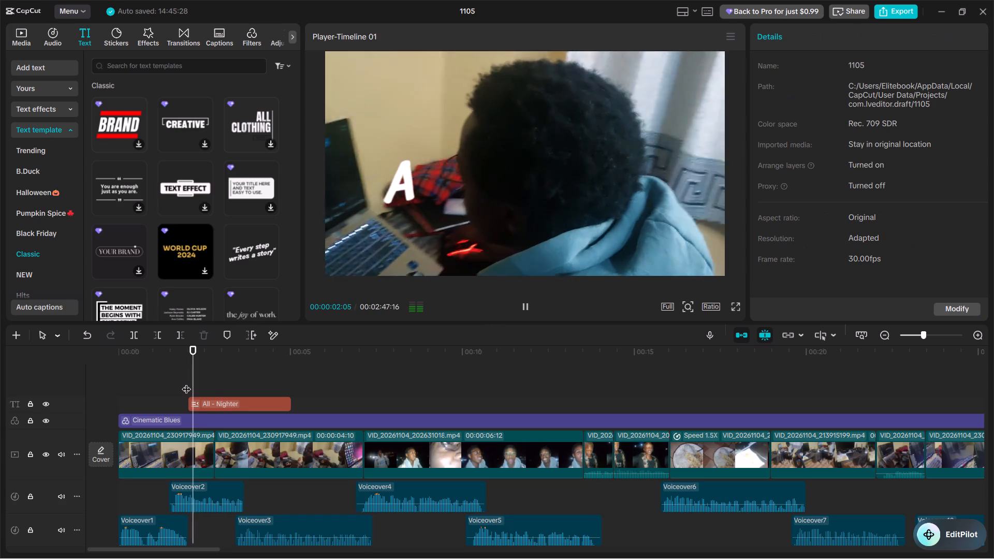
{"action": "key", "text": "space"}
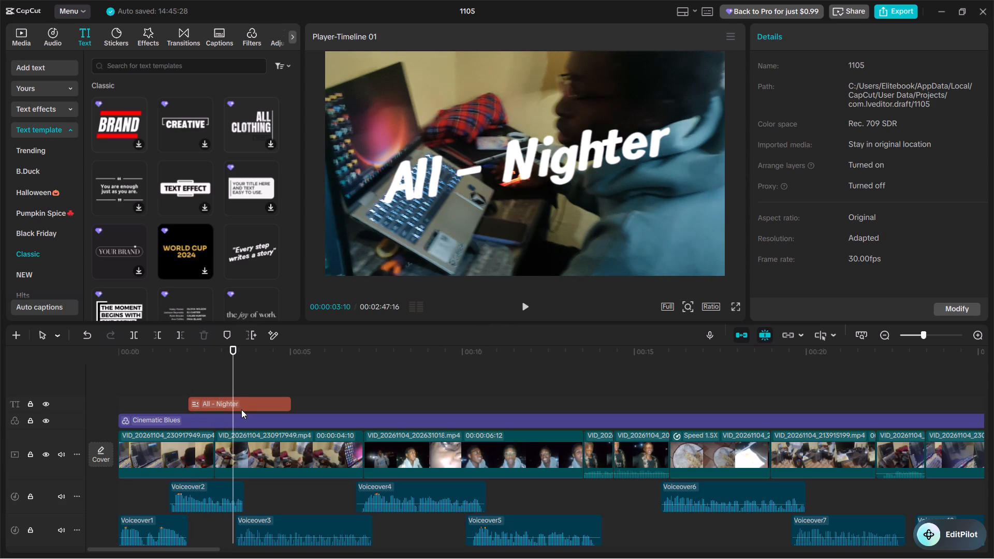
{"action": "key", "text": "space"}
{"action": "key", "text": "space"}
{"action": "left_click_drag", "start_coordinate": [241, 401], "coordinate": [212, 406]}
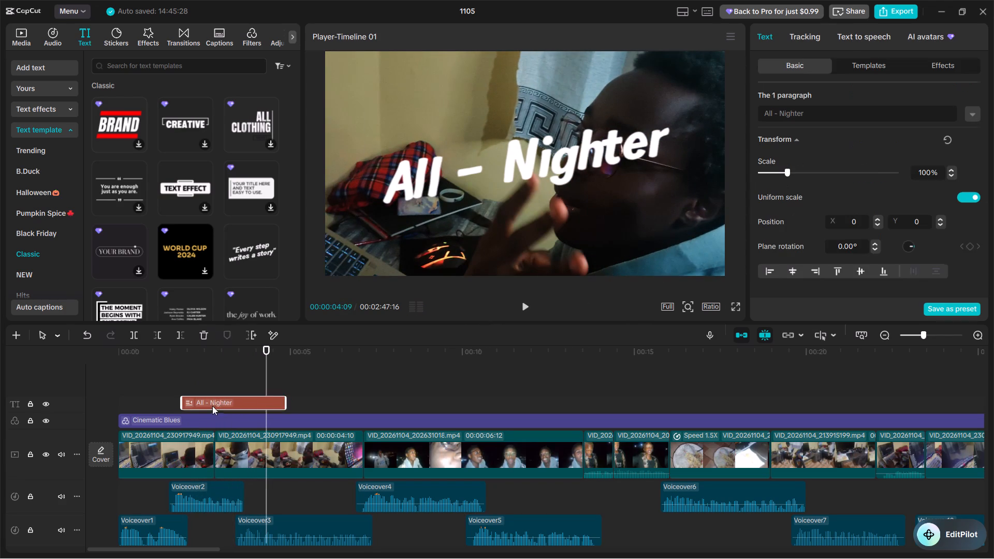
{"action": "left_click_drag", "start_coordinate": [212, 406], "coordinate": [212, 406]}
Shrink the "All - Nighter" title to 68% and place it in the frame's upper-left area at X -783, Y 572.
{"action": "left_click", "coordinate": [137, 403]}
{"action": "key", "text": "space"}
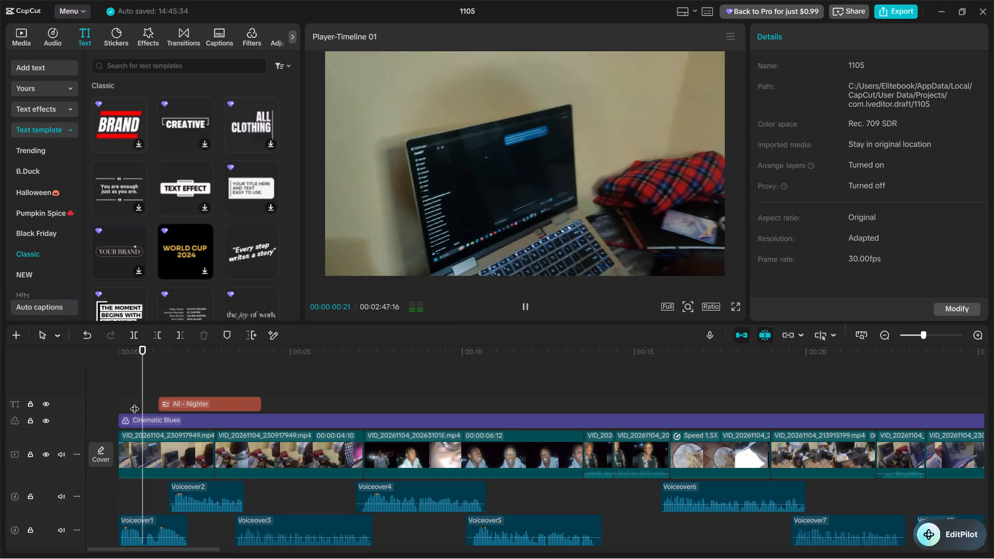
{"action": "key", "text": "space"}
{"action": "left_click", "coordinate": [468, 192]}
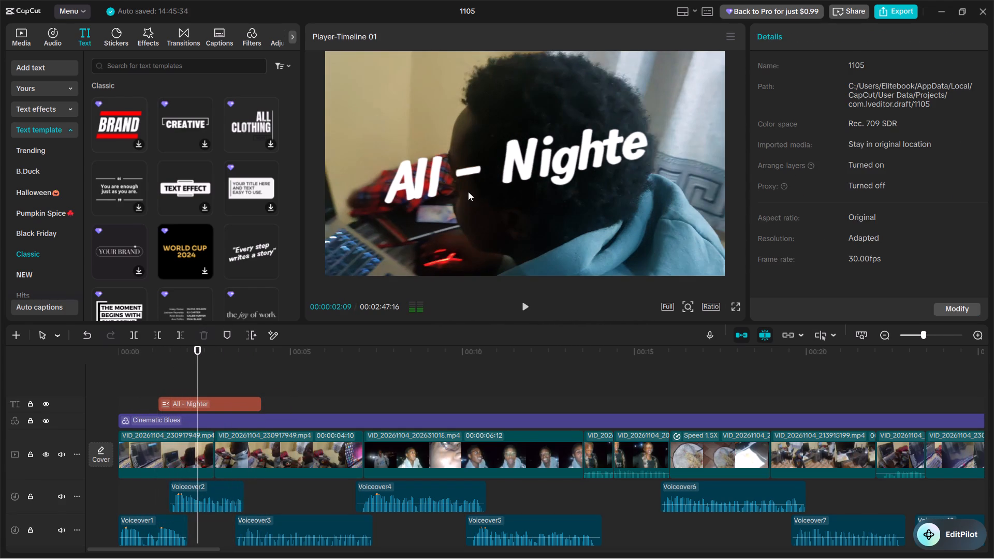
{"action": "left_click_drag", "start_coordinate": [685, 226], "coordinate": [629, 196]}
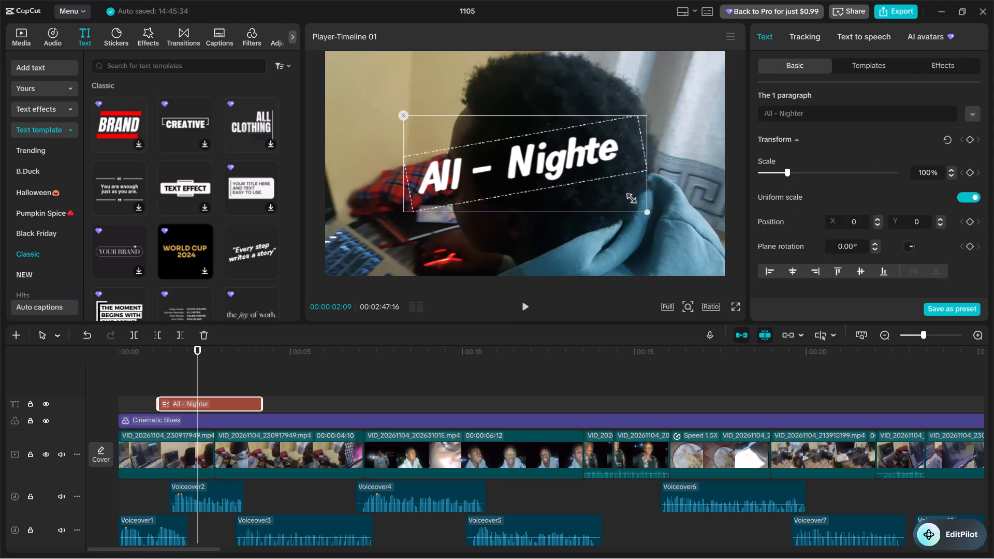
{"action": "left_click_drag", "start_coordinate": [629, 196], "coordinate": [610, 188]}
{"action": "left_click_drag", "start_coordinate": [591, 186], "coordinate": [515, 137]}
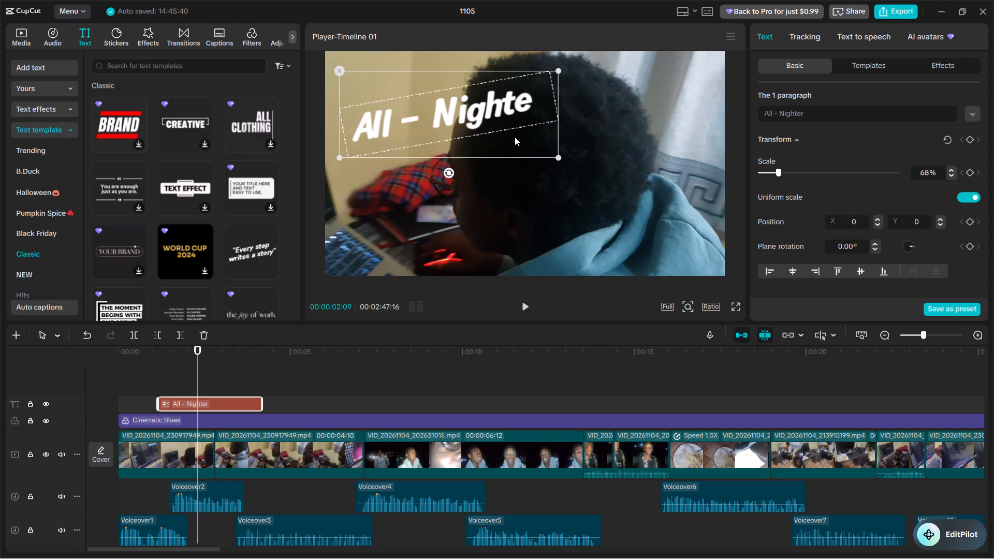
{"action": "left_click_drag", "start_coordinate": [515, 137], "coordinate": [509, 127]}
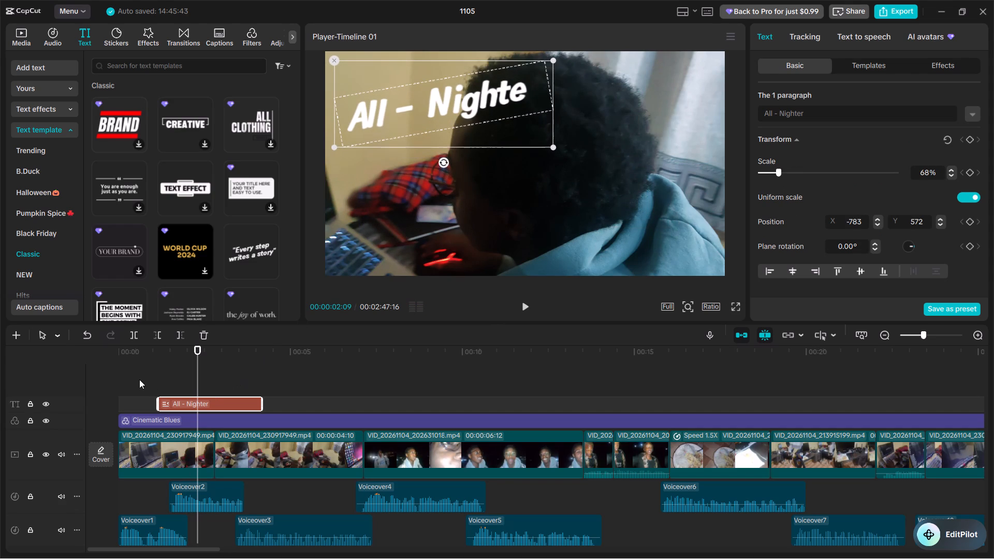
Play back the title to choose its end point and trim the clip's end to 00:00:03:10.
{"action": "left_click", "coordinate": [139, 379]}
{"action": "key", "text": "space"}
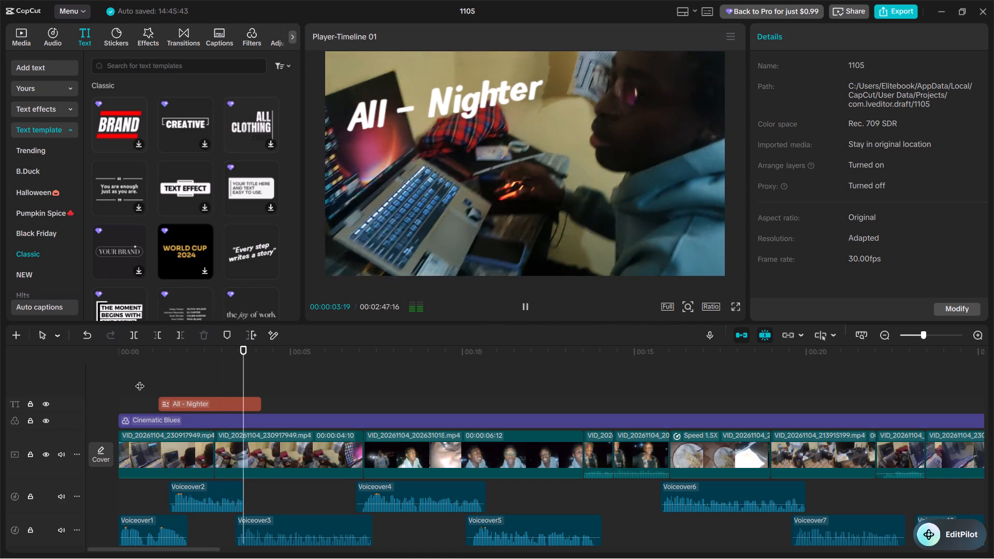
{"action": "key", "text": "space"}
{"action": "left_click", "coordinate": [193, 374]}
{"action": "key", "text": "space"}
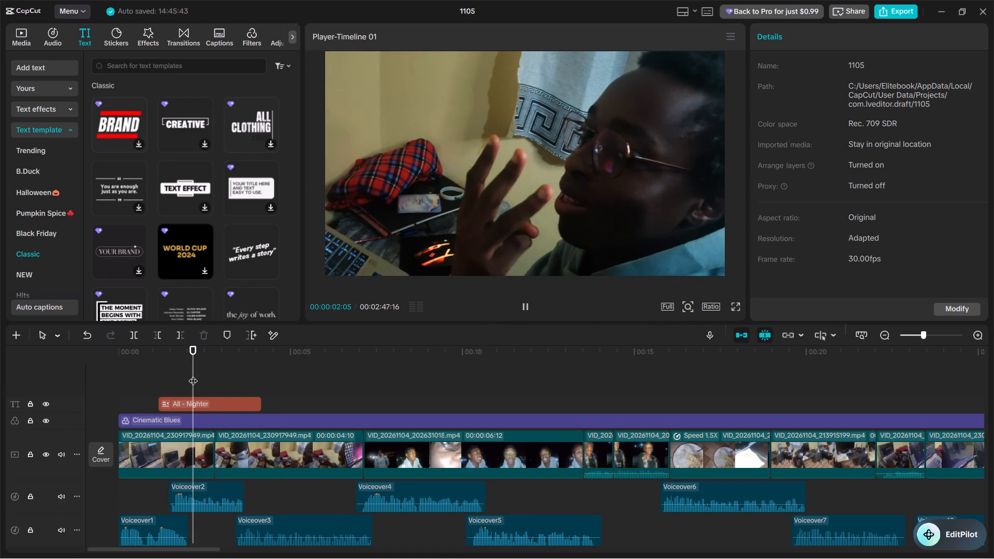
{"action": "key", "text": "space"}
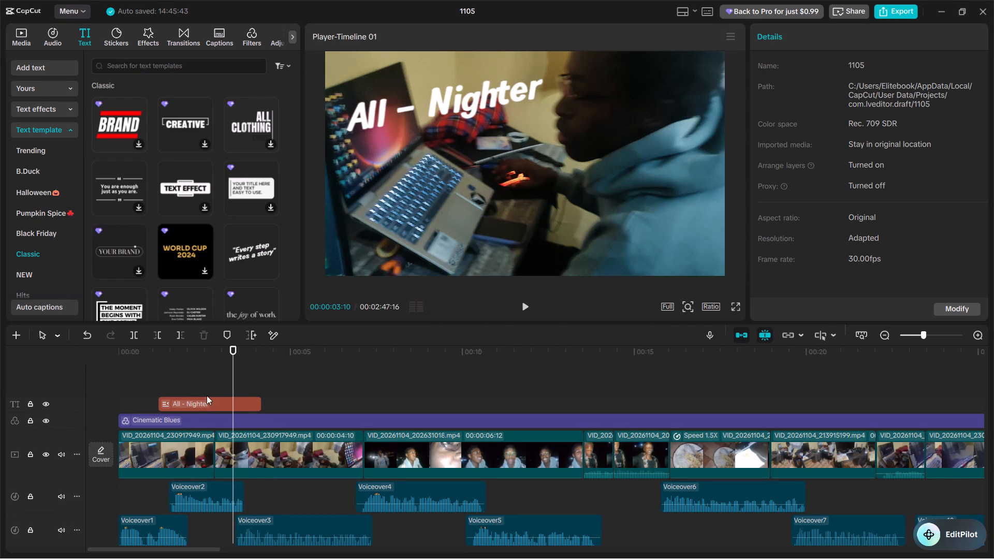
{"action": "left_click", "coordinate": [209, 403]}
{"action": "key", "text": "w"}
Play back the "All - Nighter" title and the footage after it, stopping in the night clip at 00:00:07:25 for a name label.
{"action": "key", "text": "space"}
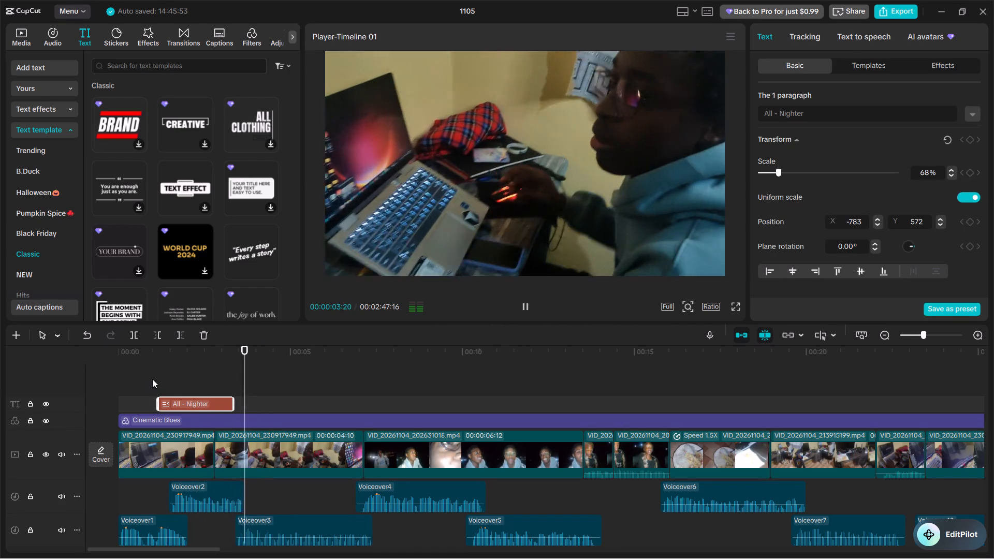
{"action": "left_click", "coordinate": [152, 379]}
{"action": "key", "text": "space"}
{"action": "left_click", "coordinate": [183, 398]}
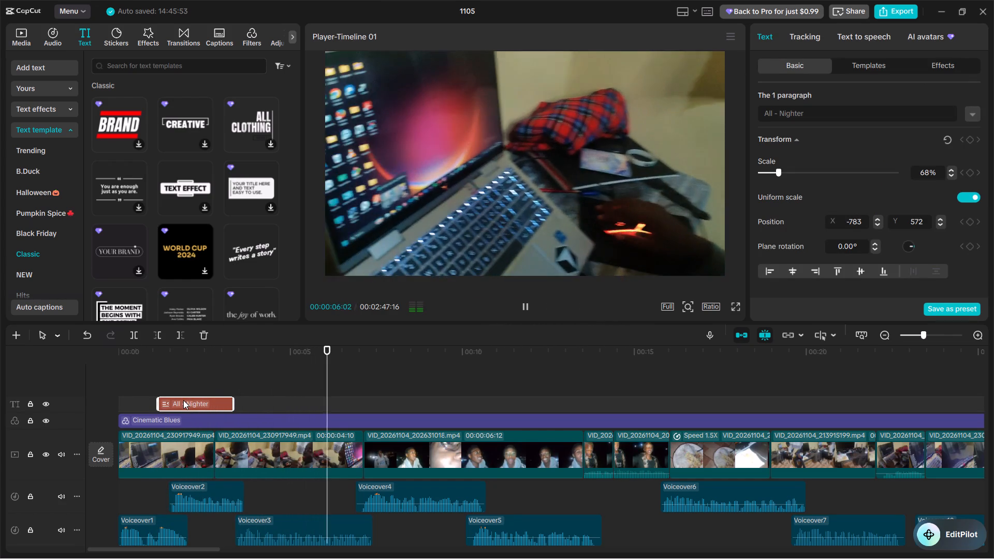
{"action": "key", "text": "space"}
{"action": "key", "text": "space"}
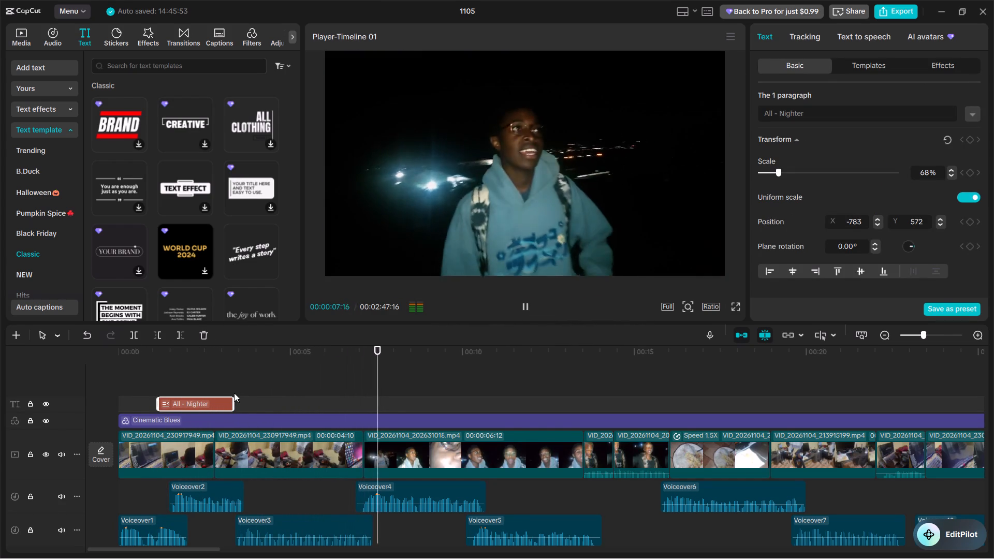
{"action": "left_click", "coordinate": [367, 396]}
{"action": "key", "text": "space"}
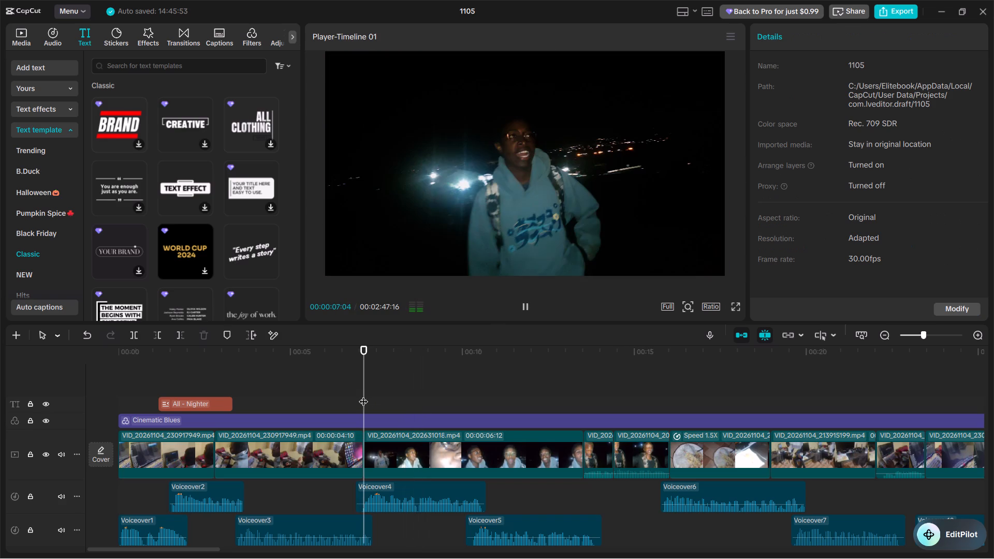
{"action": "key", "text": "space"}
{"action": "key", "text": "space"}
{"action": "key", "text": "space"}
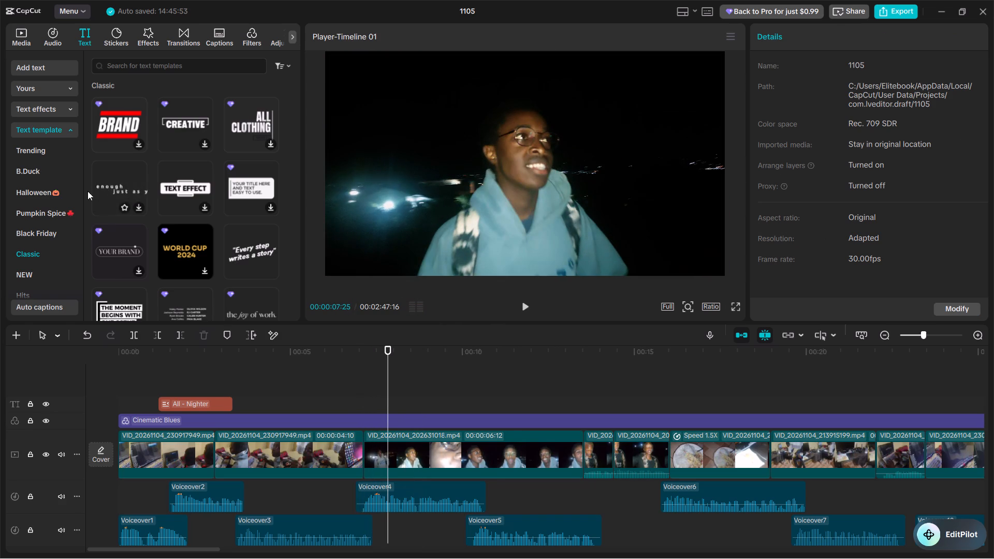
Add the Arabic text template with the white curved arrow from the Tag text templates at 00:00:07:25.
{"action": "left_click", "coordinate": [40, 110]}
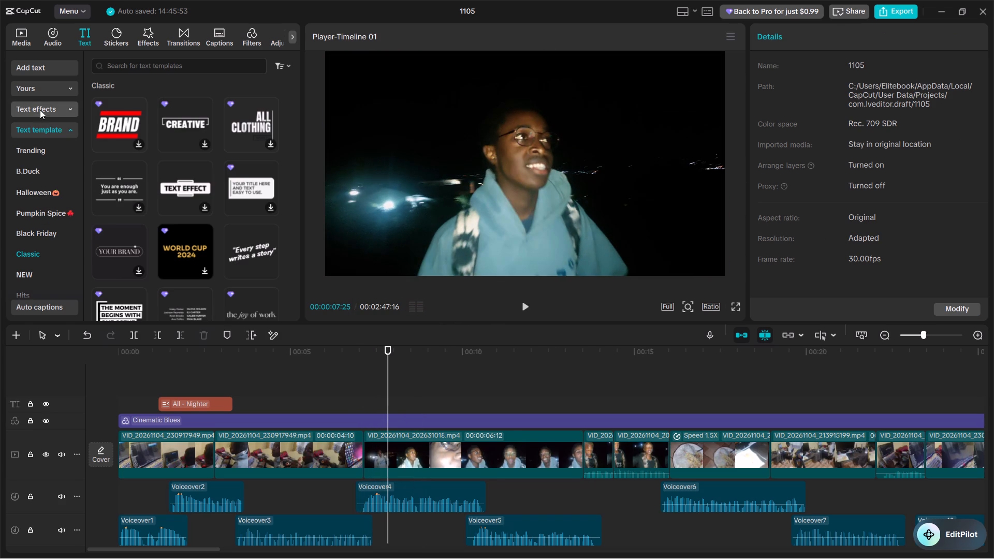
{"action": "left_click", "coordinate": [34, 130]}
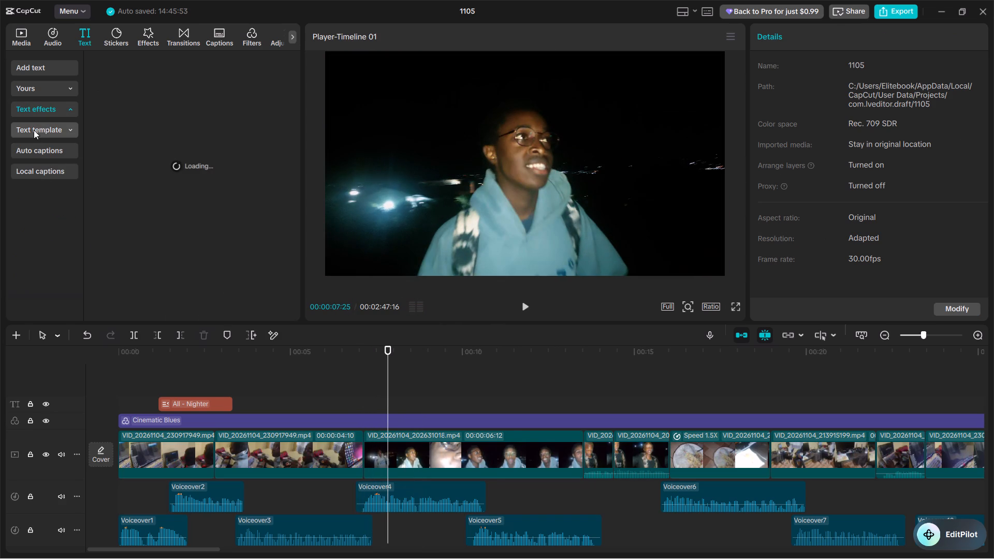
{"action": "scroll", "coordinate": [35, 189], "scroll_direction": "down", "scroll_amount": 6}
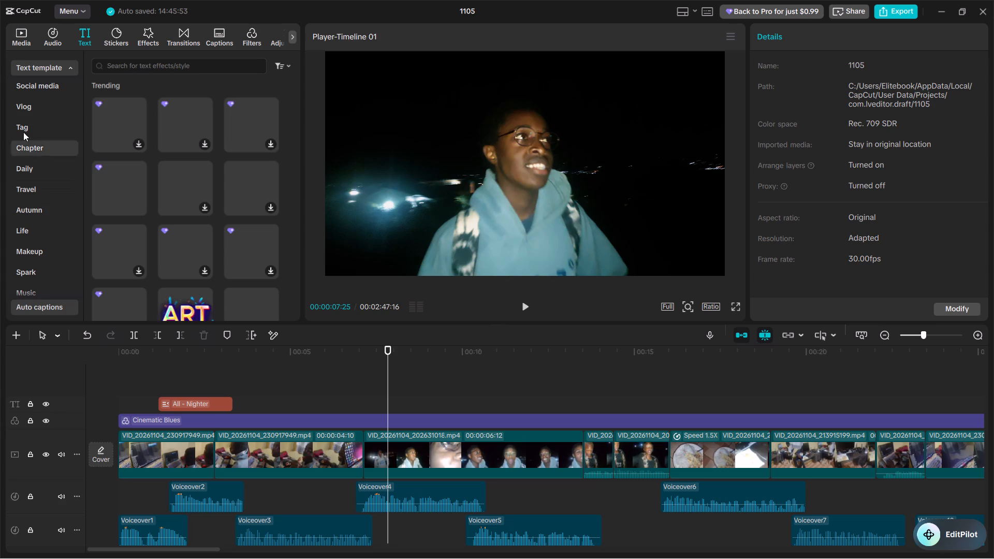
{"action": "left_click", "coordinate": [23, 131]}
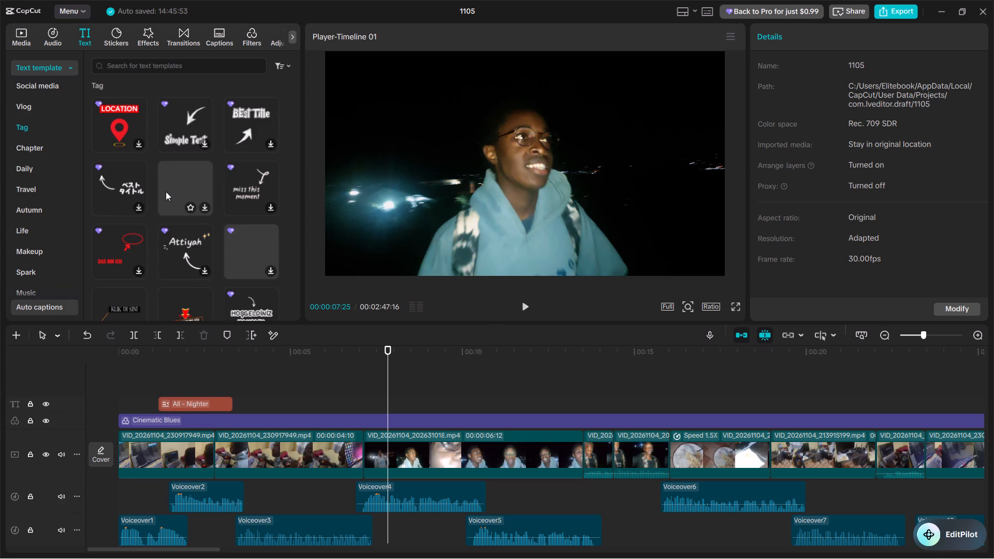
{"action": "left_click", "coordinate": [204, 209]}
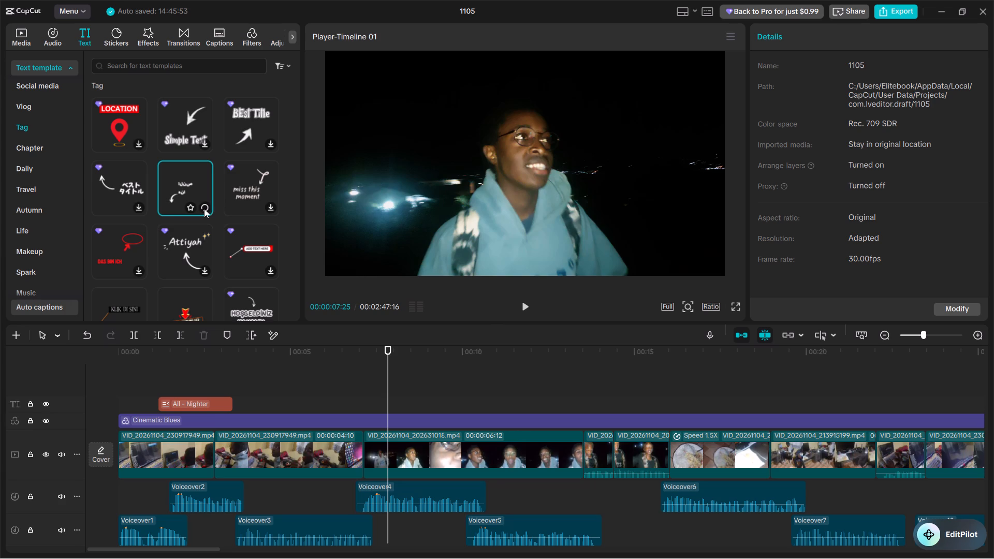
{"action": "left_click", "coordinate": [204, 209]}
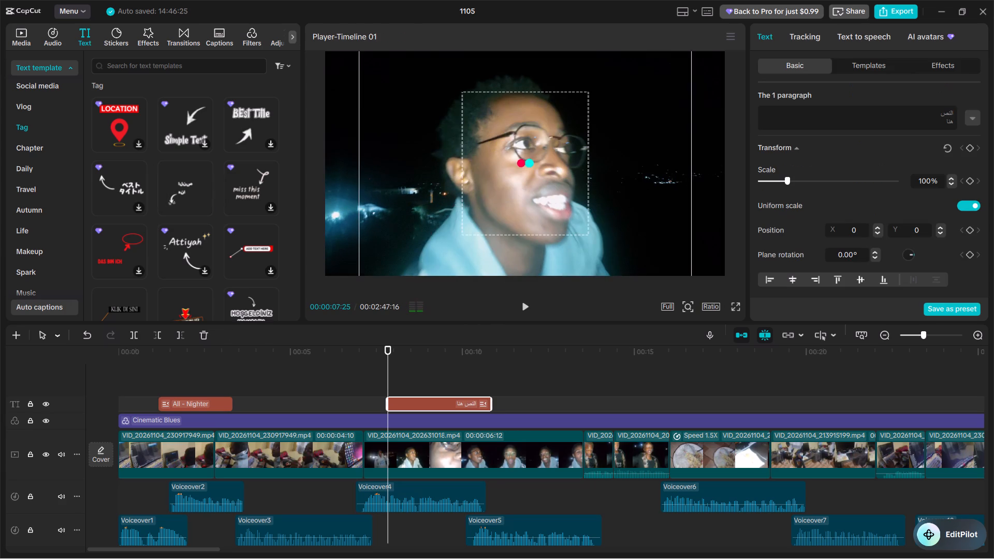
Replace the arrow template's two-line Arabic placeholder text with "Ted".
{"action": "scroll", "coordinate": [807, 127], "scroll_direction": "down", "scroll_amount": 3}
{"action": "scroll", "coordinate": [805, 127], "scroll_direction": "up", "scroll_amount": 2}
{"action": "left_click_drag", "start_coordinate": [876, 121], "coordinate": [939, 119]}
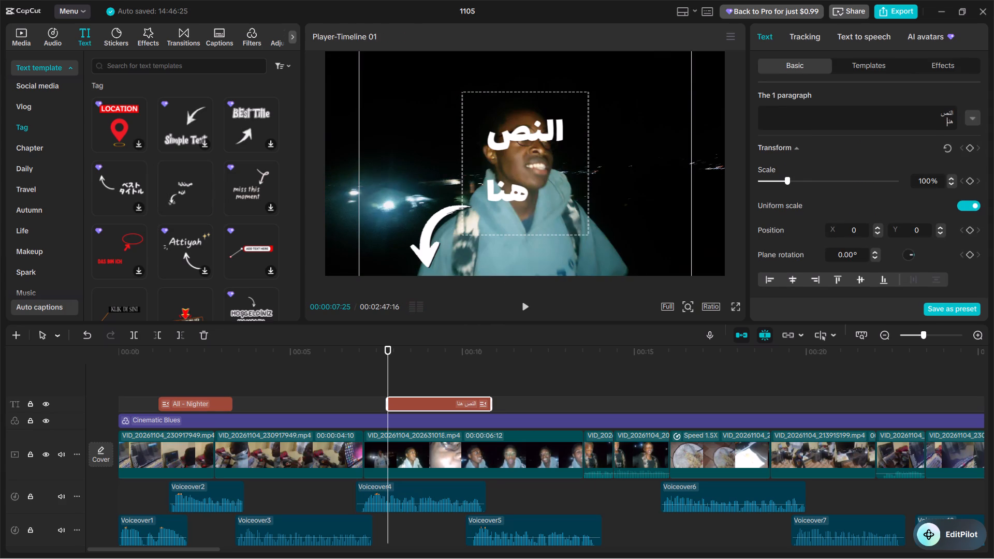
{"action": "left_click_drag", "start_coordinate": [939, 119], "coordinate": [948, 103]}
{"action": "type", "text": "Ted"}
{"action": "left_click", "coordinate": [812, 144]}
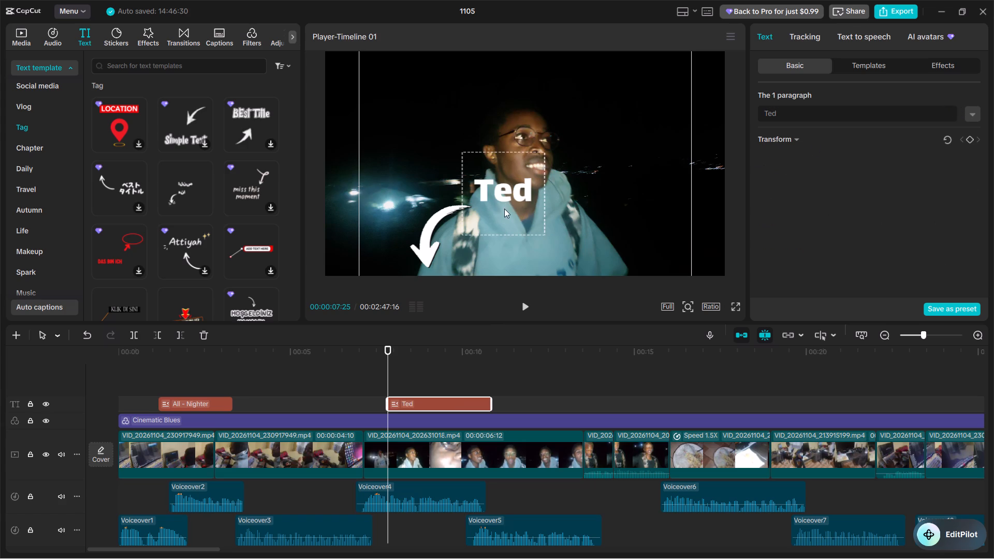
Shrink the "Ted" label, move it to the frame's upper-right area and tilt it clockwise so its arrow aims at the subject's head.
{"action": "scroll", "coordinate": [521, 208], "scroll_direction": "up", "scroll_amount": 1}
{"action": "scroll", "coordinate": [521, 208], "scroll_direction": "down", "scroll_amount": 1}
{"action": "scroll", "coordinate": [521, 208], "scroll_direction": "up", "scroll_amount": 4}
{"action": "left_click_drag", "start_coordinate": [507, 210], "coordinate": [577, 131]}
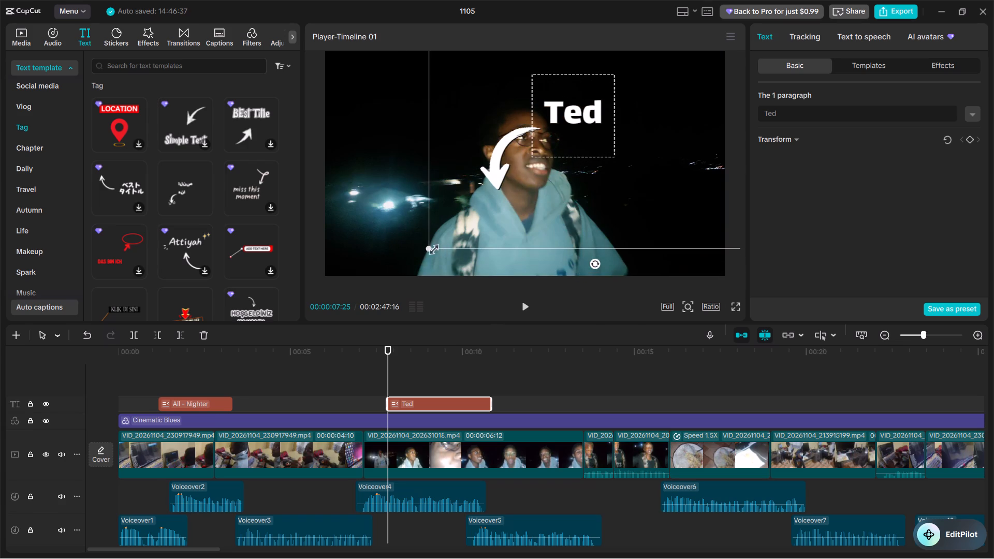
{"action": "left_click_drag", "start_coordinate": [428, 247], "coordinate": [485, 196]}
{"action": "left_click_drag", "start_coordinate": [568, 161], "coordinate": [584, 120]}
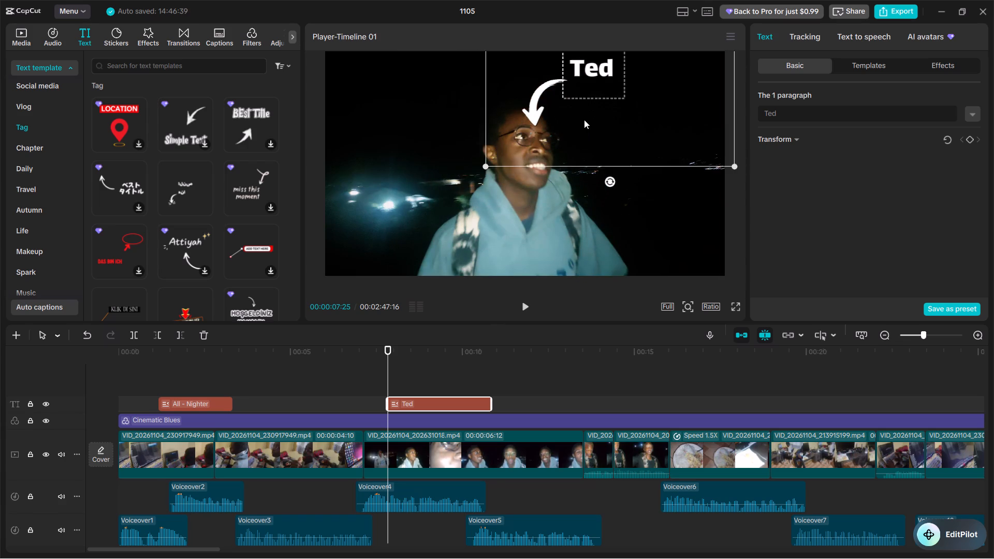
{"action": "left_click_drag", "start_coordinate": [584, 120], "coordinate": [613, 128]}
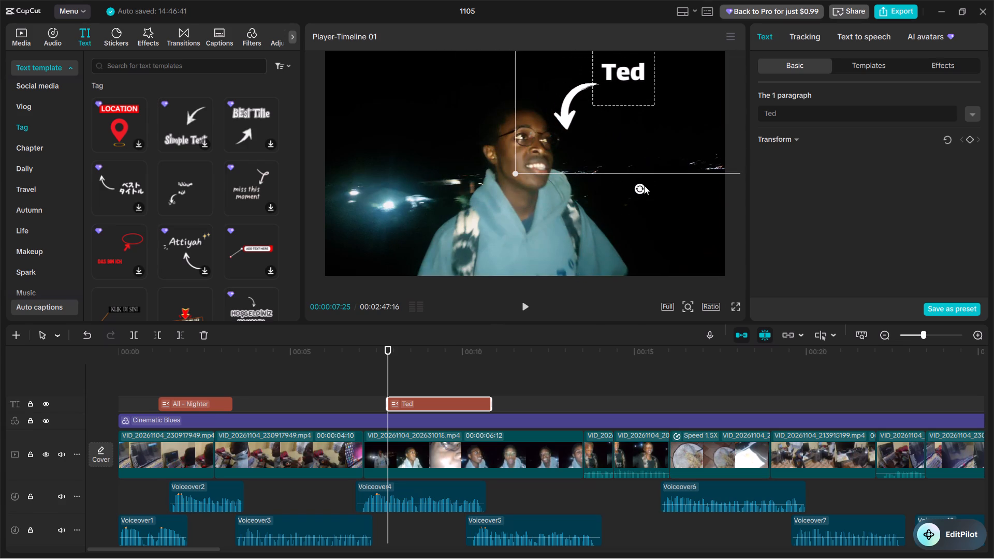
{"action": "left_click_drag", "start_coordinate": [640, 190], "coordinate": [603, 184]}
{"action": "left_click_drag", "start_coordinate": [645, 139], "coordinate": [662, 178]}
{"action": "left_click_drag", "start_coordinate": [620, 223], "coordinate": [575, 205]}
Play up to the "Ted" label and extend its clip's start earlier to about 7.5 seconds.
{"action": "left_click", "coordinate": [334, 402]}
{"action": "key", "text": "space"}
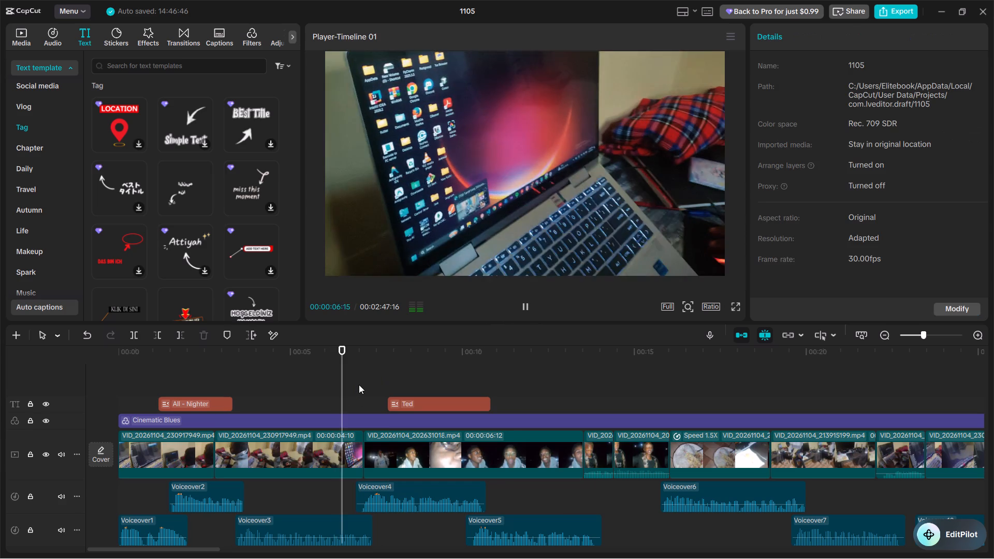
{"action": "key", "text": "space"}
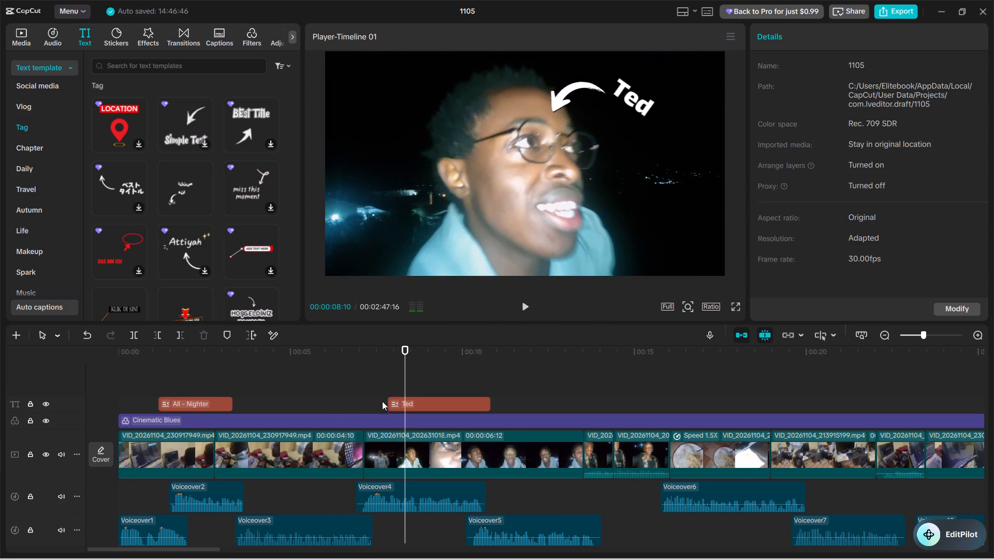
{"action": "left_click", "coordinate": [389, 403]}
{"action": "left_click_drag", "start_coordinate": [389, 403], "coordinate": [378, 402]}
Preview the "Ted" label over the close-up and shift it farther toward the frame's upper-right corner, clear of the face.
{"action": "left_click", "coordinate": [364, 390]}
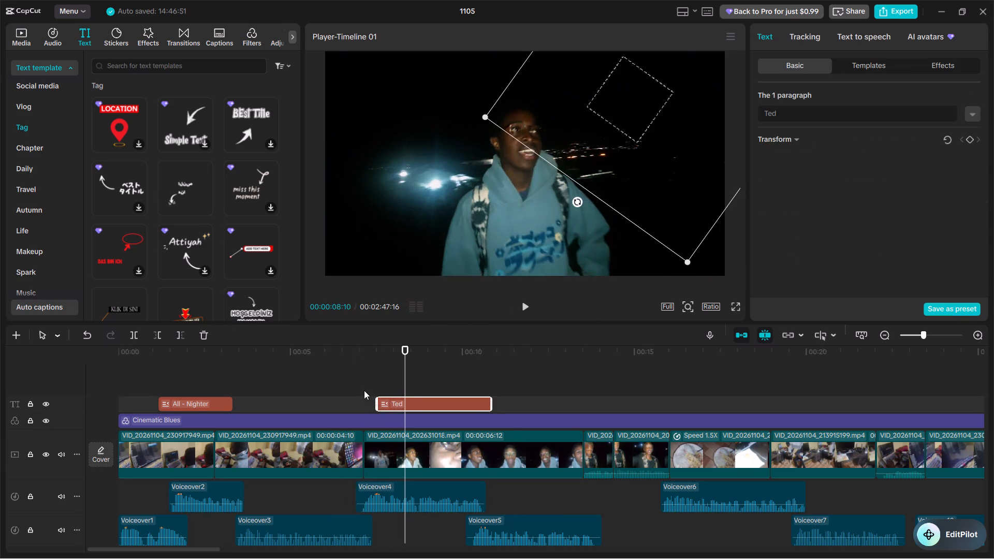
{"action": "key", "text": "space"}
{"action": "key", "text": "space"}
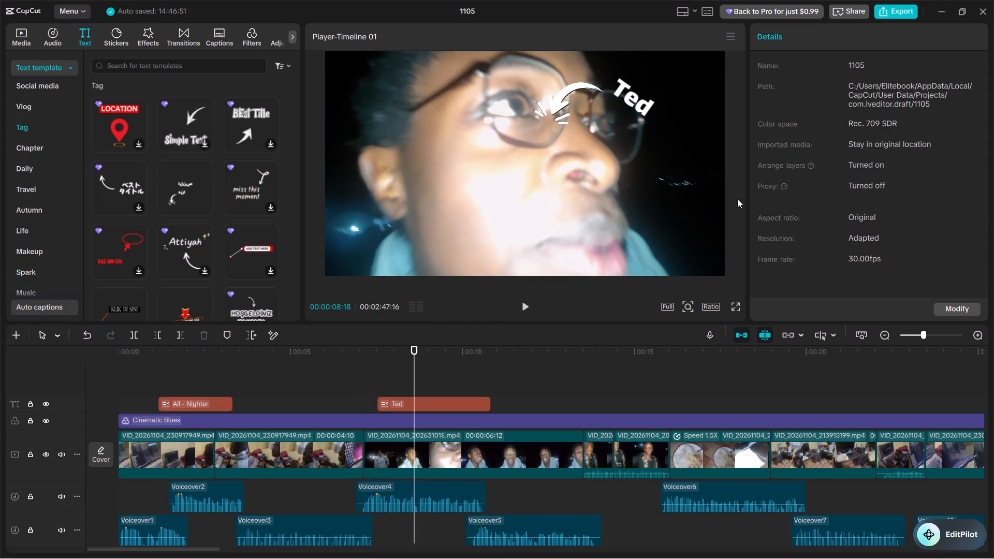
{"action": "left_click_drag", "start_coordinate": [645, 97], "coordinate": [686, 74]}
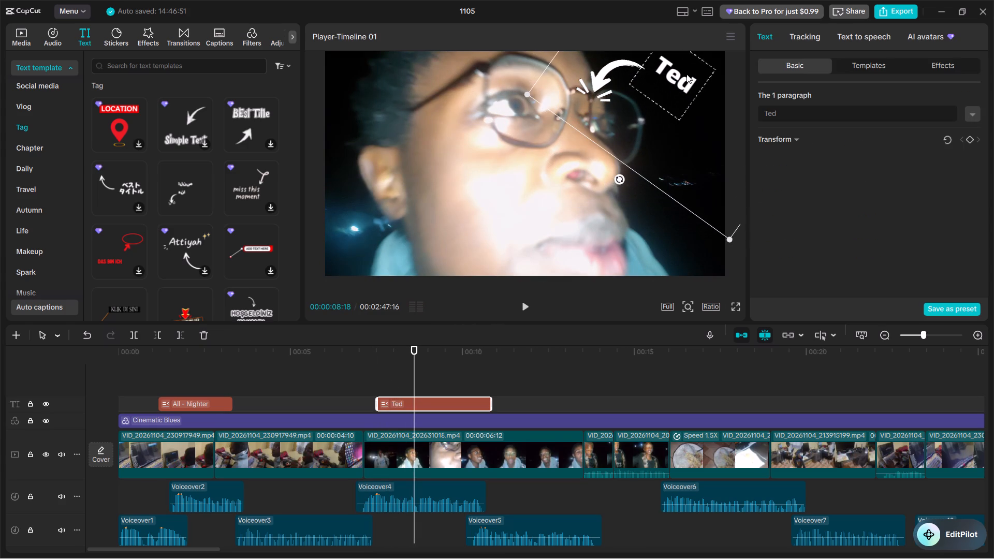
{"action": "left_click_drag", "start_coordinate": [686, 74], "coordinate": [693, 81]}
{"action": "left_click_drag", "start_coordinate": [683, 90], "coordinate": [677, 97]}
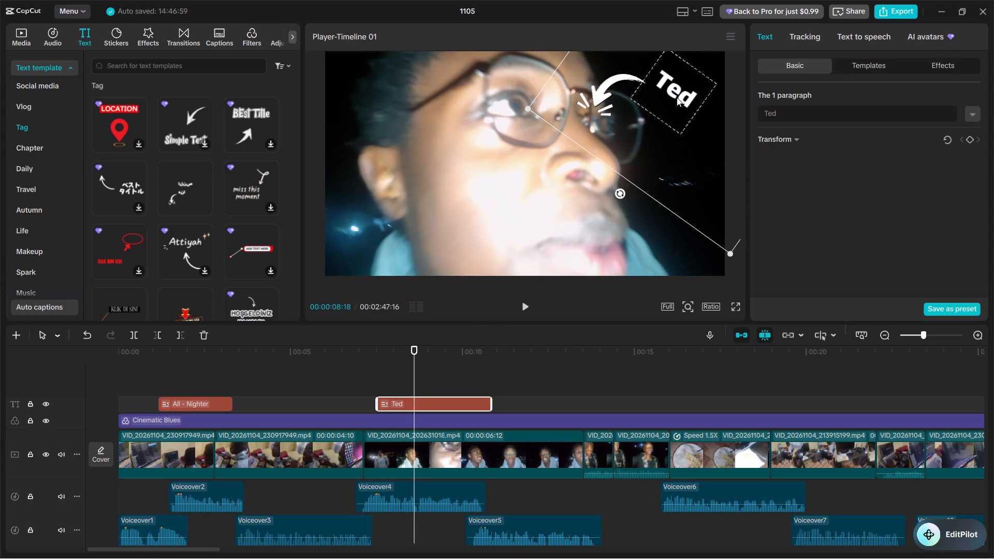
Play through the "Ted" label to choose its end point and trim the clip's end to 00:00:10:14.
{"action": "left_click", "coordinate": [361, 367]}
{"action": "key", "text": "space"}
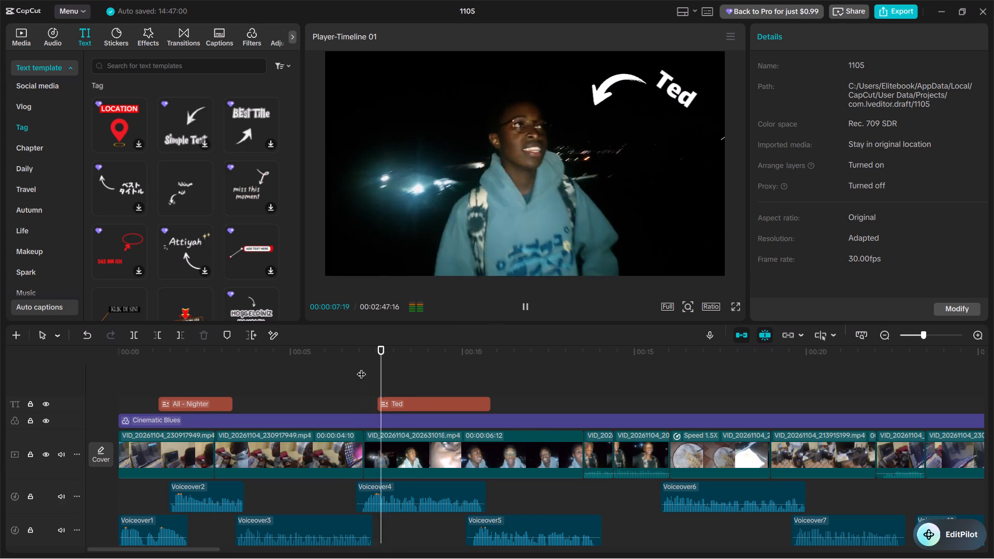
{"action": "key", "text": "space"}
{"action": "key", "text": "space"}
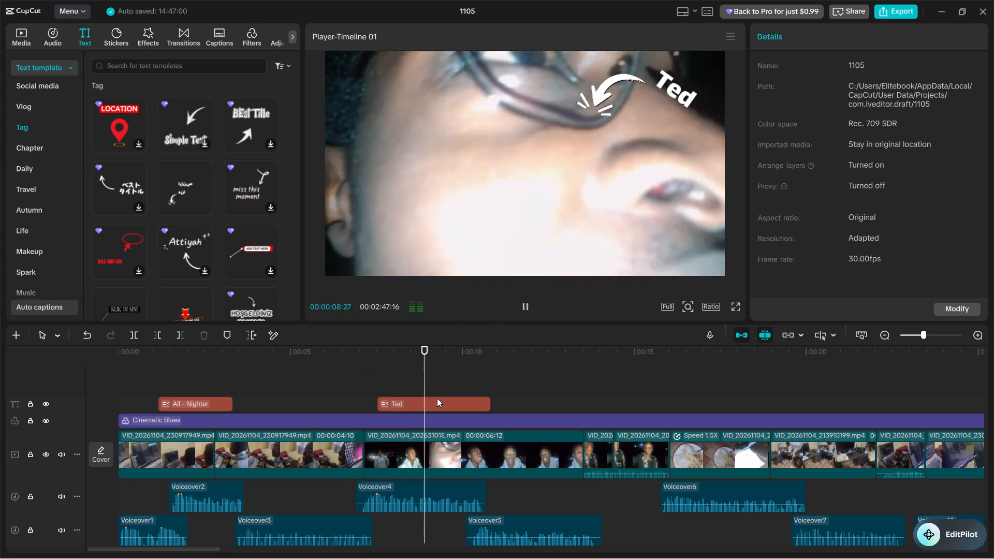
{"action": "key", "text": "space"}
{"action": "key", "text": "space"}
{"action": "key", "text": "space"}
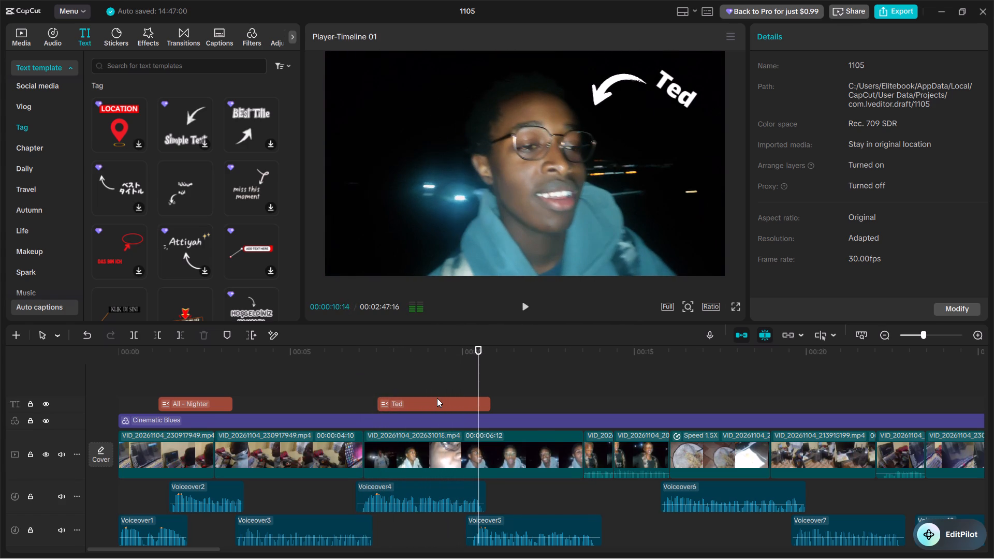
{"action": "left_click", "coordinate": [437, 400]}
{"action": "key", "text": "w"}
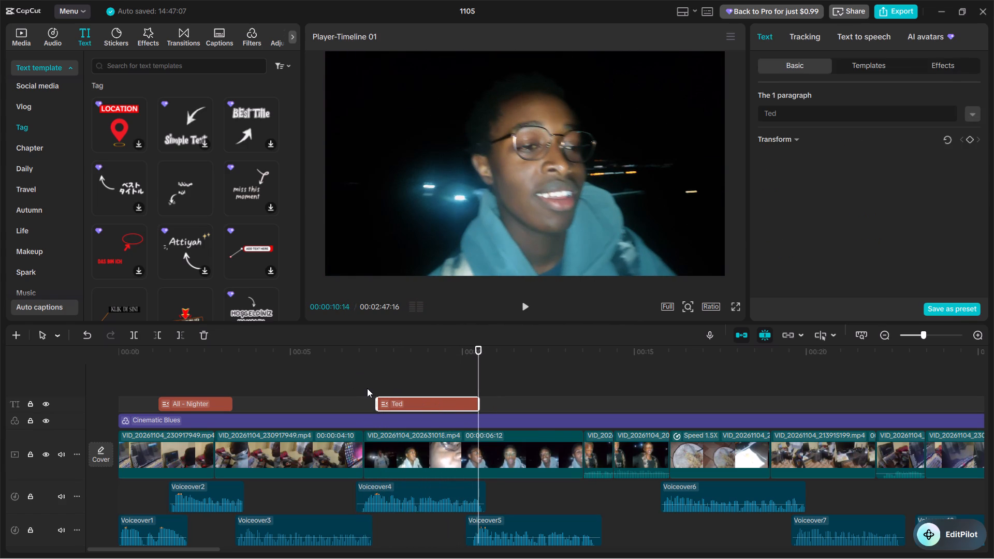
Play back the vlog from the "Ted" label onward to review the following clips and voiceovers, stopping at 00:00:31:03.
{"action": "left_click", "coordinate": [367, 388]}
{"action": "key", "text": "space"}
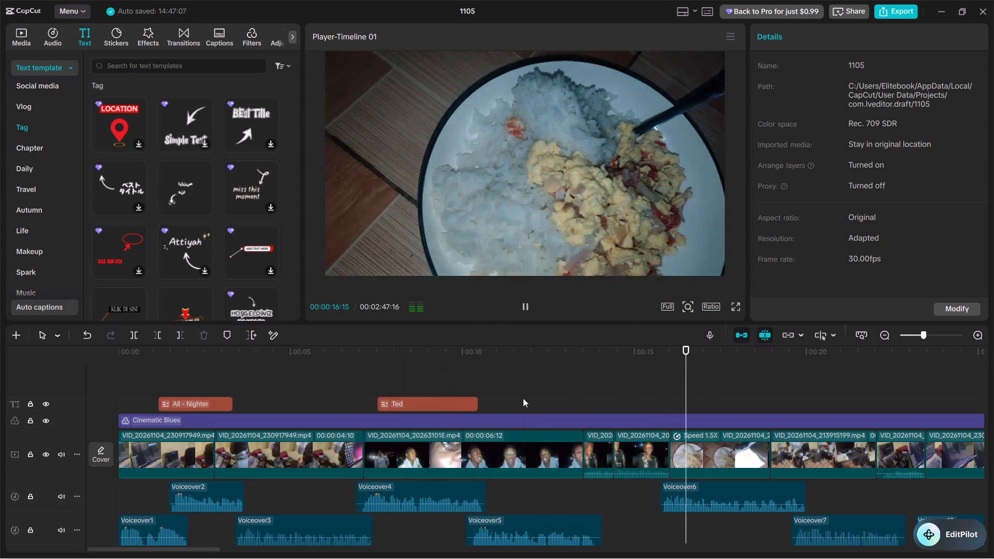
{"action": "scroll", "coordinate": [523, 398], "scroll_direction": "left", "scroll_amount": 1}
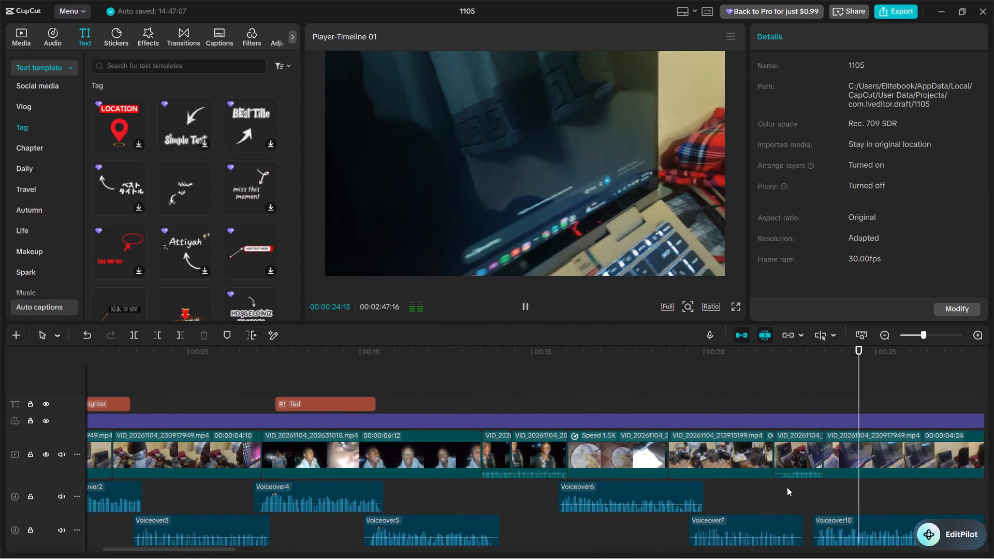
{"action": "scroll", "coordinate": [785, 486], "scroll_direction": "left", "scroll_amount": 1}
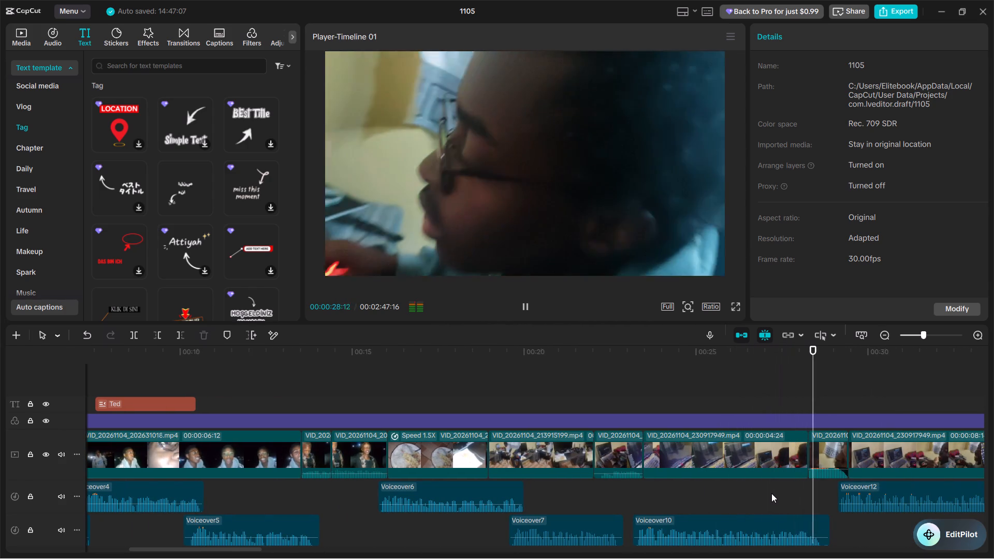
{"action": "scroll", "coordinate": [771, 493], "scroll_direction": "left", "scroll_amount": 1}
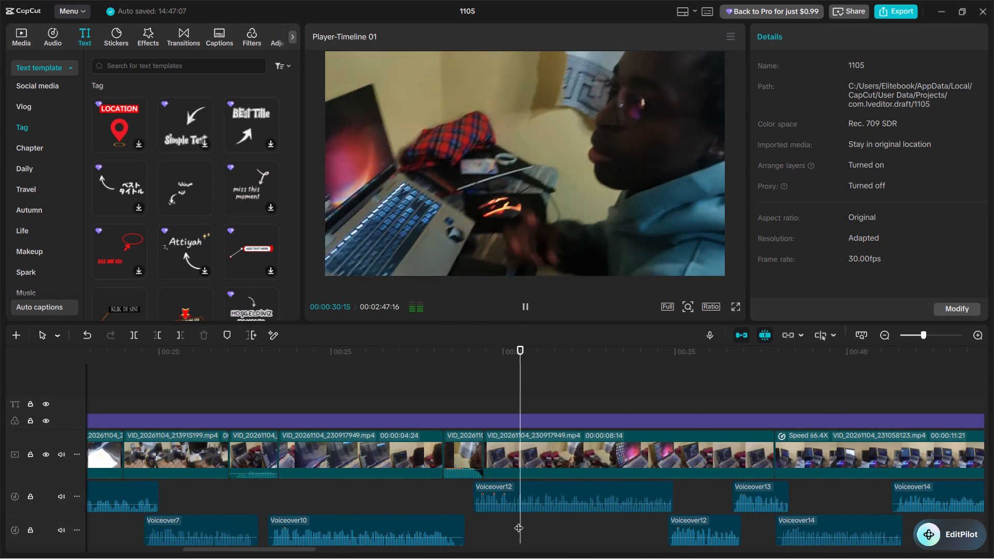
{"action": "scroll", "coordinate": [515, 518], "scroll_direction": "down", "scroll_amount": 4}
{"action": "left_click", "coordinate": [533, 499]}
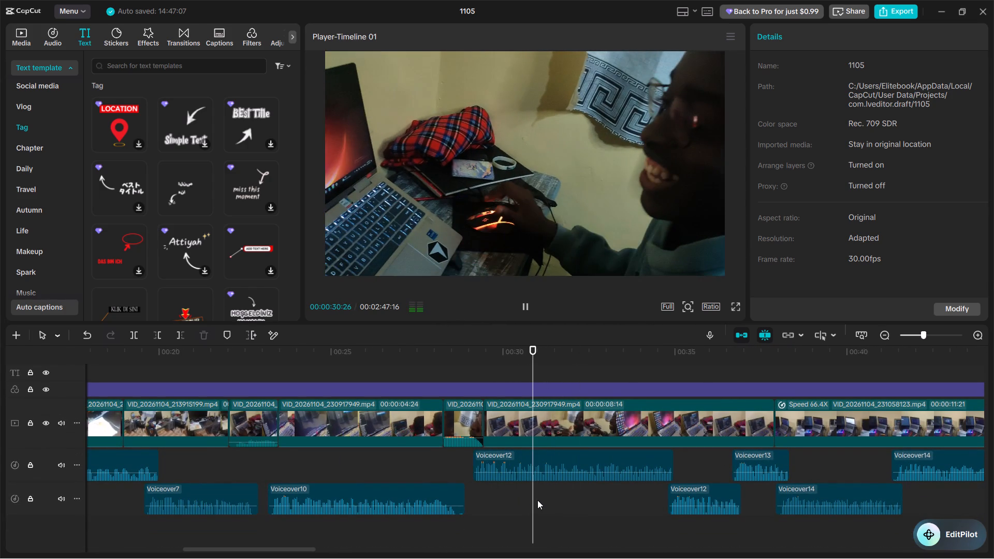
{"action": "key", "text": "space"}
{"action": "key", "text": "space"}
{"action": "key", "text": "space"}
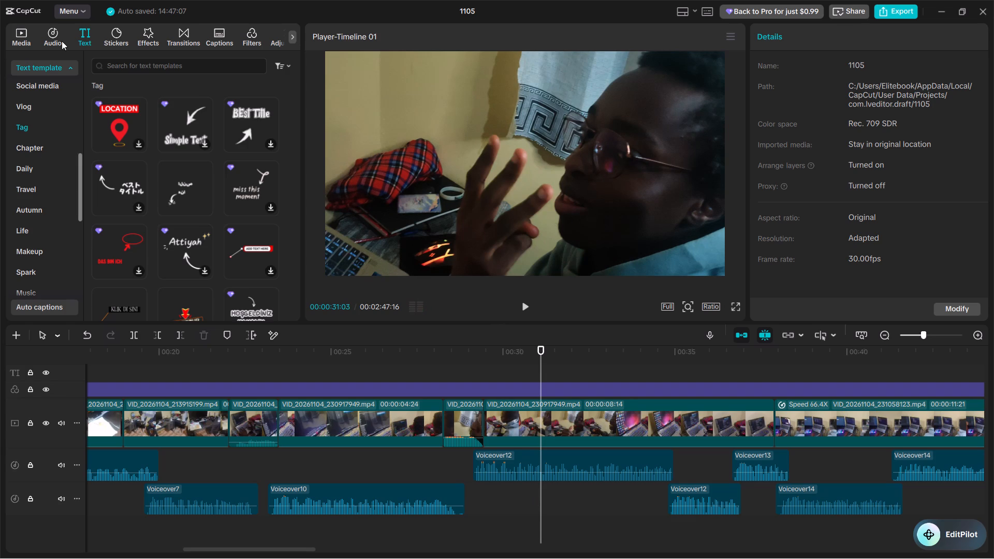
Audition the favourited sound effects and add "pop! (tapping the mouth with a hand)" to the timeline at 00:00:31:03.
{"action": "left_click", "coordinate": [46, 34]}
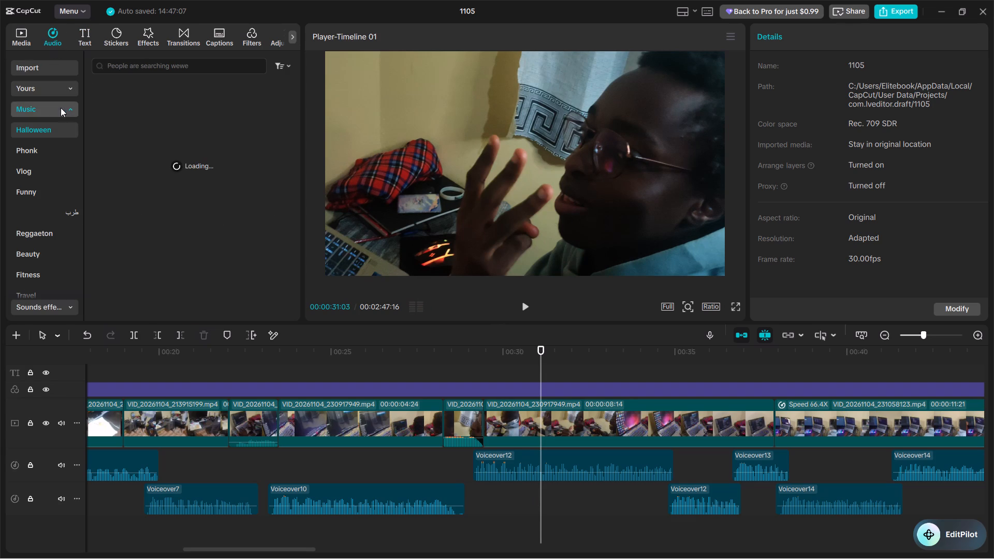
{"action": "scroll", "coordinate": [43, 117], "scroll_direction": "down", "scroll_amount": 4}
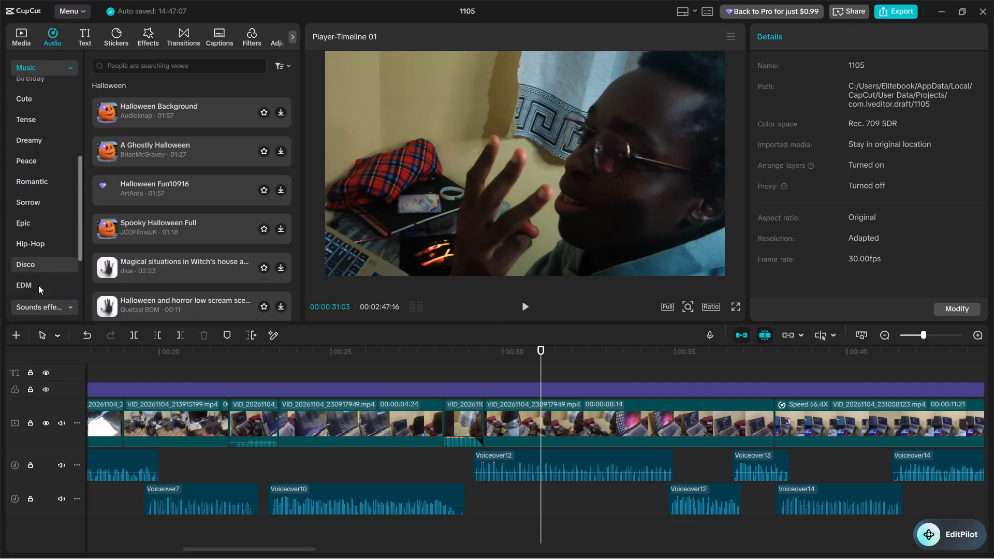
{"action": "left_click", "coordinate": [39, 308]}
{"action": "left_click", "coordinate": [52, 81]}
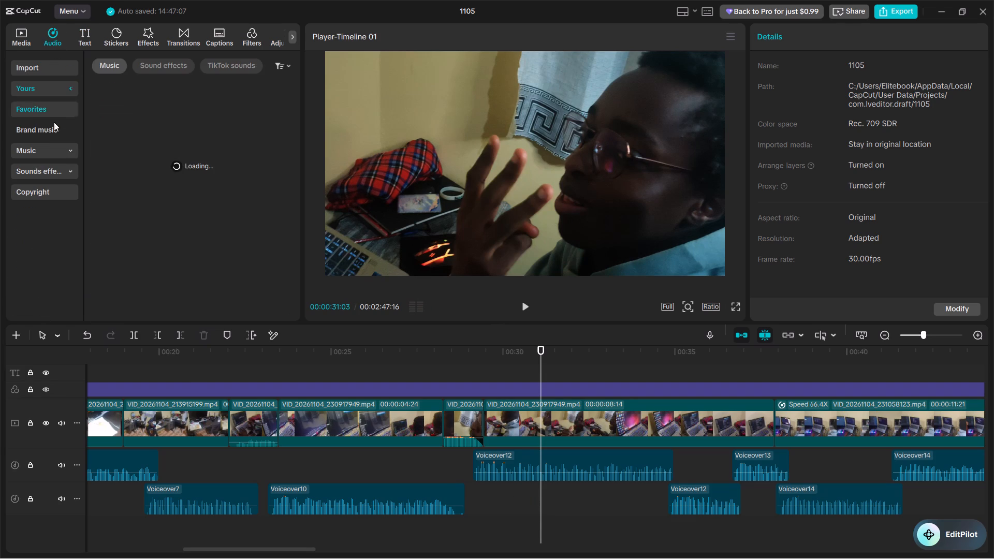
{"action": "left_click", "coordinate": [173, 70]}
{"action": "left_click", "coordinate": [180, 101]}
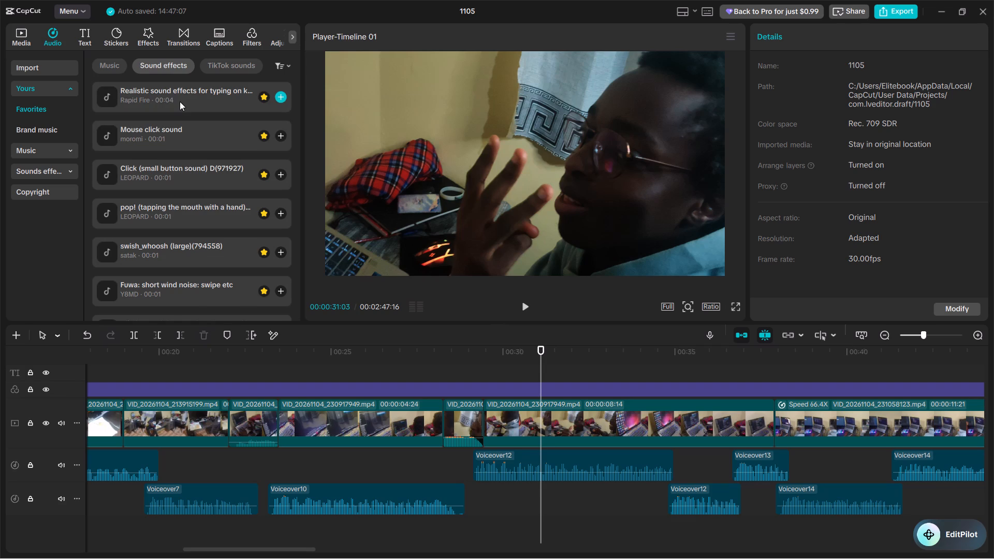
{"action": "left_click", "coordinate": [189, 139]}
{"action": "left_click", "coordinate": [187, 165]}
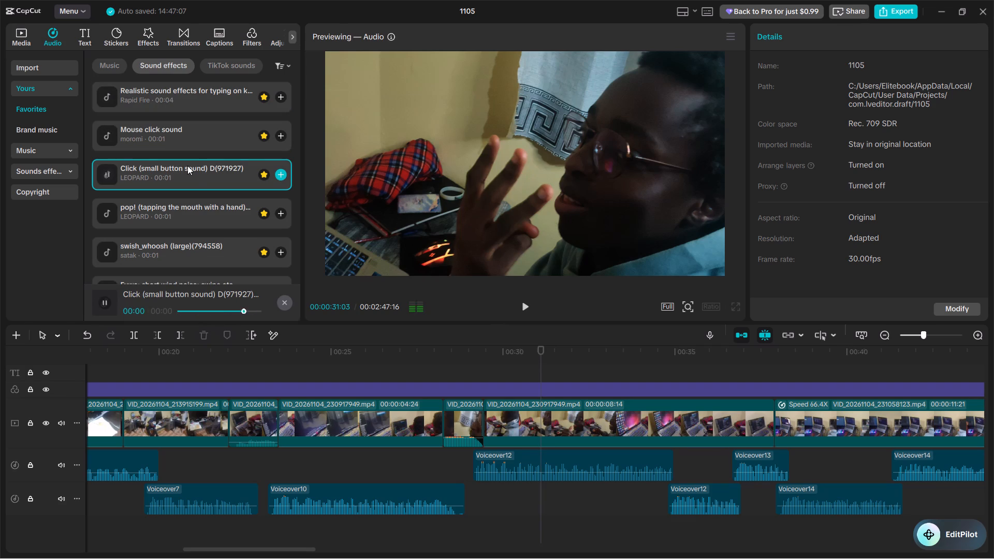
{"action": "left_click", "coordinate": [191, 217]}
{"action": "left_click", "coordinate": [188, 241]}
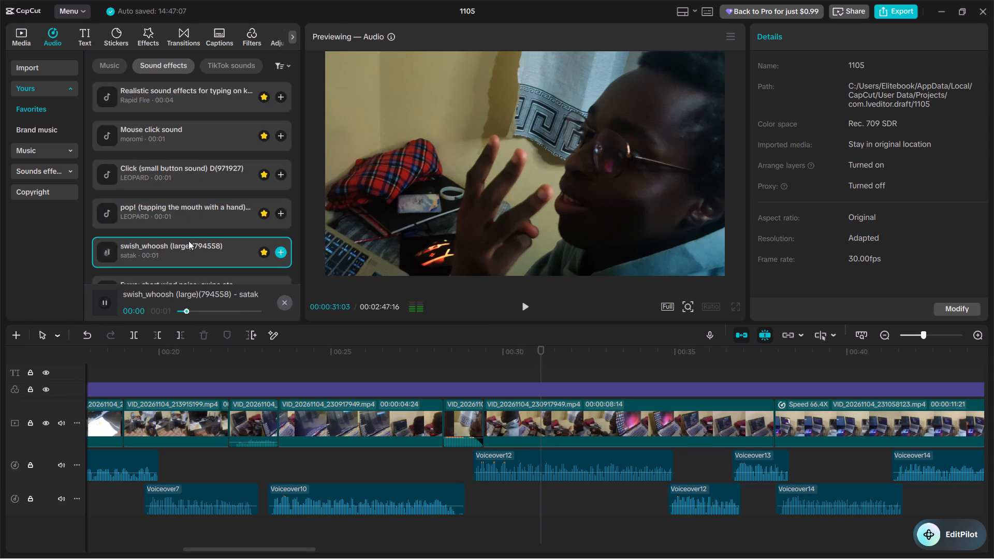
{"action": "left_click", "coordinate": [282, 212]}
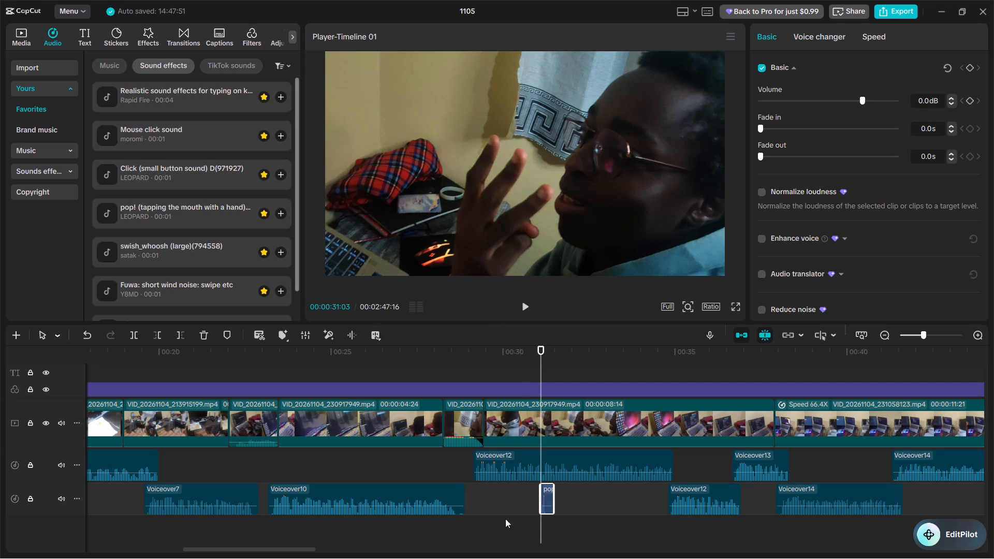
Play through the pop sound effect under Voiceover12, move it later to start at about 00:00:31:14, and replay that section.
{"action": "left_click", "coordinate": [521, 515]}
{"action": "key", "text": "space"}
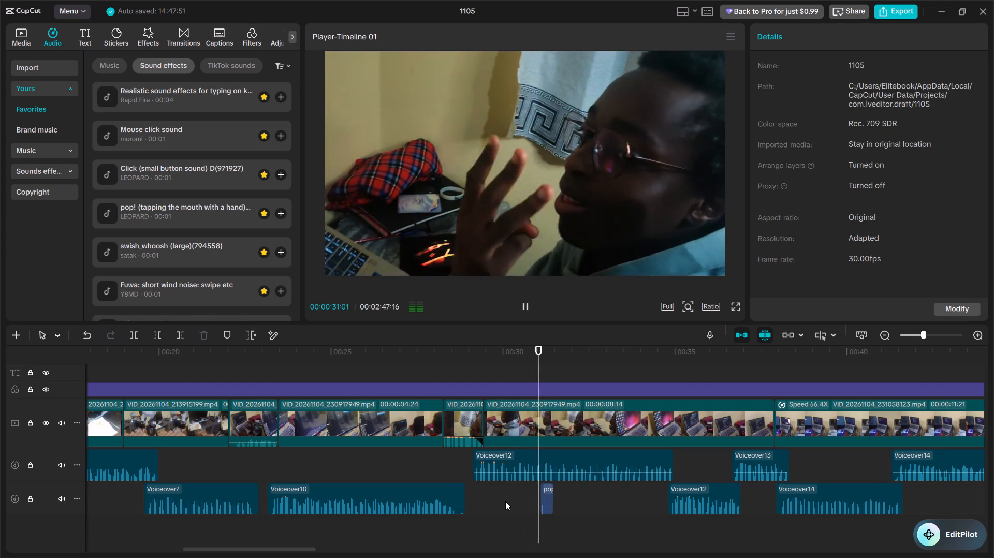
{"action": "key", "text": "space"}
{"action": "key", "text": "ctrl+equal"}
{"action": "key", "text": "ctrl+equal"}
{"action": "key", "text": "ctrl+equal"}
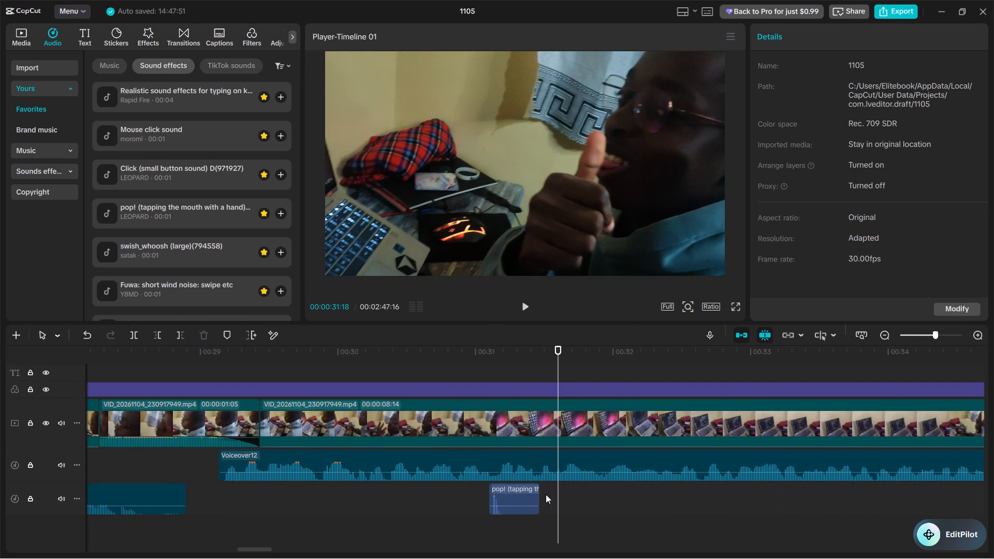
{"action": "key", "text": "ctrl+equal"}
{"action": "left_click_drag", "start_coordinate": [381, 498], "coordinate": [577, 495]}
{"action": "left_click", "coordinate": [148, 519]}
{"action": "key", "text": "space"}
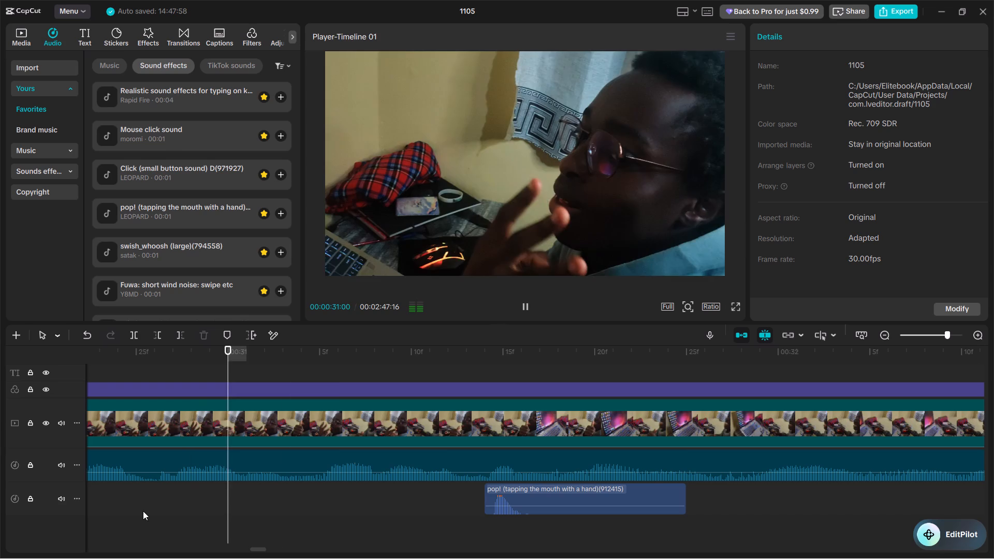
{"action": "key", "text": "space"}
{"action": "left_click", "coordinate": [483, 522]}
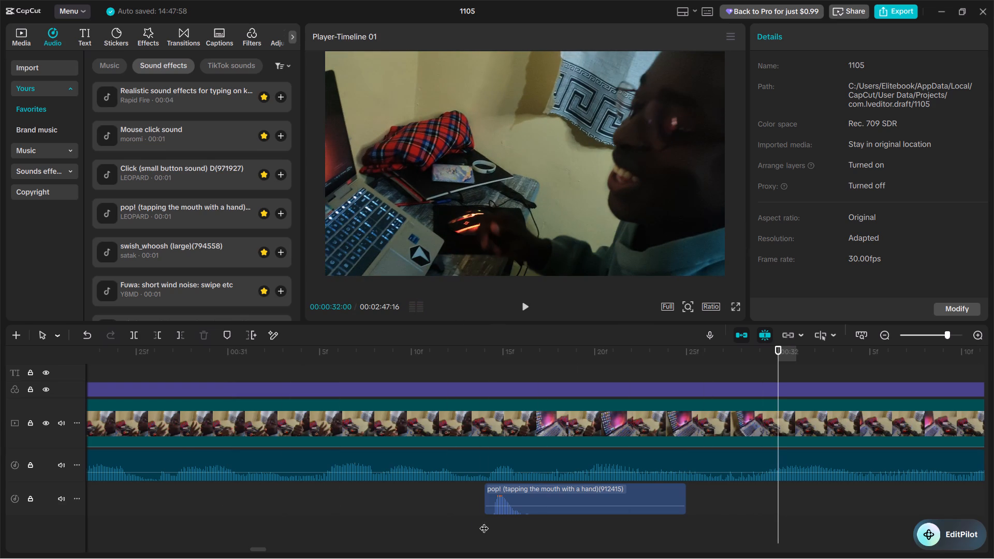
Switch to Google Chrome with the Migichi profile and search Google Images for "figma ai log".
{"action": "left_click", "coordinate": [518, 545]}
{"action": "left_click", "coordinate": [529, 546]}
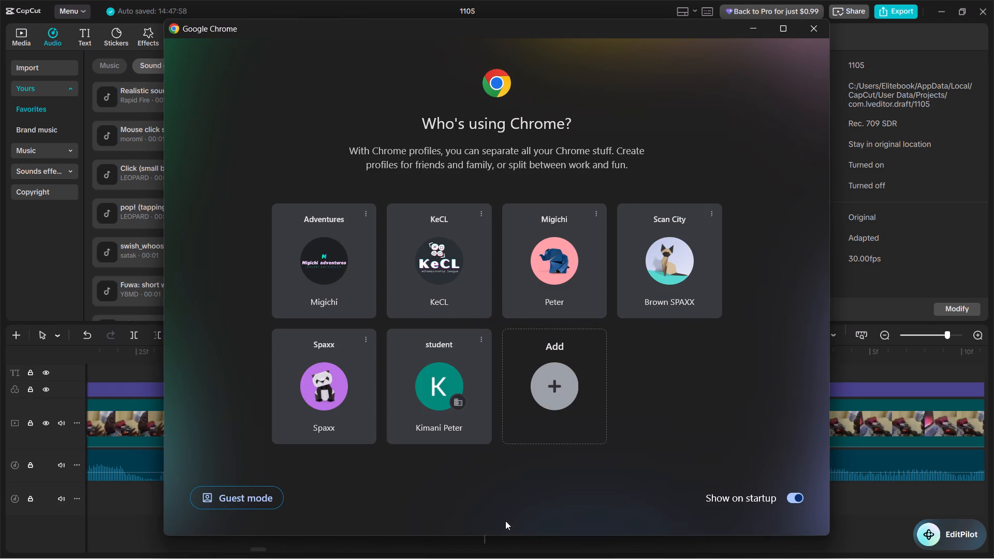
{"action": "left_click", "coordinate": [522, 273]}
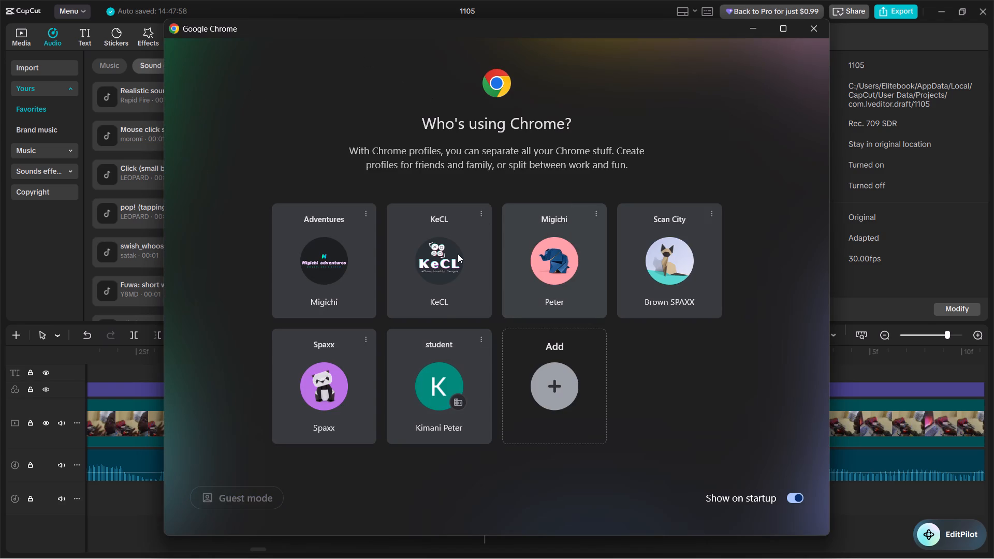
{"action": "left_click", "coordinate": [505, 51]}
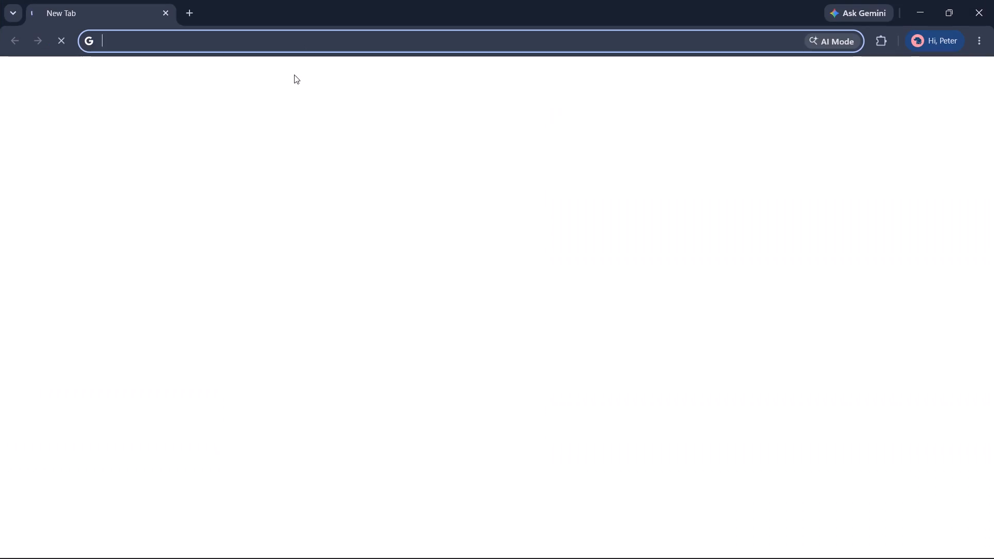
{"action": "type", "text": "figma ai log"}
{"action": "key", "text": "Return"}
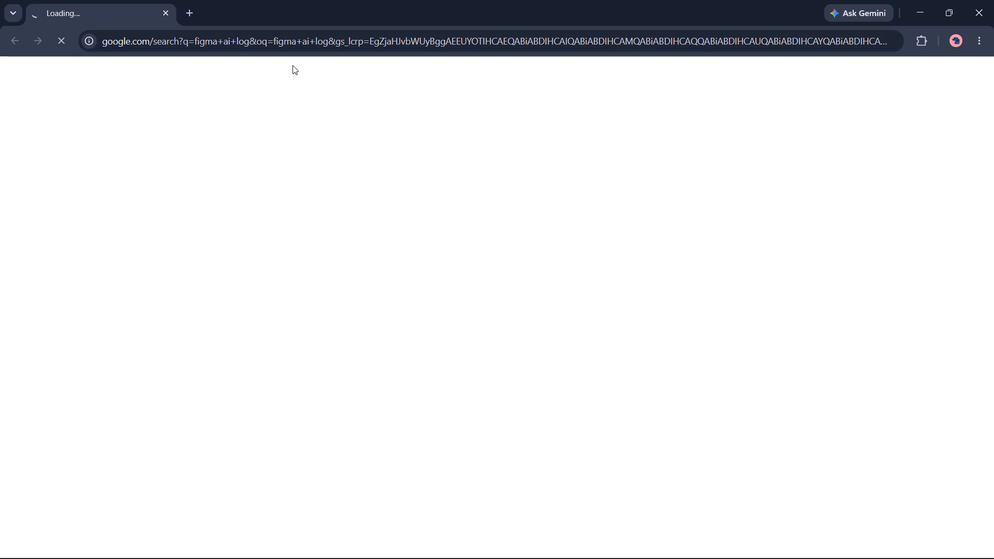
{"action": "left_click", "coordinate": [239, 128]}
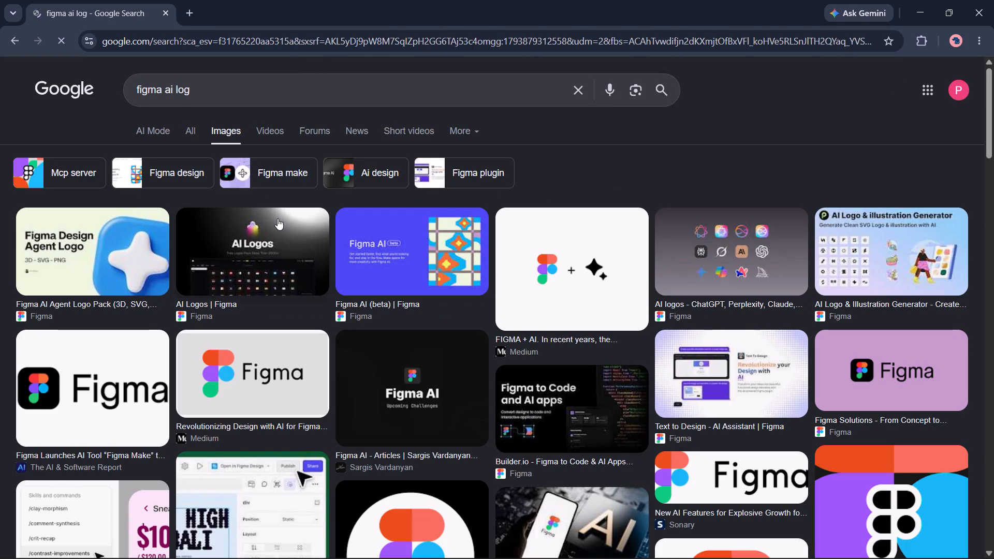
Choose the Figma logo image from The AI & Software Report and save it in Downloads as "figma".
{"action": "scroll", "coordinate": [261, 279], "scroll_direction": "down", "scroll_amount": 3}
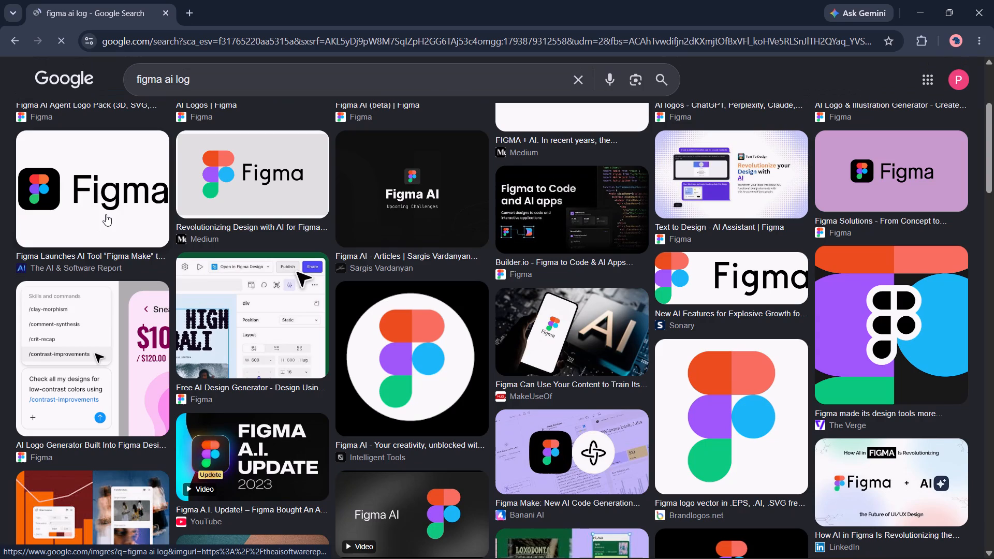
{"action": "left_click", "coordinate": [106, 214]}
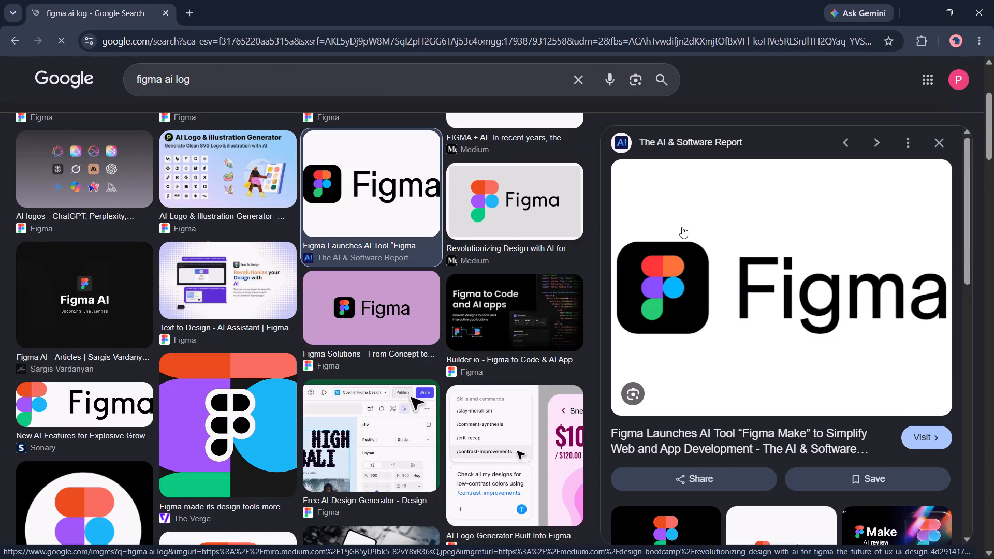
{"action": "right_click", "coordinate": [695, 232]}
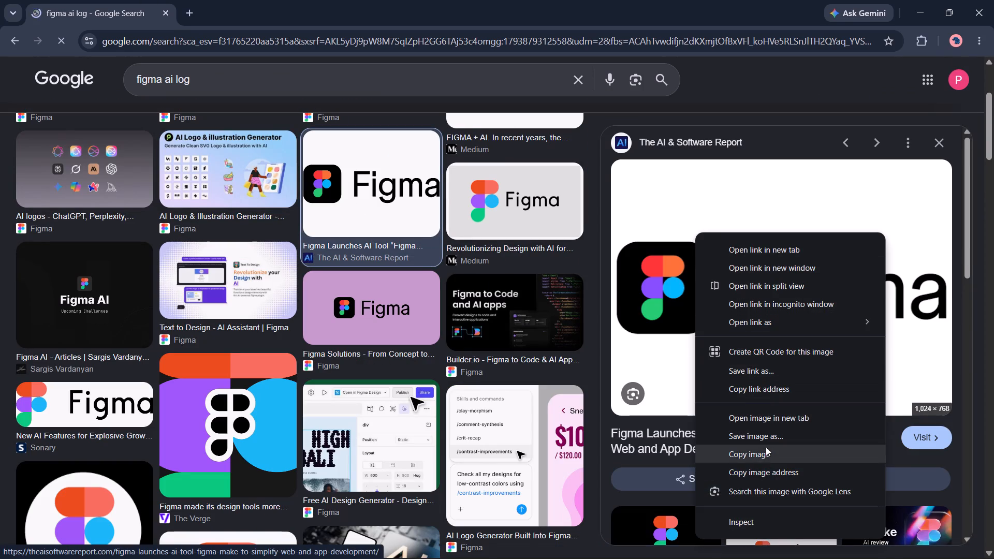
{"action": "left_click", "coordinate": [766, 439]}
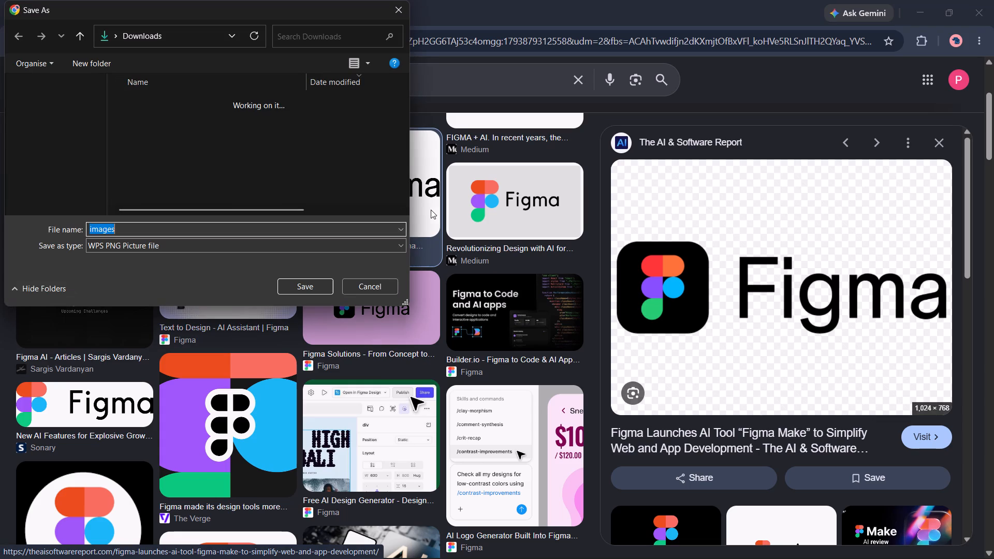
{"action": "type", "text": "figma"}
{"action": "left_click", "coordinate": [322, 291]}
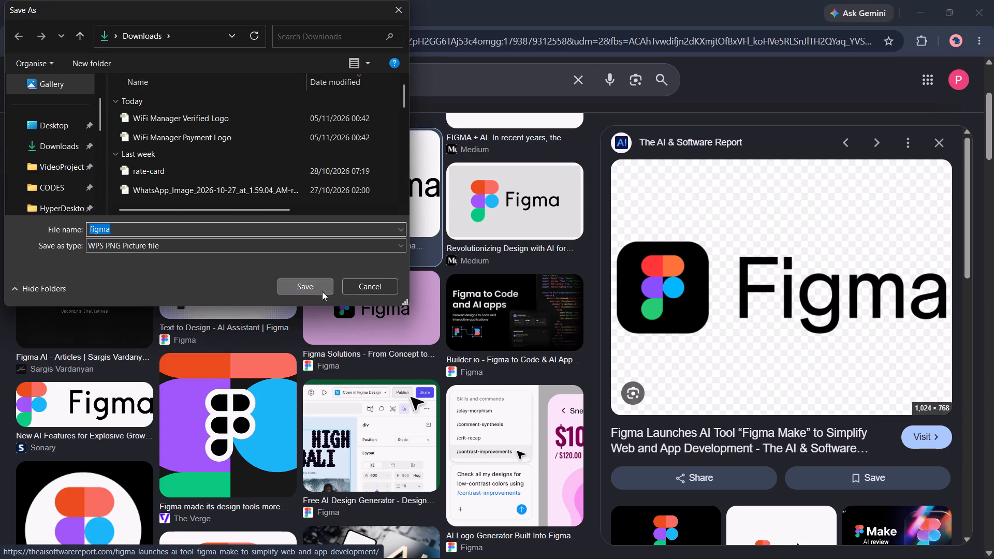
{"action": "left_click_drag", "start_coordinate": [208, 84], "coordinate": [108, 84]}
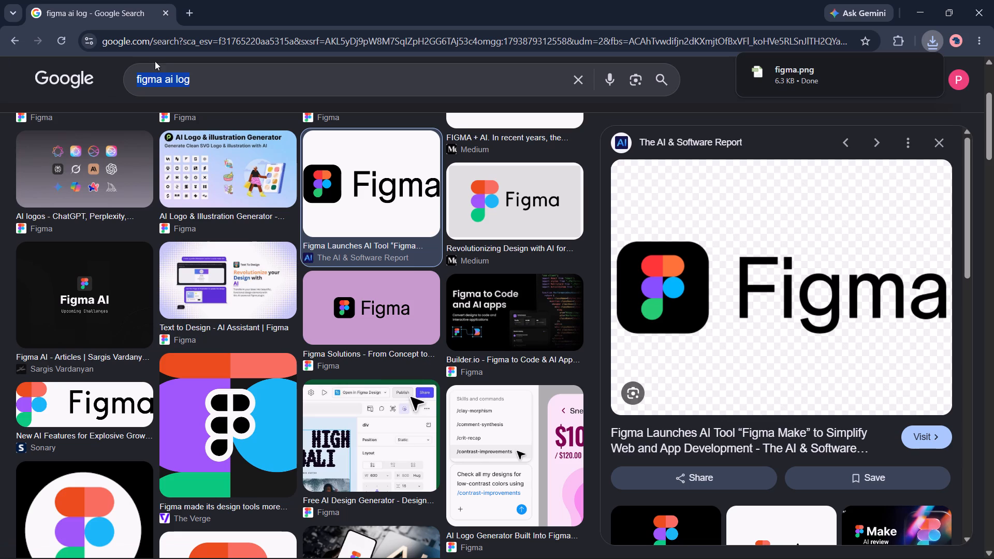
{"action": "left_click", "coordinate": [217, 79]}
{"action": "left_click", "coordinate": [198, 81]}
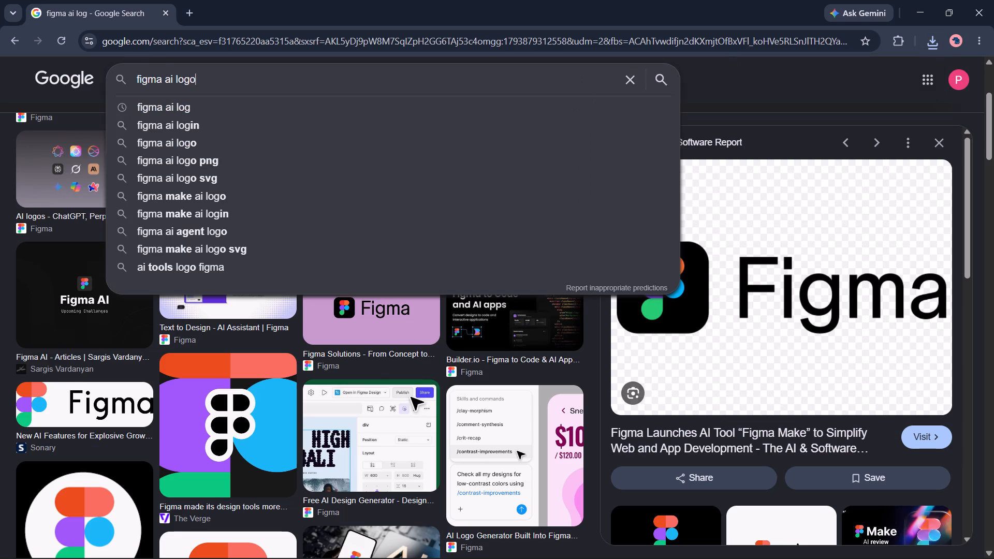
{"action": "left_click_drag", "start_coordinate": [176, 79], "coordinate": [118, 66]}
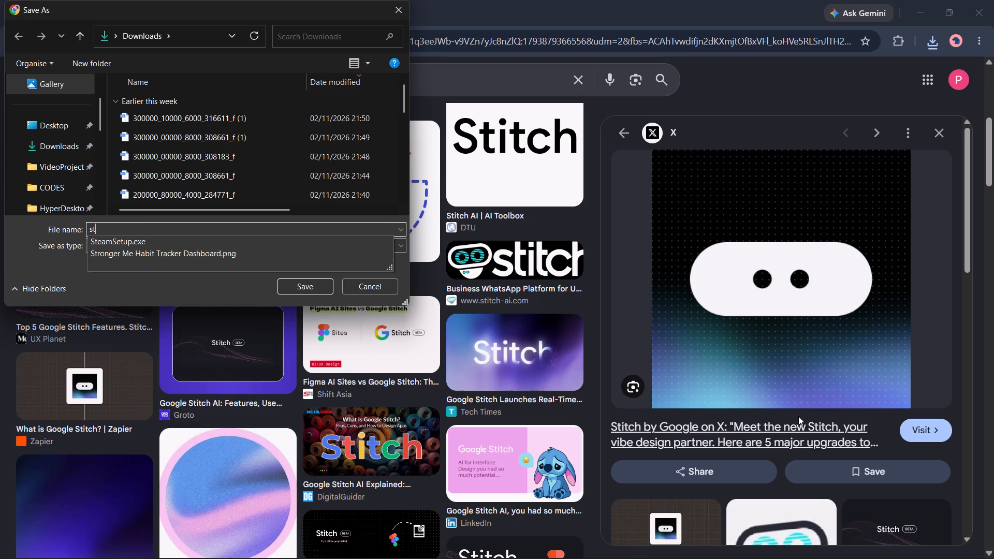
{"action": "type", "text": "itch"}
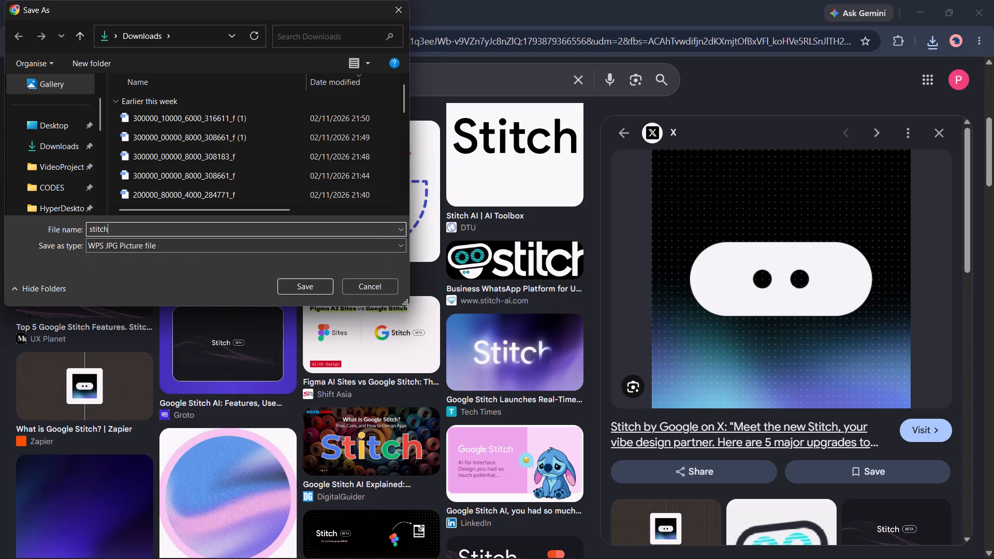
{"action": "left_click", "coordinate": [296, 285]}
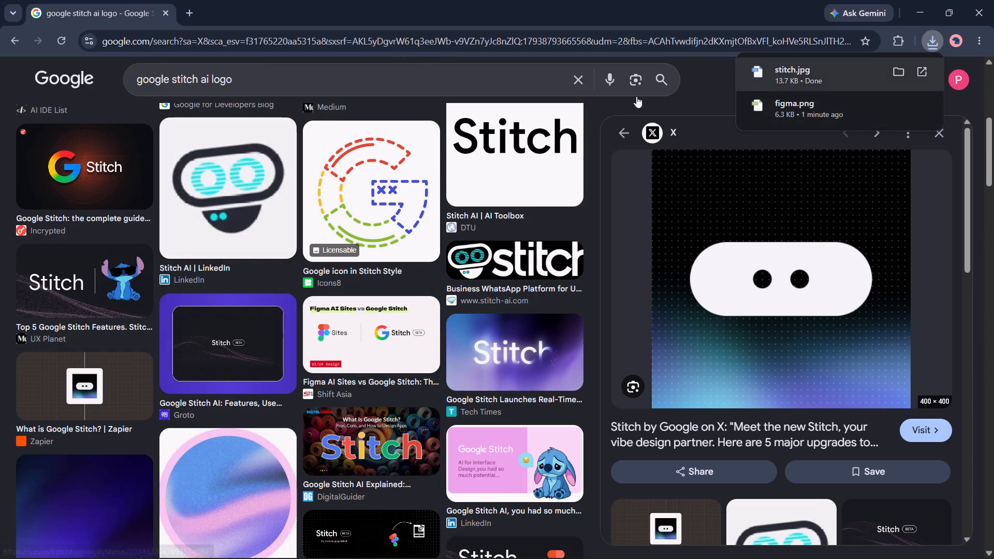
Bring the downloaded stitch.jpg into CapCut, placing it on a new track above the video at 00:00:31:14, where the pop sound starts.
{"action": "left_click_drag", "start_coordinate": [815, 79], "coordinate": [615, 558]}
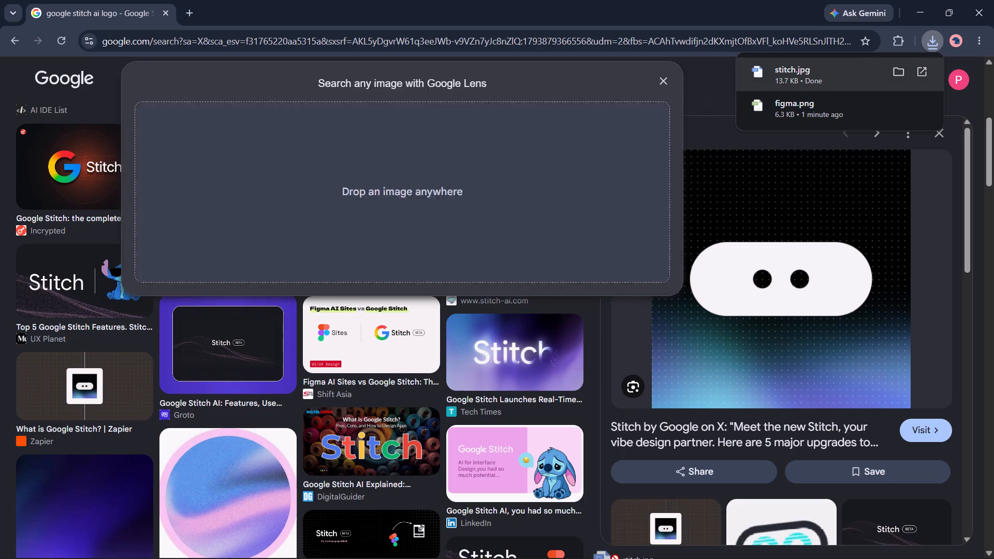
{"action": "left_click_drag", "start_coordinate": [615, 558], "coordinate": [572, 527]}
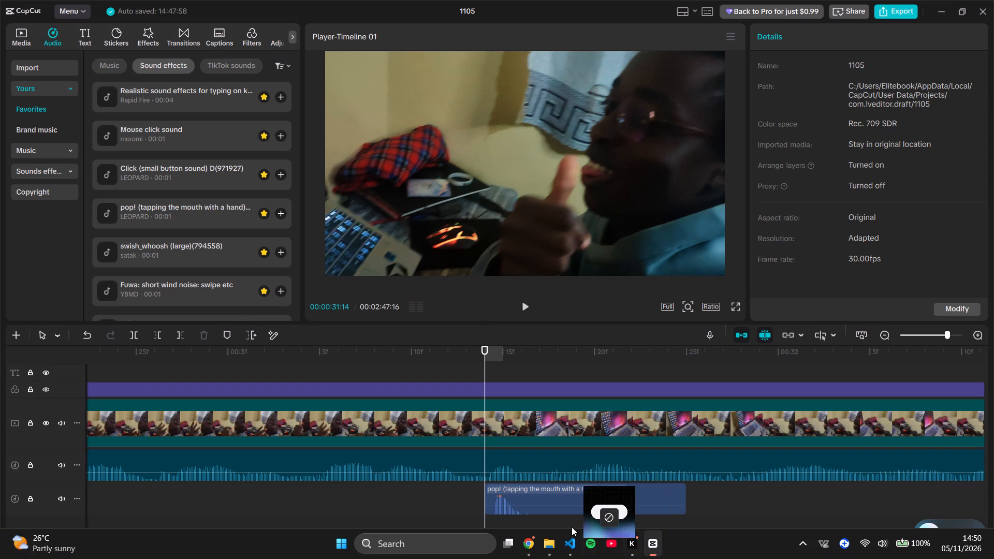
{"action": "left_click_drag", "start_coordinate": [572, 527], "coordinate": [496, 505]}
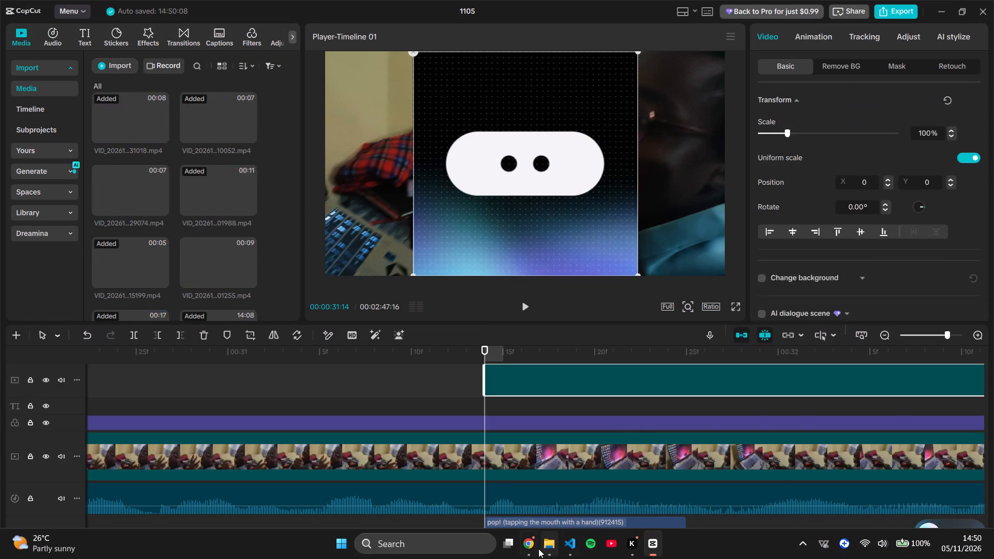
Return to Google Chrome and pick up the downloaded figma.png to bring it into the CapCut project.
{"action": "left_click", "coordinate": [533, 549]}
{"action": "left_click", "coordinate": [786, 110]}
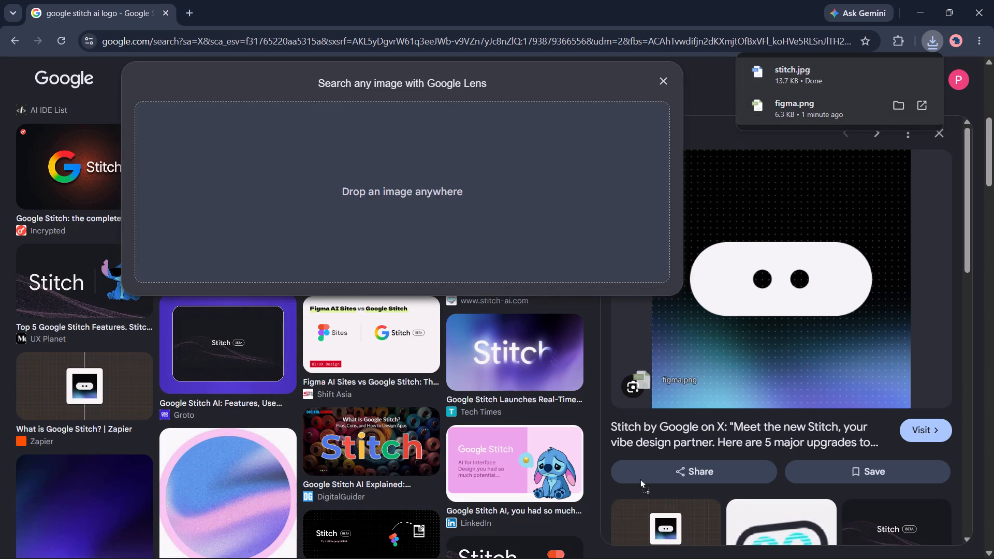
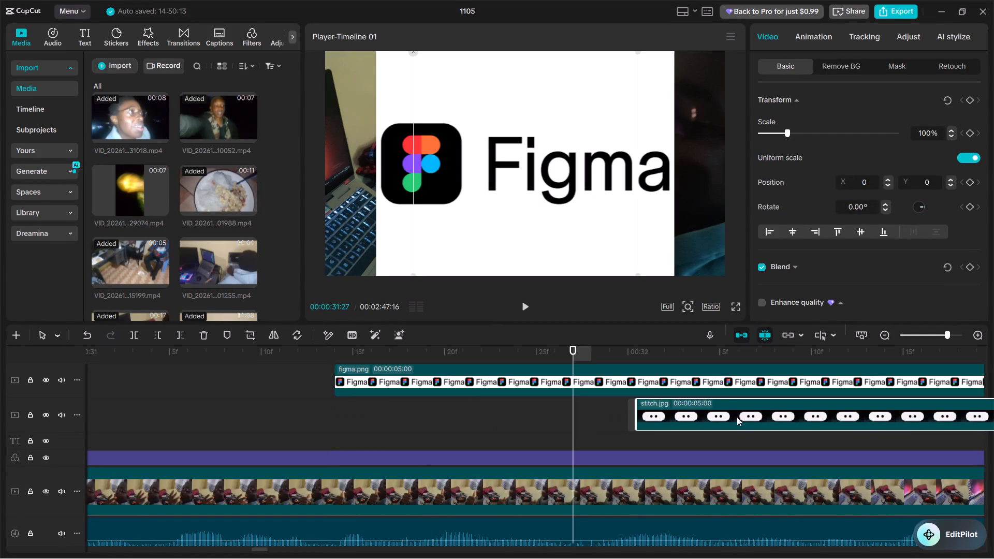
Scale the figma.png overlay to about 23% and move it into the upper-left area of the video frame.
{"action": "scroll", "coordinate": [559, 428], "scroll_direction": "right", "scroll_amount": 2}
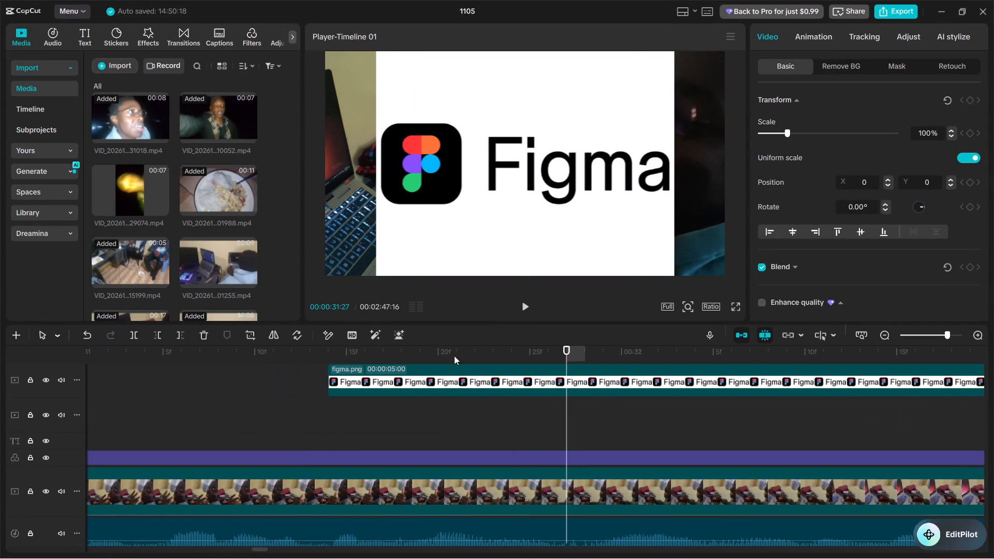
{"action": "left_click", "coordinate": [323, 413]}
{"action": "left_click", "coordinate": [327, 412]}
{"action": "left_click", "coordinate": [412, 243]}
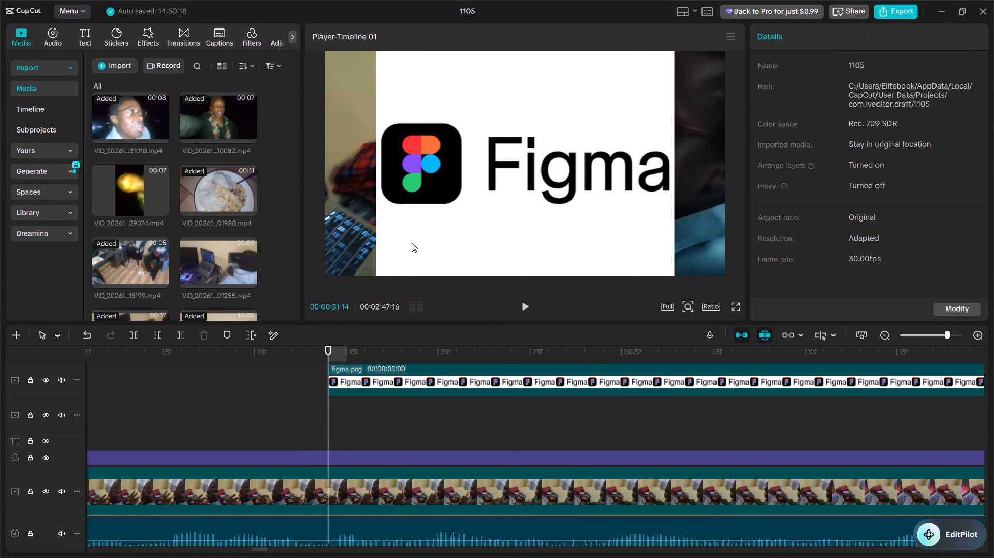
{"action": "left_click_drag", "start_coordinate": [676, 53], "coordinate": [597, 101]}
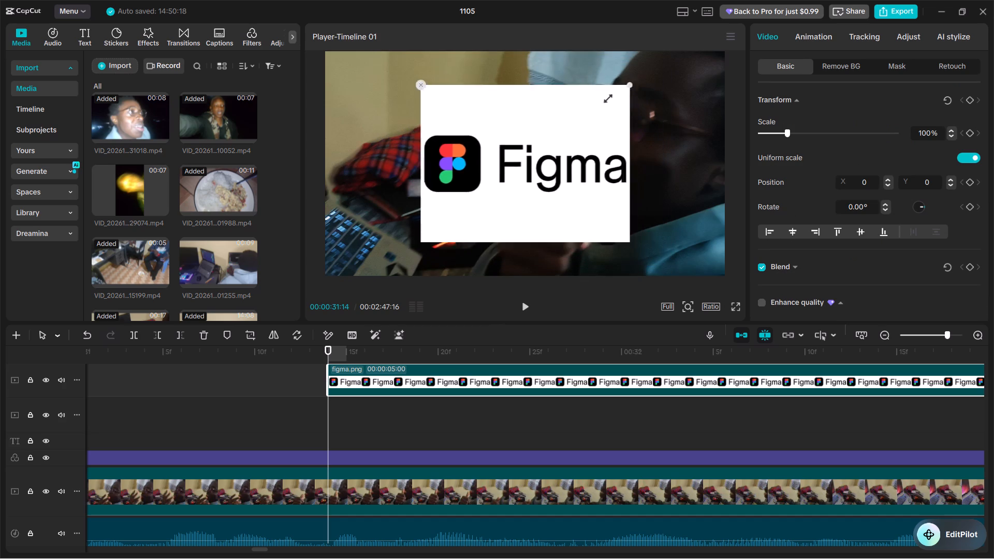
{"action": "left_click_drag", "start_coordinate": [597, 101], "coordinate": [561, 140]}
{"action": "left_click_drag", "start_coordinate": [592, 115], "coordinate": [586, 121]}
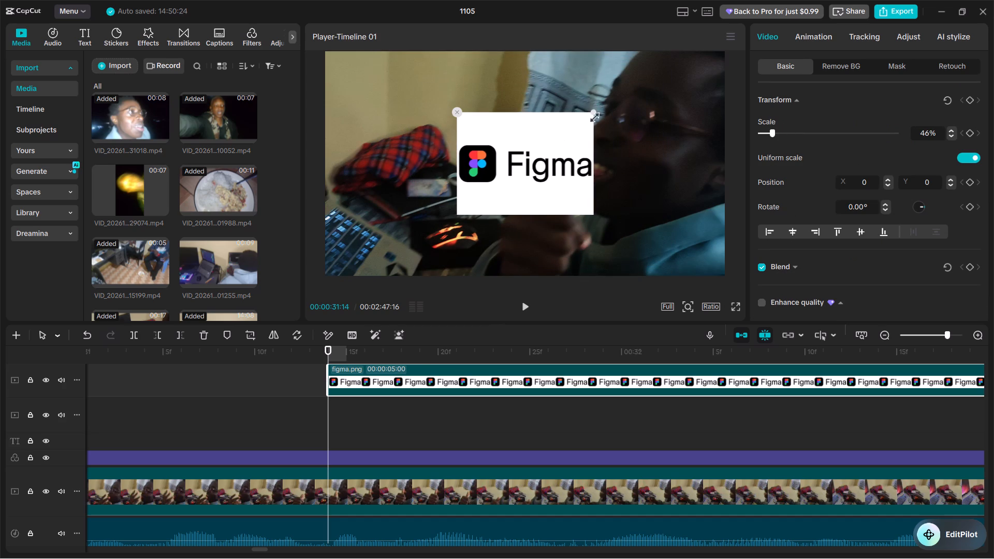
{"action": "left_click_drag", "start_coordinate": [586, 121], "coordinate": [552, 161]}
{"action": "left_click_drag", "start_coordinate": [539, 166], "coordinate": [441, 131]}
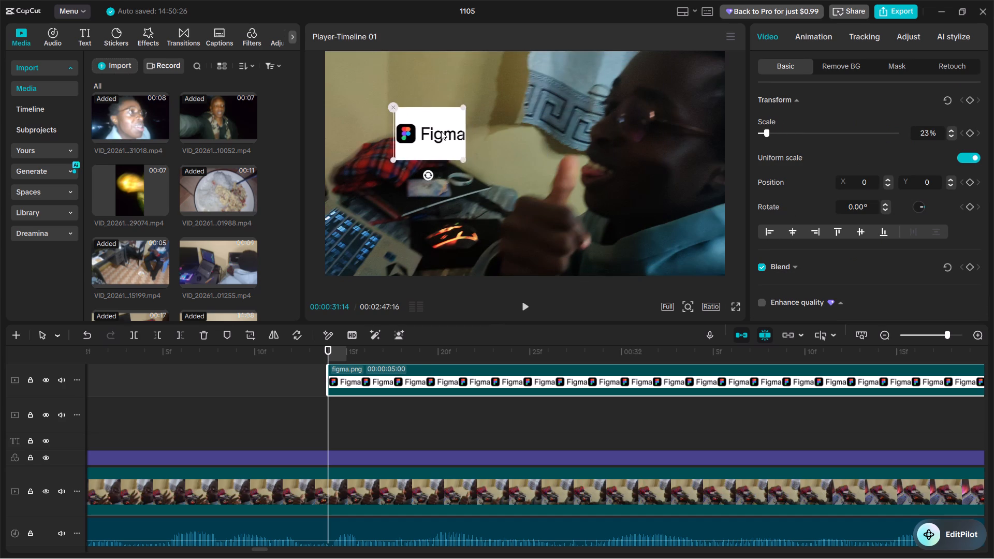
{"action": "left_click_drag", "start_coordinate": [441, 131], "coordinate": [421, 115]}
{"action": "left_click_drag", "start_coordinate": [421, 115], "coordinate": [415, 102]}
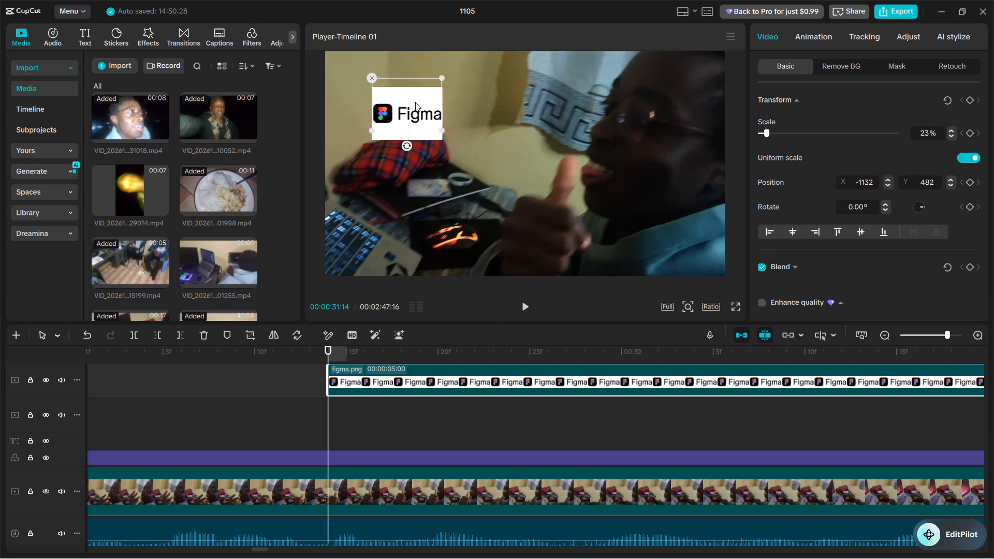
{"action": "left_click_drag", "start_coordinate": [415, 102], "coordinate": [412, 101]}
Play back from 00:00:31:12 to check the Figma logo's timing and find the voiceover cue for the Stitch logo.
{"action": "left_click", "coordinate": [296, 427]}
{"action": "key", "text": "space"}
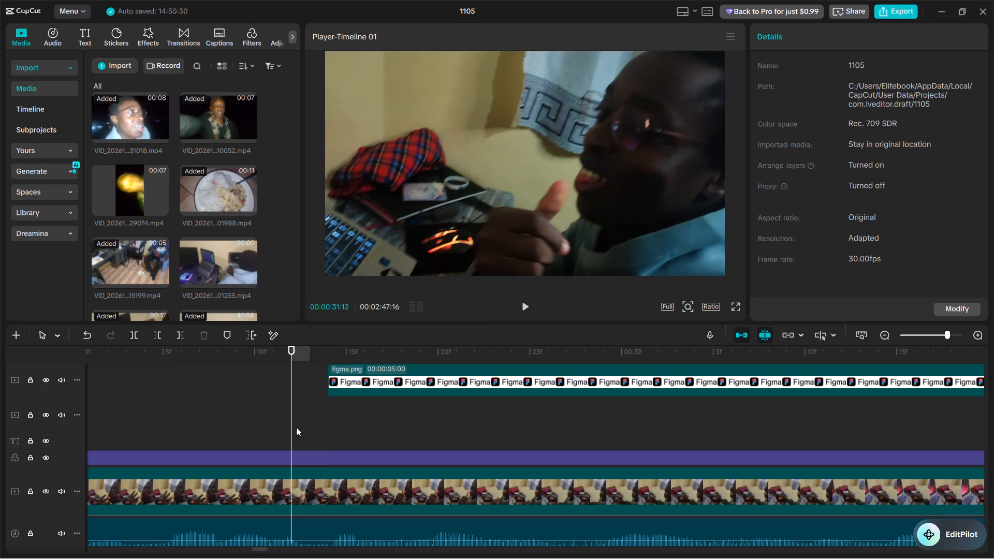
{"action": "key", "text": "space"}
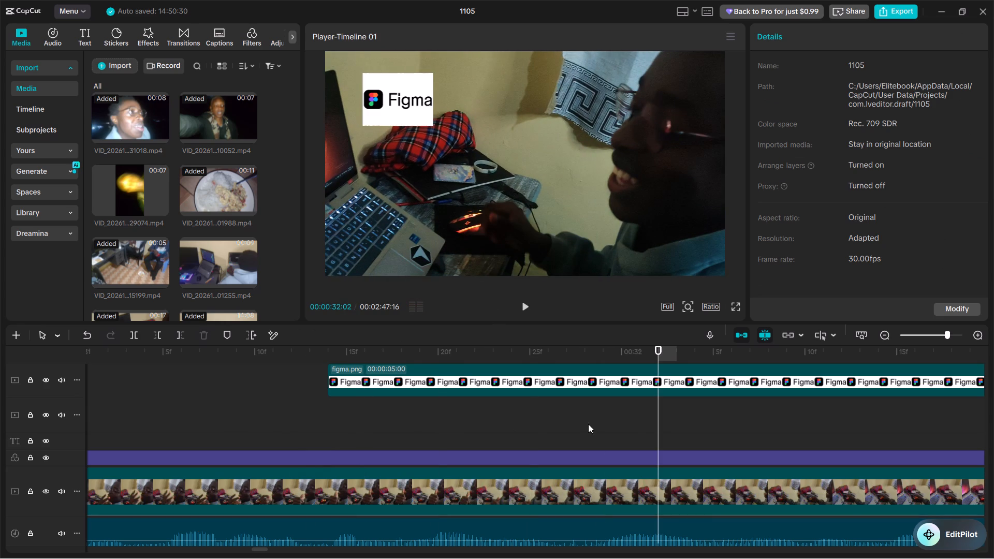
{"action": "key", "text": "space"}
{"action": "key", "text": "space"}
{"action": "left_click", "coordinate": [607, 419]}
{"action": "key", "text": "space"}
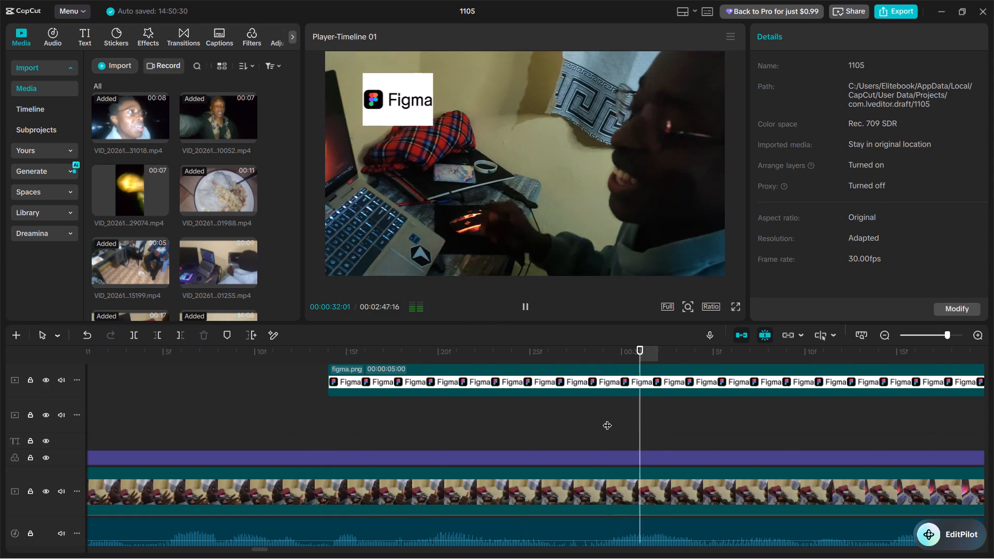
{"action": "key", "text": "space"}
{"action": "key", "text": "space"}
{"action": "key", "text": "space"}
Copy the pop sound effect under the Figma logo and paste the copy at 00:00:32:10.
{"action": "scroll", "coordinate": [685, 407], "scroll_direction": "down", "scroll_amount": 6}
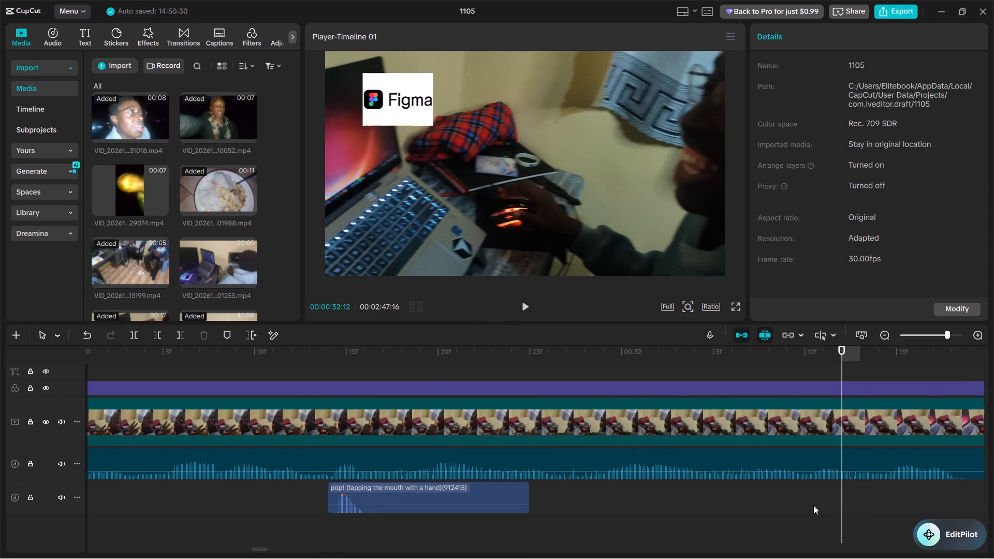
{"action": "left_click", "coordinate": [802, 497]}
{"action": "left_click", "coordinate": [455, 509]}
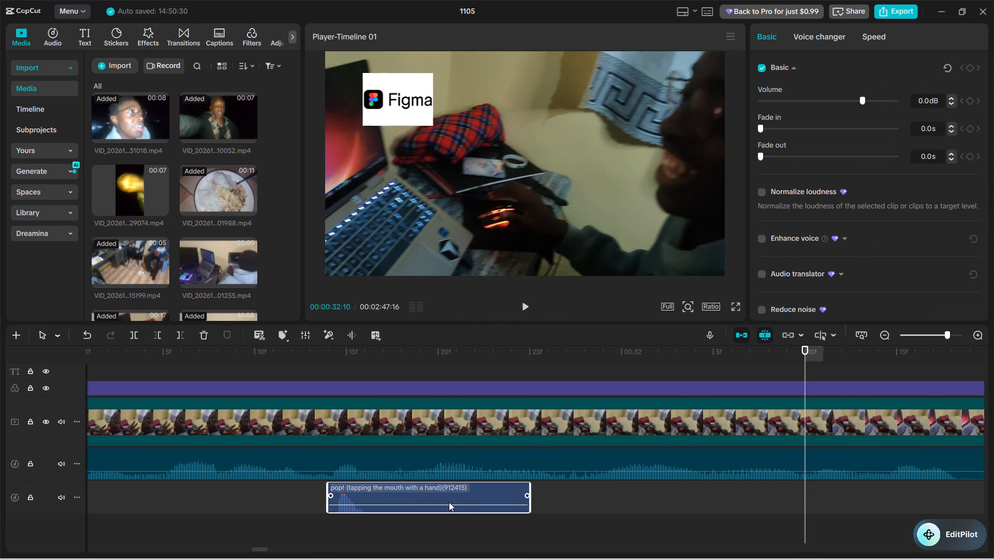
{"action": "key", "text": "ctrl+c"}
{"action": "key", "text": "ctrl+v"}
{"action": "key", "text": "space"}
{"action": "key", "text": "space"}
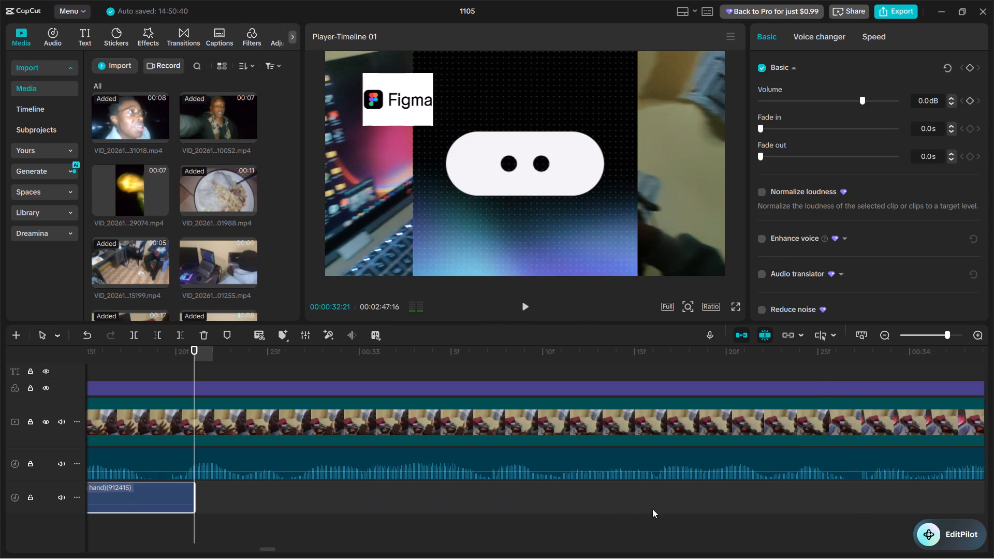
Move the stitch.jpg overlay to start at 00:00:32:10, aligned with the second pop sound.
{"action": "scroll", "coordinate": [523, 506], "scroll_direction": "right", "scroll_amount": 2}
{"action": "left_click", "coordinate": [381, 526]}
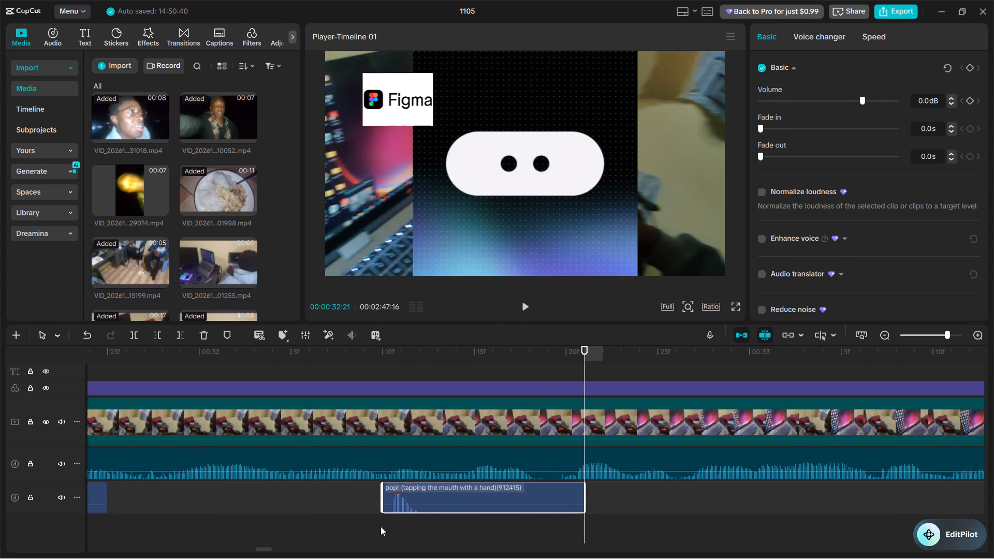
{"action": "scroll", "coordinate": [383, 522], "scroll_direction": "up", "scroll_amount": 7}
{"action": "left_click_drag", "start_coordinate": [605, 444], "coordinate": [578, 444]}
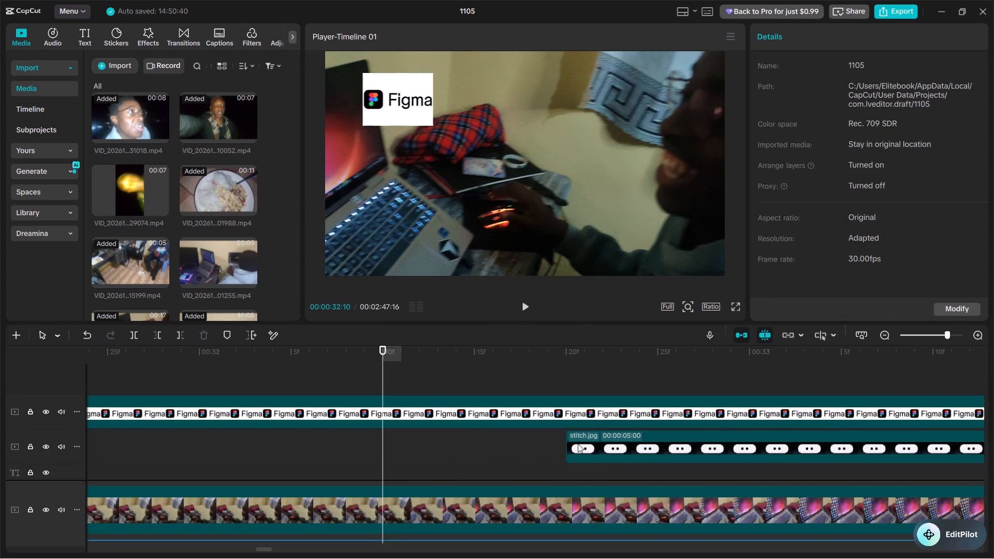
{"action": "left_click_drag", "start_coordinate": [578, 444], "coordinate": [419, 444]}
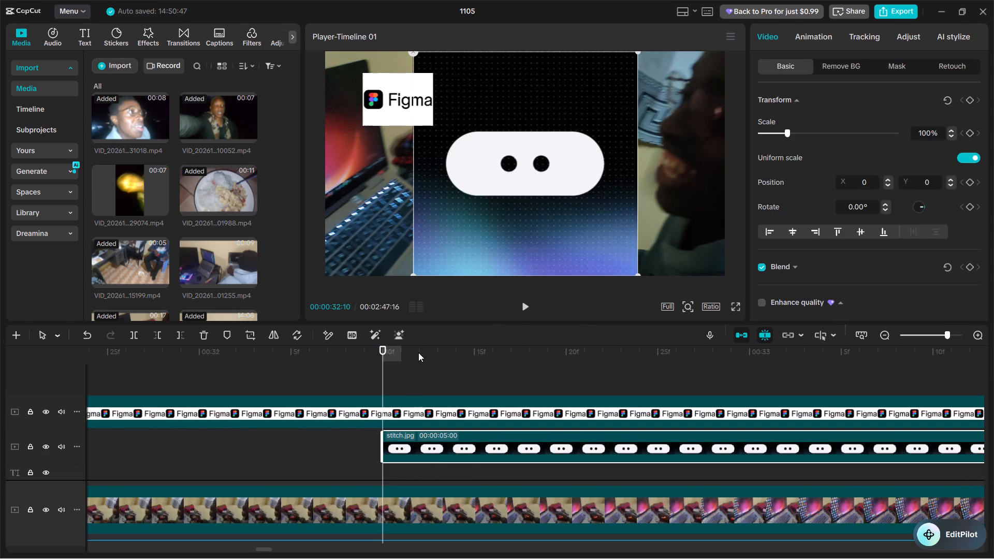
Scale the stitch.jpg overlay to 24% and place it beside the Figma logo at about X -143, Y 610.
{"action": "left_click_drag", "start_coordinate": [636, 272], "coordinate": [589, 213]}
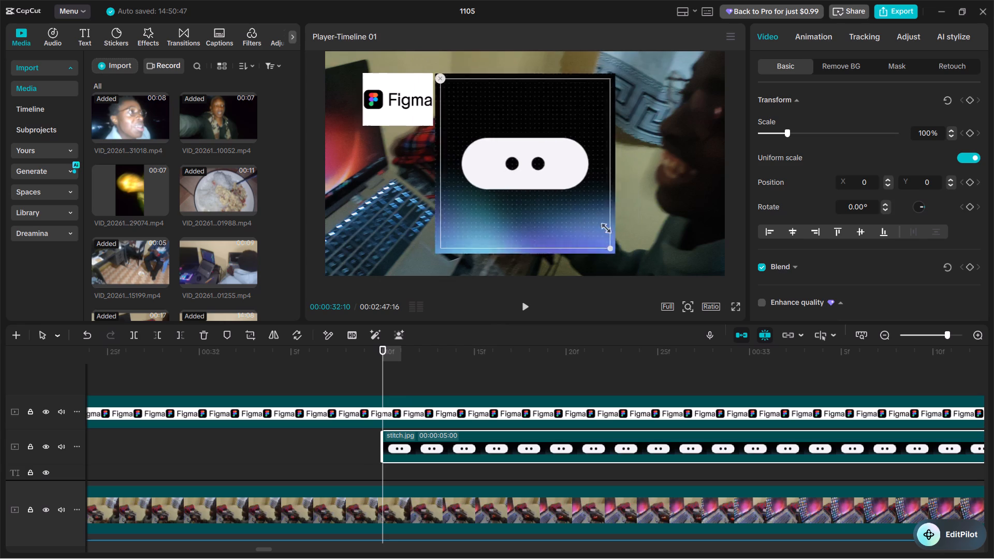
{"action": "left_click_drag", "start_coordinate": [589, 213], "coordinate": [520, 158]}
{"action": "left_click_drag", "start_coordinate": [522, 177], "coordinate": [504, 116]}
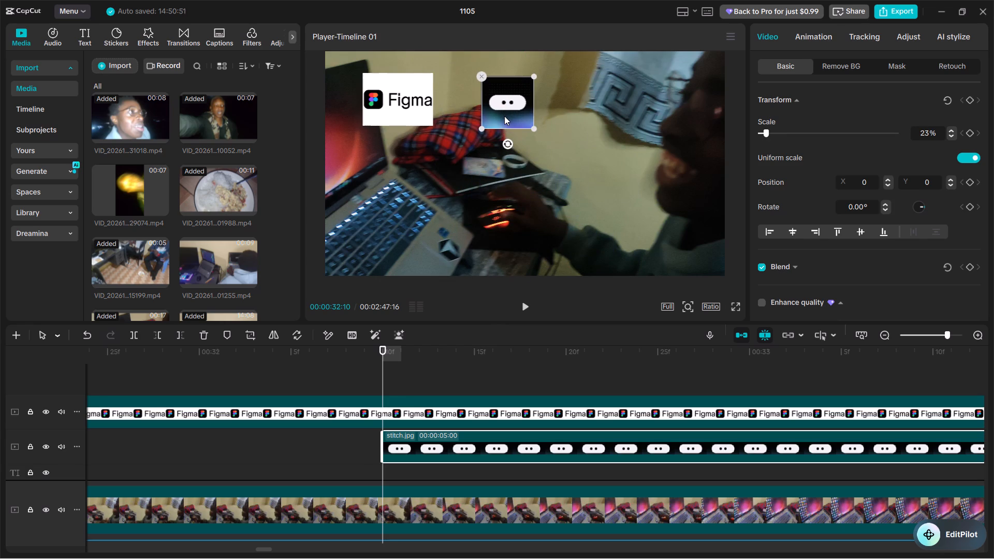
{"action": "left_click_drag", "start_coordinate": [504, 116], "coordinate": [507, 114]}
{"action": "left_click", "coordinate": [535, 125]}
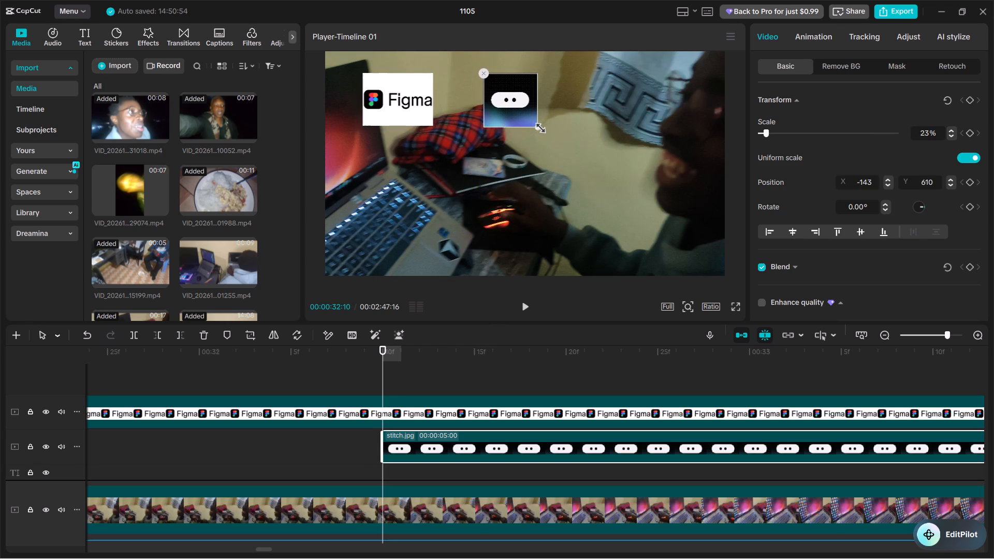
{"action": "left_click", "coordinate": [278, 427]}
Play back the section to check how both logos appear over the video.
{"action": "left_click", "coordinate": [272, 443]}
{"action": "key", "text": "space"}
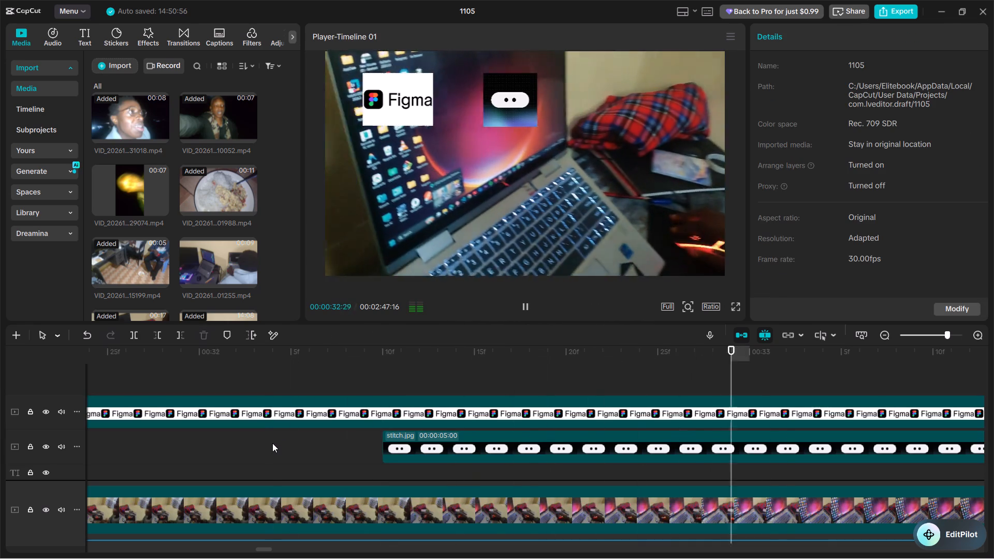
{"action": "key", "text": "space"}
{"action": "key", "text": "space"}
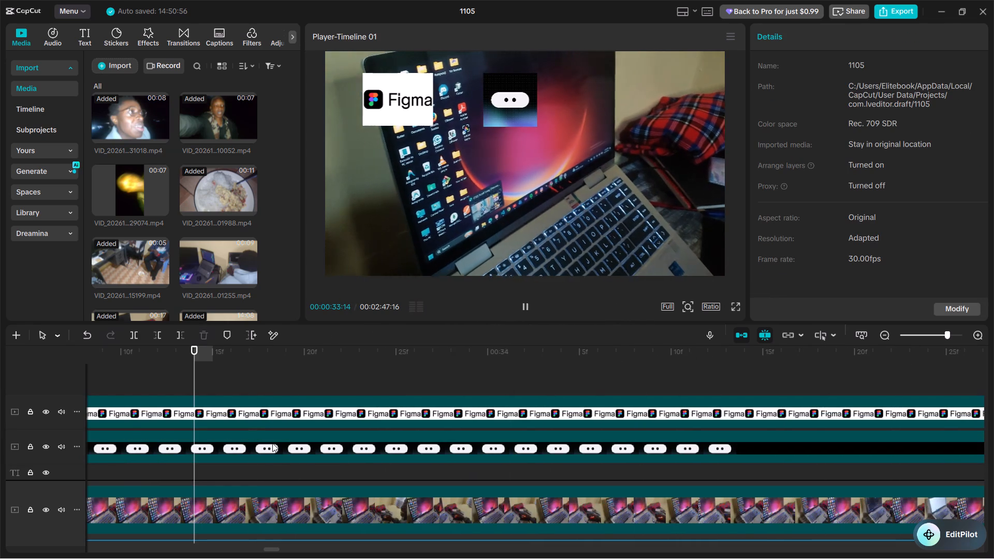
{"action": "key", "text": "space"}
{"action": "key", "text": "space"}
{"action": "key", "text": "space"}
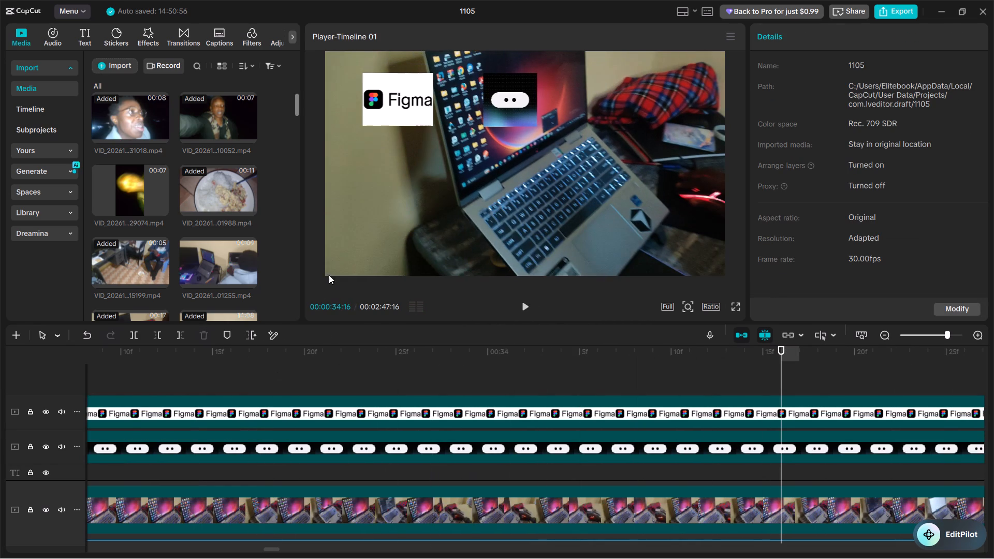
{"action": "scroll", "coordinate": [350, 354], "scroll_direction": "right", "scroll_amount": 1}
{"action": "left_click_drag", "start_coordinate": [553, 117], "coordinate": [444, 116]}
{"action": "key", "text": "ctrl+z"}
Select both logo overlays together and move them down to the lower middle of the video frame.
{"action": "scroll", "coordinate": [469, 317], "scroll_direction": "down", "scroll_amount": 2}
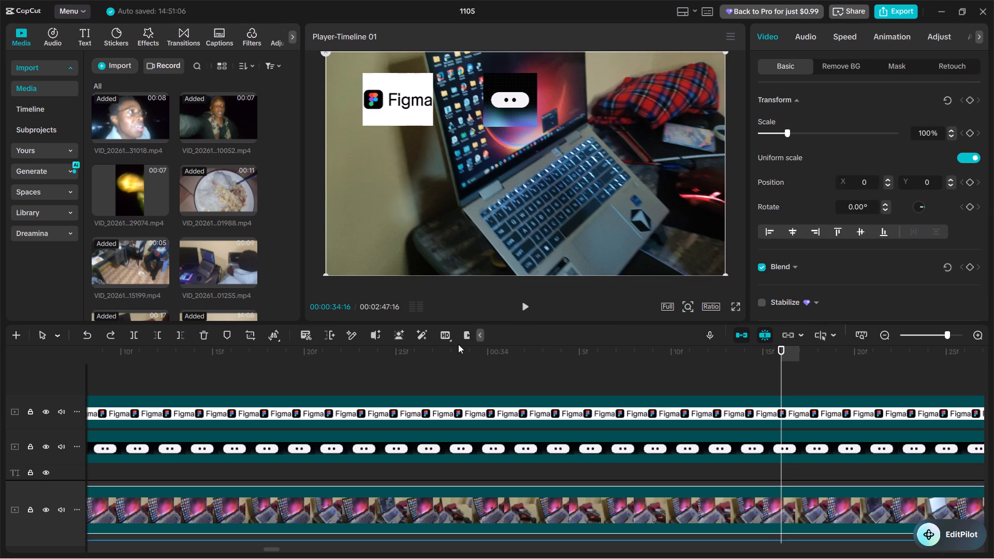
{"action": "scroll", "coordinate": [458, 344], "scroll_direction": "down", "scroll_amount": 2}
{"action": "left_click_drag", "start_coordinate": [429, 386], "coordinate": [426, 453]}
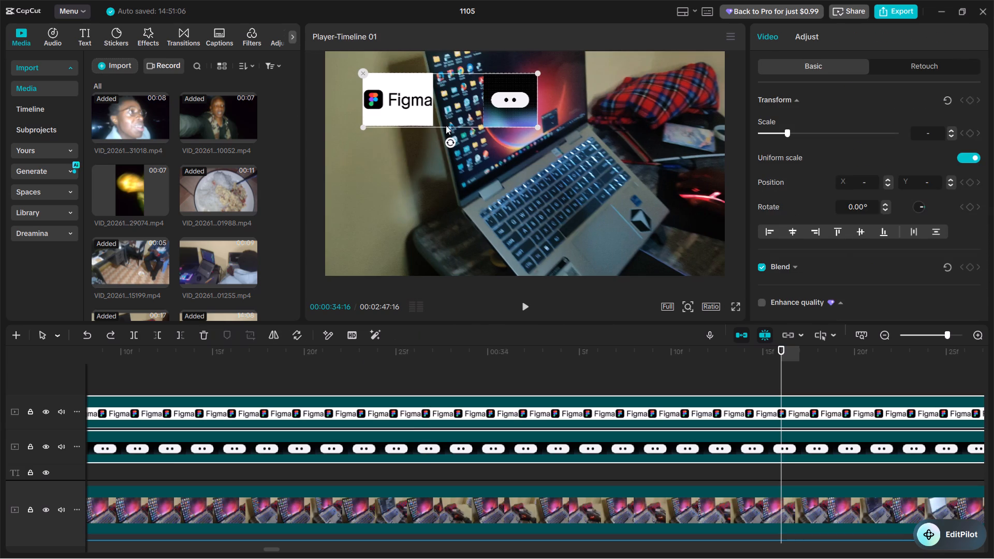
{"action": "left_click_drag", "start_coordinate": [449, 105], "coordinate": [500, 224]}
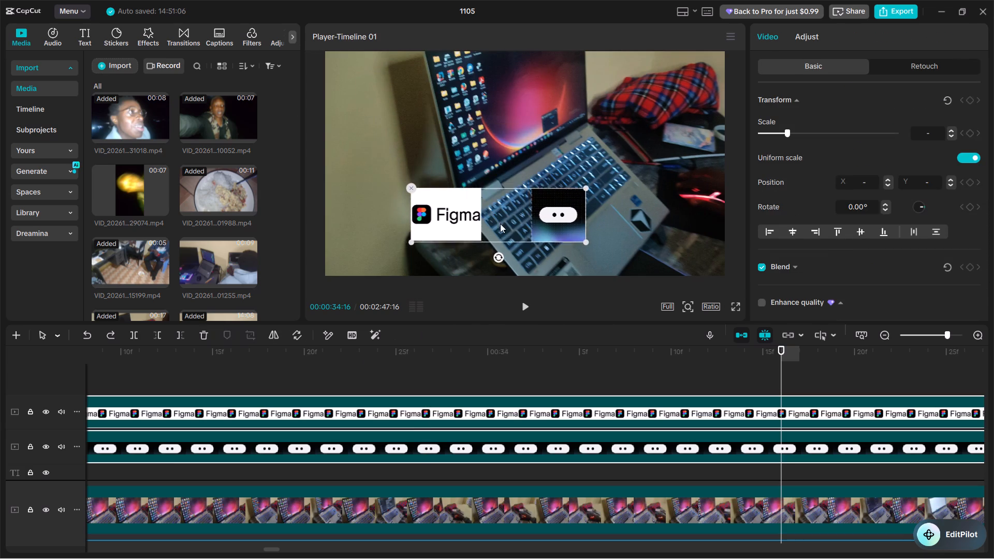
{"action": "left_click_drag", "start_coordinate": [500, 224], "coordinate": [511, 240]}
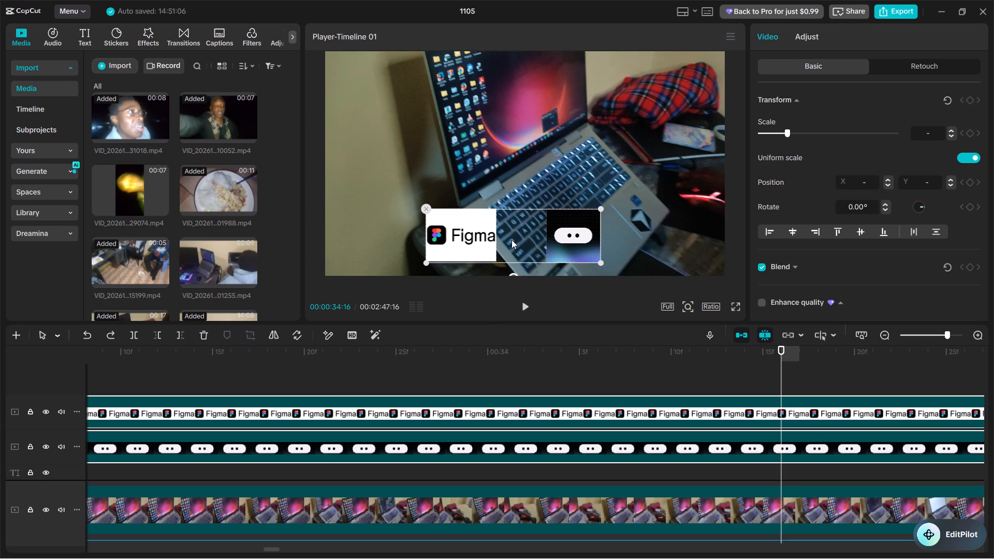
{"action": "left_click_drag", "start_coordinate": [511, 240], "coordinate": [513, 240]}
Play back from just before the Figma logo appears to check both logos and pop sounds against the voiceover.
{"action": "scroll", "coordinate": [359, 383], "scroll_direction": "right", "scroll_amount": 3}
{"action": "scroll", "coordinate": [253, 414], "scroll_direction": "right", "scroll_amount": 1}
{"action": "left_click", "coordinate": [231, 438]}
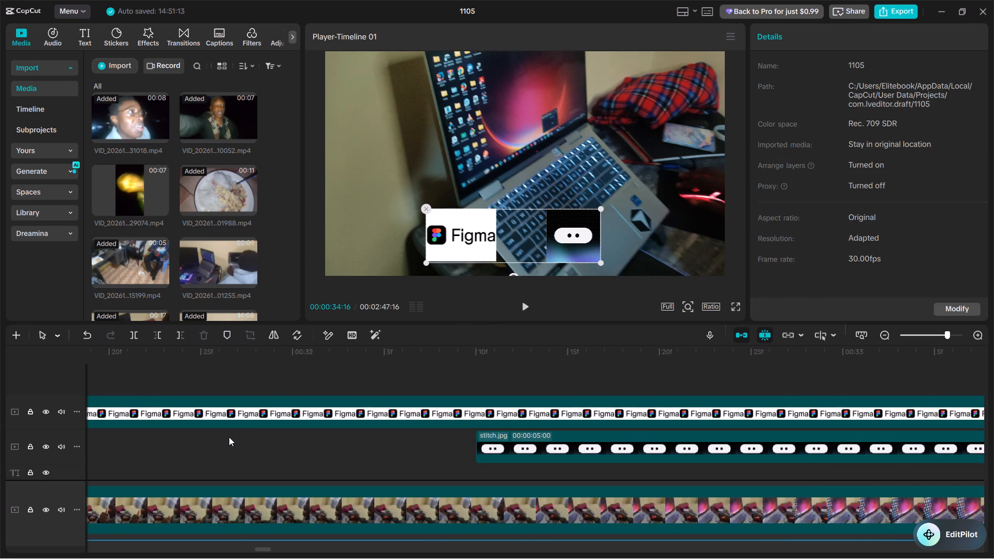
{"action": "key", "text": "slash"}
{"action": "key", "text": "ctrl+minus"}
{"action": "key", "text": "ctrl+minus"}
{"action": "key", "text": "ctrl+minus"}
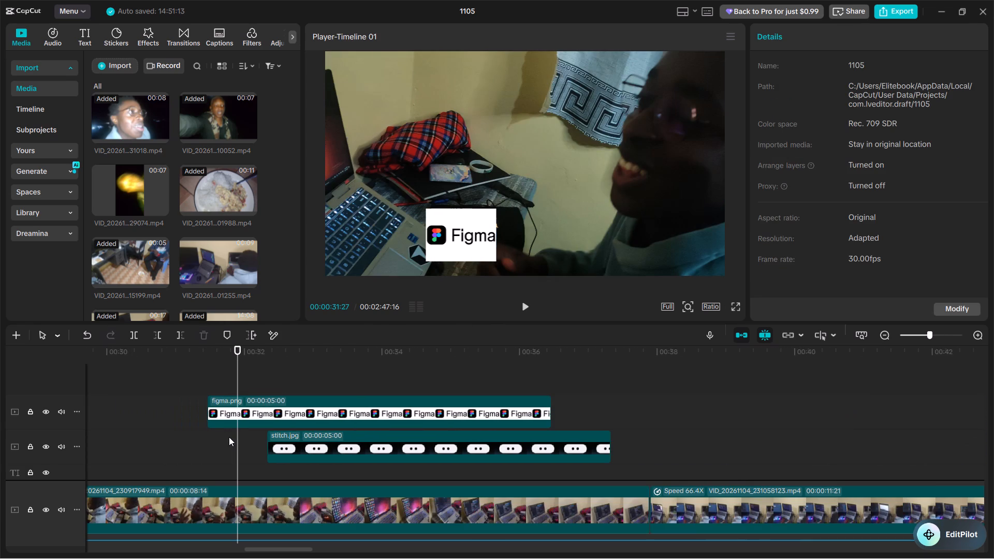
{"action": "scroll", "coordinate": [182, 451], "scroll_direction": "down", "scroll_amount": 4}
{"action": "left_click", "coordinate": [156, 416]}
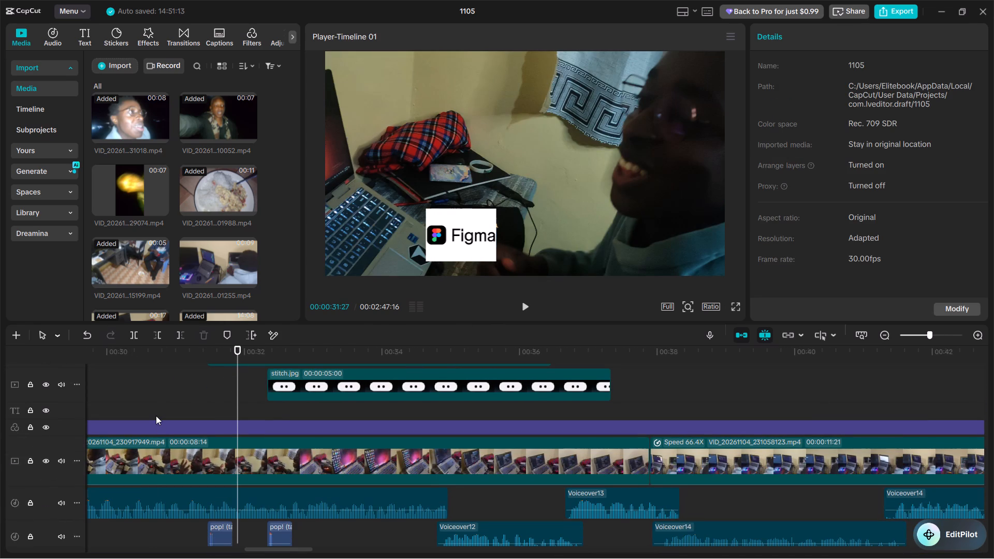
{"action": "key", "text": "space"}
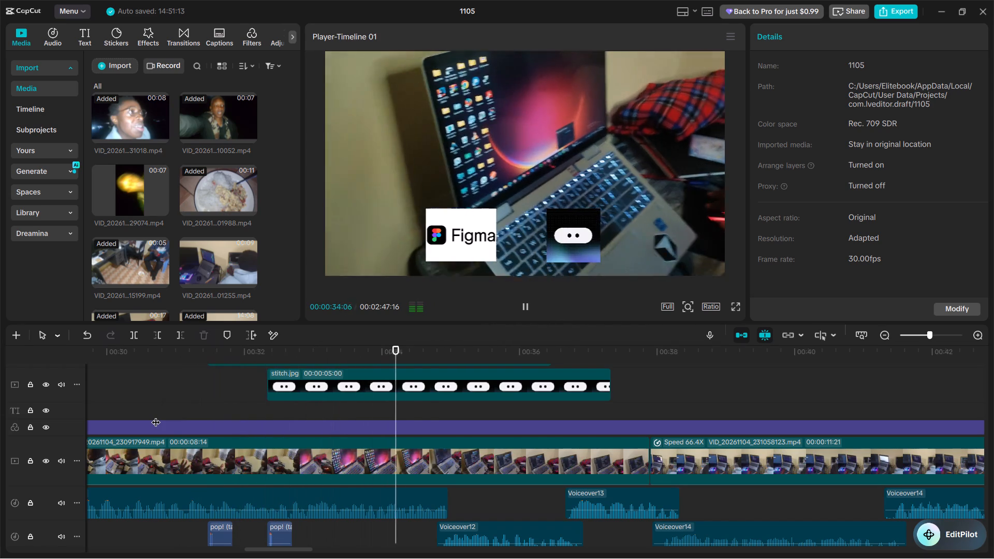
{"action": "key", "text": "space"}
{"action": "key", "text": "space"}
{"action": "key", "text": "space"}
{"action": "key", "text": "space"}
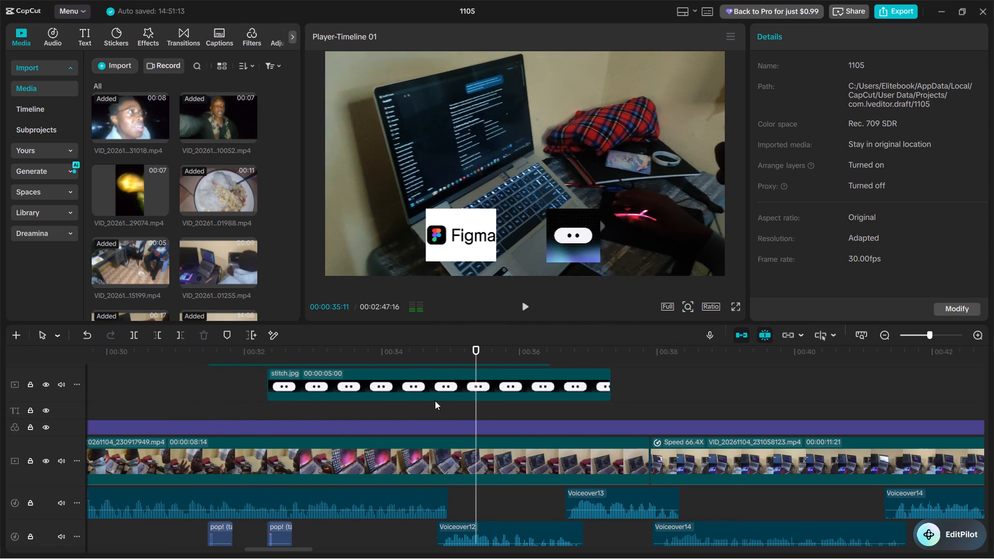
Replay around 00:00:35:05 to find the moment, and add a Transform keyframe to the figma.png overlay at 00:00:35:13.
{"action": "key", "text": "space"}
{"action": "left_click", "coordinate": [453, 409]}
{"action": "key", "text": "space"}
{"action": "key", "text": "space"}
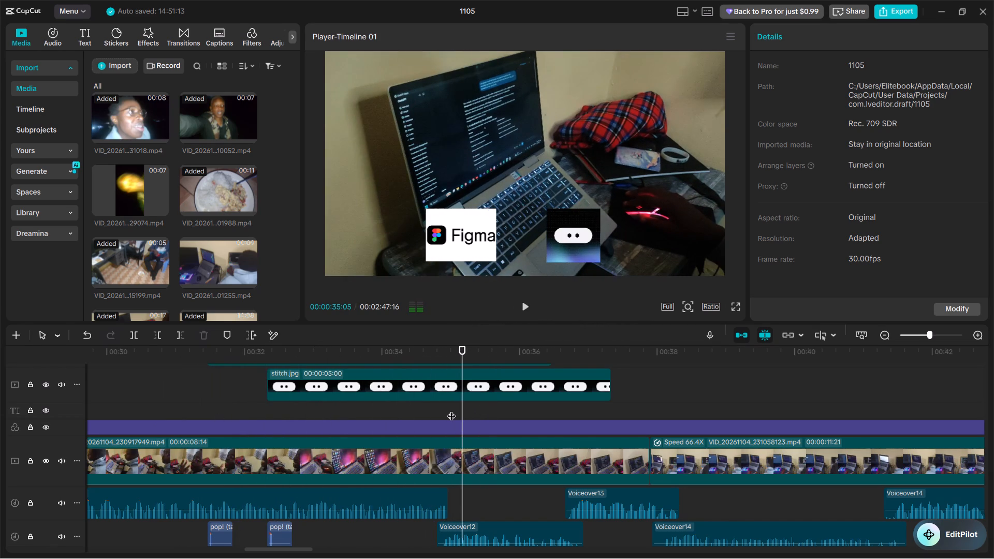
{"action": "key", "text": "space"}
{"action": "key", "text": "space"}
{"action": "left_click", "coordinate": [455, 378]}
{"action": "scroll", "coordinate": [455, 378], "scroll_direction": "up", "scroll_amount": 3}
{"action": "left_click", "coordinate": [463, 394]}
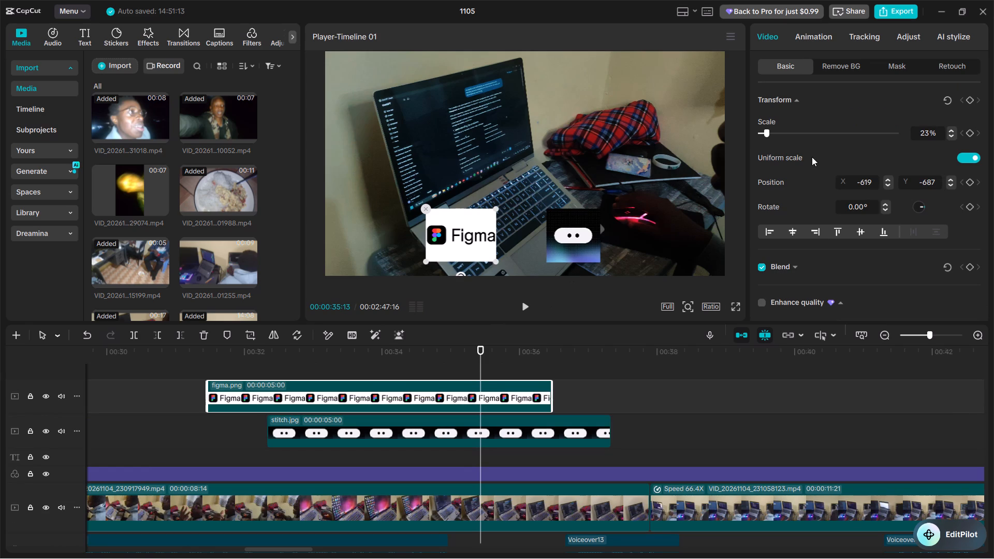
{"action": "left_click", "coordinate": [970, 99]}
Add a Transform keyframe to the stitch.jpg overlay at 00:00:35:13.
{"action": "left_click", "coordinate": [465, 436]}
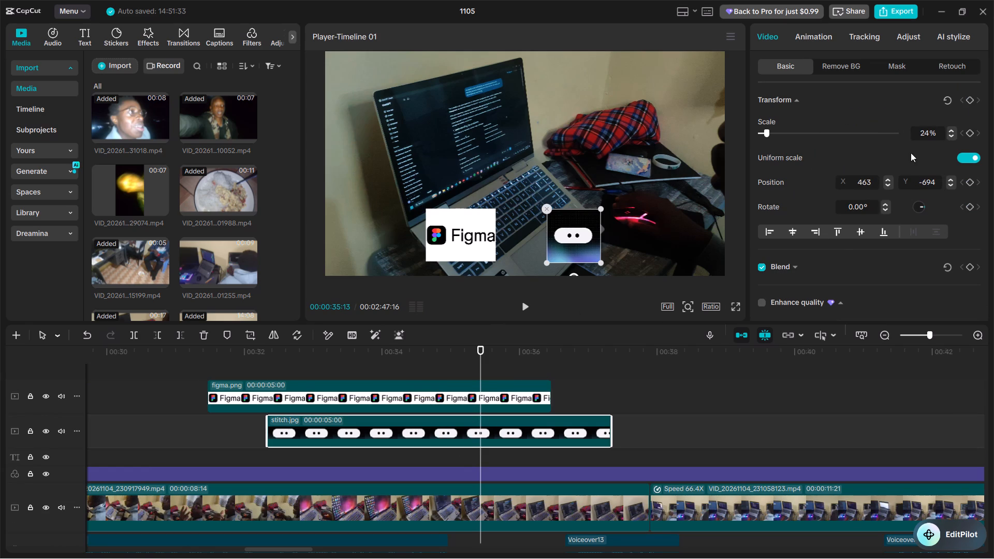
{"action": "left_click", "coordinate": [968, 101]}
At 00:00:36:04, shrink the figma.png overlay to 6% scale and trim its clip's end back to about that moment.
{"action": "key", "text": "space"}
{"action": "key", "text": "space"}
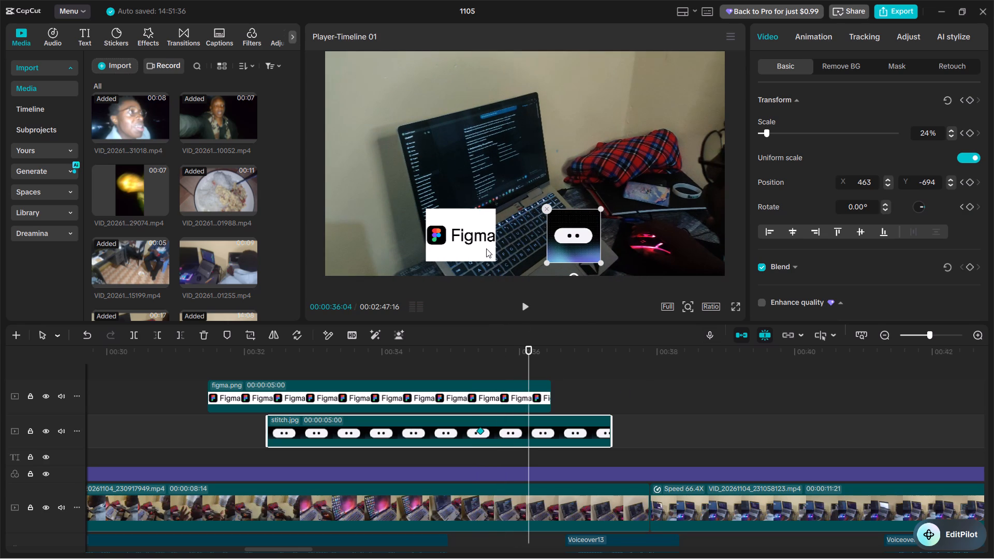
{"action": "left_click", "coordinate": [486, 248]}
{"action": "left_click_drag", "start_coordinate": [498, 263], "coordinate": [416, 206]}
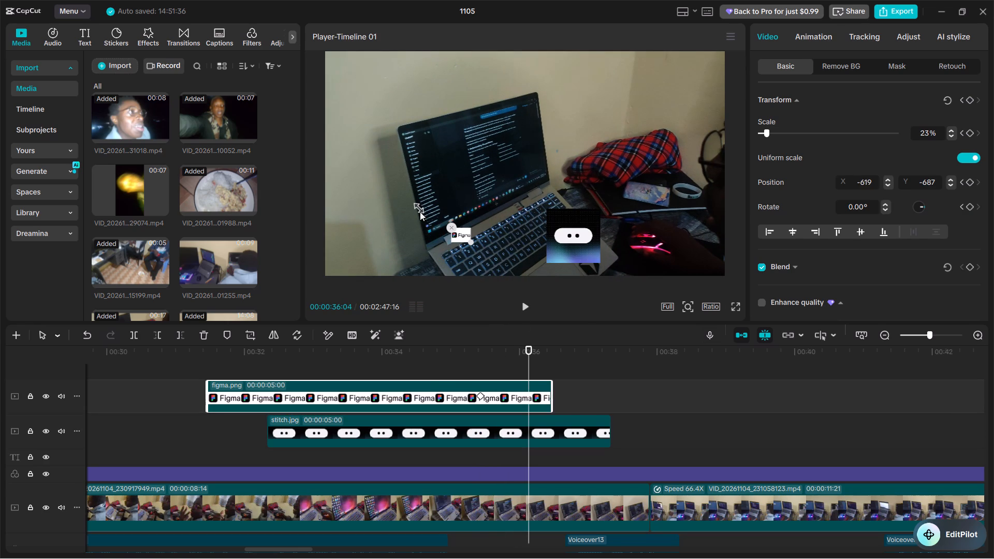
{"action": "left_click_drag", "start_coordinate": [551, 398], "coordinate": [530, 398]}
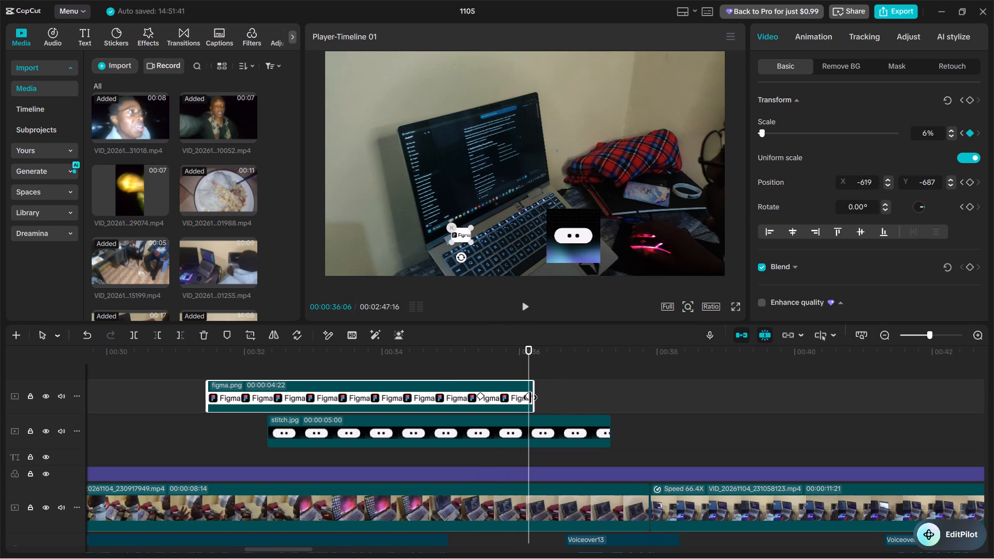
{"action": "left_click_drag", "start_coordinate": [530, 398], "coordinate": [531, 398]}
At 00:00:36:04, enlarge the stitch.jpg overlay to 35% scale and move it to about X 255, Y -516.
{"action": "left_click", "coordinate": [577, 255]}
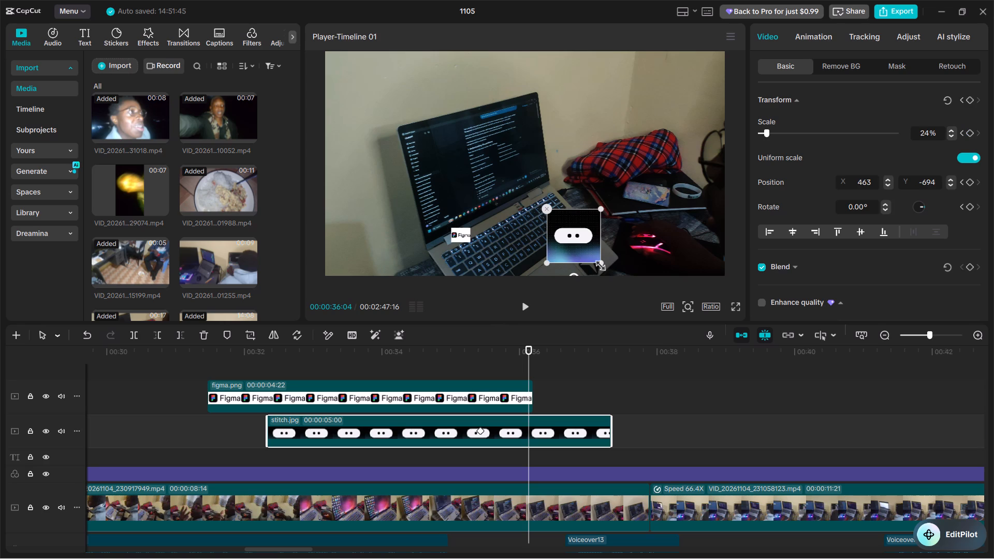
{"action": "left_click_drag", "start_coordinate": [597, 263], "coordinate": [615, 281]}
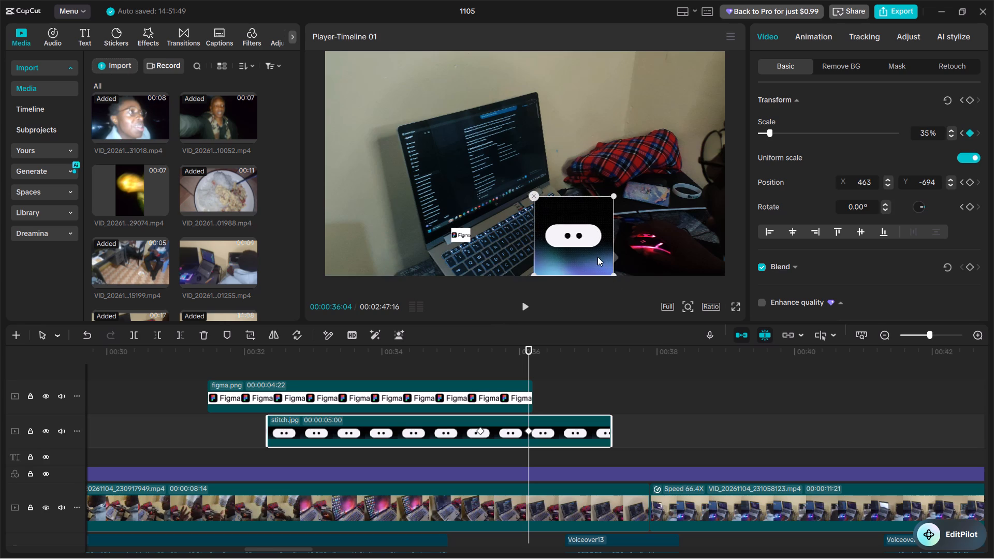
{"action": "left_click_drag", "start_coordinate": [594, 254], "coordinate": [573, 236]}
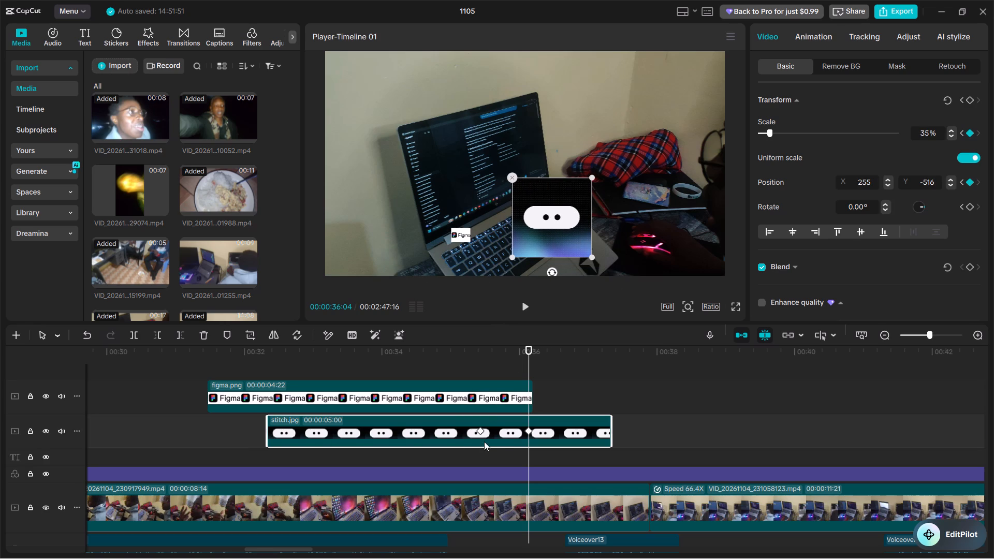
Play back from before the Figma logo appears to check the keyframed scale and position changes of both logos.
{"action": "left_click", "coordinate": [182, 442]}
{"action": "key", "text": "space"}
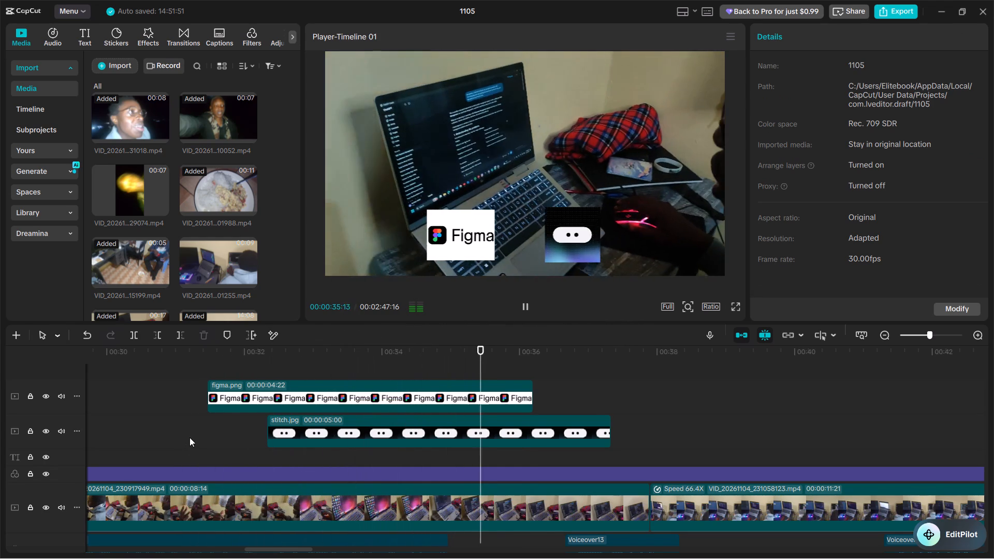
{"action": "key", "text": "space"}
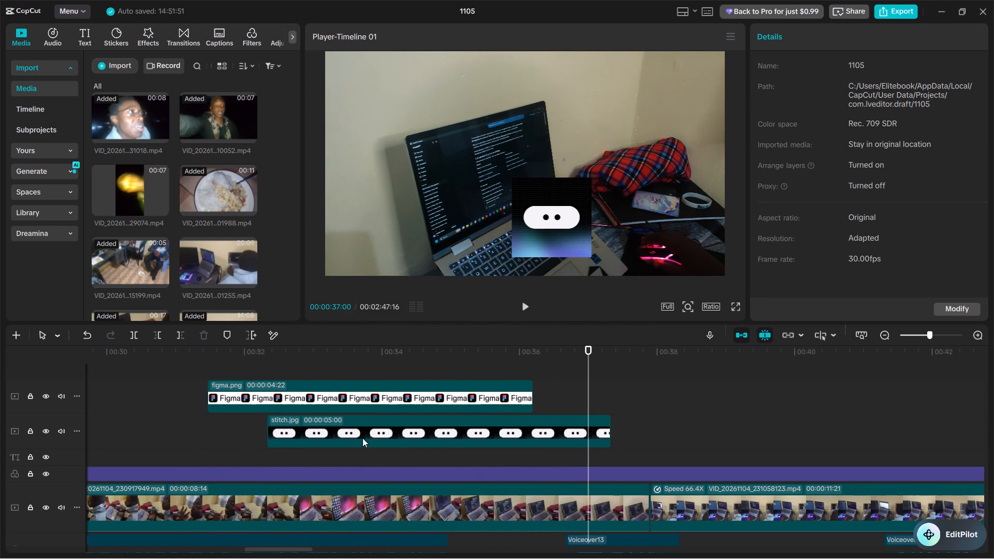
Trim the end of the stitch.jpg overlay to 00:00:36:24.
{"action": "scroll", "coordinate": [551, 408], "scroll_direction": "down", "scroll_amount": 3}
{"action": "left_click", "coordinate": [565, 413]}
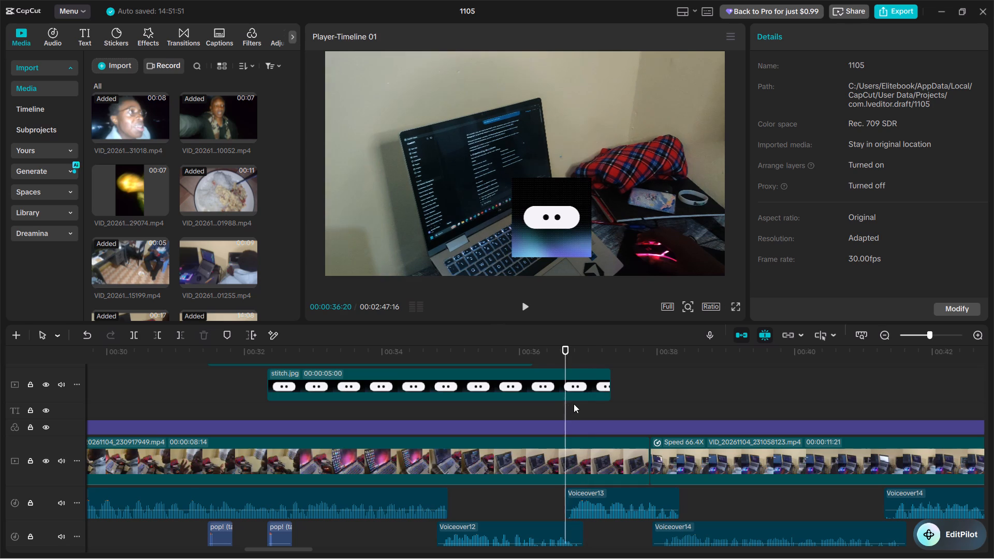
{"action": "left_click", "coordinate": [574, 404]}
{"action": "left_click", "coordinate": [575, 392]}
{"action": "key", "text": "w"}
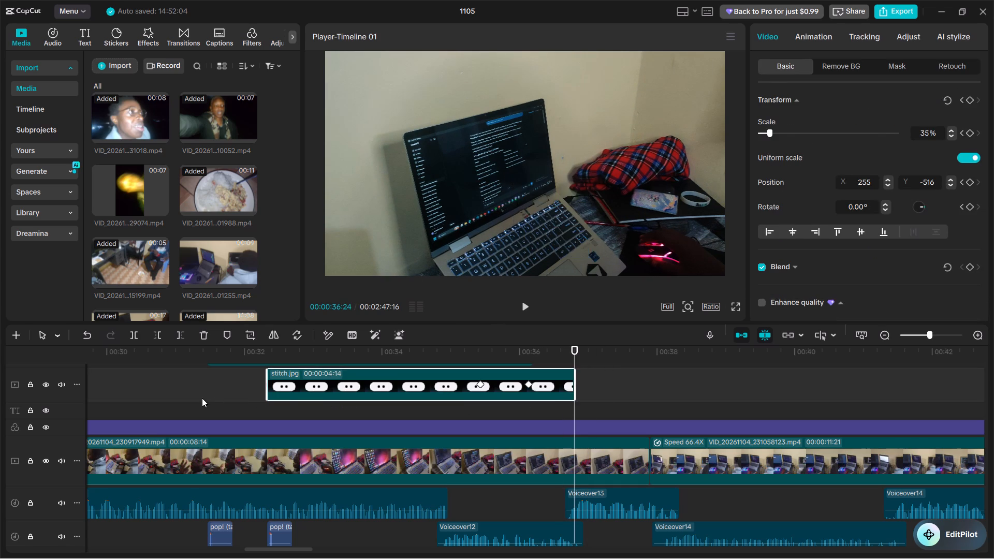
Play back the logo section and listen on through Voiceover14 to find the spoken cue at 00:00:40:13.
{"action": "left_click", "coordinate": [201, 398]}
{"action": "key", "text": "space"}
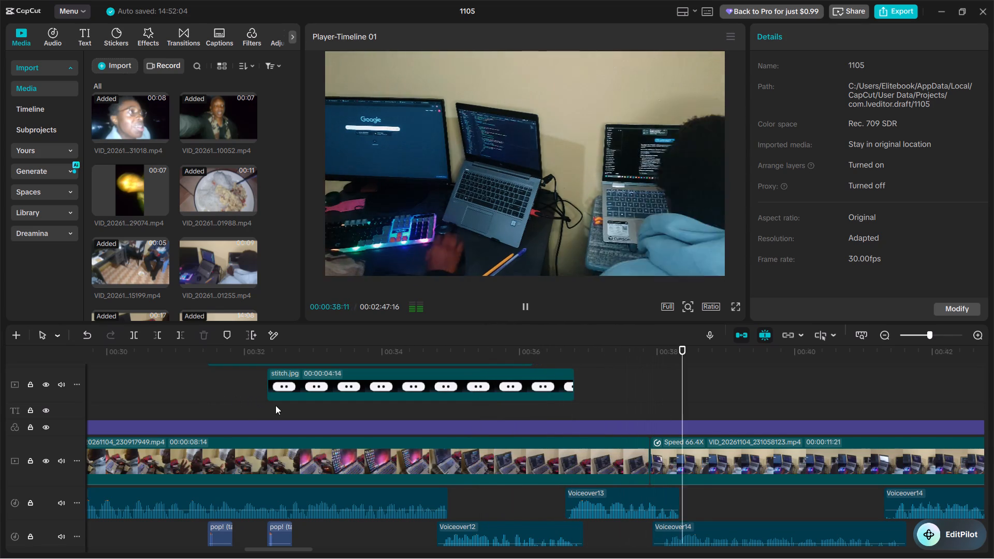
{"action": "key", "text": "ctrl+minus"}
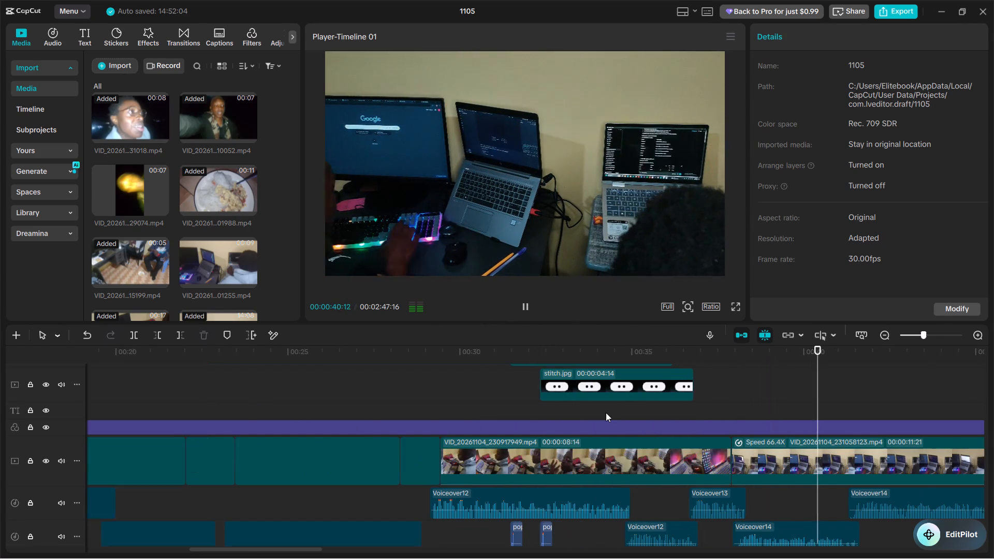
{"action": "key", "text": "space"}
{"action": "left_click", "coordinate": [783, 396]}
{"action": "key", "text": "space"}
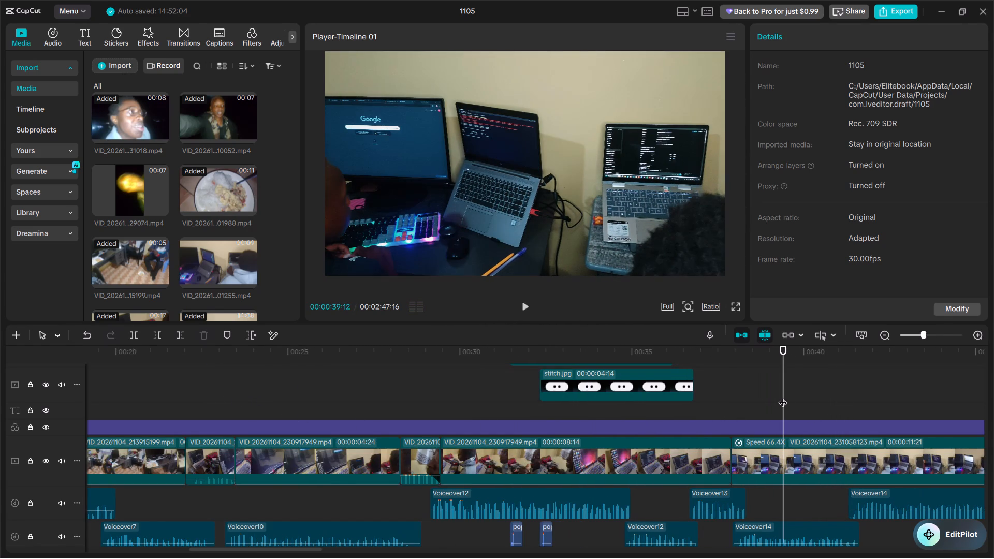
{"action": "key", "text": "space"}
{"action": "key", "text": "space"}
{"action": "key", "text": "space"}
{"action": "key", "text": "space"}
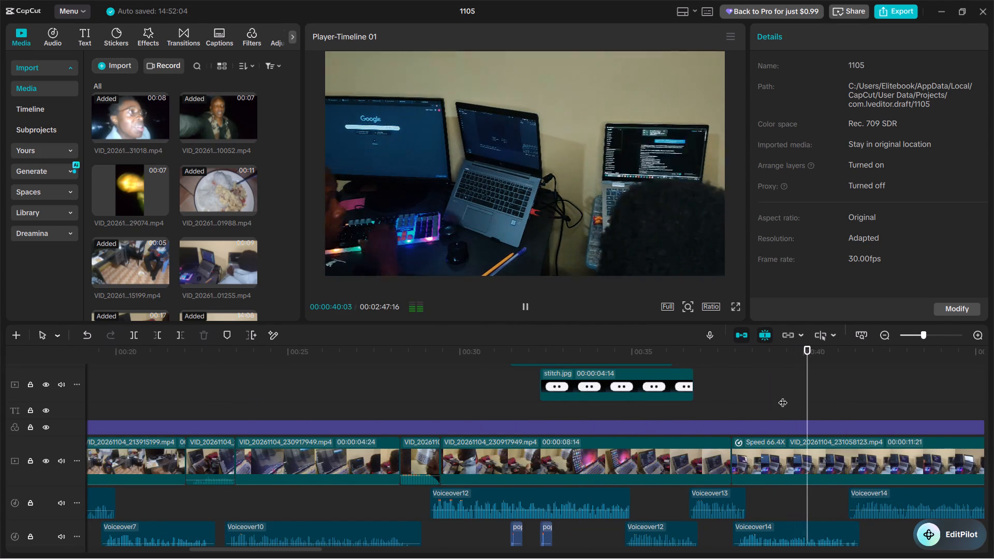
{"action": "key", "text": "space"}
{"action": "key", "text": "space"}
{"action": "key", "text": "space"}
Preview the favourite pop and click sounds, and add Click (small button sound) D(971927) to the timeline at 00:00:40:13.
{"action": "scroll", "coordinate": [796, 423], "scroll_direction": "down", "scroll_amount": 1}
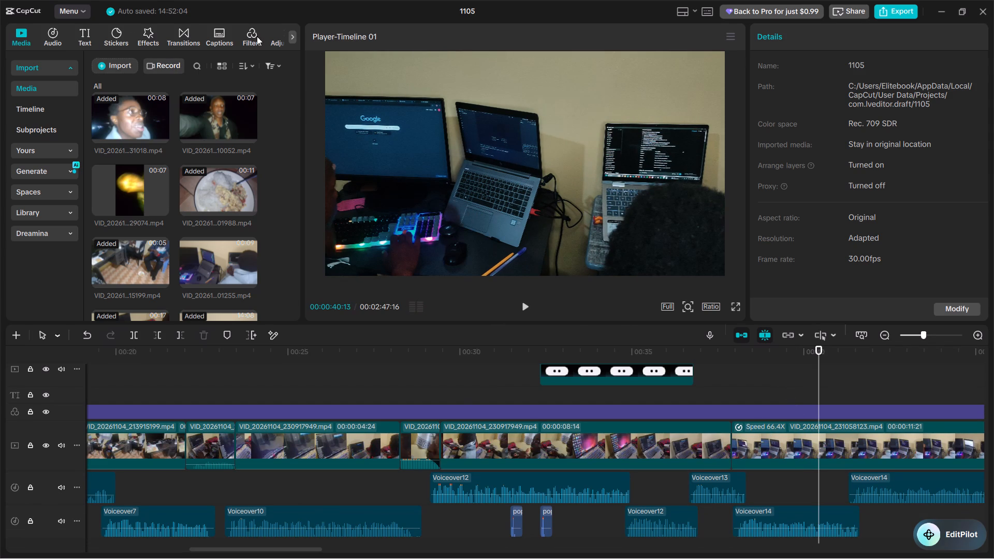
{"action": "left_click", "coordinate": [61, 34]}
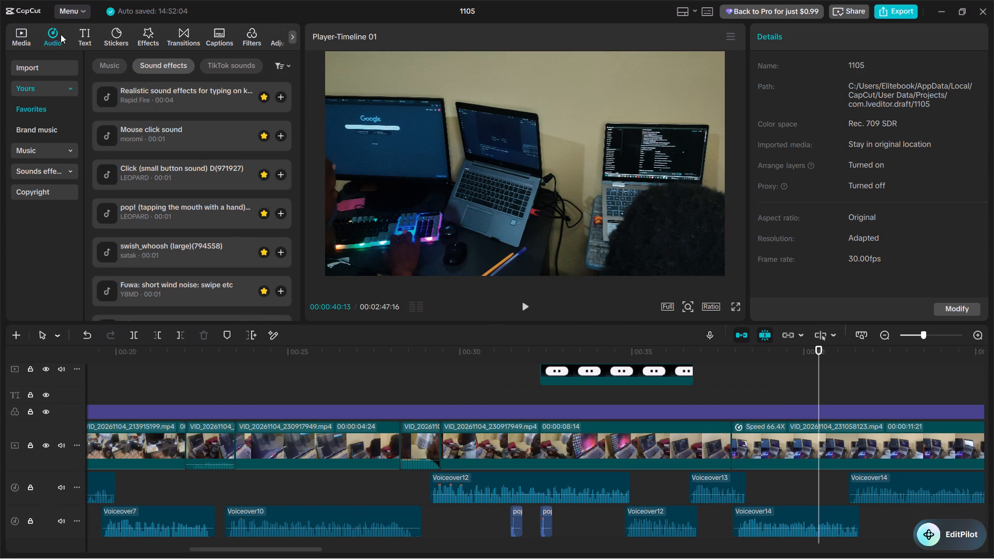
{"action": "left_click", "coordinate": [130, 211]}
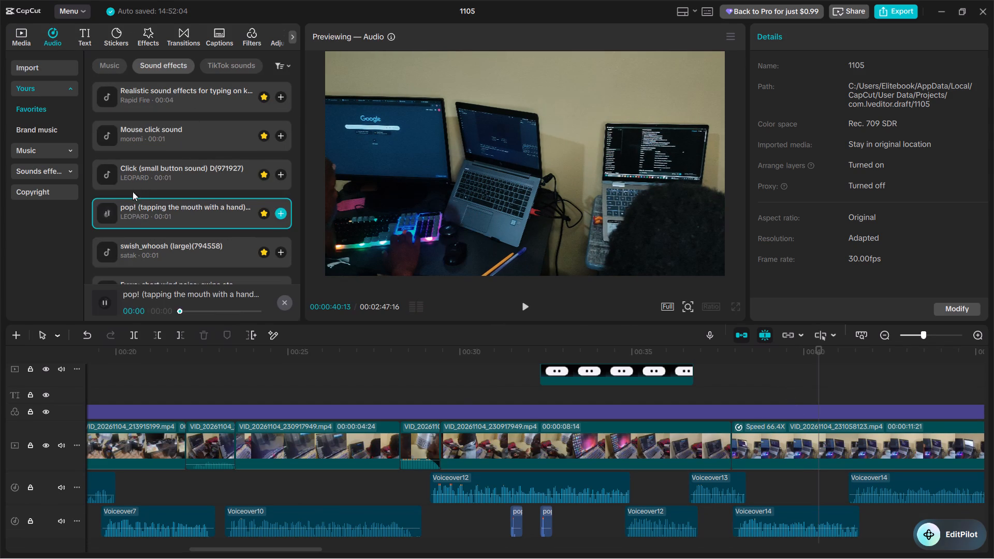
{"action": "left_click", "coordinate": [133, 185]}
{"action": "left_click", "coordinate": [280, 175]}
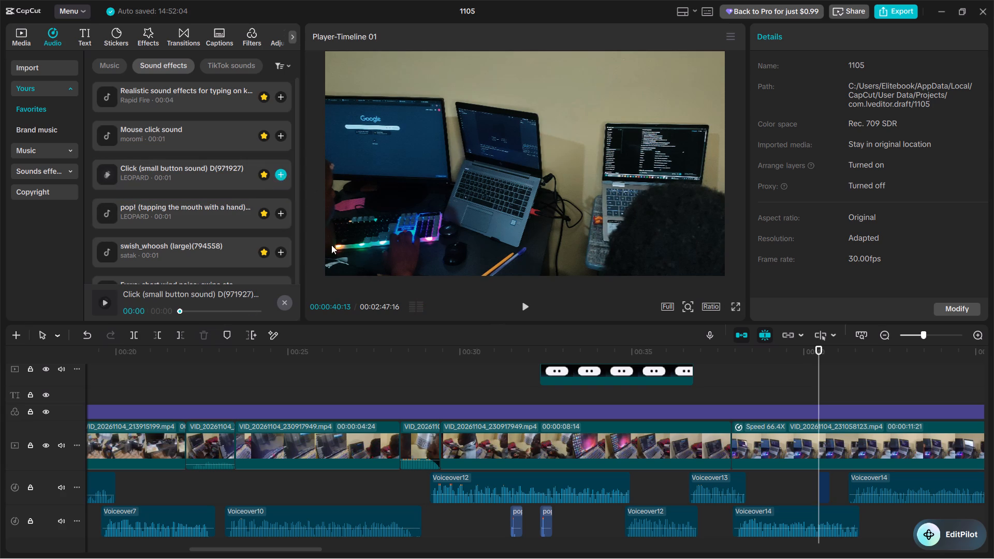
{"action": "scroll", "coordinate": [682, 467], "scroll_direction": "left", "scroll_amount": 2}
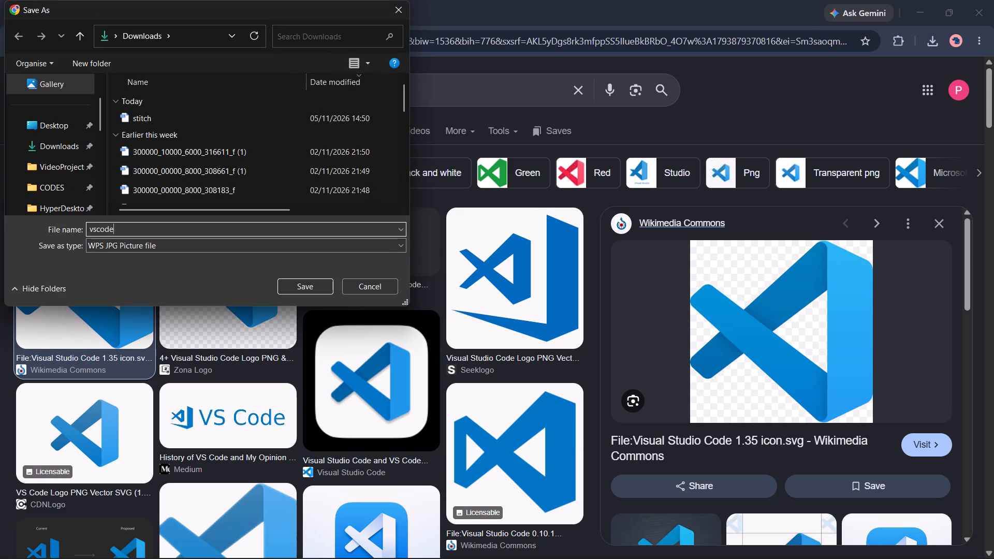
{"action": "key", "text": "Return"}
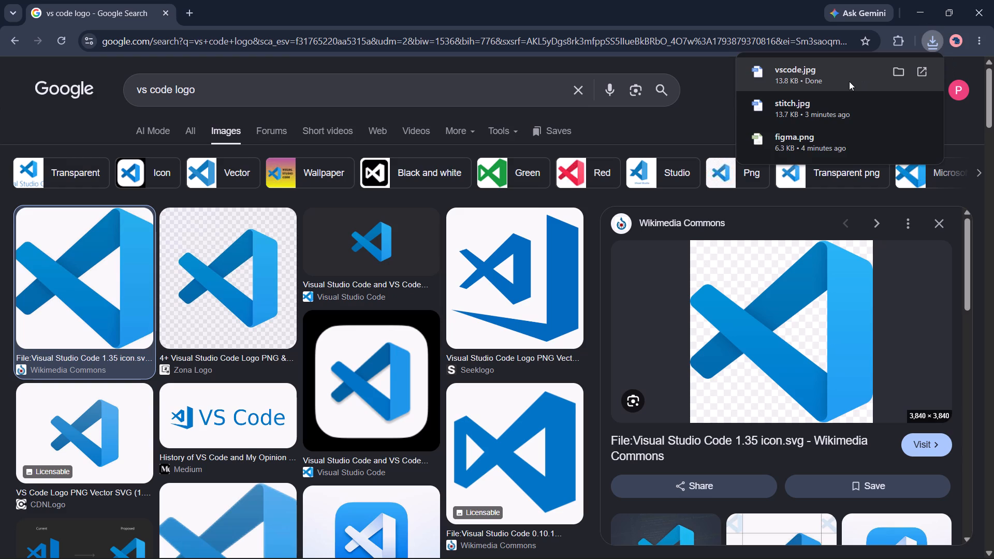
Bring the downloaded vscode.jpg into the CapCut timeline on the stitch.jpg overlay track, starting at 00:00:40:13.
{"action": "left_click_drag", "start_coordinate": [847, 81], "coordinate": [647, 543]}
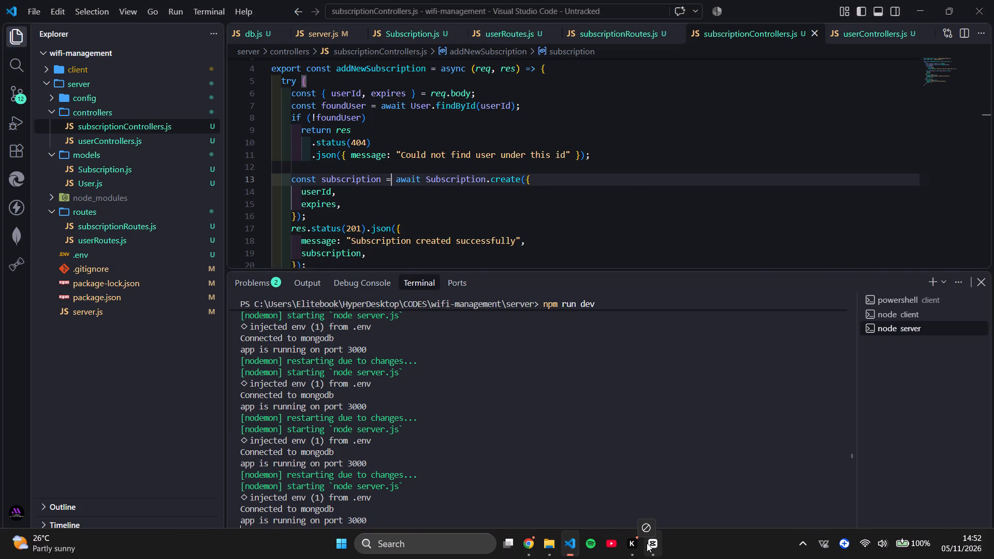
{"action": "left_click_drag", "start_coordinate": [647, 543], "coordinate": [492, 389]}
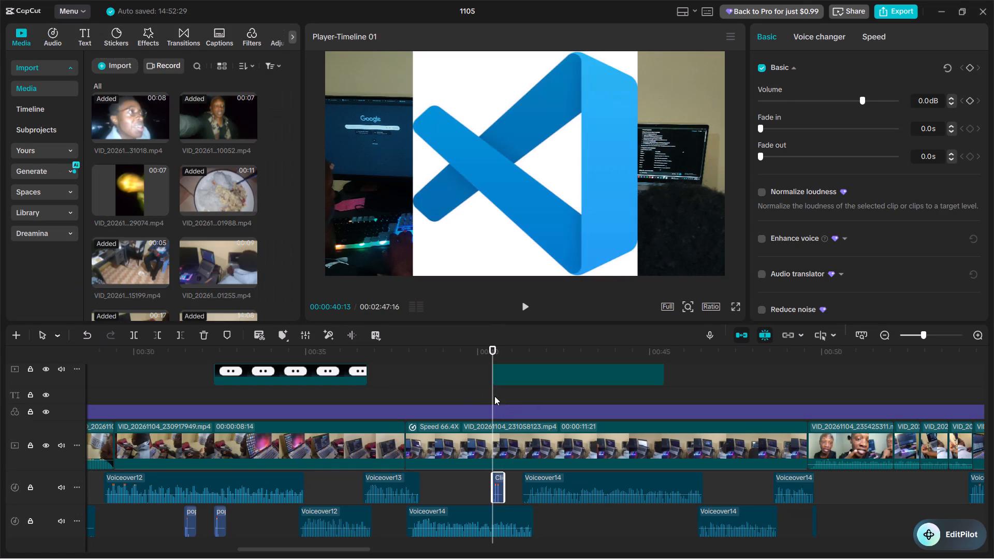
Scale the vscode.jpg overlay down to about 25% in the video frame.
{"action": "scroll", "coordinate": [497, 403], "scroll_direction": "up", "scroll_amount": 2}
{"action": "left_click", "coordinate": [501, 216]}
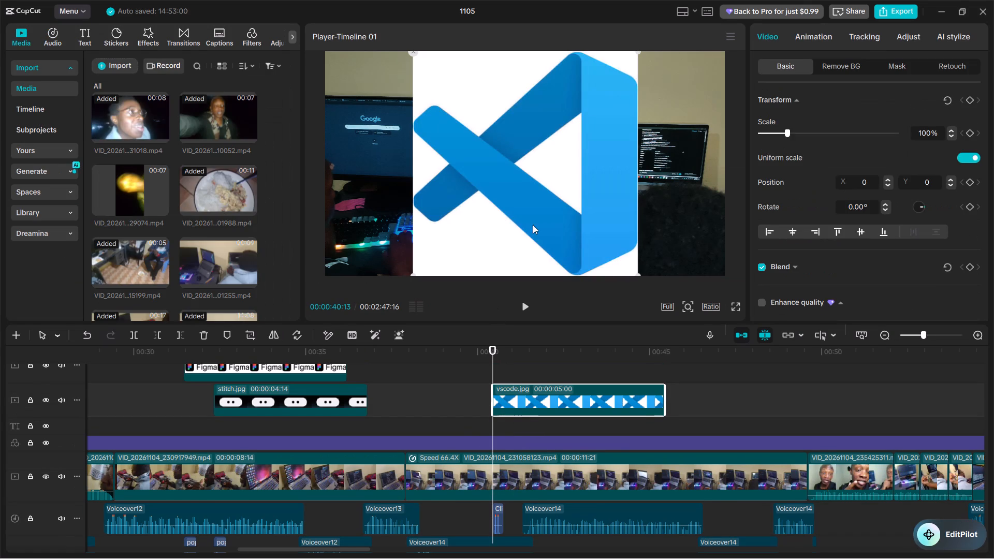
{"action": "left_click_drag", "start_coordinate": [638, 274], "coordinate": [555, 168]}
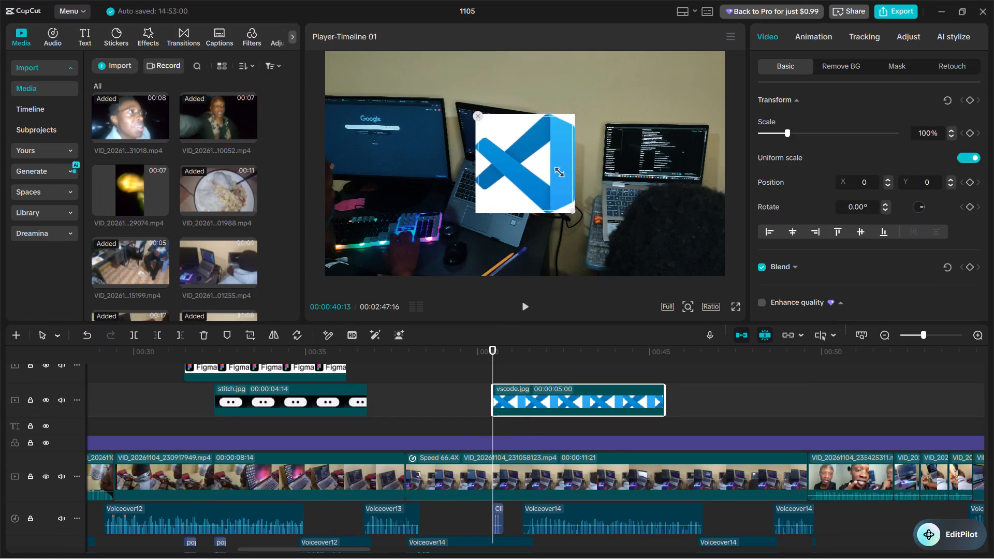
{"action": "left_click_drag", "start_coordinate": [555, 168], "coordinate": [531, 144]}
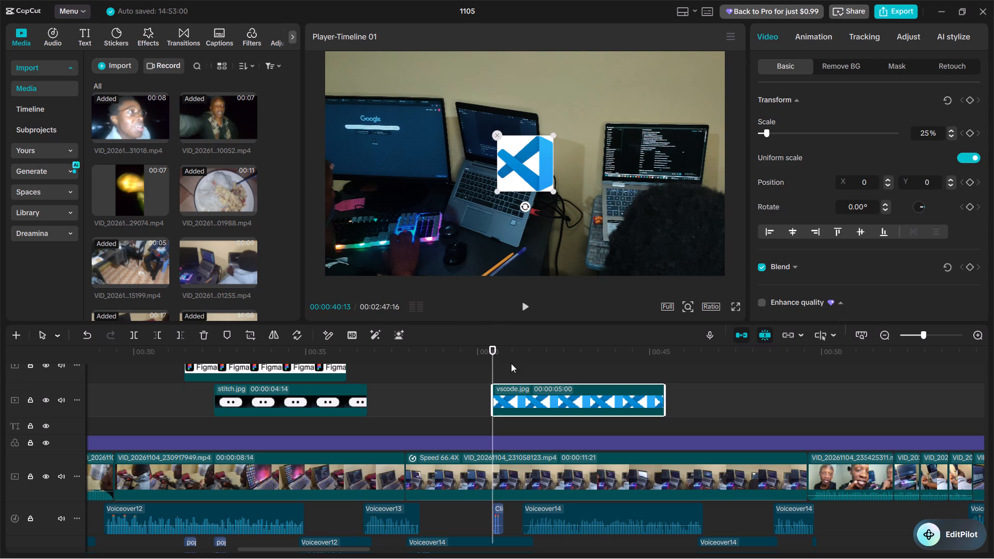
Scale the vscode.jpg overlay to 21% and move it between the two laptops, at about X 218, Y 0.
{"action": "left_click_drag", "start_coordinate": [533, 173], "coordinate": [575, 170]}
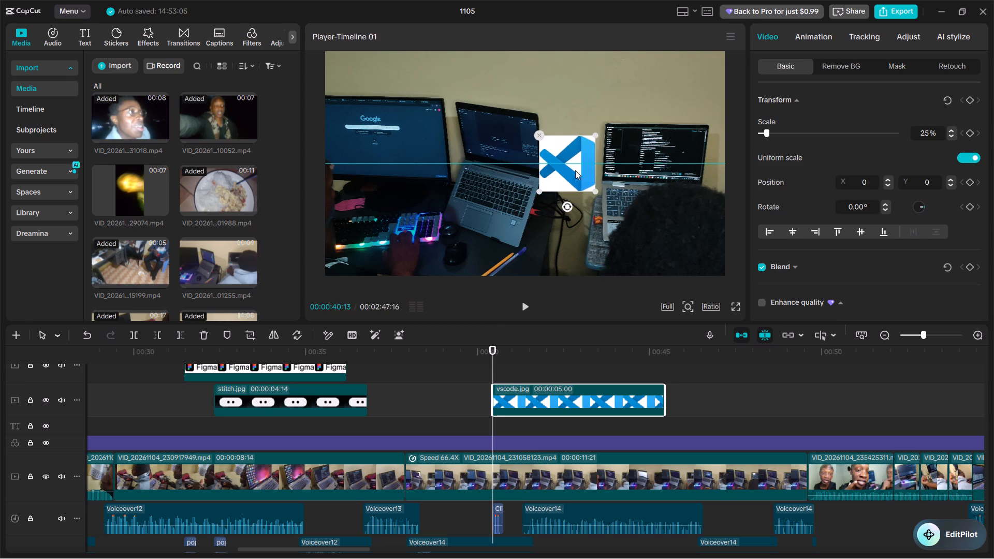
{"action": "left_click_drag", "start_coordinate": [575, 170], "coordinate": [576, 170]}
{"action": "left_click_drag", "start_coordinate": [593, 188], "coordinate": [584, 183]}
{"action": "left_click_drag", "start_coordinate": [572, 175], "coordinate": [551, 174]}
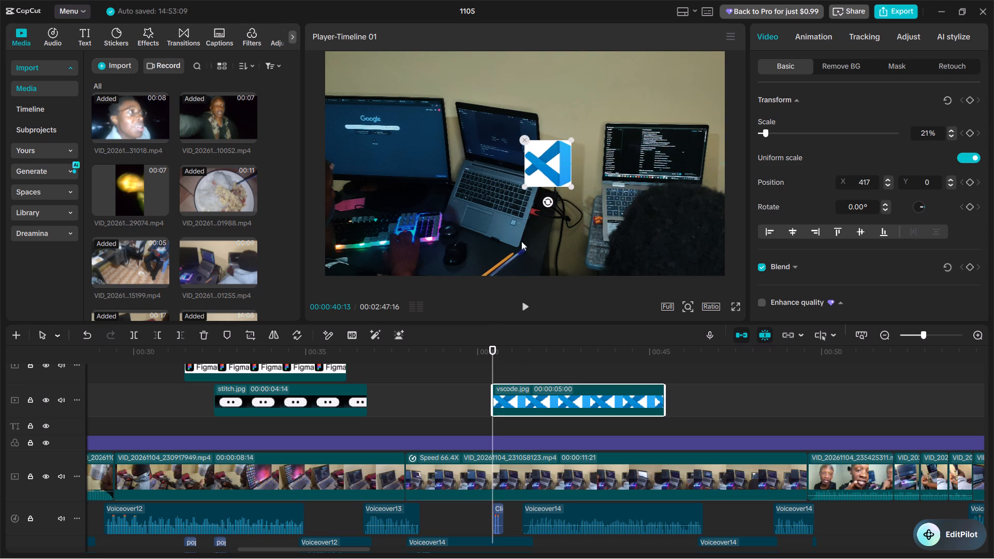
Extend the start of the vscode.jpg clip back to 00:00:40:09 on the timeline.
{"action": "left_click", "coordinate": [454, 393]}
{"action": "key", "text": "space"}
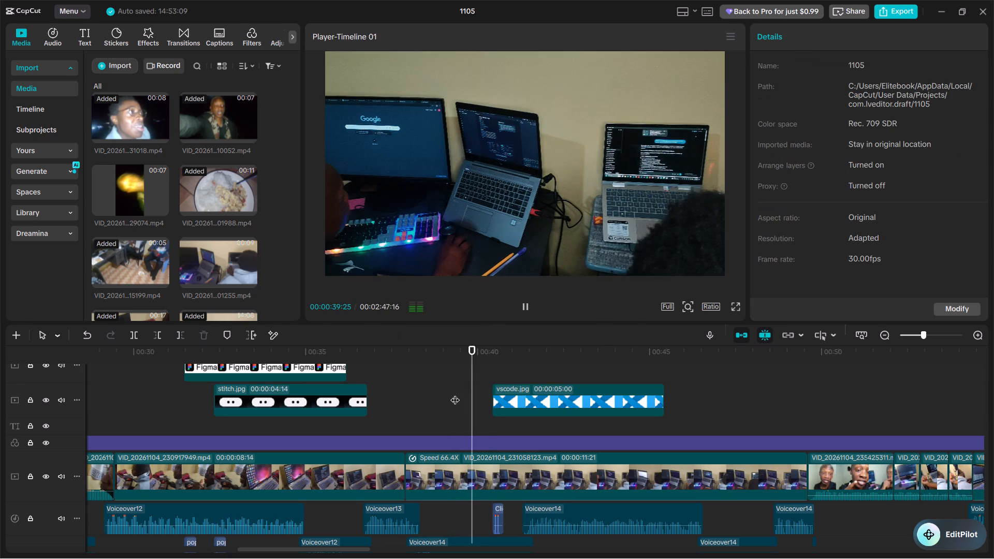
{"action": "key", "text": "space"}
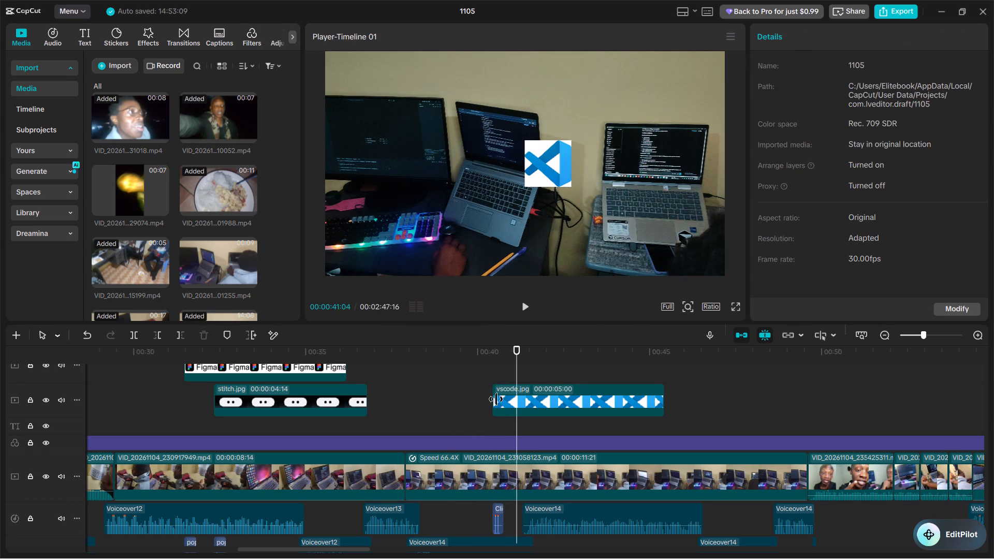
{"action": "left_click_drag", "start_coordinate": [493, 400], "coordinate": [488, 400]}
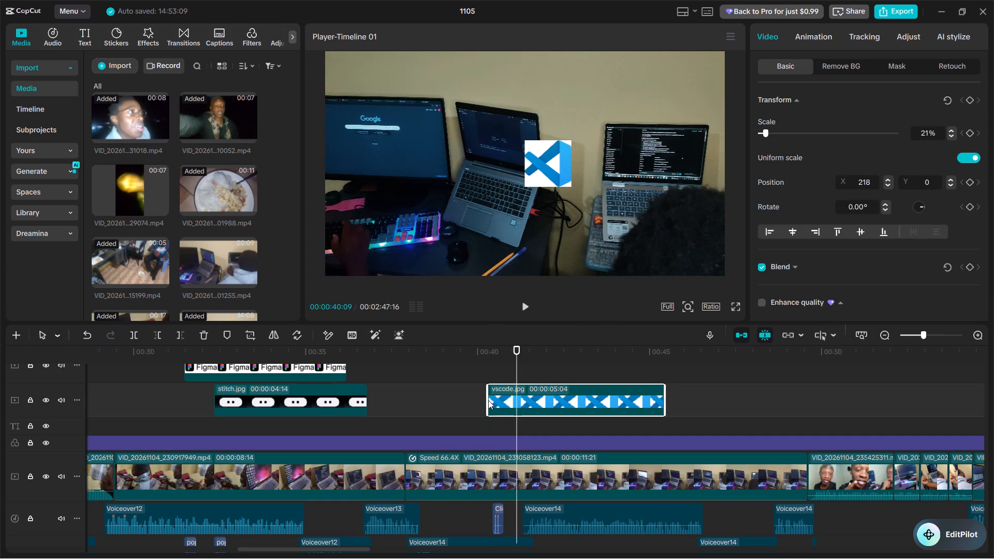
Play the vscode.jpg section against the voiceover and trim the clip's end to 00:00:41:13.
{"action": "left_click", "coordinate": [470, 429]}
{"action": "key", "text": "space"}
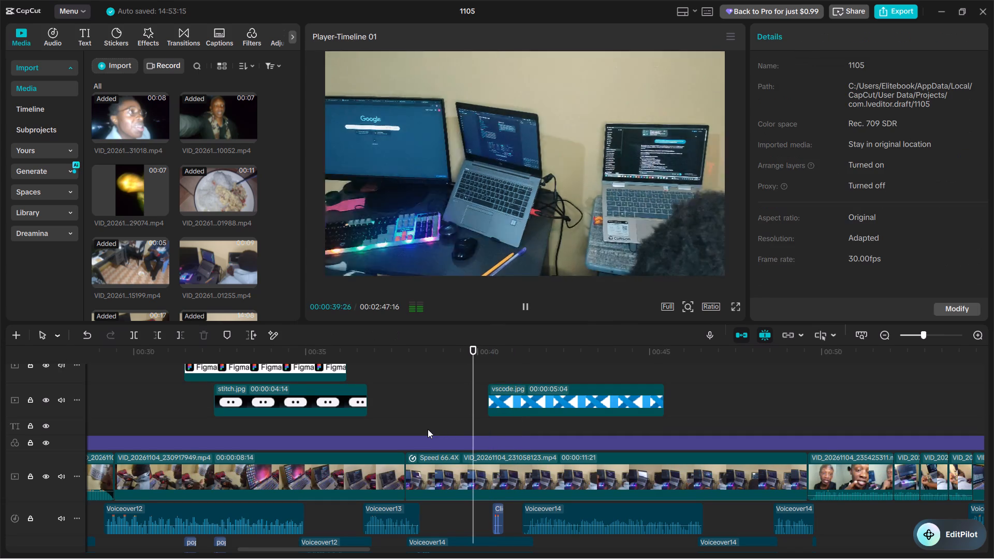
{"action": "key", "text": "space"}
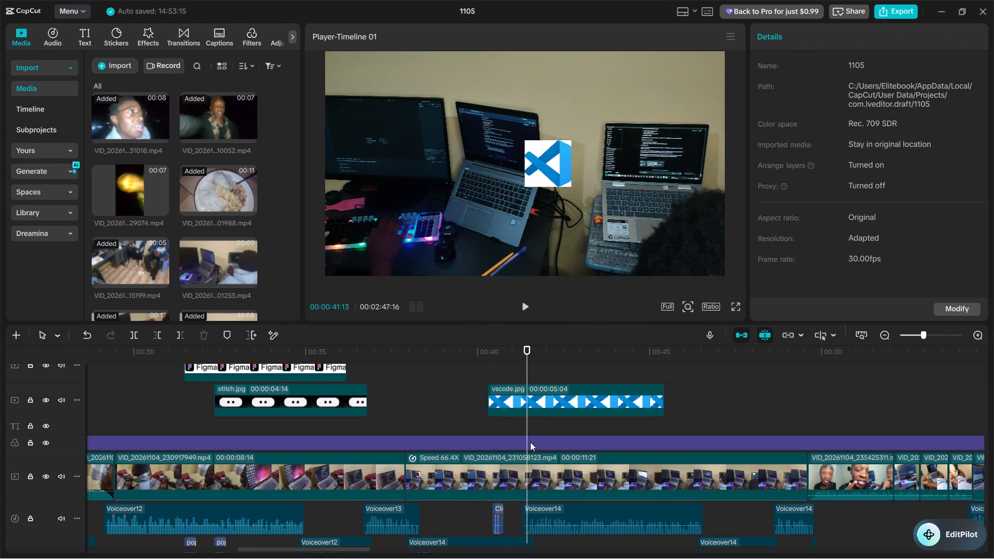
{"action": "left_click", "coordinate": [525, 419]}
{"action": "key", "text": "space"}
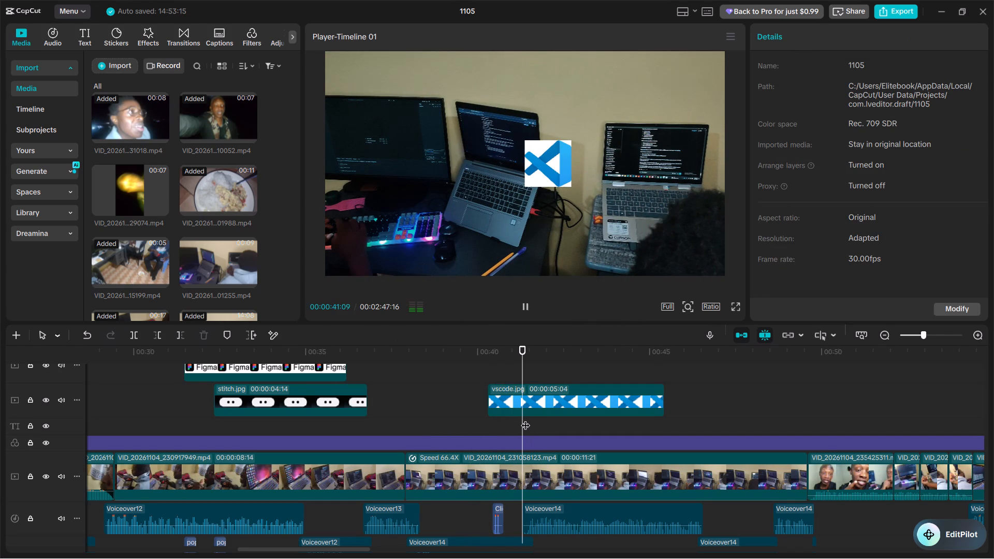
{"action": "key", "text": "space"}
{"action": "left_click", "coordinate": [525, 419]}
{"action": "left_click", "coordinate": [526, 419]}
{"action": "key", "text": "Right"}
{"action": "key", "text": "Right"}
{"action": "key", "text": "Right"}
{"action": "key", "text": "Right"}
{"action": "left_click", "coordinate": [524, 402]}
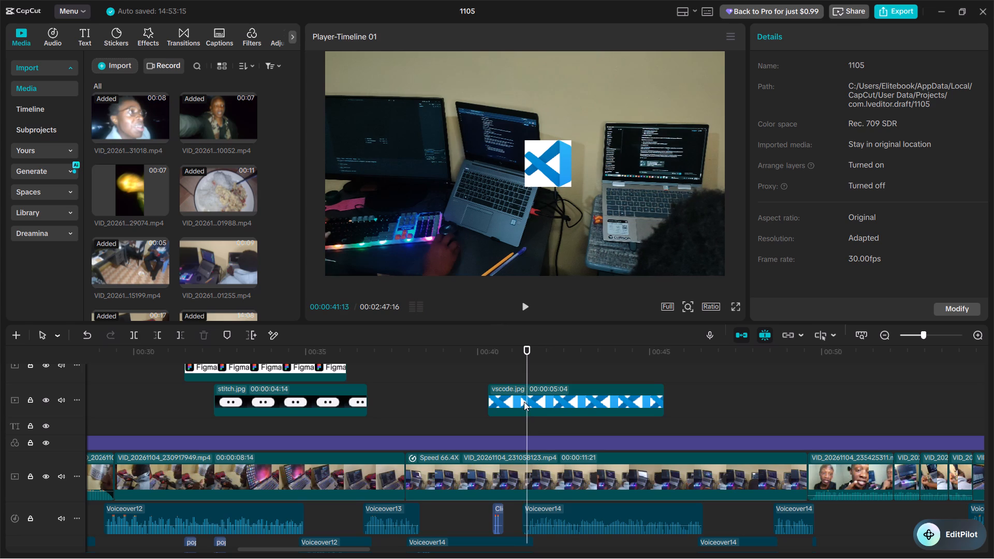
{"action": "key", "text": "w"}
Play back the timeline through the trimmed vscode.jpg overlay and the following voiceover to check the logo timing.
{"action": "left_click", "coordinate": [421, 424]}
{"action": "key", "text": "space"}
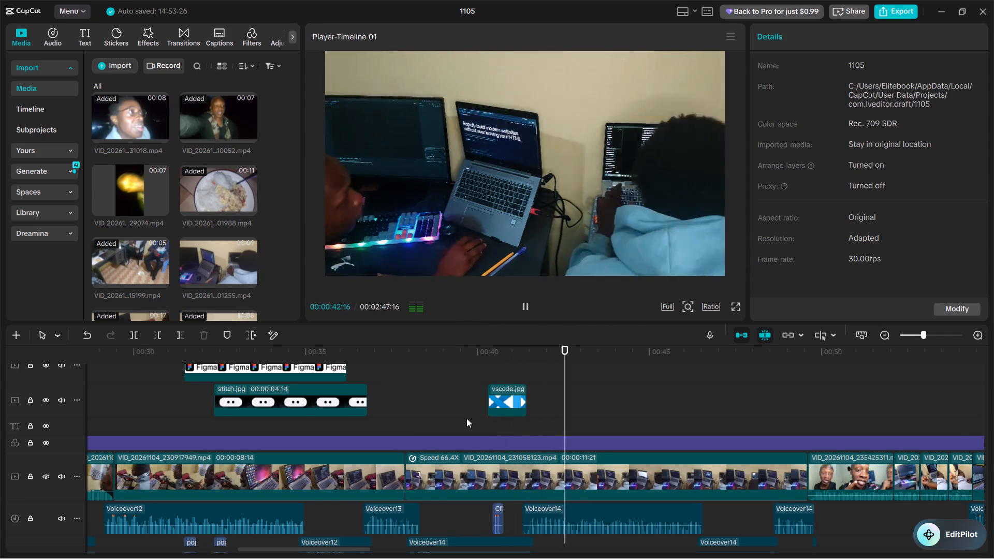
{"action": "scroll", "coordinate": [543, 417], "scroll_direction": "down", "scroll_amount": 1}
{"action": "scroll", "coordinate": [542, 417], "scroll_direction": "up", "scroll_amount": 1}
{"action": "scroll", "coordinate": [540, 416], "scroll_direction": "down", "scroll_amount": 1}
{"action": "scroll", "coordinate": [536, 411], "scroll_direction": "up", "scroll_amount": 2}
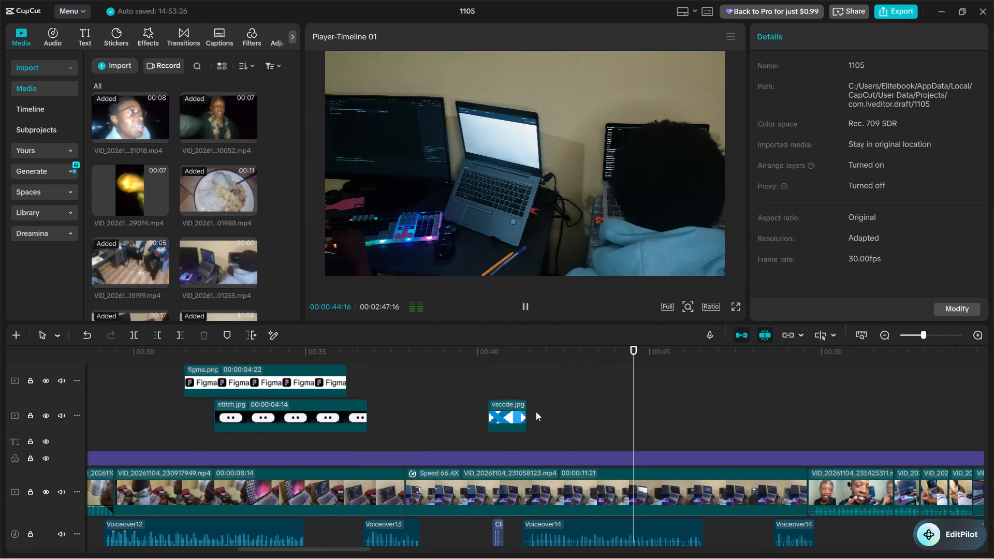
{"action": "scroll", "coordinate": [536, 411], "scroll_direction": "down", "scroll_amount": 2}
{"action": "key", "text": "space"}
{"action": "key", "text": "space"}
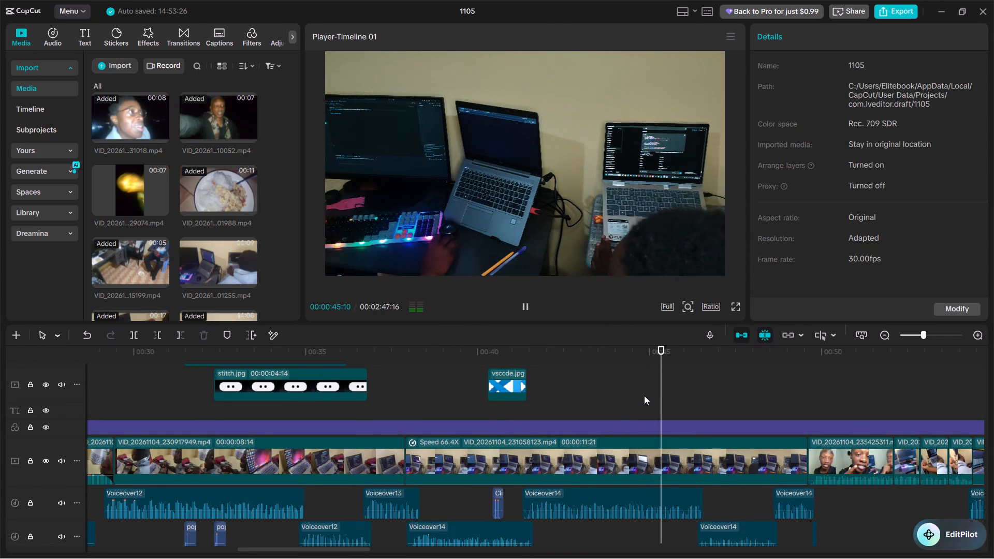
{"action": "left_click", "coordinate": [644, 395]}
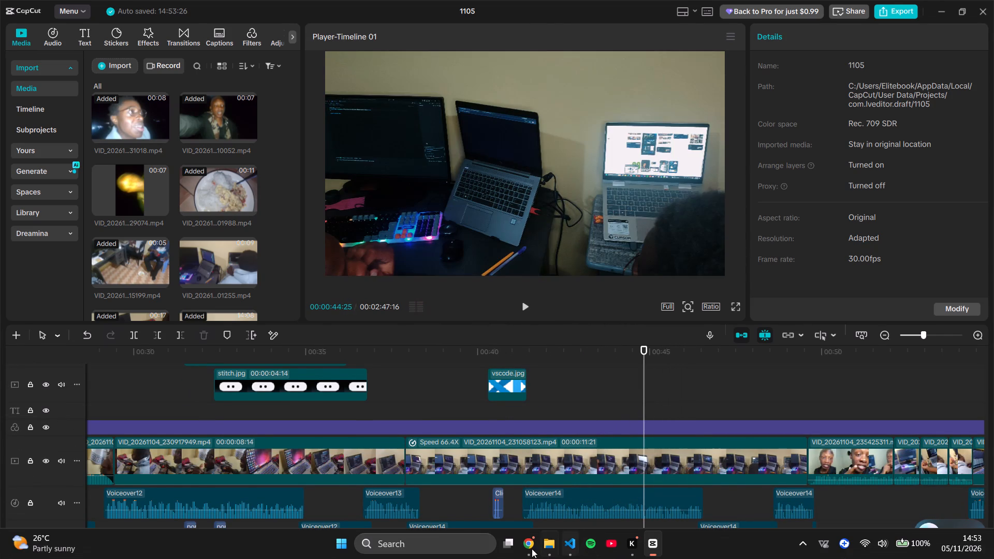
Switch to Google Chrome and search Google Images for "react logo".
{"action": "left_click", "coordinate": [528, 549]}
{"action": "left_click_drag", "start_coordinate": [172, 91], "coordinate": [135, 89]}
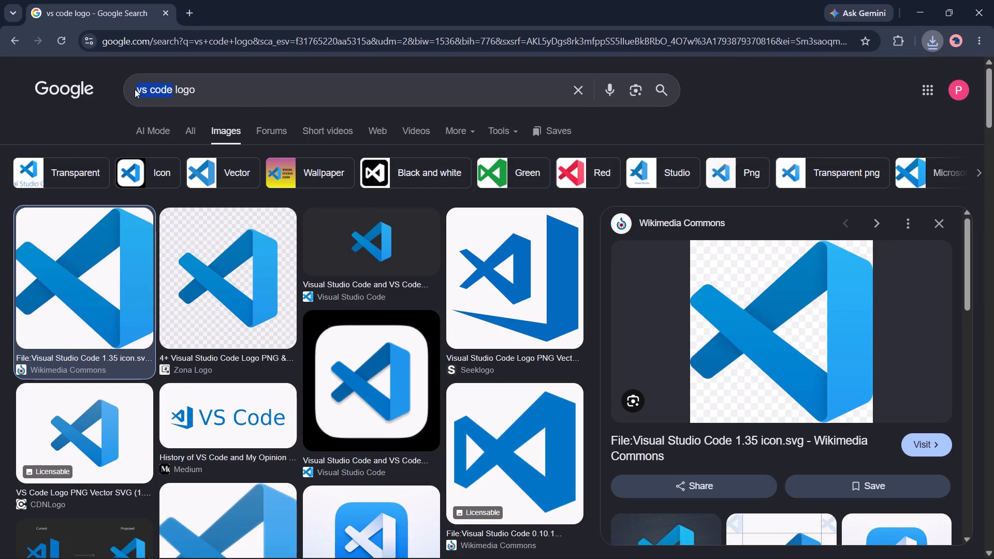
{"action": "left_click_drag", "start_coordinate": [135, 89], "coordinate": [120, 87]}
{"action": "type", "text": "react"}
{"action": "key", "text": "Return"}
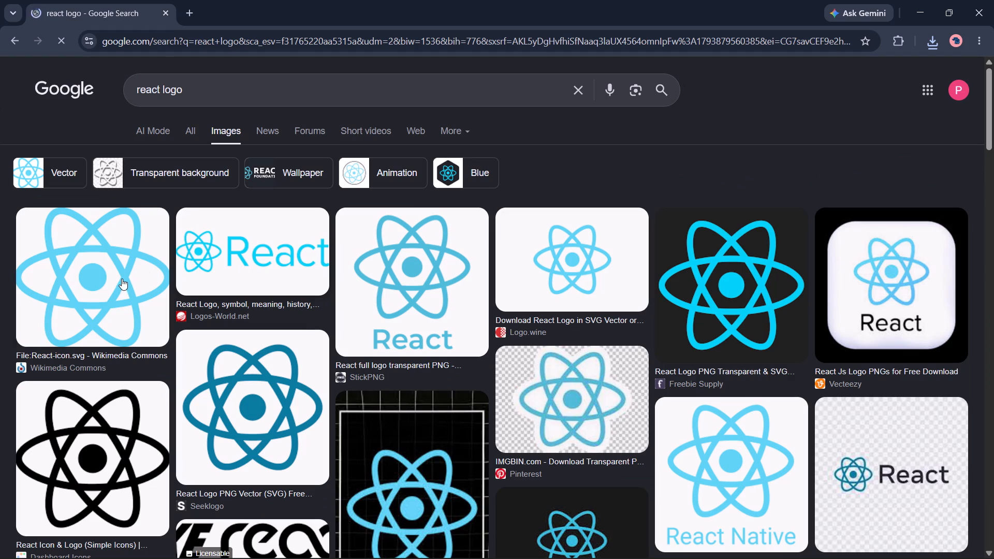
Open the Wikimedia Commons React-icon result and save its image to Downloads as react.
{"action": "left_click", "coordinate": [123, 278]}
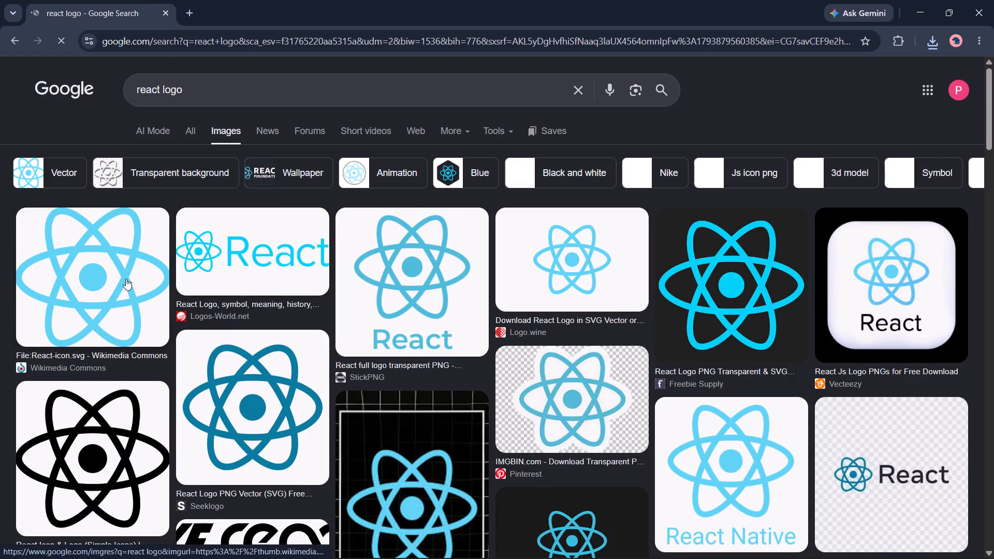
{"action": "left_click", "coordinate": [218, 263]}
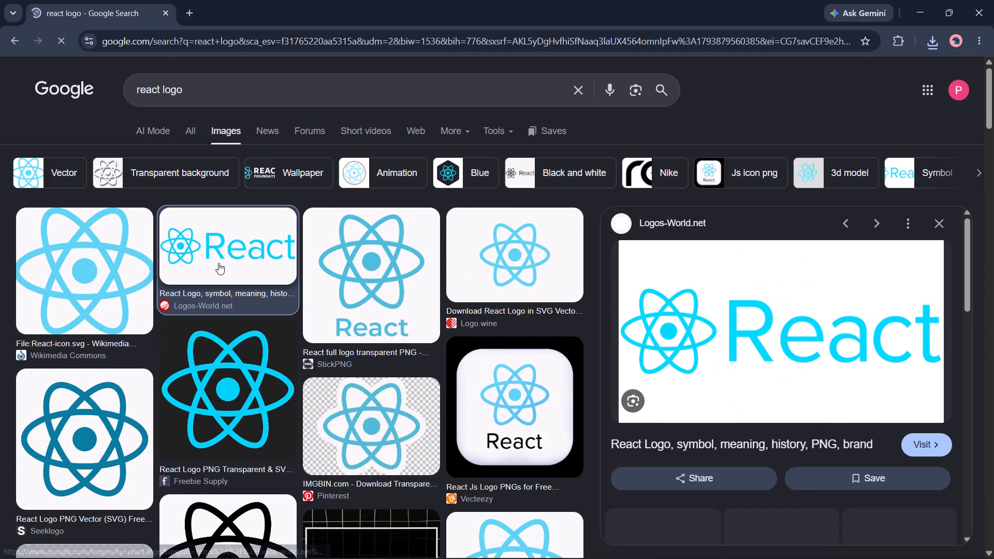
{"action": "left_click", "coordinate": [143, 256]}
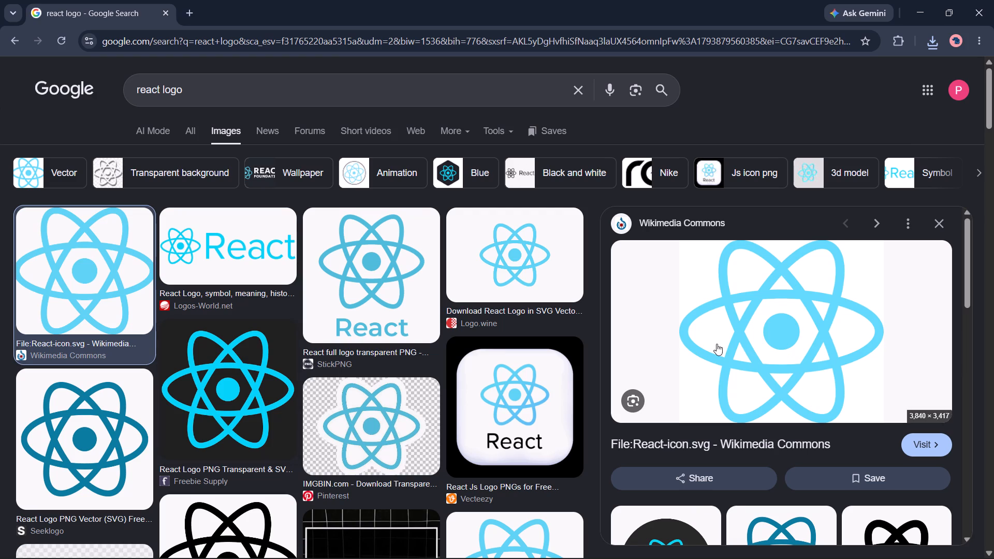
{"action": "right_click", "coordinate": [717, 344]}
{"action": "left_click", "coordinate": [779, 244]}
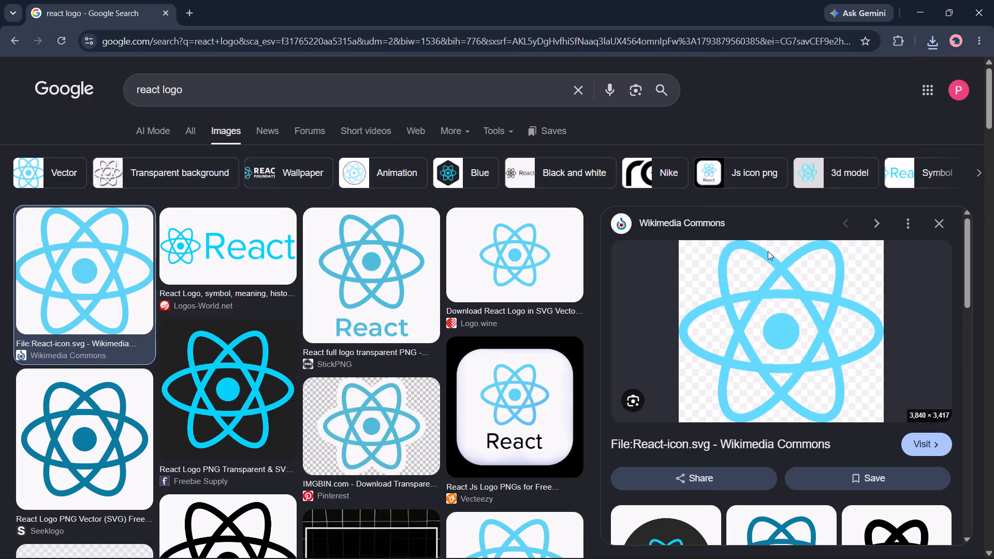
{"action": "type", "text": "reacs"}
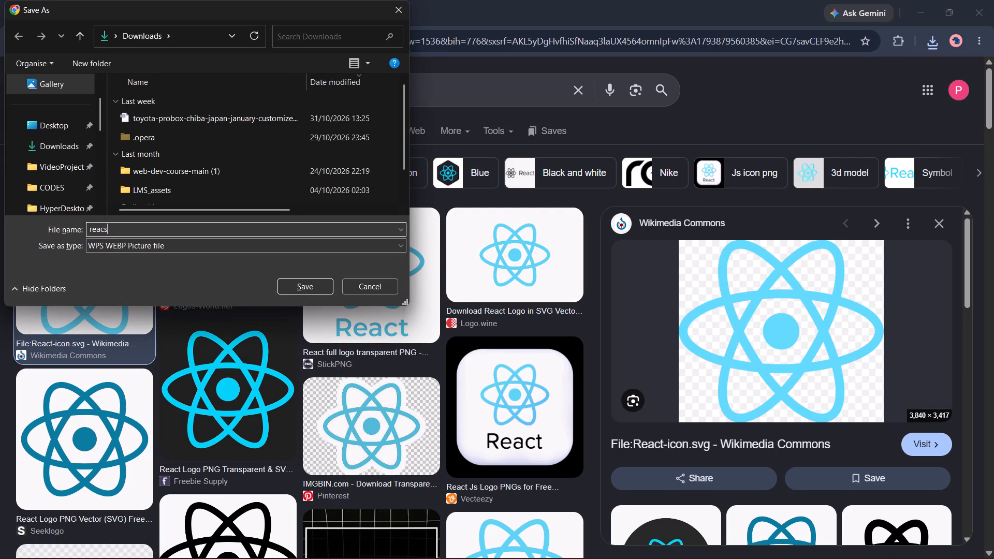
{"action": "key", "text": "BackSpace"}
{"action": "key", "text": "t"}
{"action": "key", "text": "Return"}
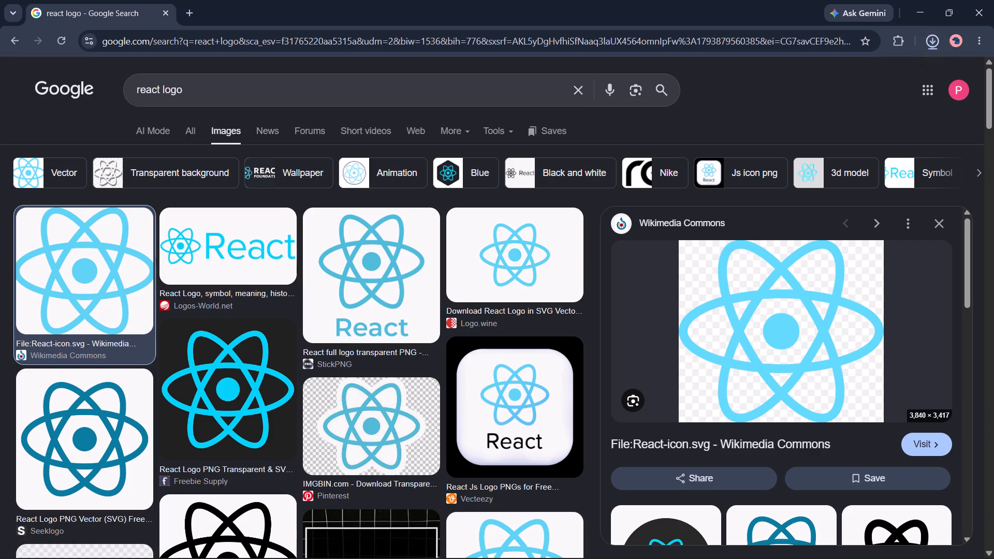
Search Google Images for "tailwind logo".
{"action": "double_click", "coordinate": [156, 90]}
{"action": "type", "text": "ta"}
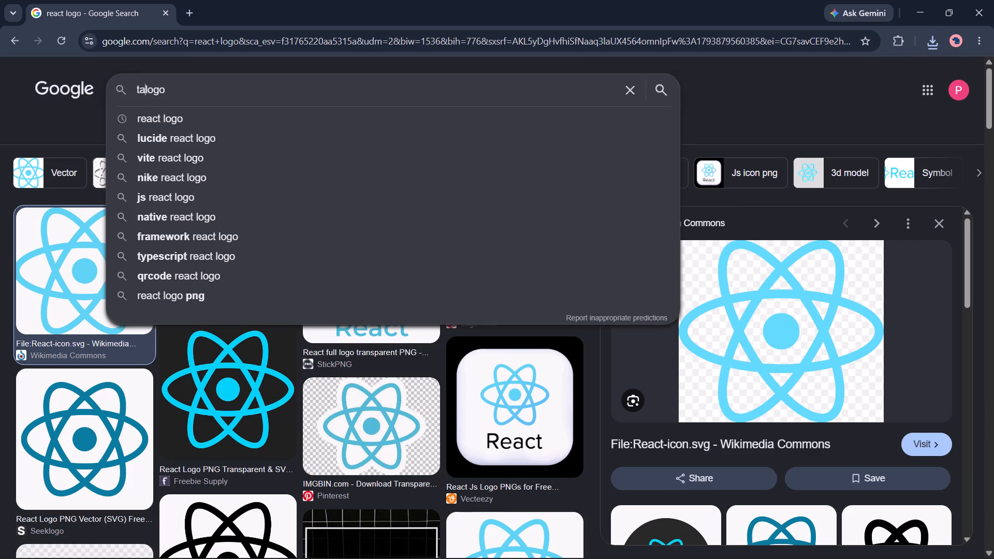
{"action": "type", "text": "ilwind"}
{"action": "key", "text": "space"}
{"action": "key", "text": "Return"}
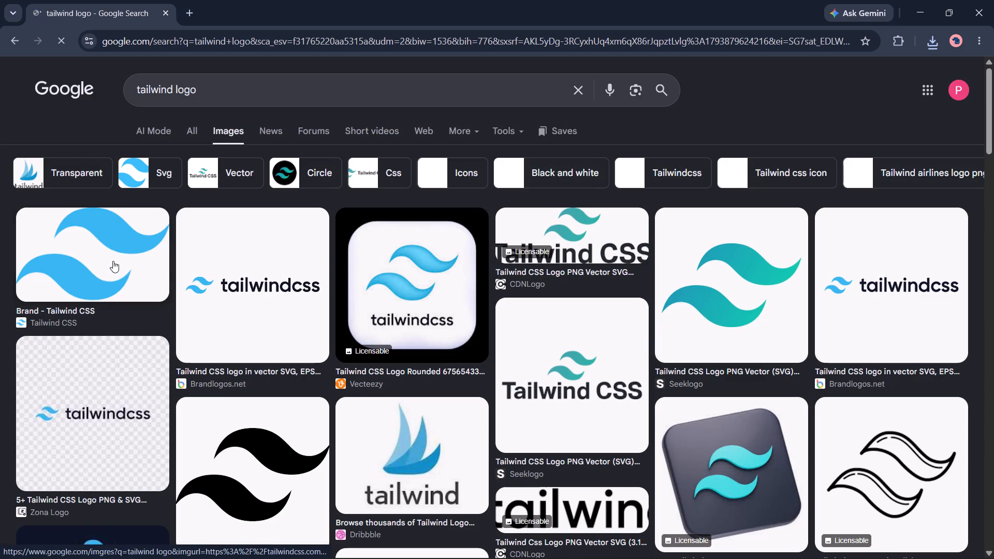
Open the Vecteezy rounded Tailwind CSS logo result and save its image to Downloads as tailwind.
{"action": "left_click", "coordinate": [347, 286]}
{"action": "right_click", "coordinate": [730, 322]}
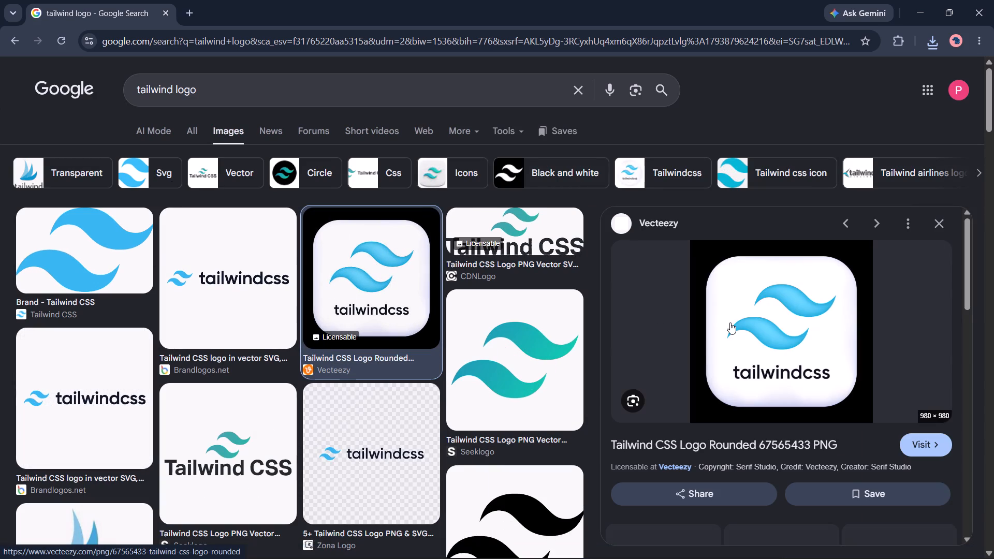
{"action": "left_click", "coordinate": [810, 434]}
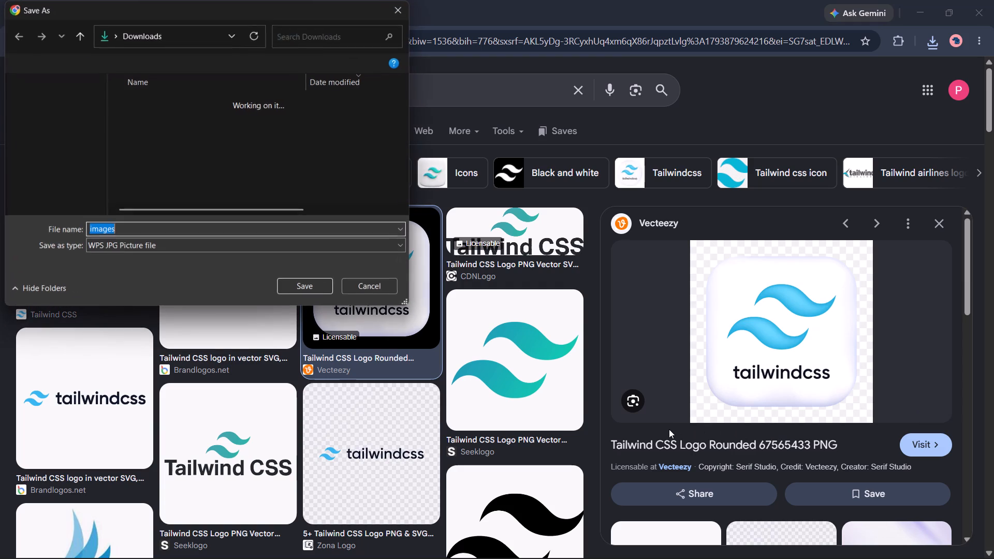
{"action": "type", "text": "ta"}
{"action": "key", "text": "BackSpace"}
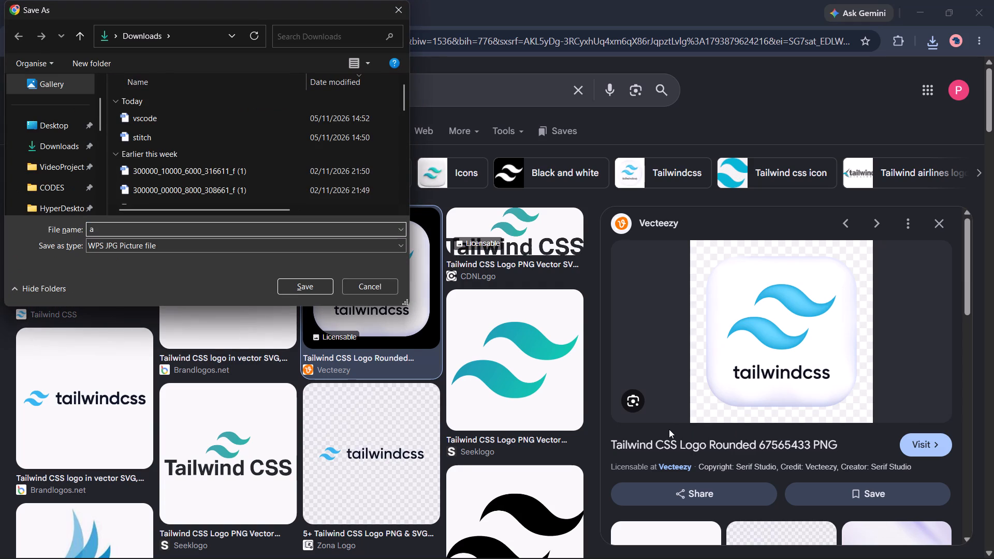
{"action": "type", "text": "taiwlind"}
{"action": "left_click", "coordinate": [101, 226]}
{"action": "key", "text": "l"}
{"action": "key", "text": "Right"}
{"action": "key", "text": "Delete"}
{"action": "scroll", "coordinate": [106, 232], "scroll_direction": "up", "scroll_amount": 1}
{"action": "left_click", "coordinate": [304, 283]}
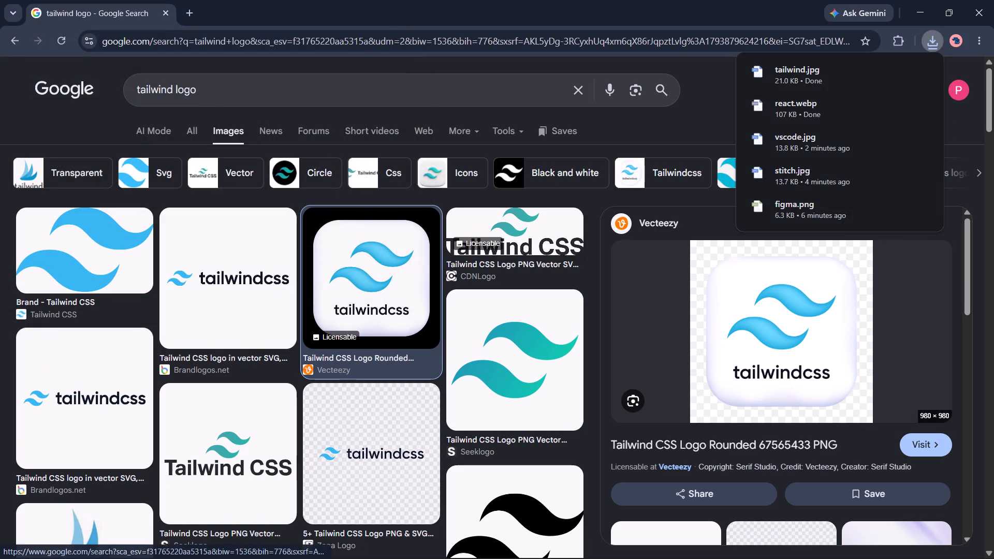
Search Google Images for "express logo".
{"action": "double_click", "coordinate": [151, 90]}
{"action": "type", "text": "express"}
{"action": "key", "text": "Return"}
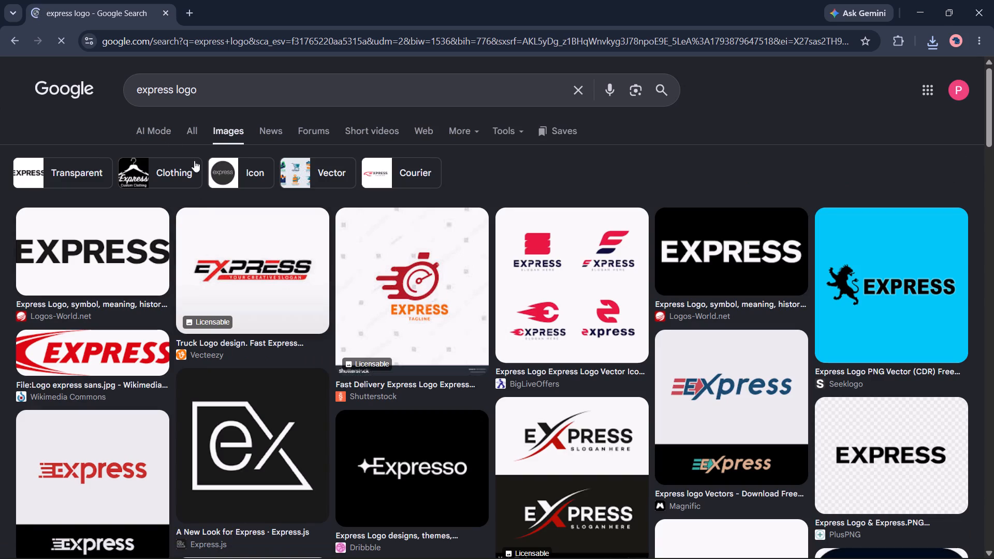
{"action": "left_click", "coordinate": [174, 91]}
Open the Express.js "A New Look for Express" image result and save its image to Downloads as express.
{"action": "left_click", "coordinate": [282, 447]}
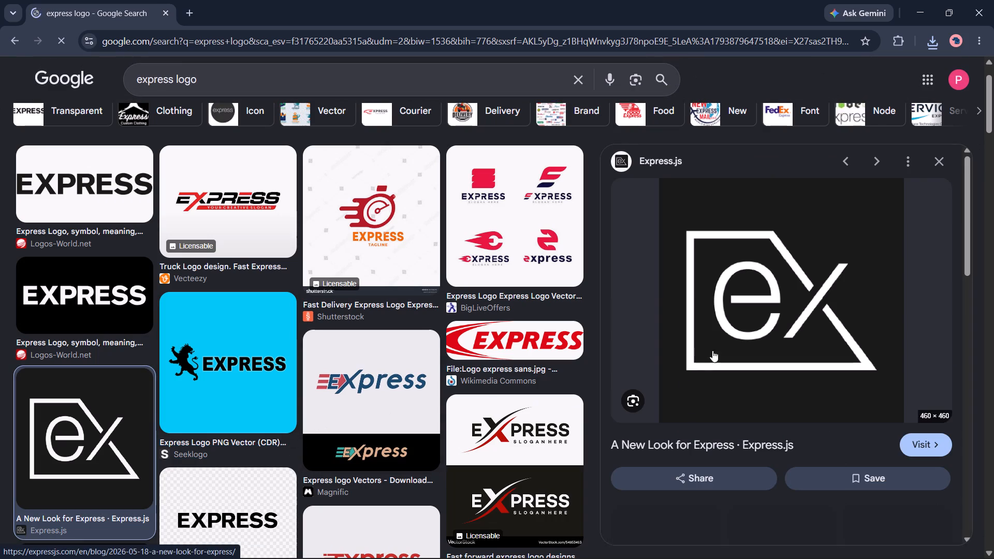
{"action": "left_click", "coordinate": [719, 327]}
{"action": "left_click", "coordinate": [317, 15]}
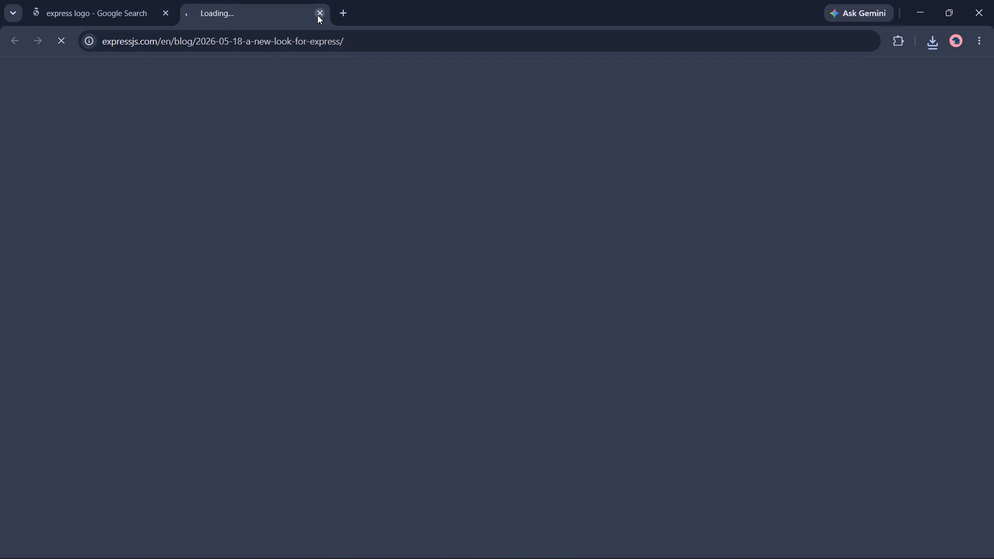
{"action": "right_click", "coordinate": [735, 357]}
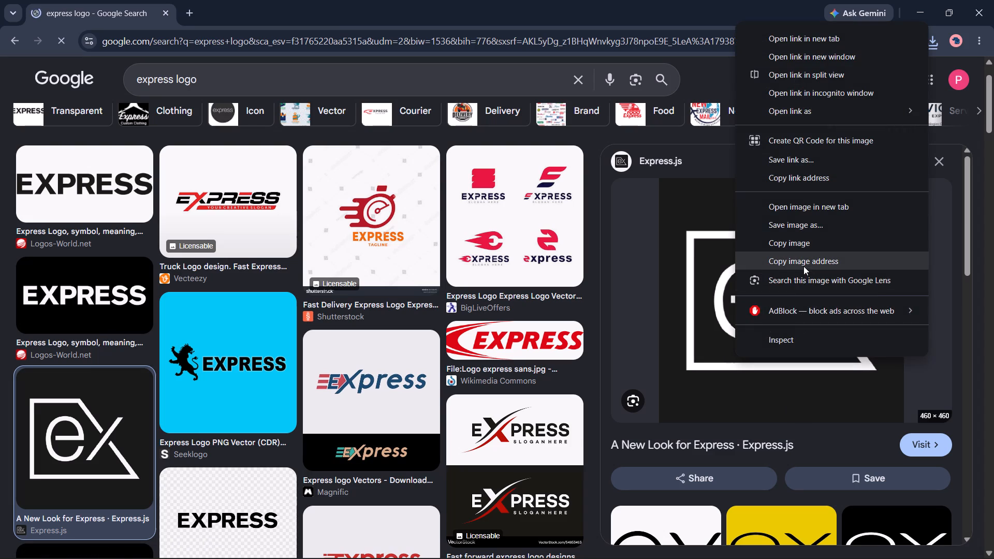
{"action": "left_click", "coordinate": [799, 231]}
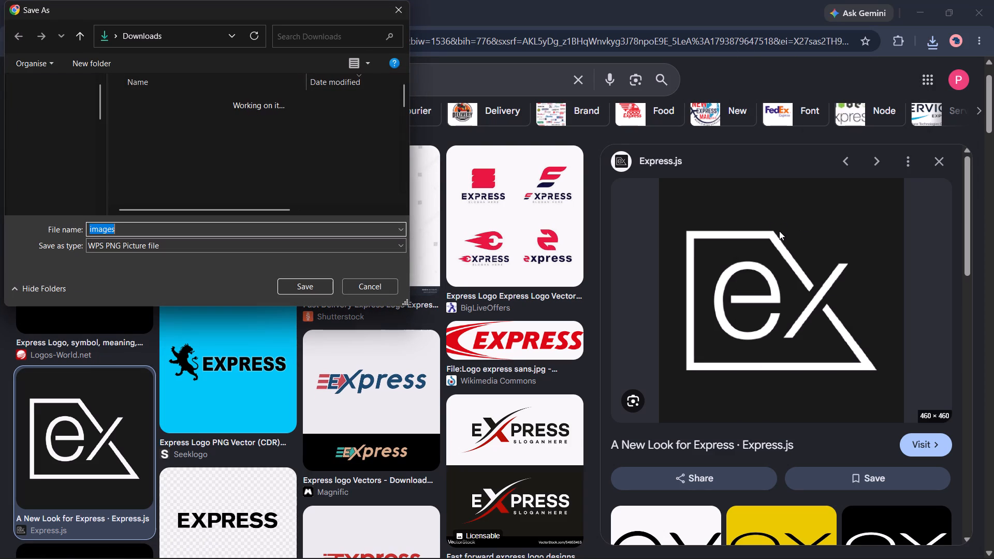
{"action": "type", "text": "expre"}
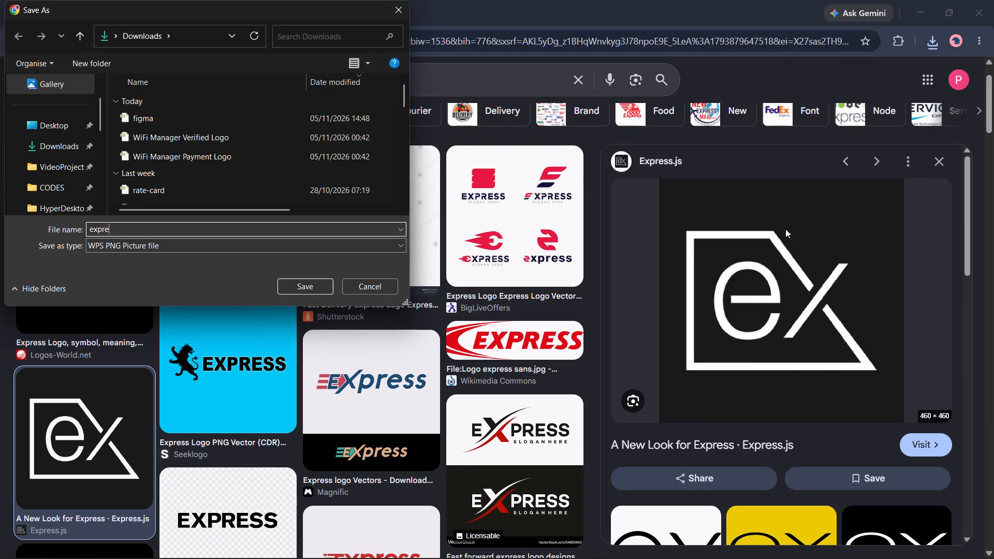
{"action": "key", "text": "s"}
{"action": "key", "text": "s"}
{"action": "left_click", "coordinate": [325, 288]}
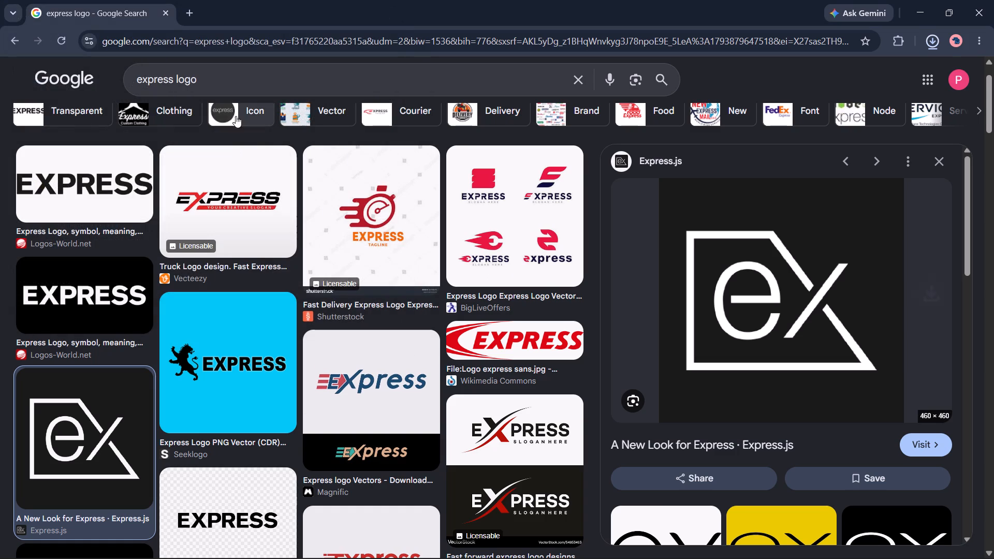
Search Google Images for "mongodb logo".
{"action": "double_click", "coordinate": [160, 82]}
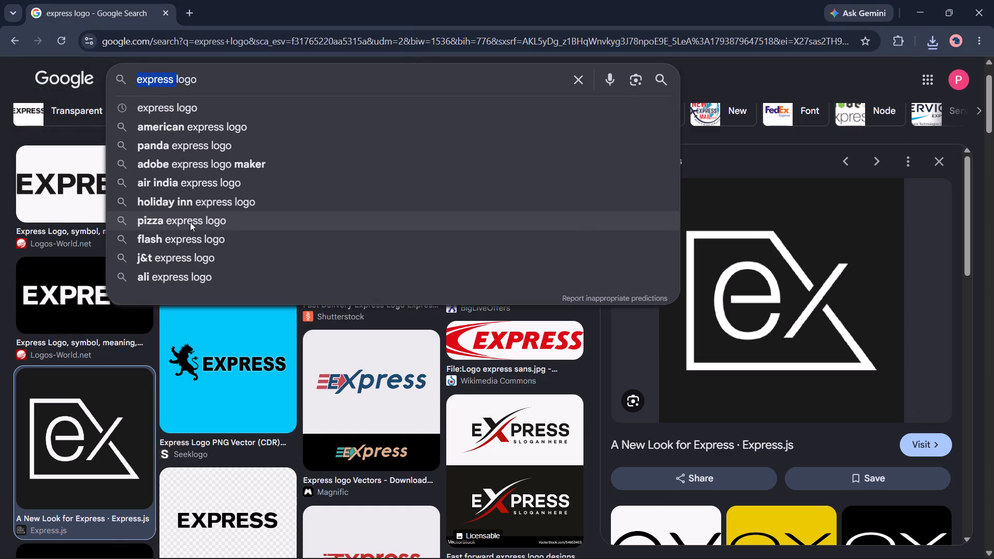
{"action": "type", "text": "mon"}
{"action": "type", "text": "go"}
{"action": "key", "text": "space"}
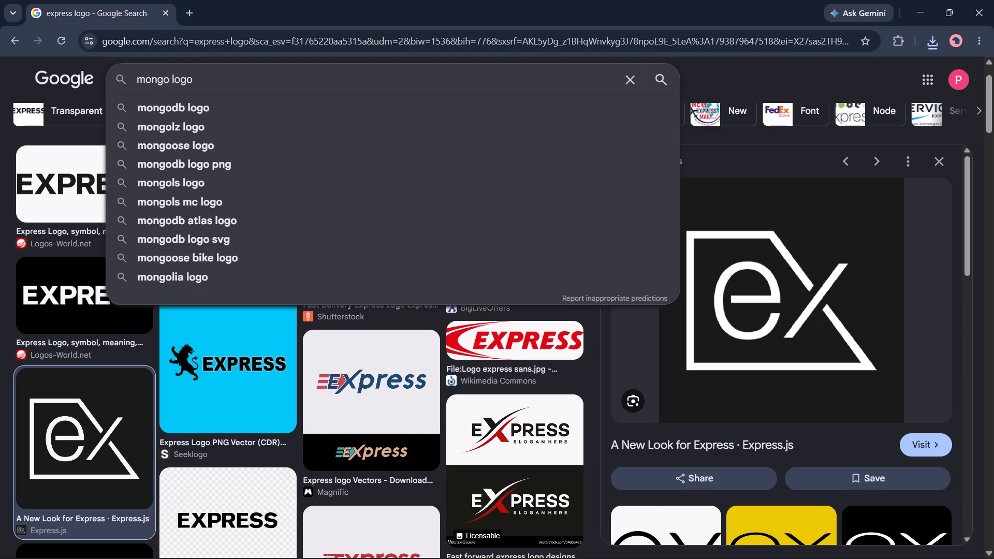
{"action": "key", "text": "Left"}
{"action": "type", "text": "db"}
{"action": "key", "text": "Return"}
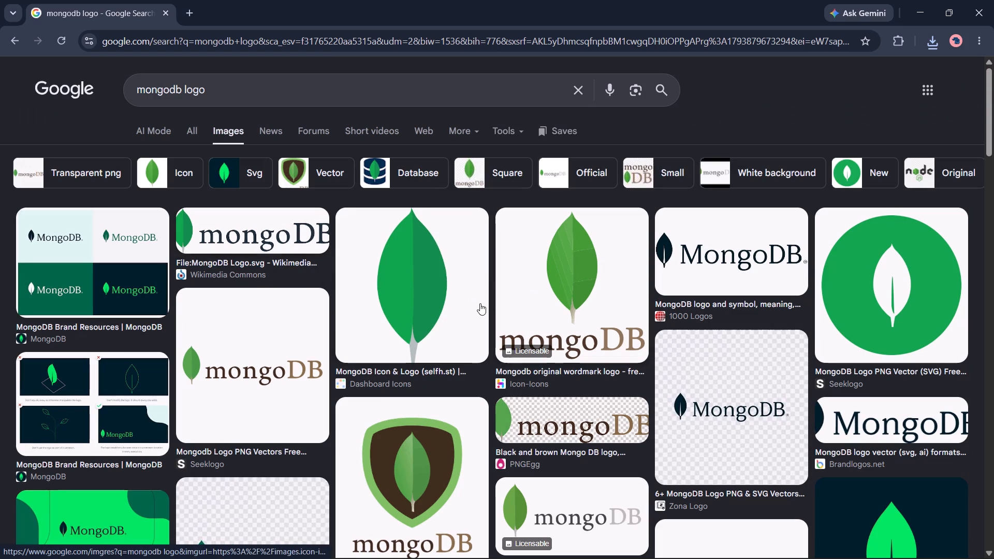
Open the Seeklogo MongoDB wordmark result and save its image to Downloads as mongo.
{"action": "left_click", "coordinate": [312, 337]}
{"action": "right_click", "coordinate": [737, 331]}
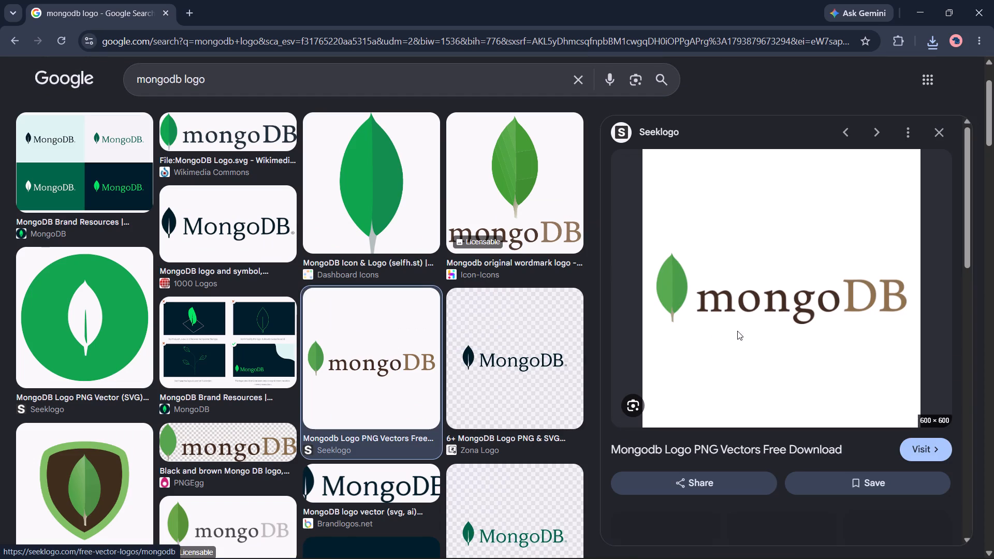
{"action": "left_click", "coordinate": [812, 433]}
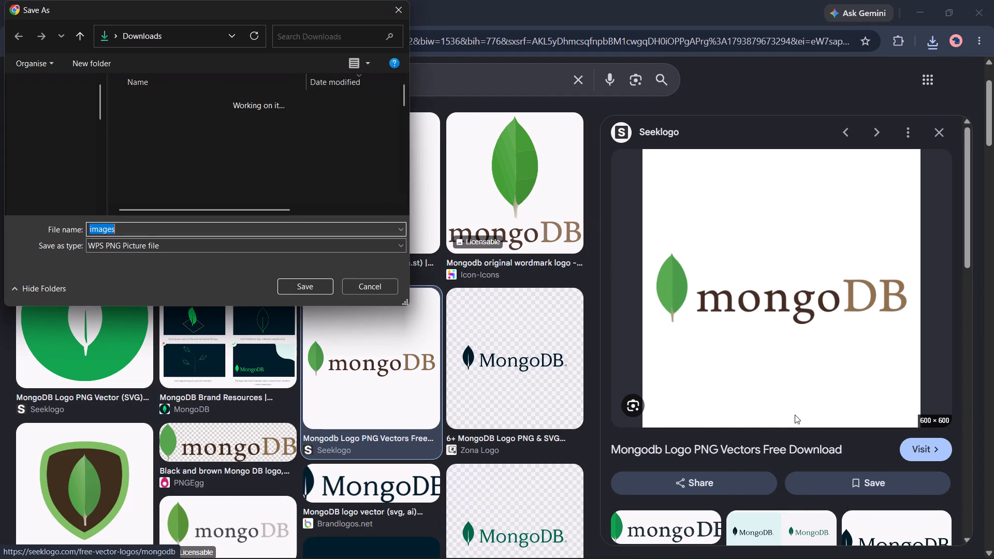
{"action": "type", "text": "mongo"}
{"action": "key", "text": "Return"}
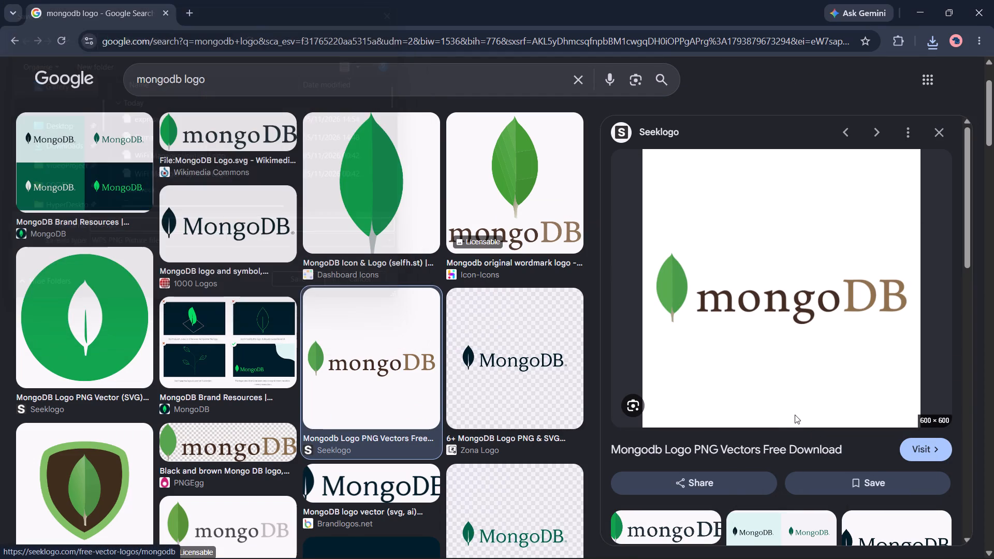
Search Google Images for "mern stack logo".
{"action": "double_click", "coordinate": [152, 87]}
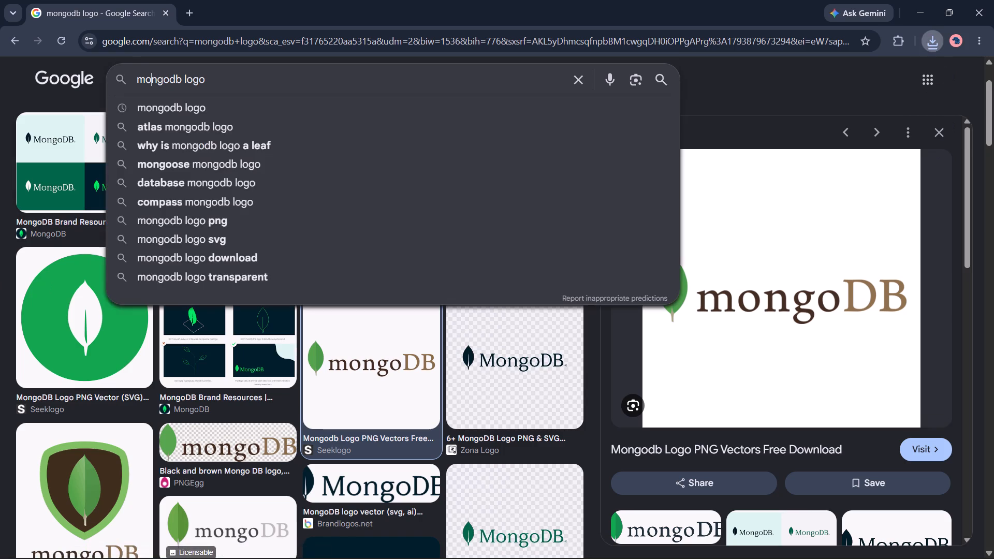
{"action": "type", "text": "mern stack"}
{"action": "key", "text": "Return"}
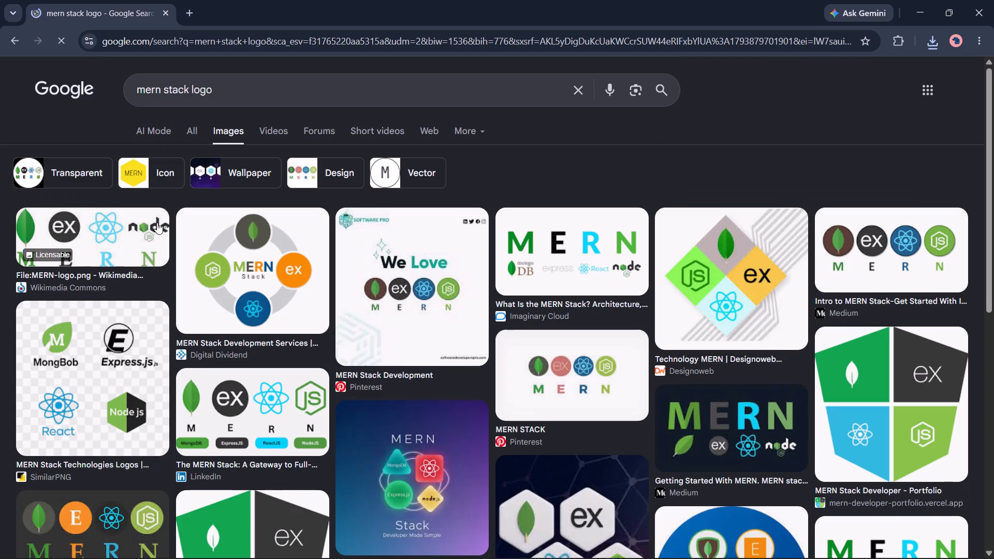
Open the Pinterest MERN STACK result with four round icons and save its image to Downloads as mern.
{"action": "scroll", "coordinate": [155, 224], "scroll_direction": "down", "scroll_amount": 1}
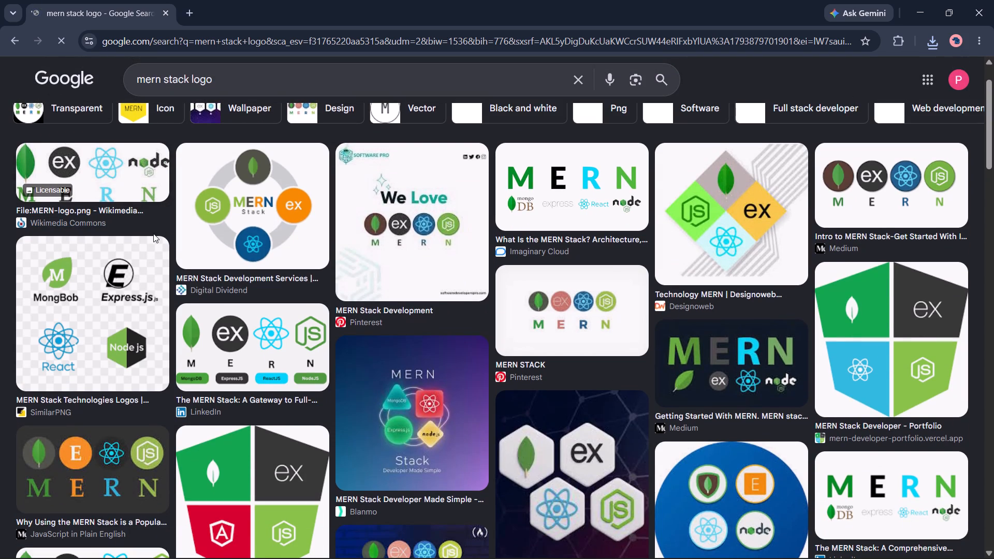
{"action": "scroll", "coordinate": [151, 242], "scroll_direction": "down", "scroll_amount": 1}
{"action": "scroll", "coordinate": [150, 242], "scroll_direction": "up", "scroll_amount": 1}
{"action": "scroll", "coordinate": [147, 242], "scroll_direction": "down", "scroll_amount": 1}
{"action": "left_click", "coordinate": [584, 222]}
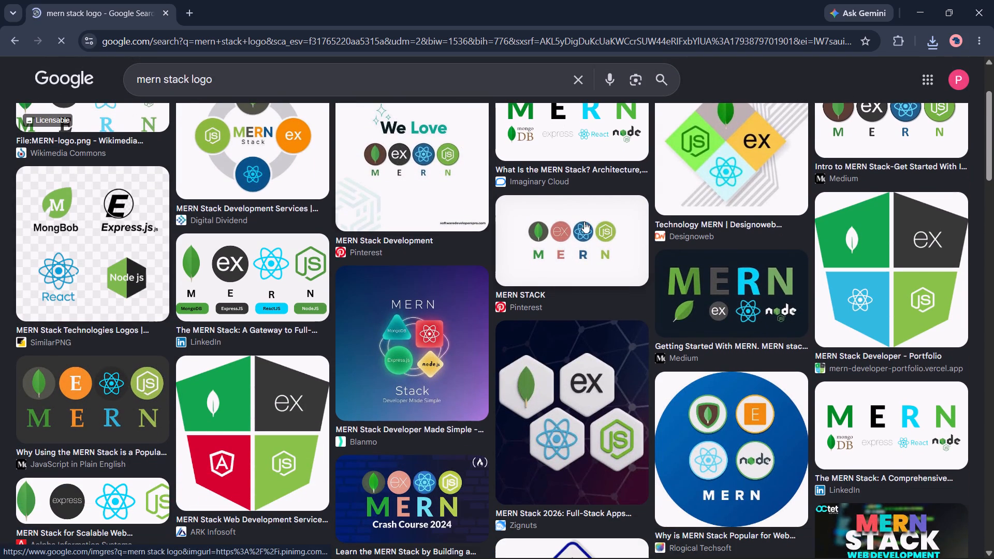
{"action": "right_click", "coordinate": [760, 234]}
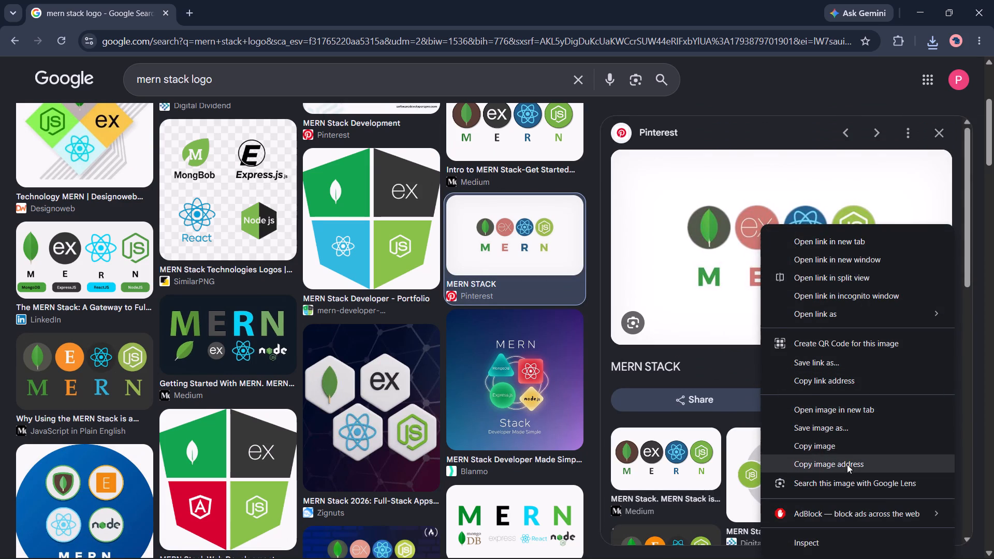
{"action": "left_click", "coordinate": [837, 434]}
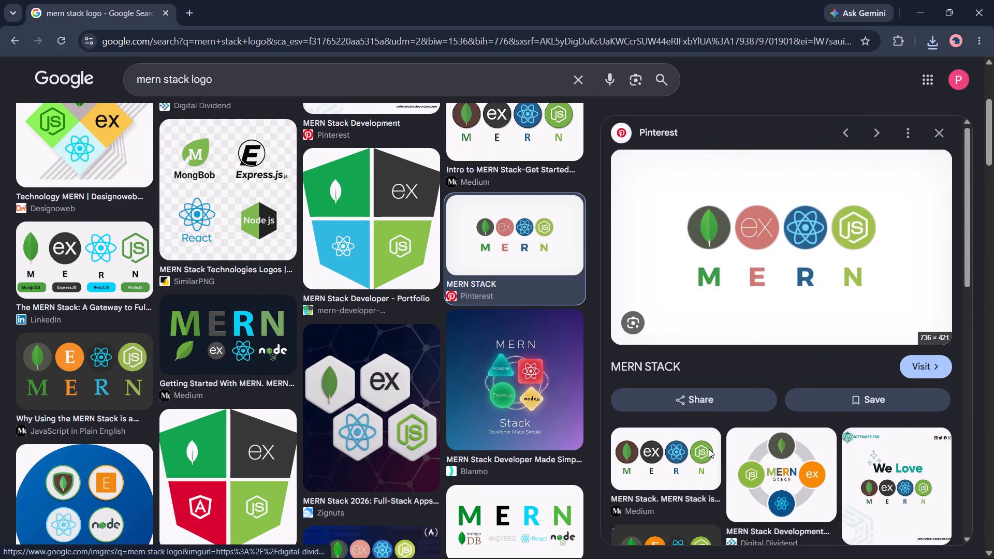
{"action": "type", "text": "me"}
{"action": "type", "text": "rn"}
{"action": "key", "text": "Return"}
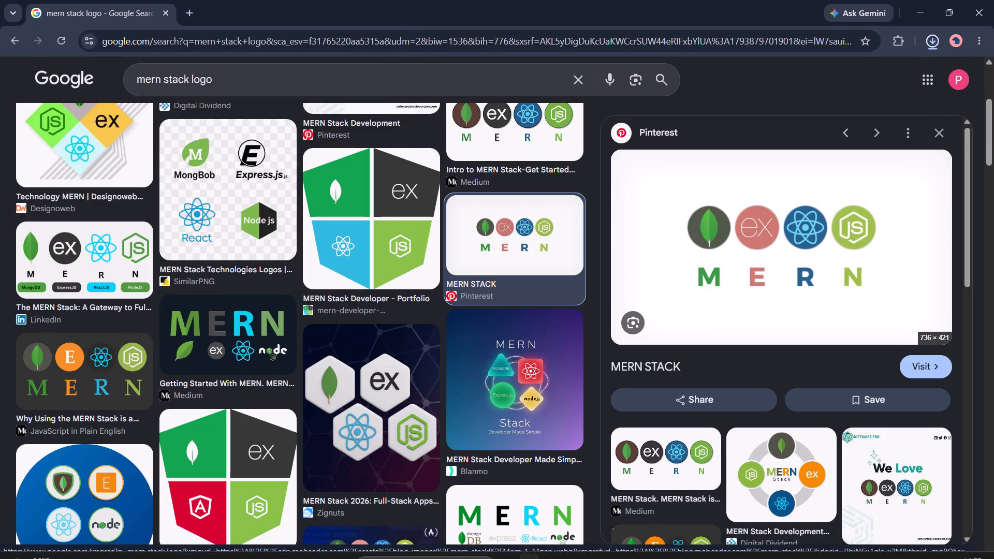
Add the express, figma, mern, mongo and react images from Downloads to CapCut's overlay track, starting at about 00:00:44:25.
{"action": "left_click", "coordinate": [552, 545]}
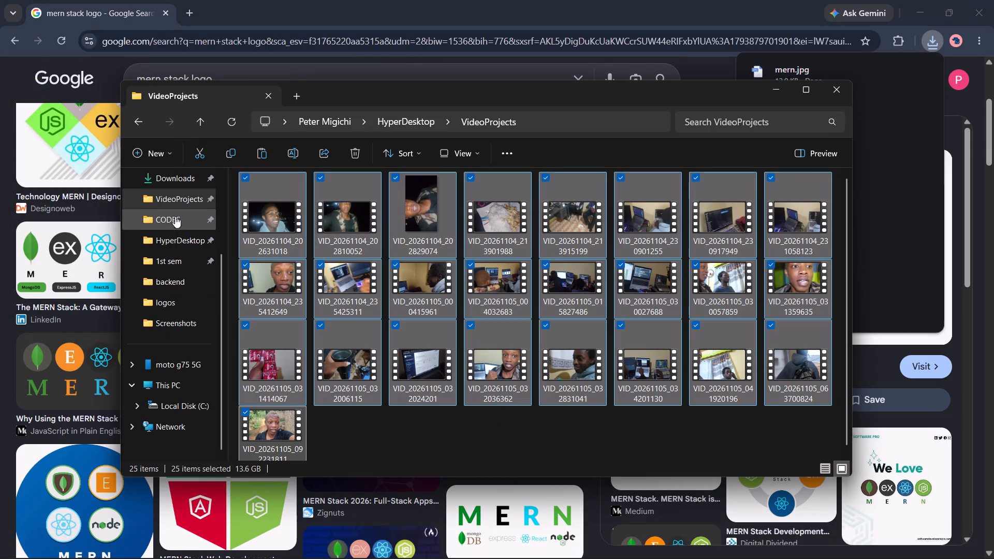
{"action": "left_click", "coordinate": [169, 184]}
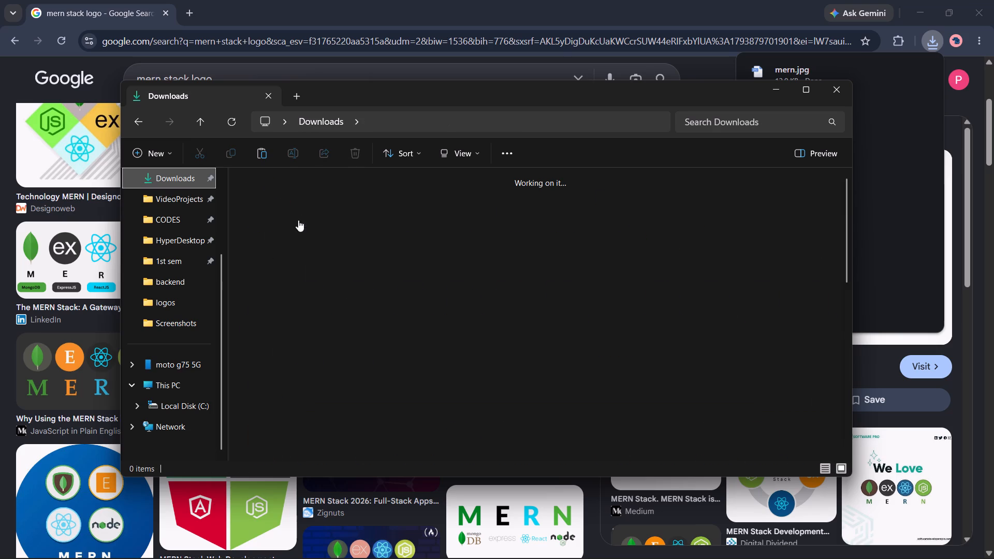
{"action": "left_click", "coordinate": [271, 211]}
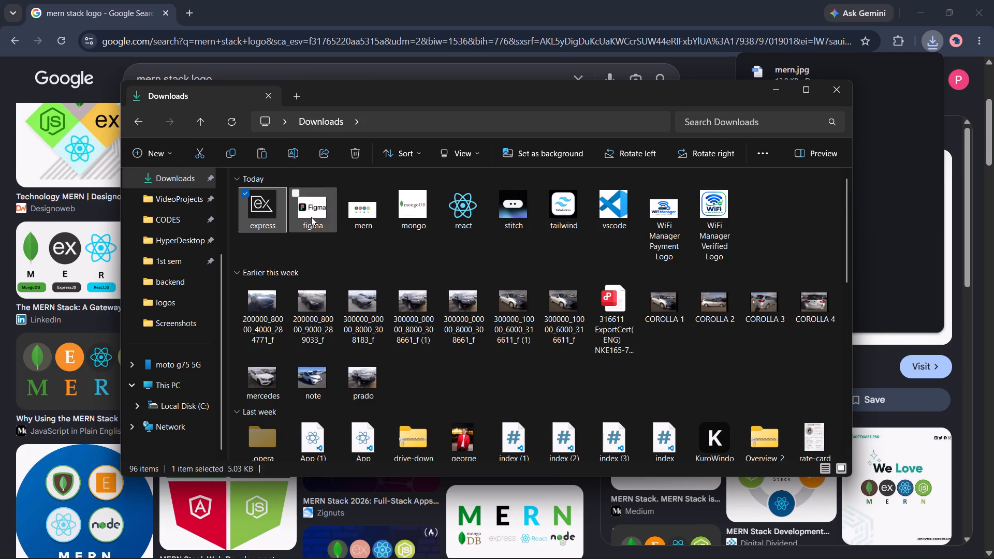
{"action": "left_click", "coordinate": [459, 216], "text": "shift"}
{"action": "left_click_drag", "start_coordinate": [459, 210], "coordinate": [459, 210]}
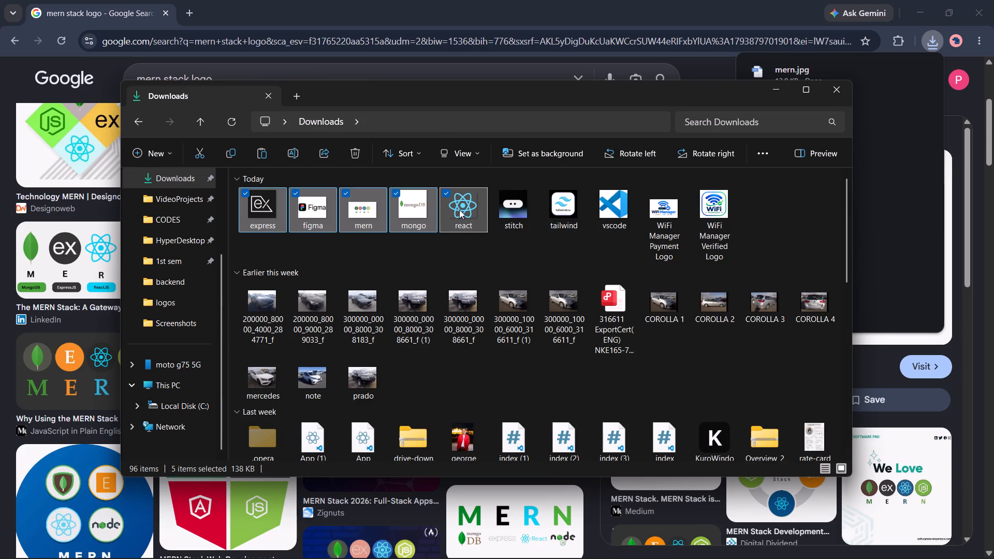
{"action": "left_click_drag", "start_coordinate": [459, 210], "coordinate": [662, 558]}
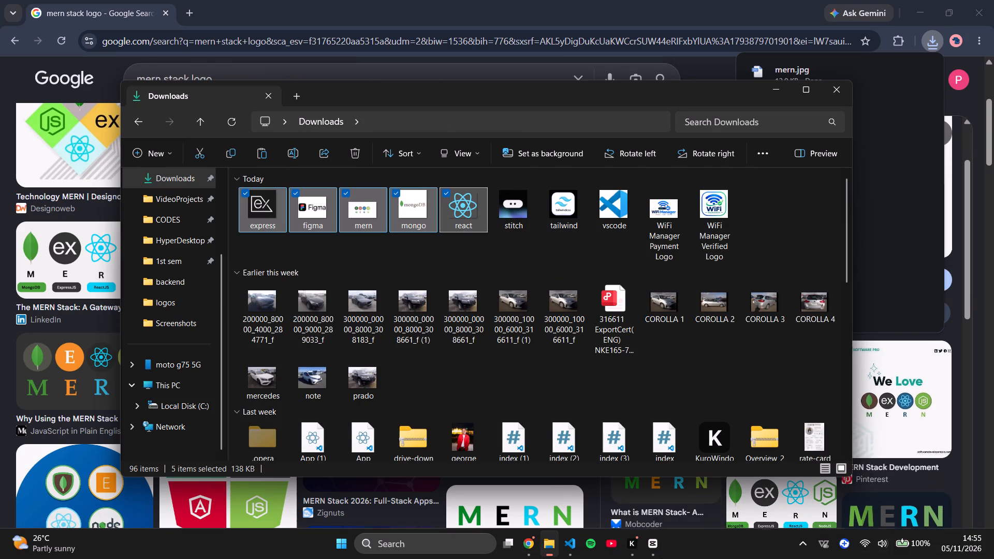
{"action": "left_click_drag", "start_coordinate": [662, 558], "coordinate": [636, 408]}
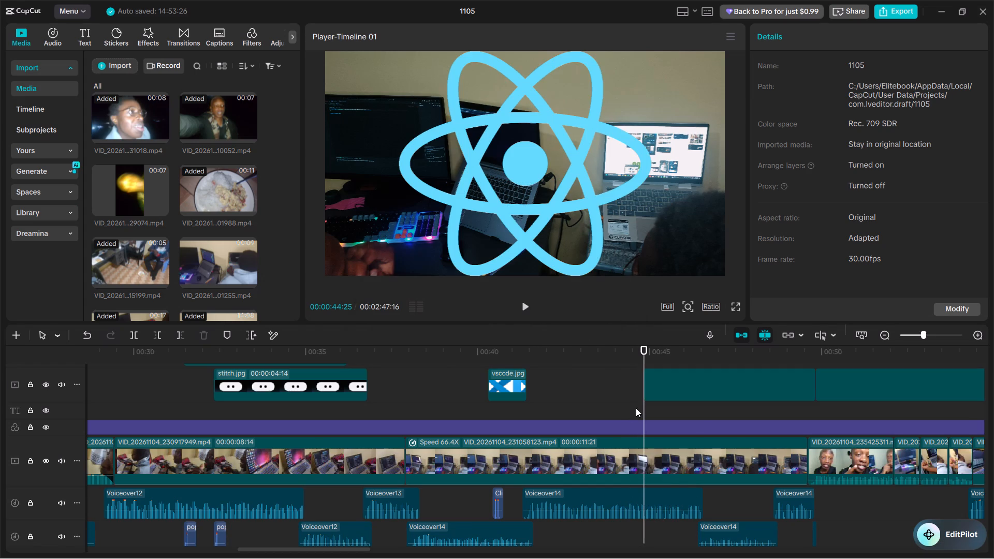
{"action": "key", "text": "ctrl+minus"}
{"action": "scroll", "coordinate": [634, 408], "scroll_direction": "left", "scroll_amount": 1}
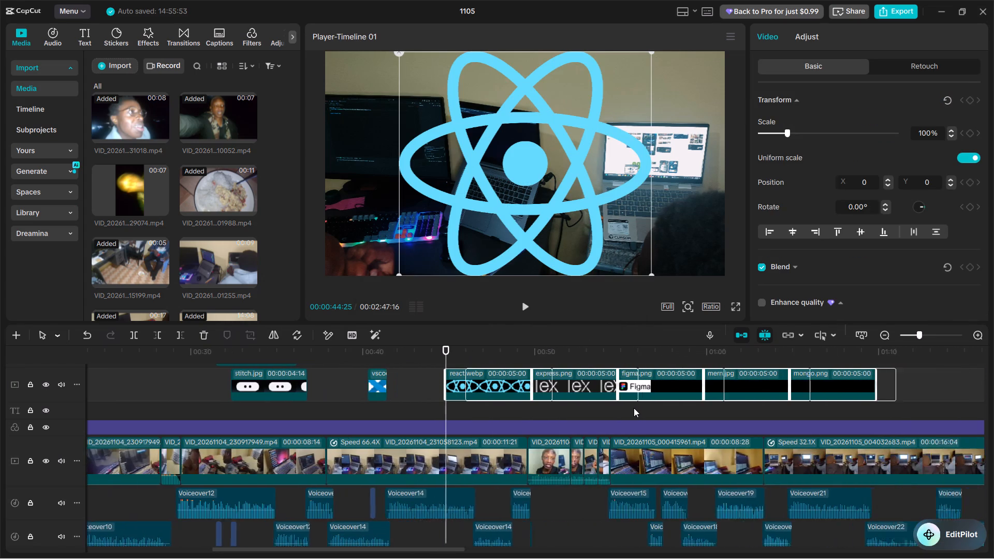
{"action": "scroll", "coordinate": [634, 408], "scroll_direction": "left", "scroll_amount": 1}
{"action": "scroll", "coordinate": [410, 407], "scroll_direction": "down", "scroll_amount": 1}
Play the section leading into the React logo, from about 00:00:43:27, to check its timing against the voiceover.
{"action": "left_click", "coordinate": [378, 386]}
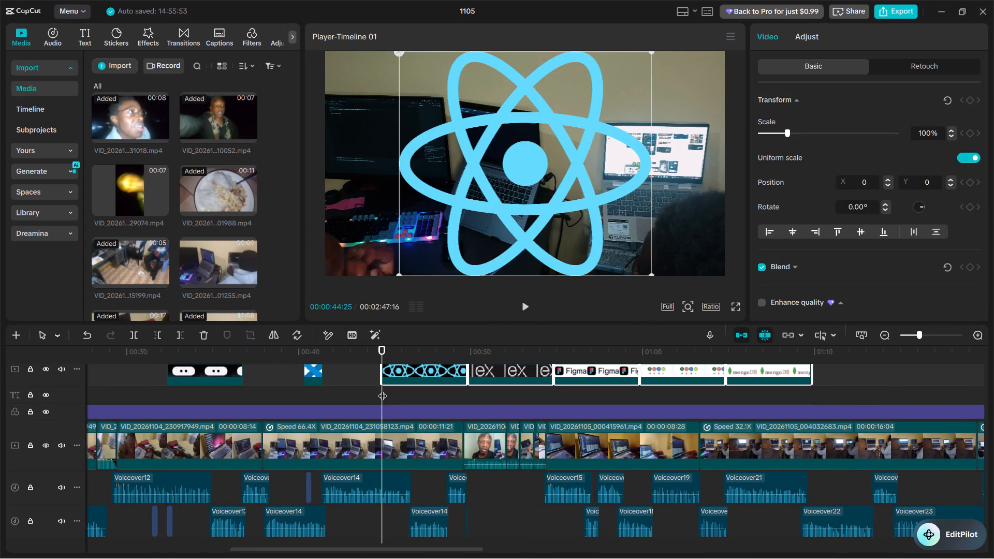
{"action": "key", "text": "space"}
{"action": "key", "text": "space"}
{"action": "left_click", "coordinate": [366, 391]}
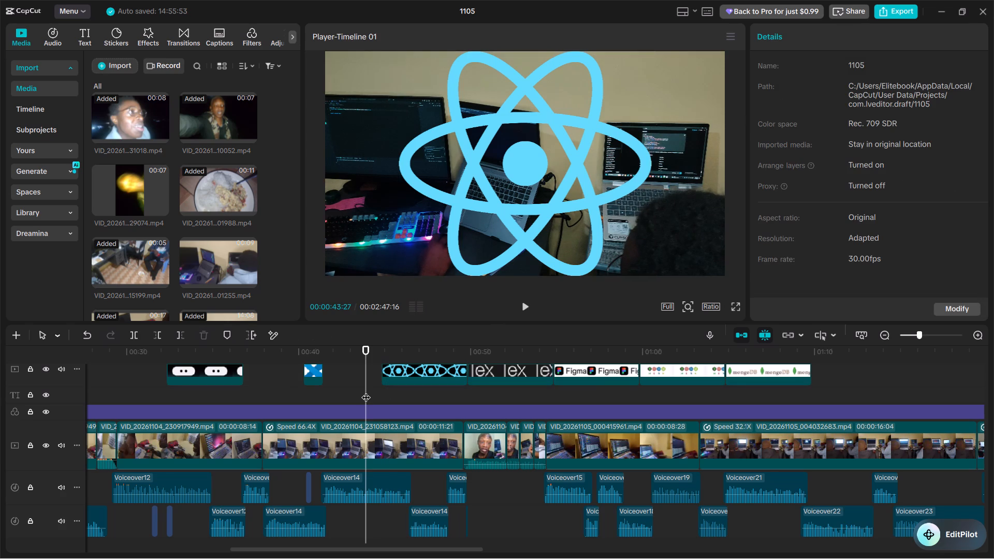
{"action": "key", "text": "ctrl+equal"}
{"action": "key", "text": "ctrl+equal"}
{"action": "scroll", "coordinate": [366, 391], "scroll_direction": "up", "scroll_amount": 5}
{"action": "key", "text": "space"}
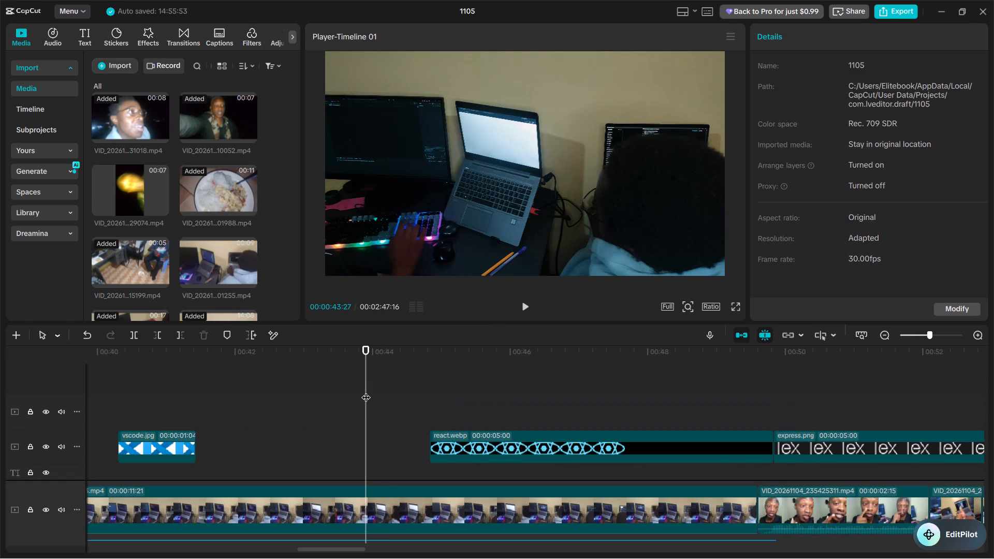
{"action": "key", "text": "space"}
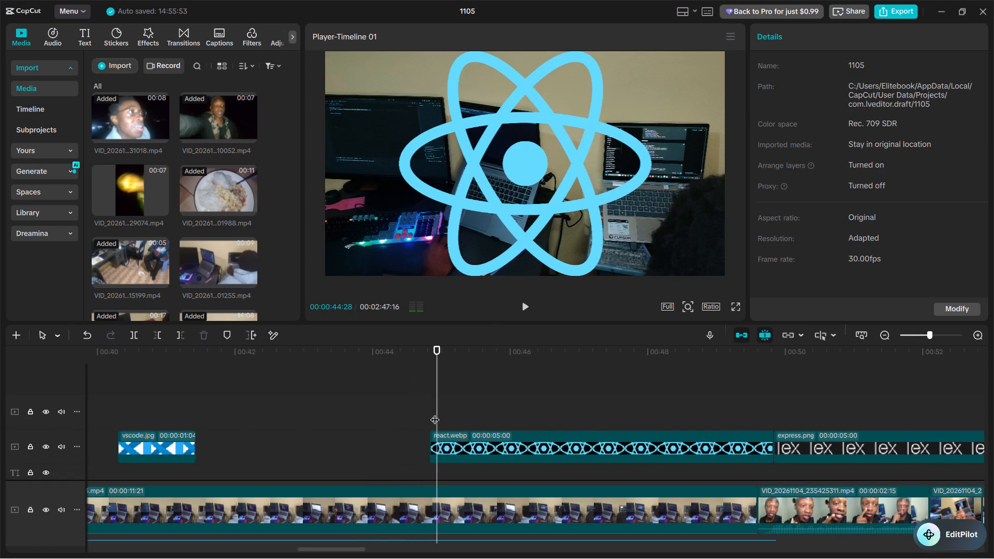
Shrink the React logo to a small icon and place it at the lower middle of the video frame, below the centre laptop.
{"action": "left_click", "coordinate": [486, 237]}
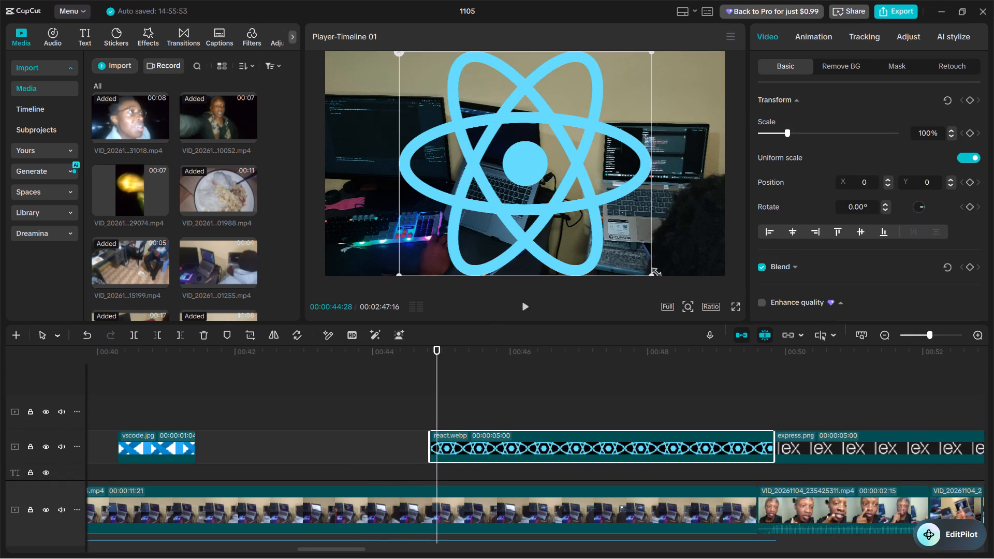
{"action": "left_click_drag", "start_coordinate": [652, 272], "coordinate": [501, 191]}
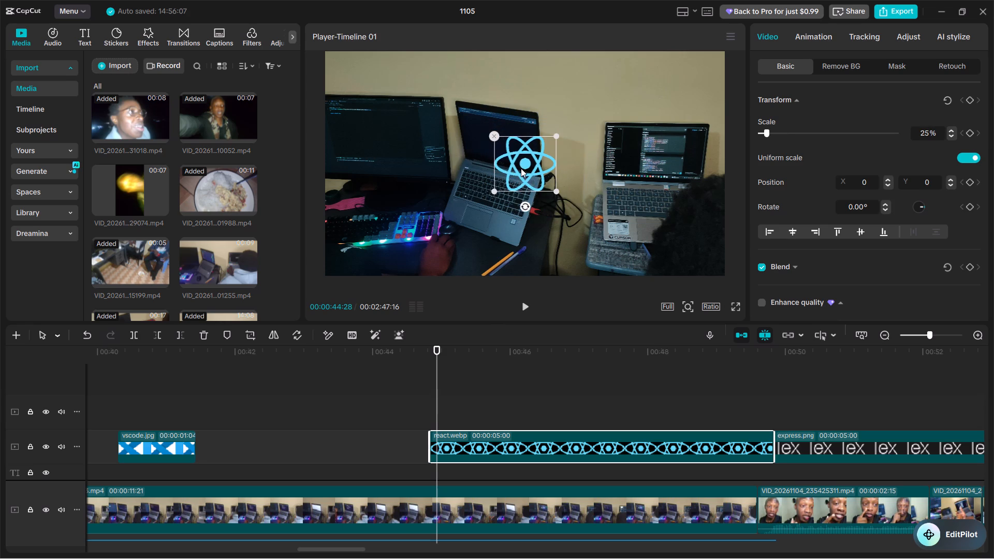
{"action": "left_click_drag", "start_coordinate": [521, 168], "coordinate": [500, 174]}
{"action": "left_click_drag", "start_coordinate": [533, 194], "coordinate": [519, 180]}
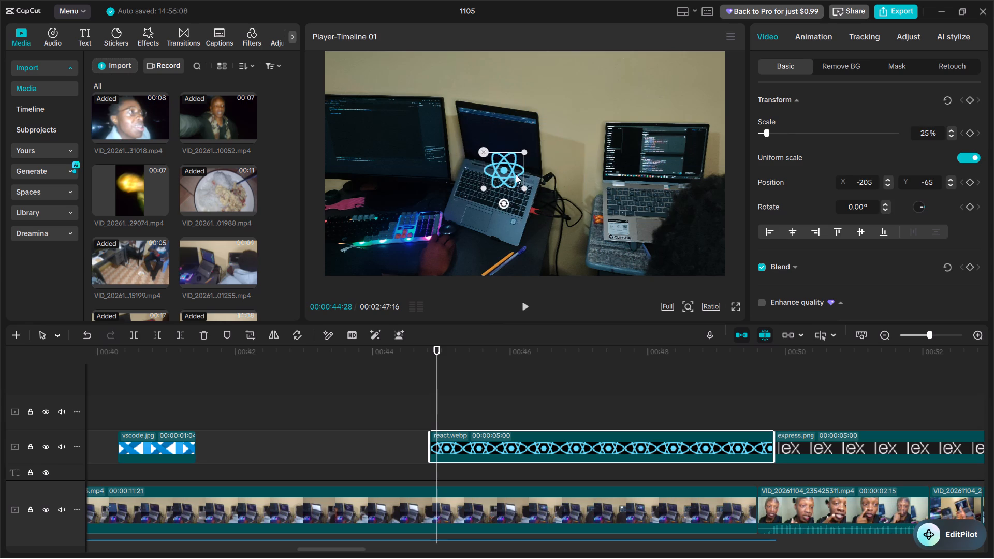
{"action": "left_click_drag", "start_coordinate": [514, 172], "coordinate": [495, 248]}
Play from the React logo's start to check how long it should stay on screen against the voiceover.
{"action": "left_click", "coordinate": [431, 400]}
{"action": "key", "text": "space"}
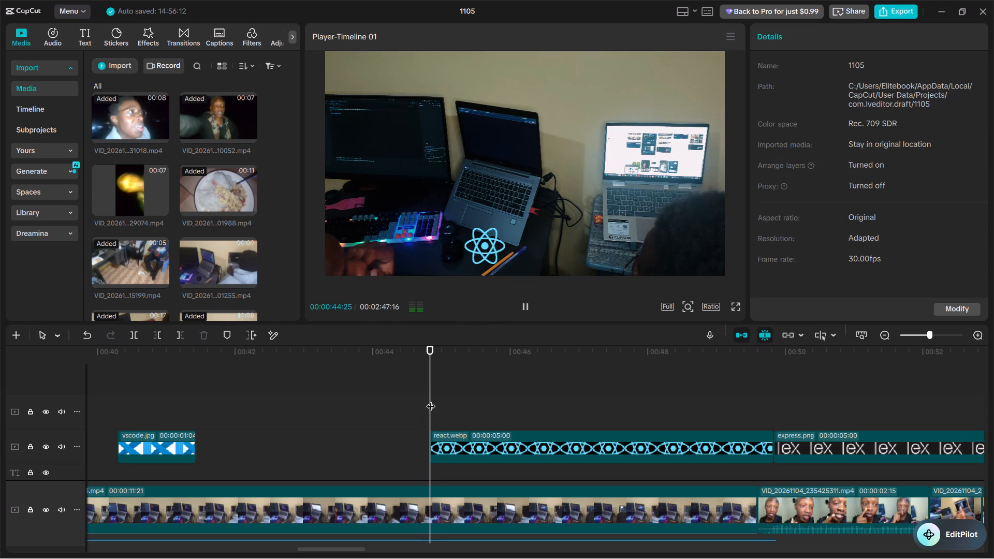
{"action": "key", "text": "space"}
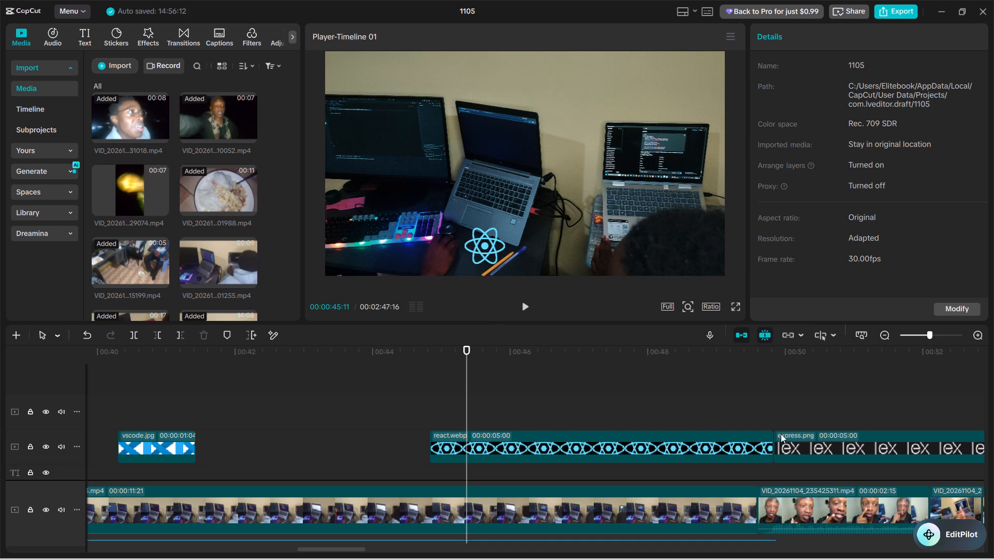
Play briefly on and place the playhead at 00:00:45:14, where the Tailwind logo should start.
{"action": "key", "text": "space"}
{"action": "key", "text": "space"}
{"action": "left_click", "coordinate": [474, 417]}
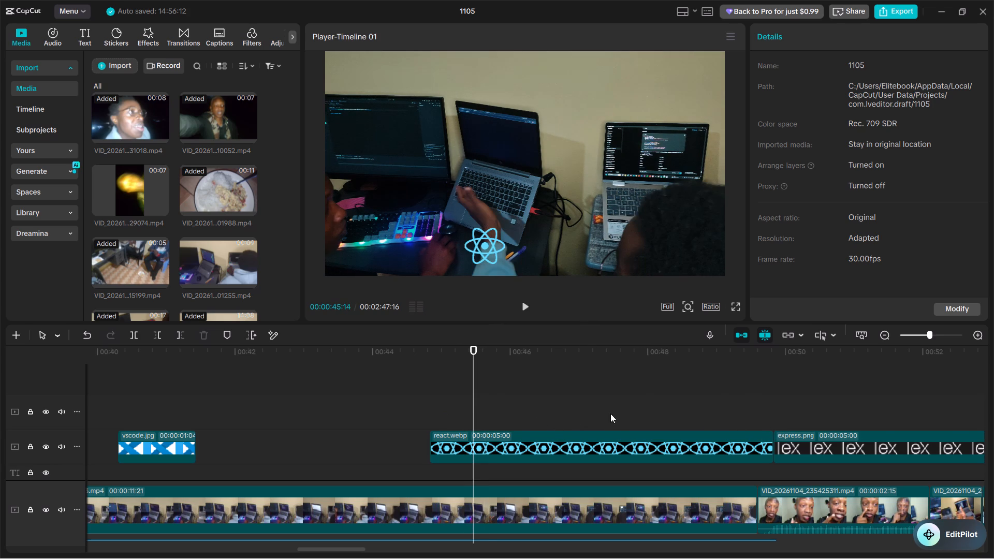
Delete the surplus figma.png clip that sits between the Express and MERN images on the overlay track.
{"action": "scroll", "coordinate": [835, 416], "scroll_direction": "down", "scroll_amount": 3}
{"action": "scroll", "coordinate": [834, 415], "scroll_direction": "up", "scroll_amount": 1}
{"action": "scroll", "coordinate": [834, 415], "scroll_direction": "down", "scroll_amount": 1}
{"action": "scroll", "coordinate": [858, 404], "scroll_direction": "left", "scroll_amount": 2}
{"action": "scroll", "coordinate": [815, 405], "scroll_direction": "left", "scroll_amount": 1}
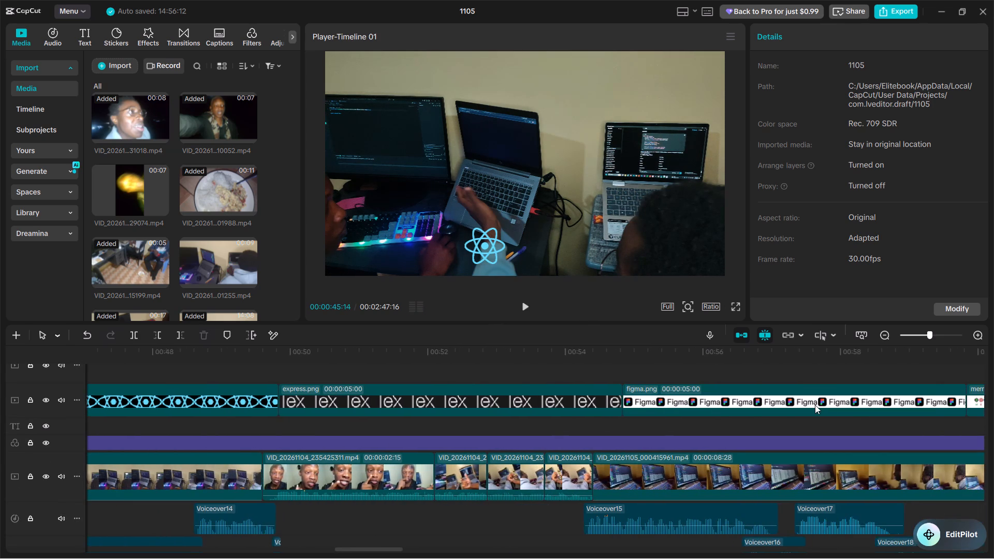
{"action": "scroll", "coordinate": [815, 405], "scroll_direction": "left", "scroll_amount": 1}
{"action": "left_click", "coordinate": [398, 409]}
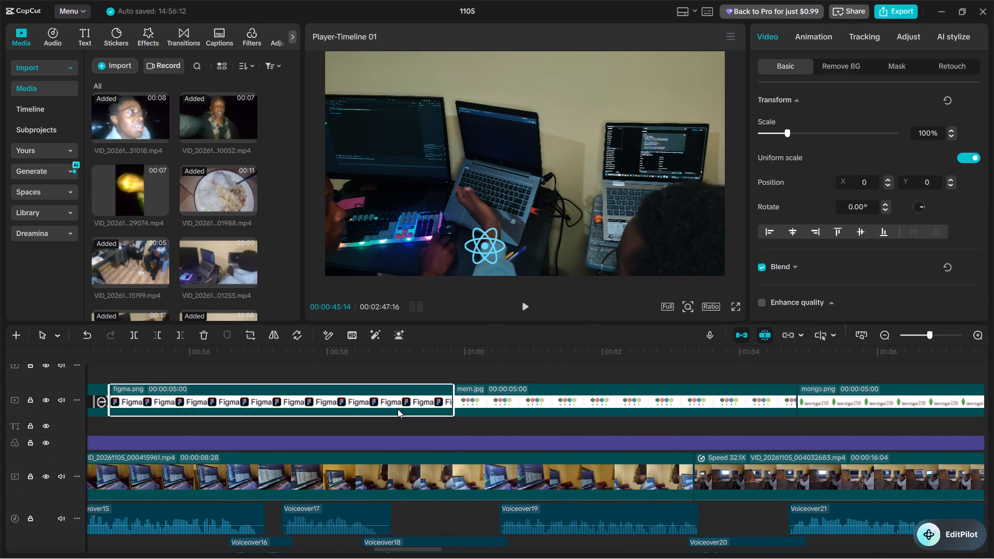
{"action": "key", "text": "BackSpace"}
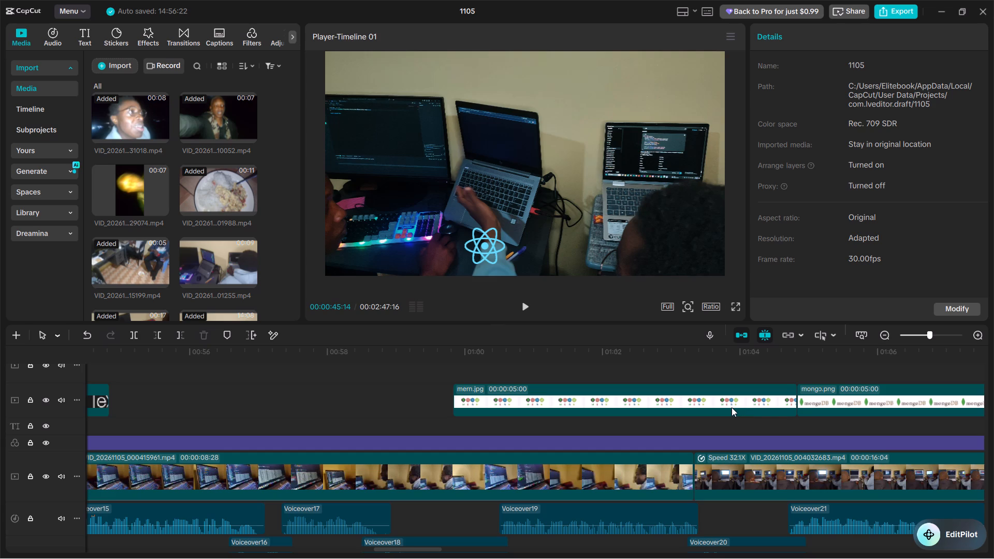
Add the tailwind image from the Downloads folder to the timeline above the React clip, starting at 00:00:45:14.
{"action": "scroll", "coordinate": [726, 407], "scroll_direction": "left", "scroll_amount": 1}
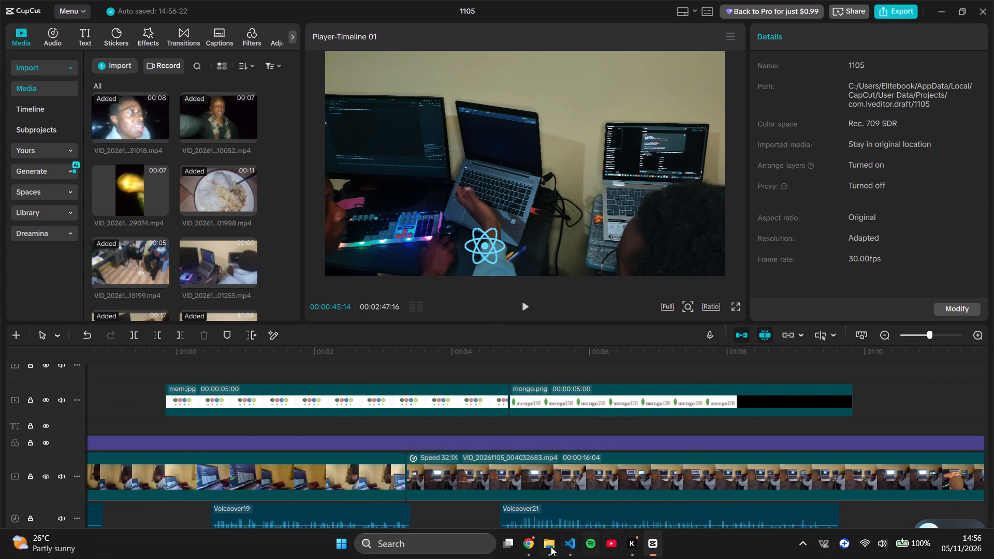
{"action": "left_click", "coordinate": [551, 547]}
{"action": "left_click_drag", "start_coordinate": [562, 219], "coordinate": [577, 230]}
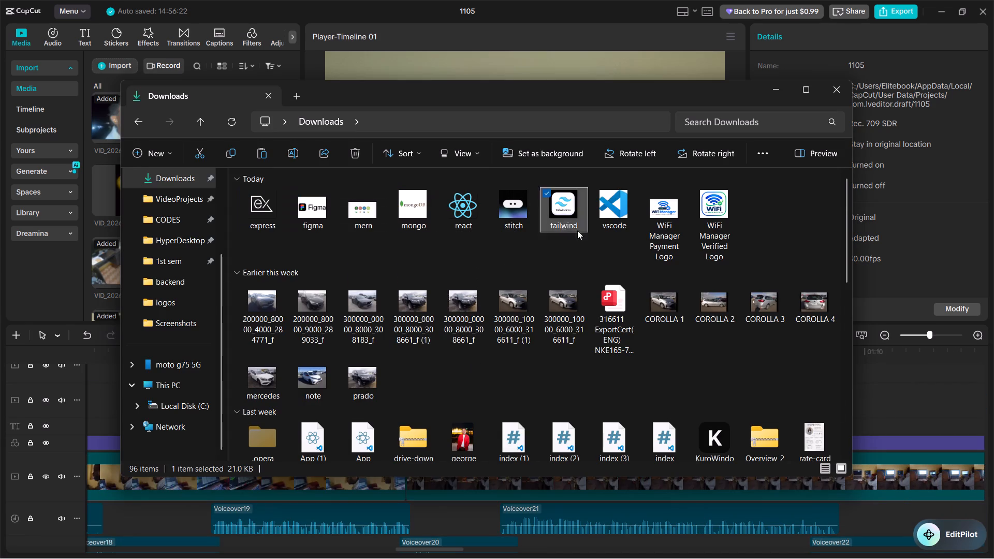
{"action": "left_click_drag", "start_coordinate": [577, 230], "coordinate": [694, 558]}
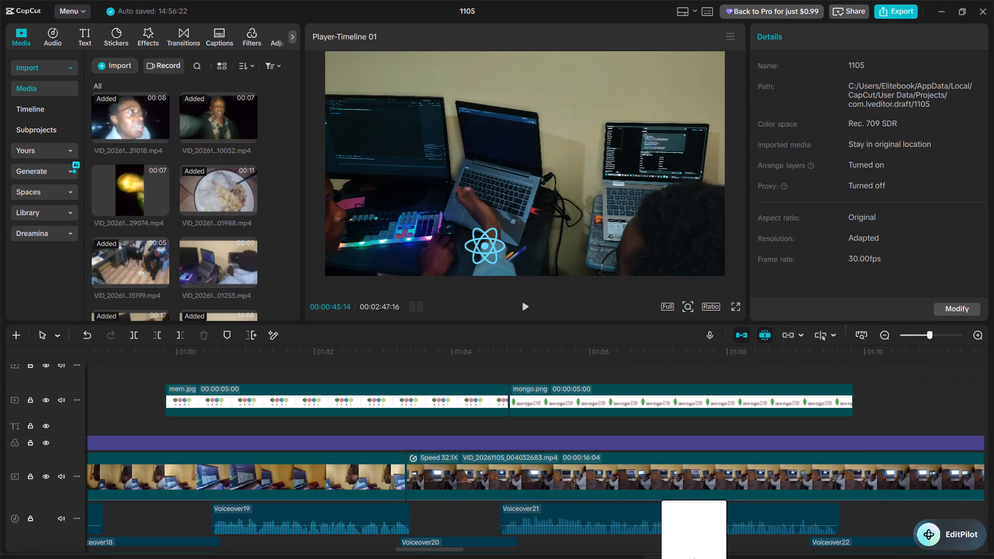
{"action": "left_click_drag", "start_coordinate": [694, 558], "coordinate": [229, 411]}
{"action": "scroll", "coordinate": [203, 404], "scroll_direction": "right", "scroll_amount": 3}
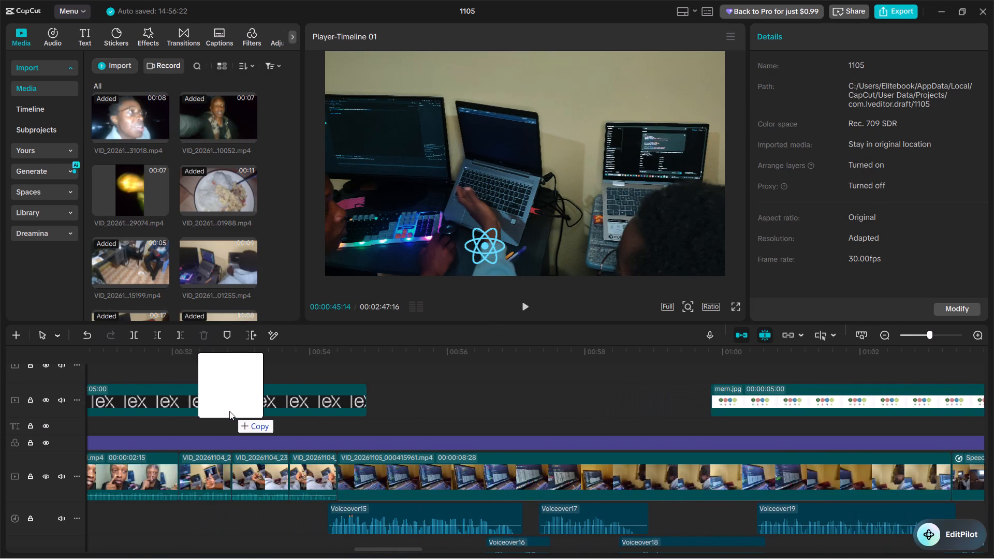
{"action": "left_click_drag", "start_coordinate": [229, 411], "coordinate": [206, 413]}
{"action": "scroll", "coordinate": [208, 411], "scroll_direction": "right", "scroll_amount": 1}
{"action": "scroll", "coordinate": [633, 407], "scroll_direction": "up", "scroll_amount": 2}
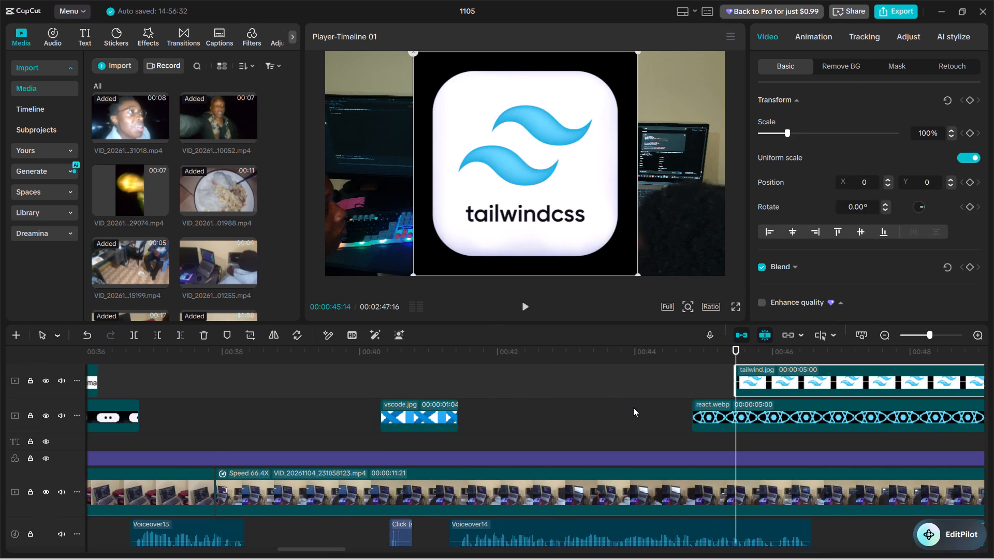
{"action": "scroll", "coordinate": [633, 407], "scroll_direction": "up", "scroll_amount": 1}
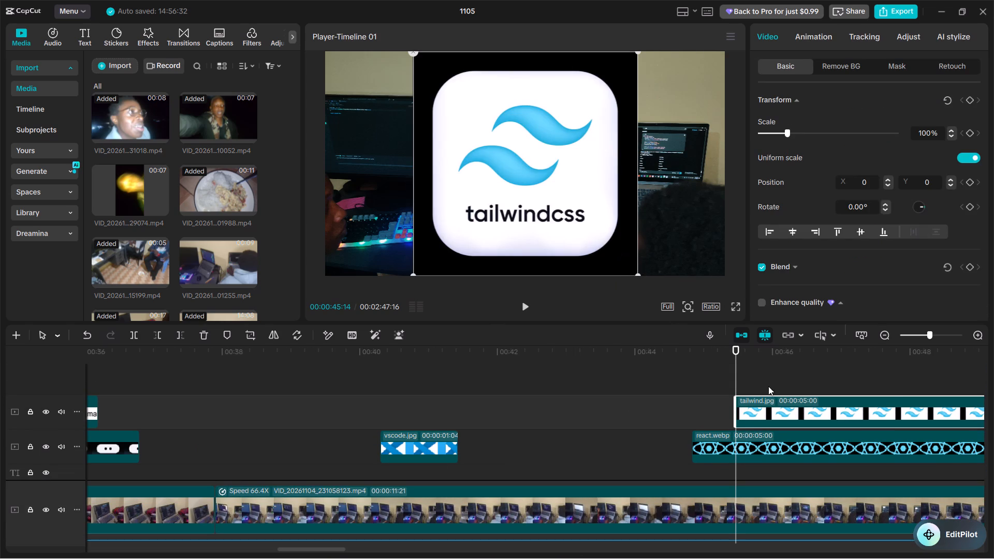
Crop the Tailwind image on all four sides to remove its black border and rounded corners, keeping the symbol and wordmark.
{"action": "right_click", "coordinate": [780, 414]}
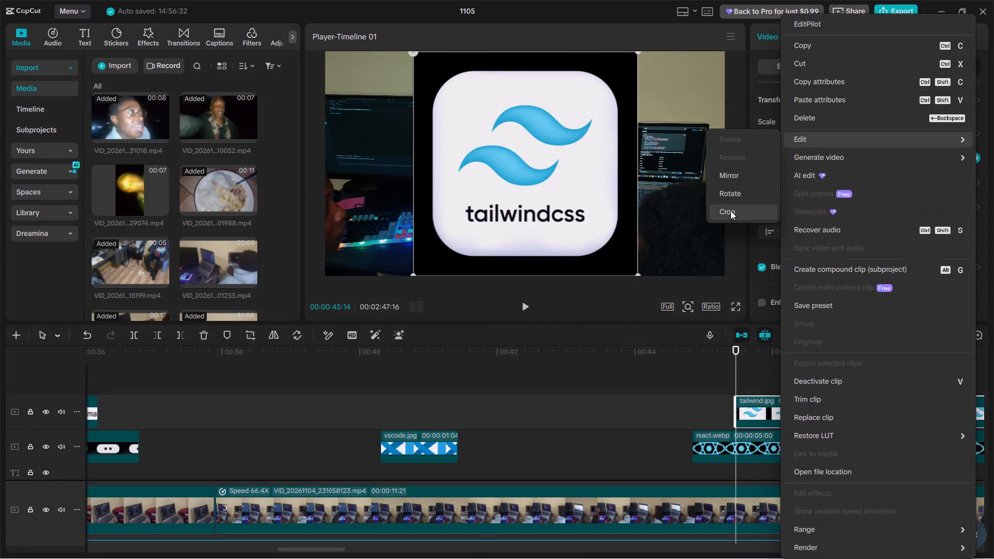
{"action": "left_click", "coordinate": [730, 211]}
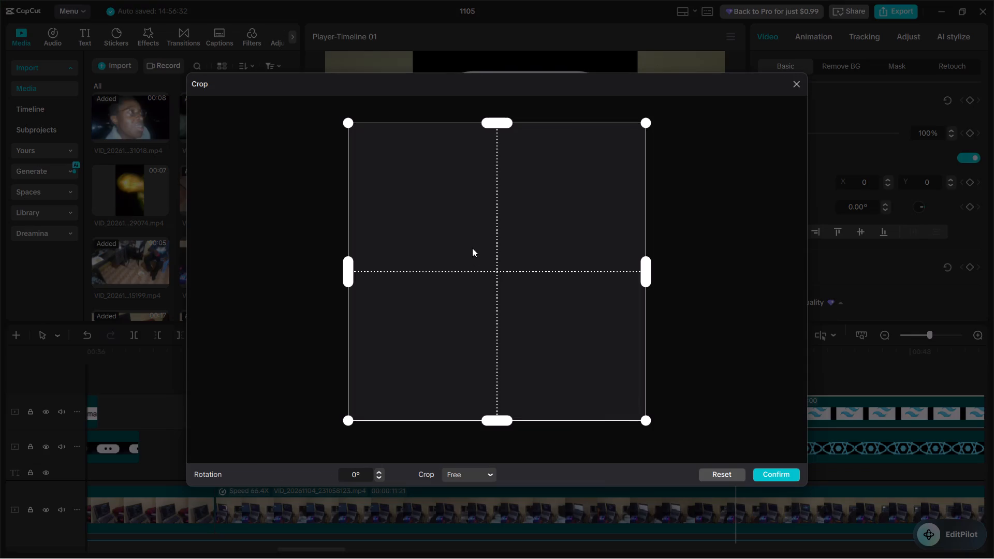
{"action": "left_click_drag", "start_coordinate": [498, 125], "coordinate": [503, 152]}
{"action": "left_click_drag", "start_coordinate": [648, 151], "coordinate": [605, 161]}
{"action": "left_click_drag", "start_coordinate": [601, 420], "coordinate": [592, 380]}
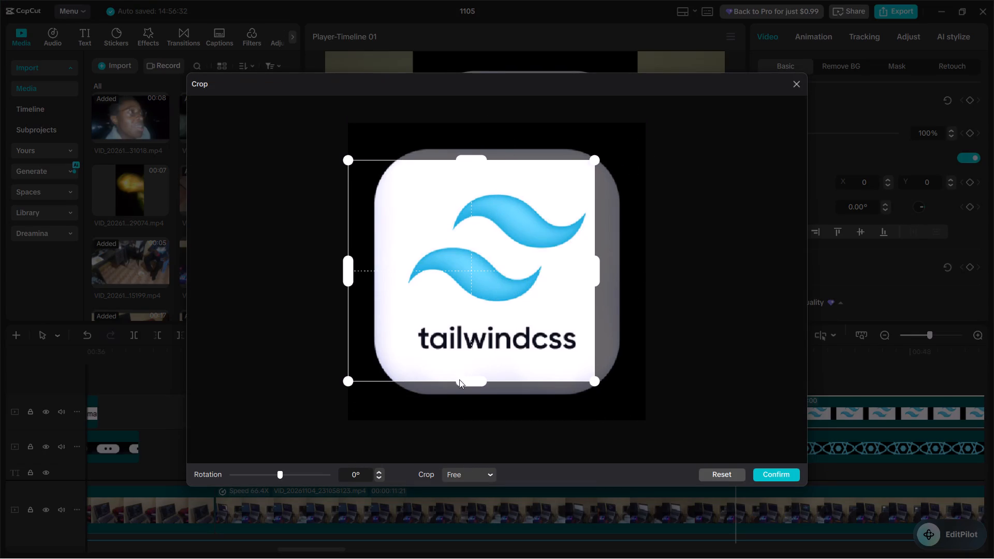
{"action": "left_click_drag", "start_coordinate": [346, 280], "coordinate": [391, 279]}
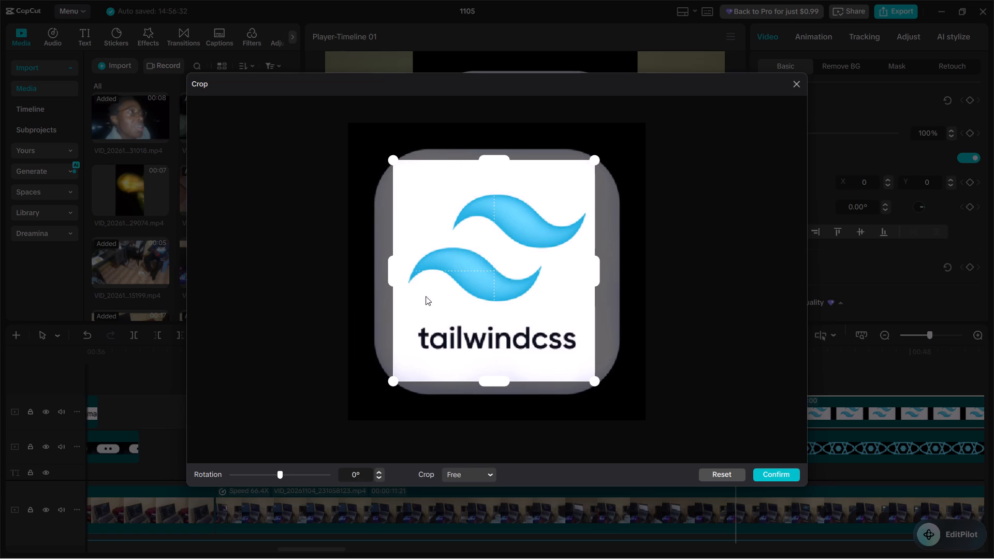
{"action": "left_click", "coordinate": [770, 477]}
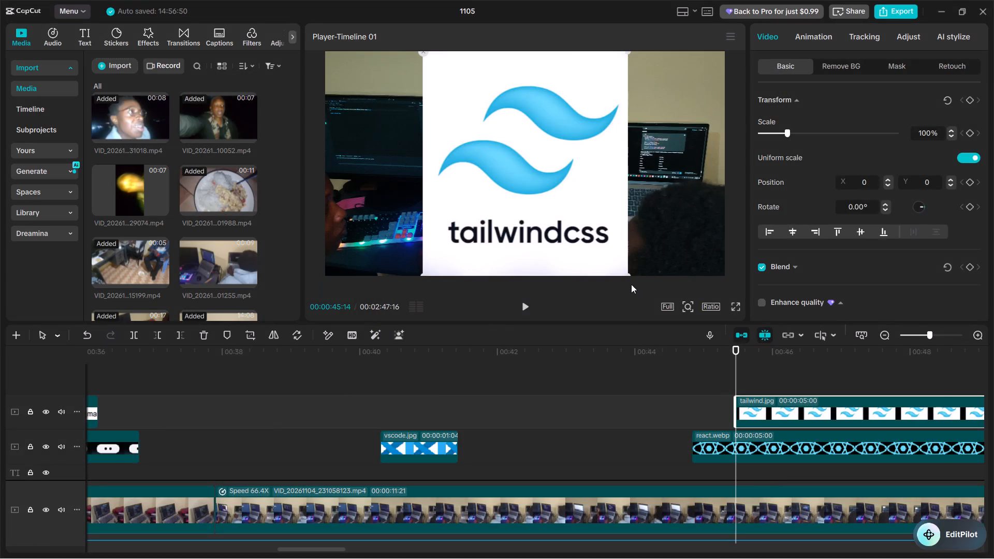
Shrink the Tailwind logo to a small icon and place it immediately right of the React logo in the video frame.
{"action": "left_click_drag", "start_coordinate": [627, 271], "coordinate": [508, 156]}
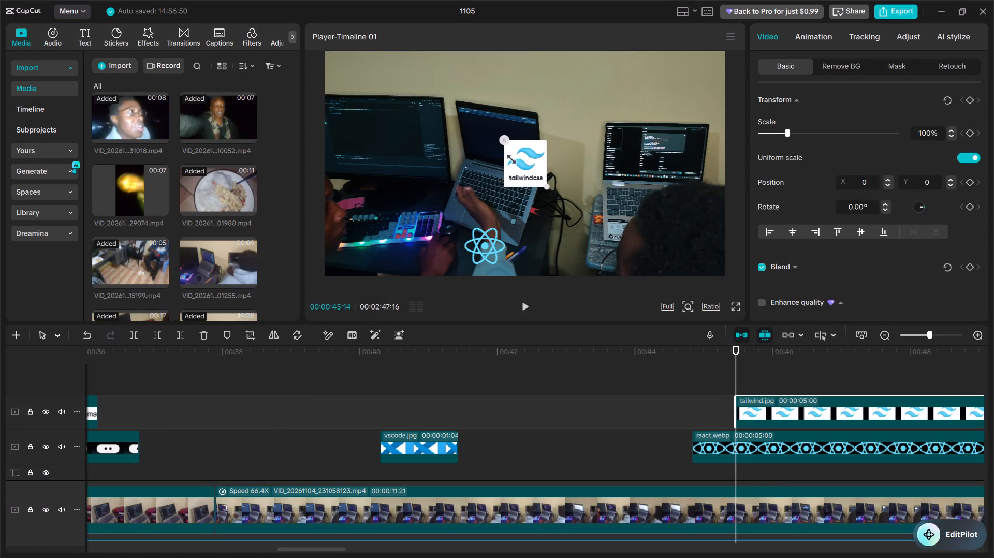
{"action": "left_click_drag", "start_coordinate": [508, 156], "coordinate": [507, 155]}
{"action": "left_click_drag", "start_coordinate": [520, 164], "coordinate": [536, 237]}
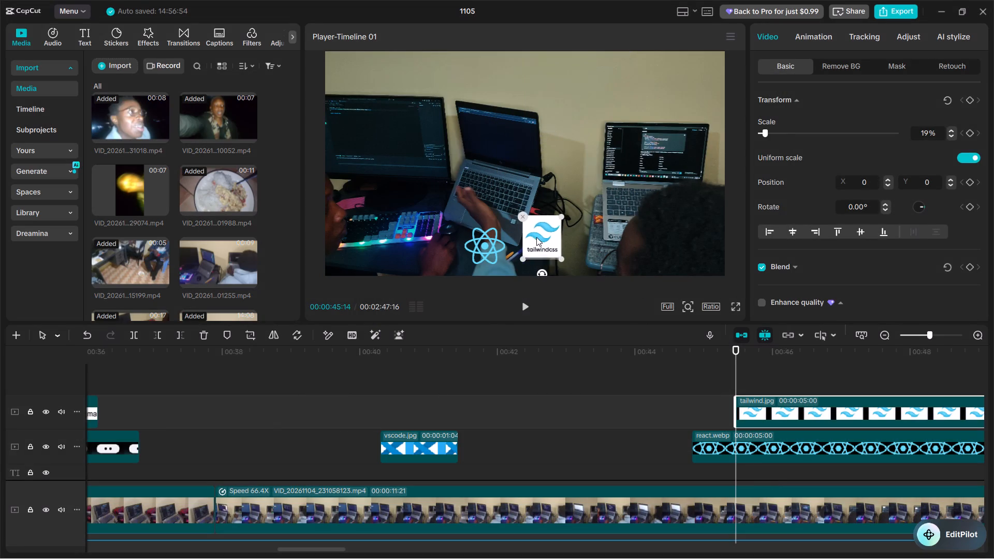
{"action": "left_click_drag", "start_coordinate": [536, 237], "coordinate": [534, 241]}
{"action": "left_click_drag", "start_coordinate": [556, 261], "coordinate": [548, 255]}
{"action": "left_click_drag", "start_coordinate": [543, 243], "coordinate": [535, 245]}
Check the Tailwind logo's entry against the voiceover and extend its clip's start three frames earlier, to a 00:00:05:03 duration.
{"action": "left_click", "coordinate": [673, 384]}
{"action": "key", "text": "space"}
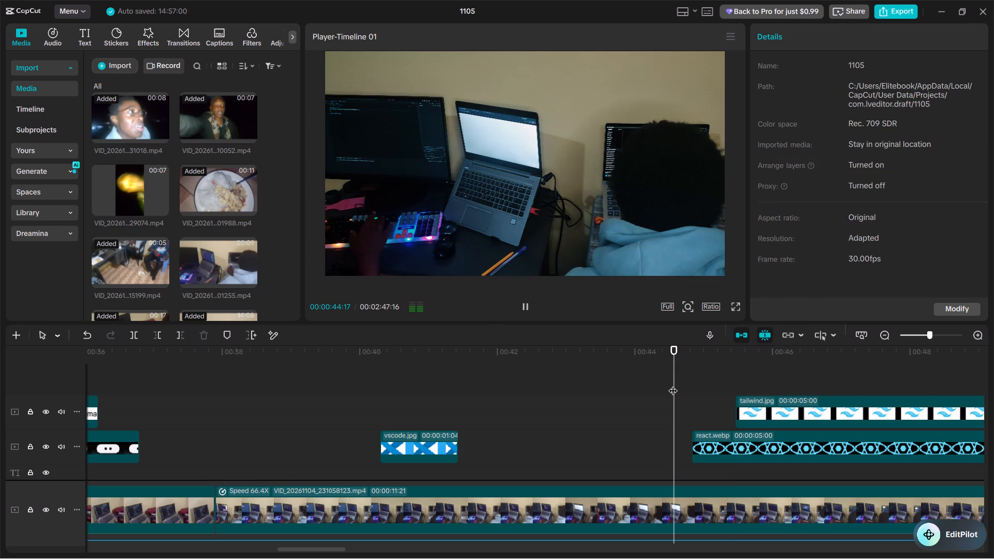
{"action": "key", "text": "space"}
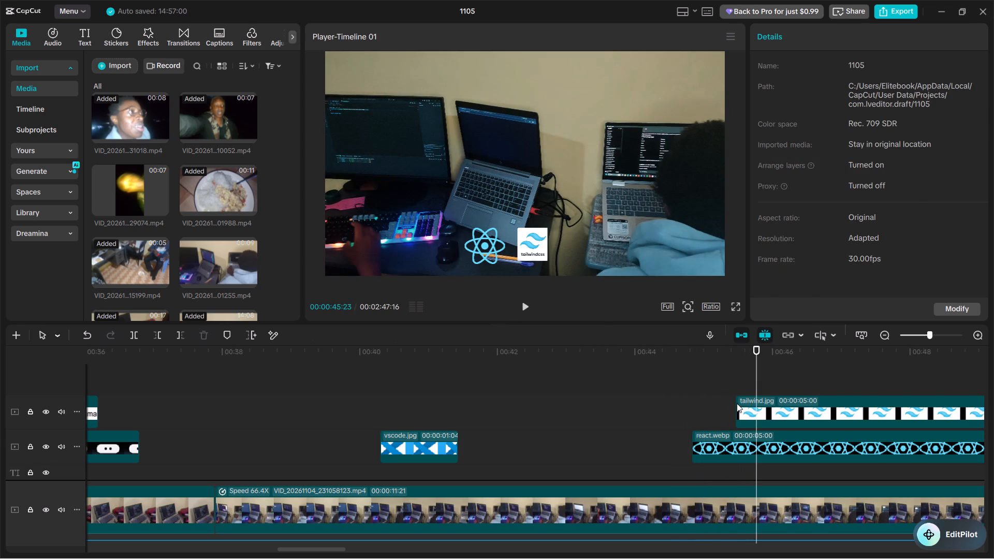
{"action": "left_click_drag", "start_coordinate": [737, 409], "coordinate": [729, 408]}
Play through the React and Tailwind logos to find their end point, and trim the ends of both clips to 00:00:46:09.
{"action": "left_click", "coordinate": [666, 406]}
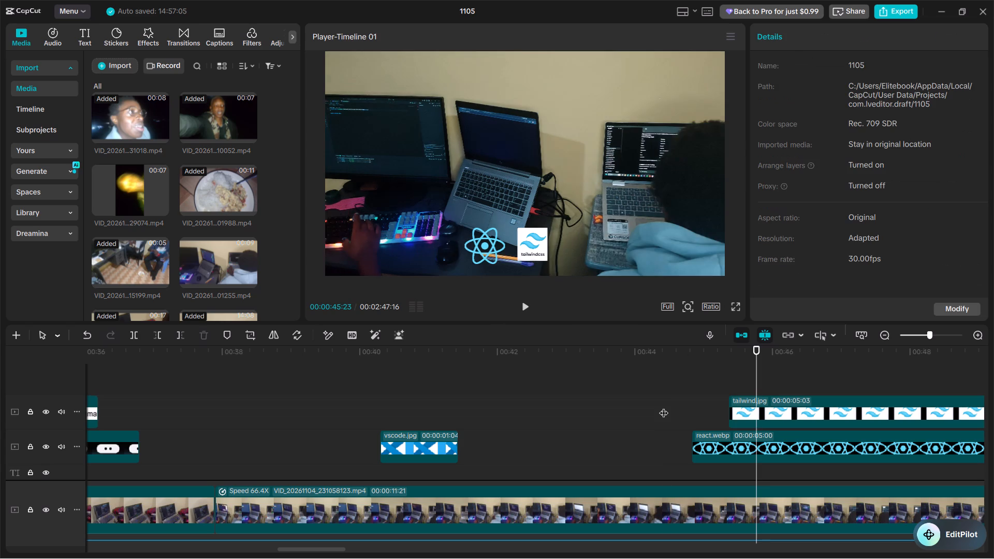
{"action": "key", "text": "space"}
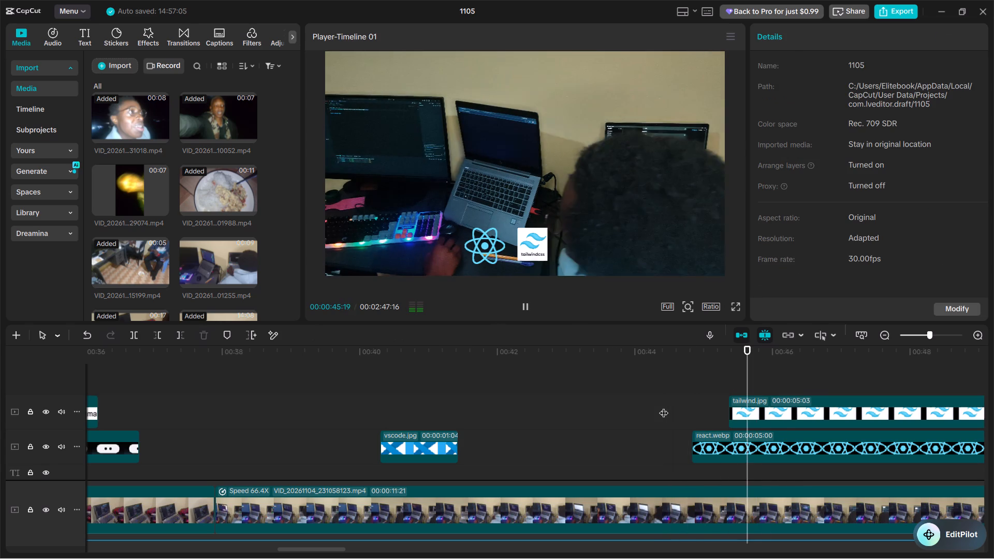
{"action": "key", "text": "space"}
{"action": "left_click", "coordinate": [723, 386]}
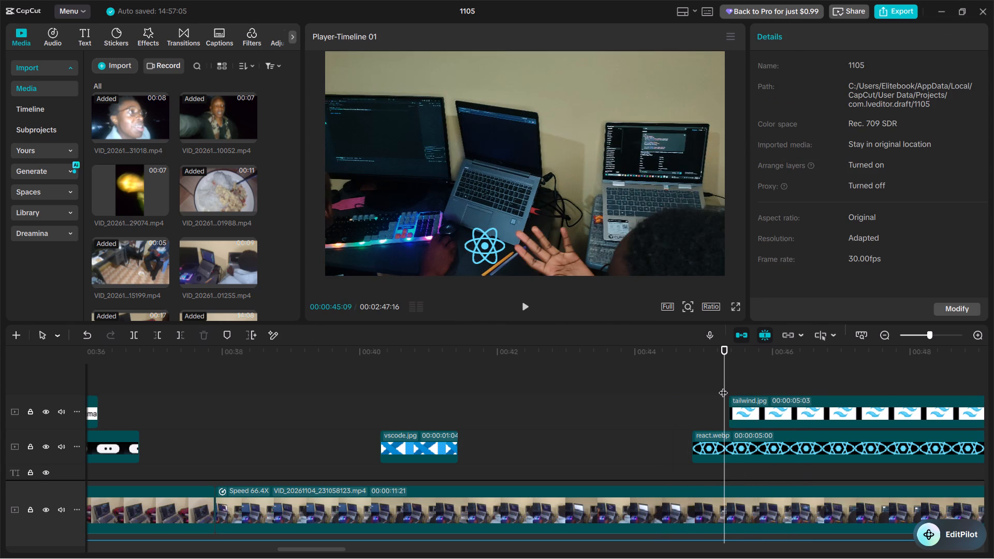
{"action": "key", "text": "space"}
{"action": "key", "text": "space"}
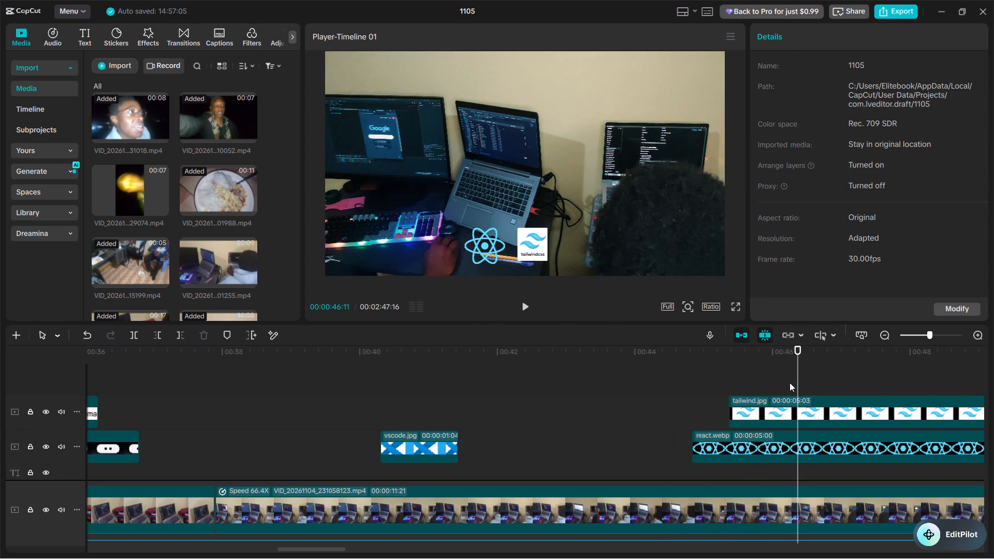
{"action": "key", "text": "Left"}
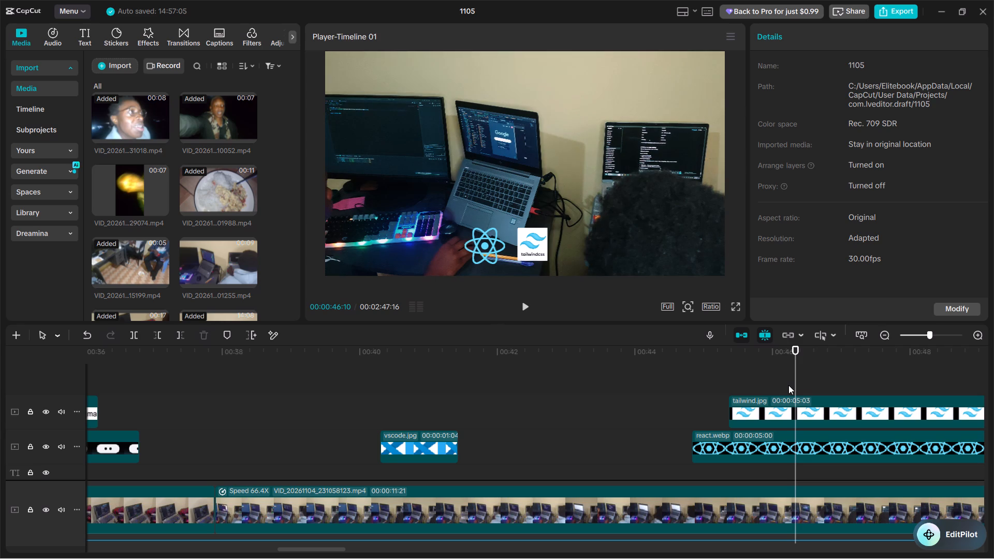
{"action": "key", "text": "Left"}
{"action": "left_click_drag", "start_coordinate": [783, 386], "coordinate": [793, 457]}
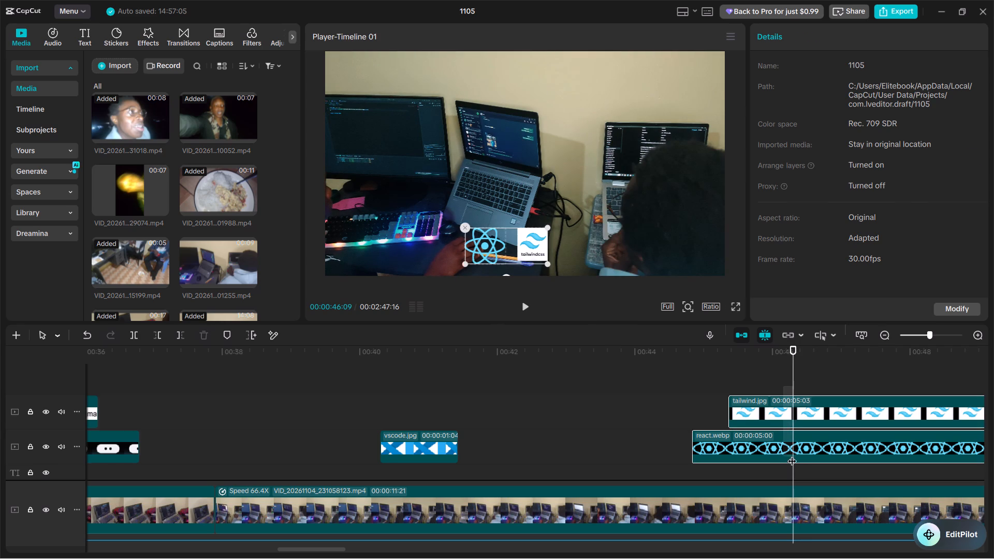
{"action": "key", "text": "w"}
Place the playhead at 00:00:46:10, one frame past the trim point of the React and Tailwind clips.
{"action": "scroll", "coordinate": [801, 404], "scroll_direction": "left", "scroll_amount": 1}
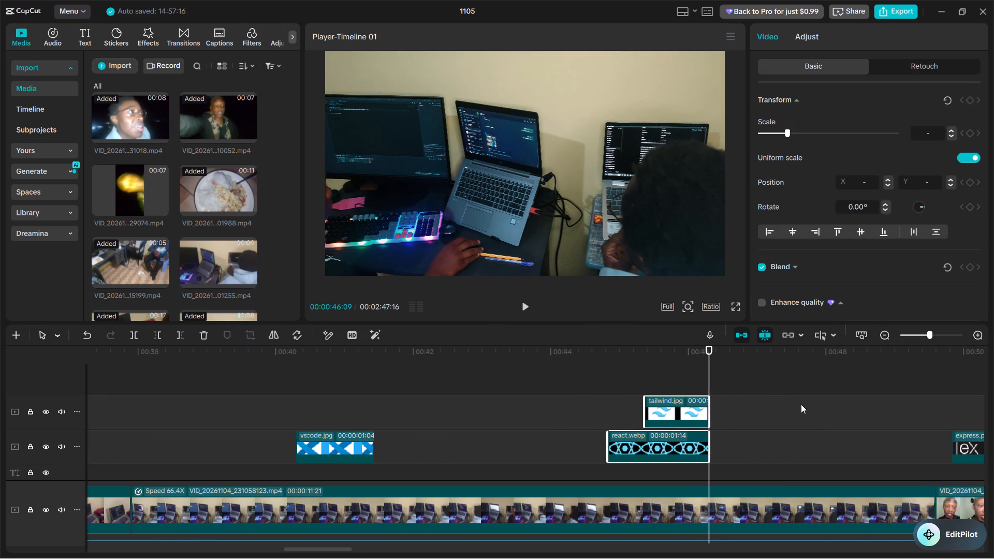
{"action": "key", "text": "Right"}
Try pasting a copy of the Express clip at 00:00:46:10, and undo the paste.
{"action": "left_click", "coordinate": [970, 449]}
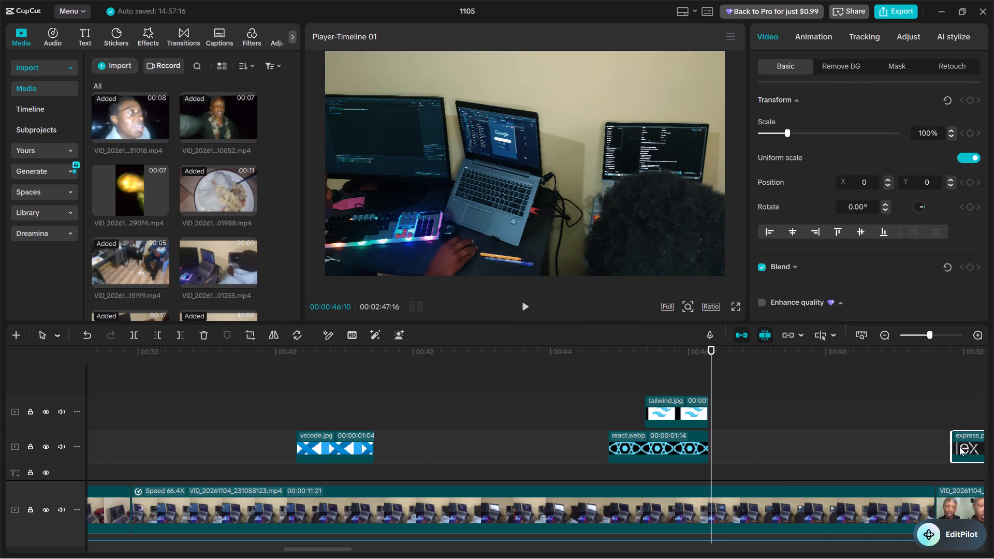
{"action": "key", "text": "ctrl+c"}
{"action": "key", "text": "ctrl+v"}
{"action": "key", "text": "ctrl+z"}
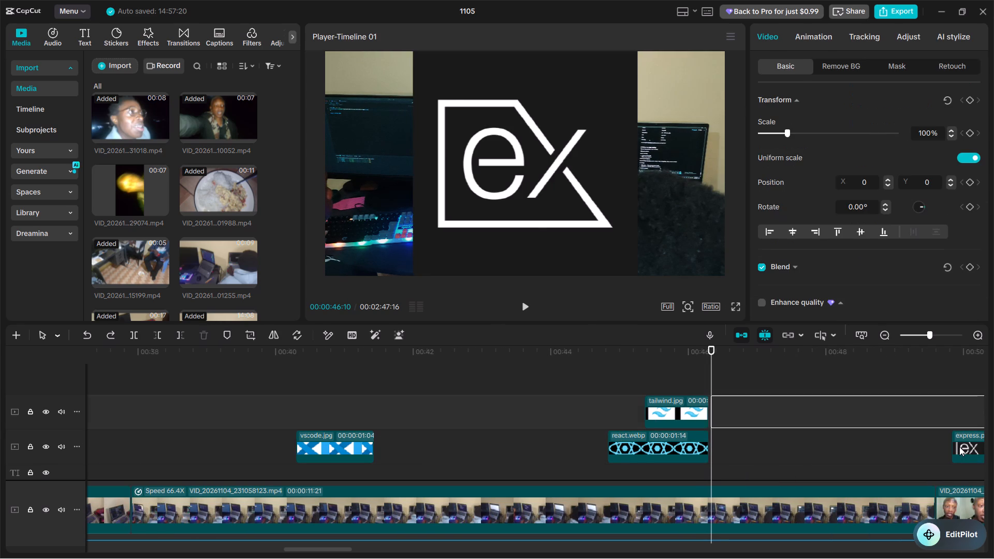
Cut the Express clip and paste it at 00:00:46:10, directly after the React clip.
{"action": "left_click", "coordinate": [959, 447], "text": "ctrl"}
{"action": "key", "text": "ctrl+x"}
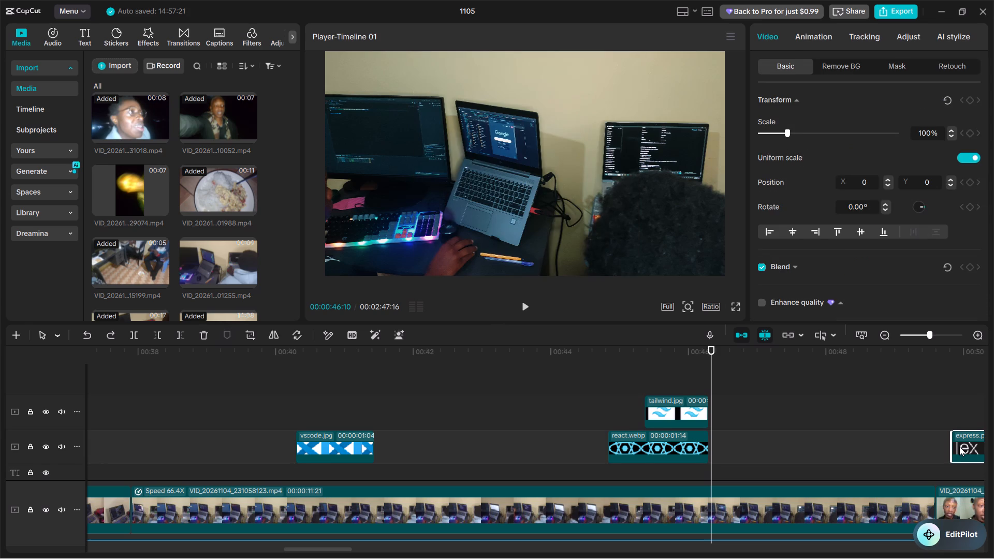
{"action": "key", "text": "ctrl+v"}
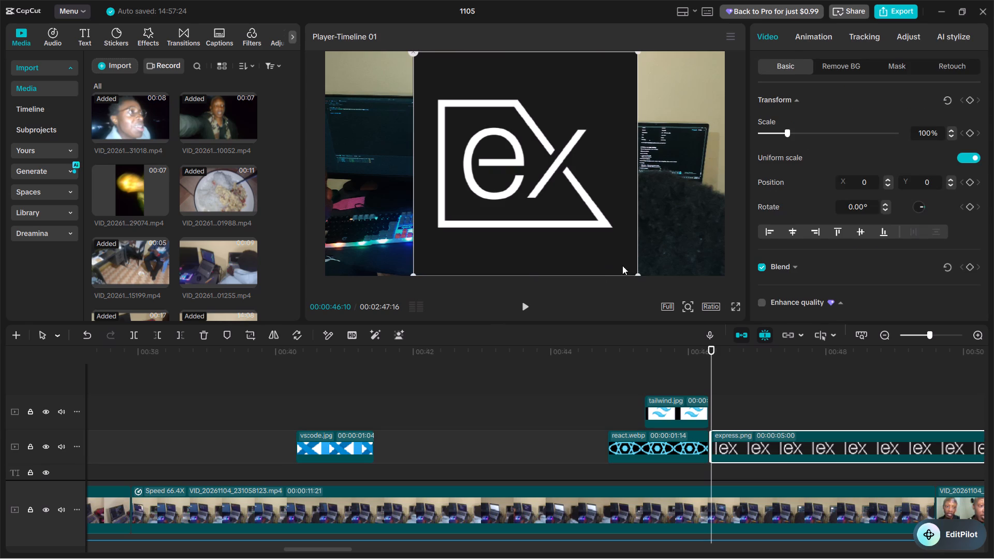
Shrink the Express logo to a small icon and place it at the lower middle of the video frame.
{"action": "left_click_drag", "start_coordinate": [636, 275], "coordinate": [483, 174]}
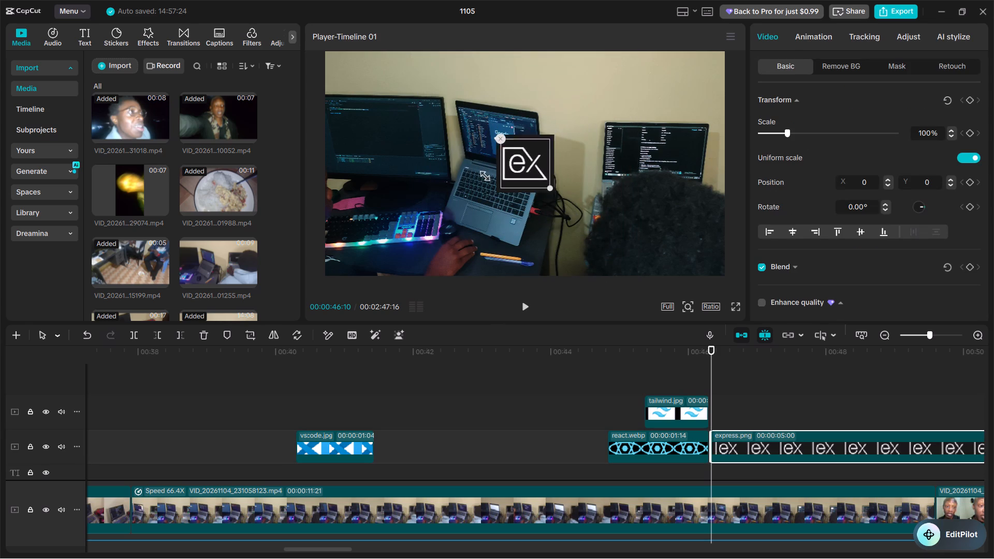
{"action": "left_click_drag", "start_coordinate": [483, 174], "coordinate": [481, 170]}
{"action": "left_click_drag", "start_coordinate": [513, 168], "coordinate": [487, 260]}
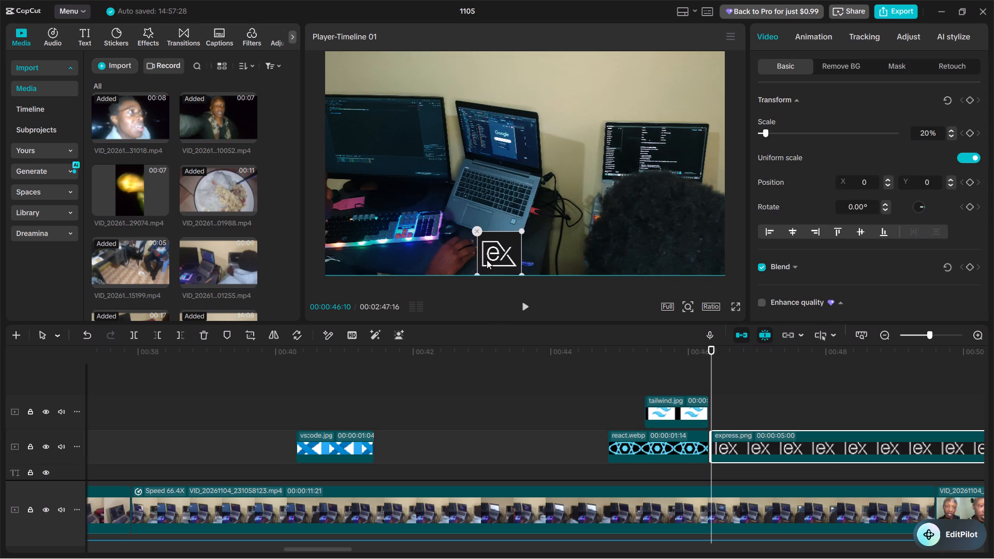
{"action": "left_click_drag", "start_coordinate": [487, 260], "coordinate": [485, 260]}
{"action": "left_click_drag", "start_coordinate": [515, 232], "coordinate": [506, 241]}
Play from the Express clip's start to check its timing against the voiceover, and place the playhead at 00:00:47:11.
{"action": "left_click", "coordinate": [717, 404]}
{"action": "left_click", "coordinate": [713, 400]}
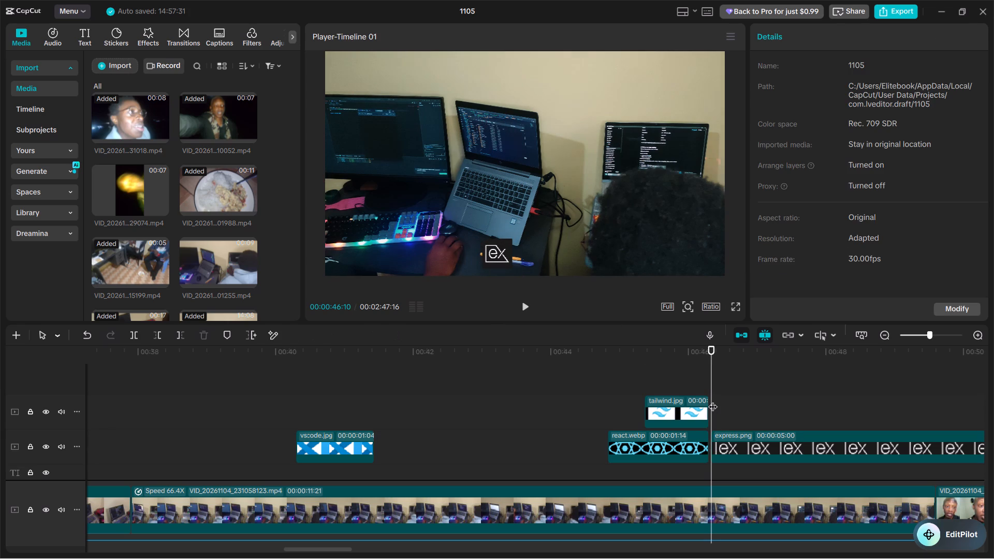
{"action": "key", "text": "space"}
{"action": "key", "text": "space"}
{"action": "key", "text": "space"}
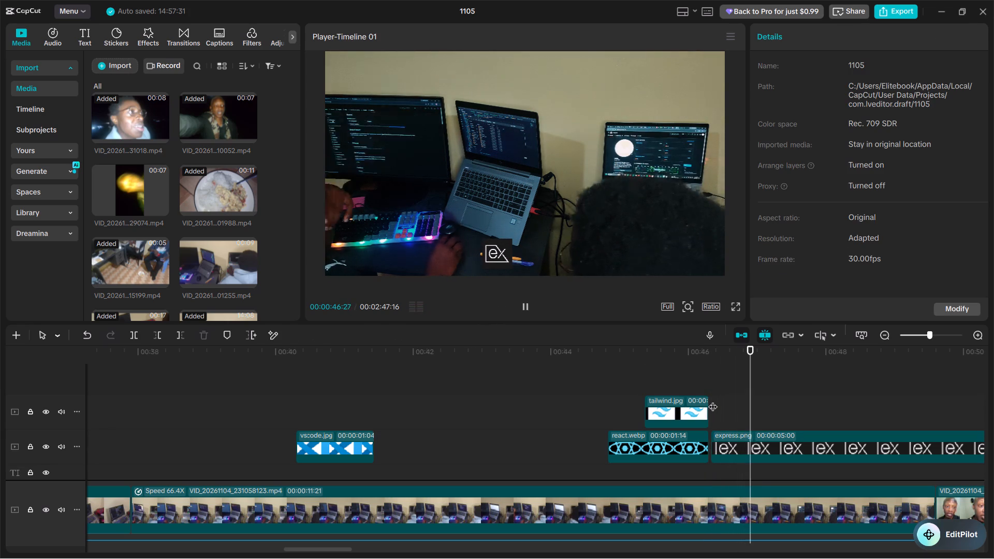
{"action": "key", "text": "space"}
{"action": "key", "text": "space"}
{"action": "key", "text": "space"}
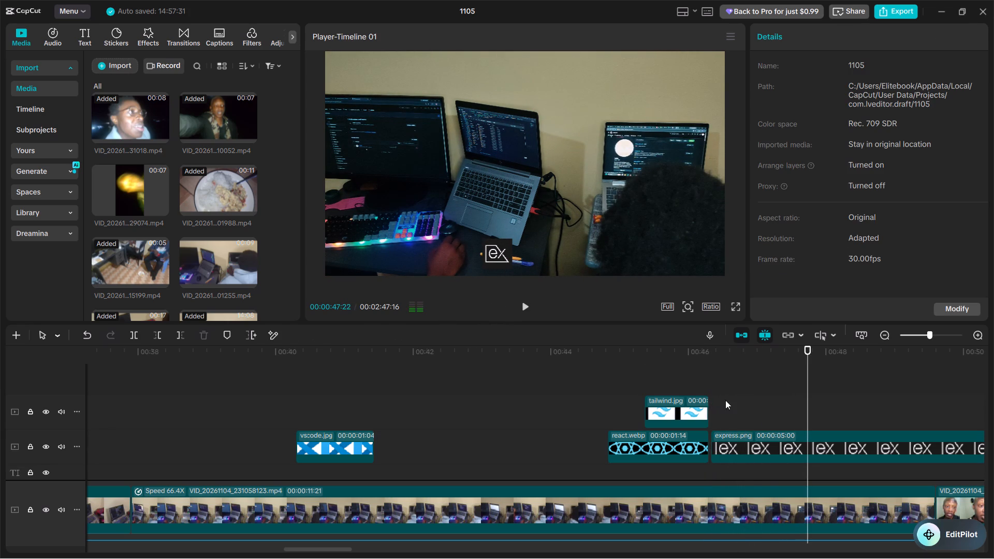
{"action": "left_click", "coordinate": [753, 400]}
{"action": "key", "text": "space"}
{"action": "key", "text": "space"}
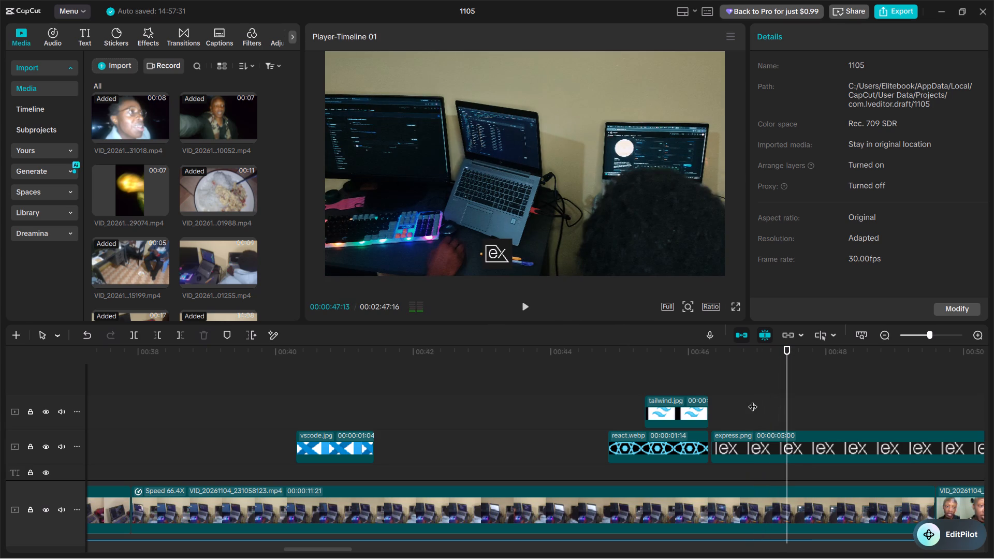
{"action": "left_click", "coordinate": [782, 401]}
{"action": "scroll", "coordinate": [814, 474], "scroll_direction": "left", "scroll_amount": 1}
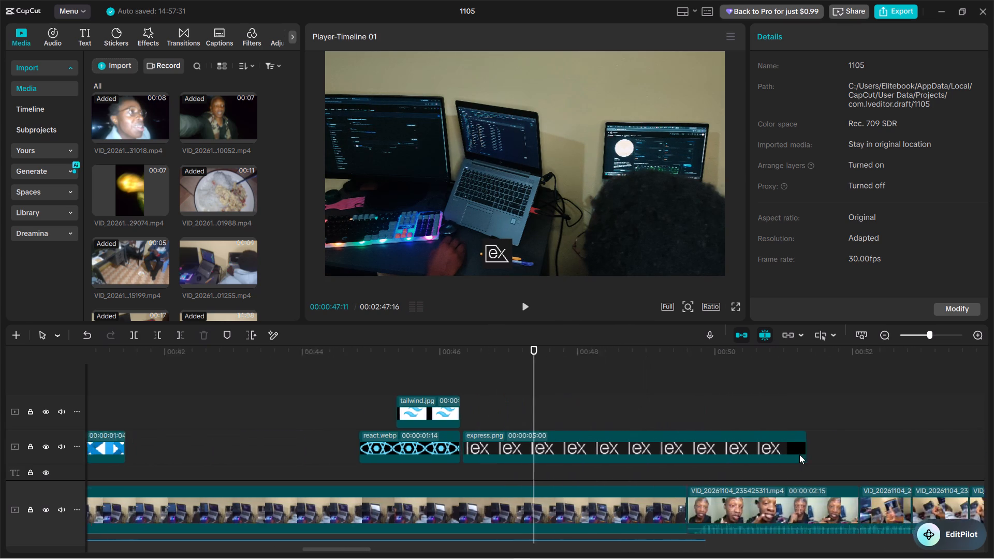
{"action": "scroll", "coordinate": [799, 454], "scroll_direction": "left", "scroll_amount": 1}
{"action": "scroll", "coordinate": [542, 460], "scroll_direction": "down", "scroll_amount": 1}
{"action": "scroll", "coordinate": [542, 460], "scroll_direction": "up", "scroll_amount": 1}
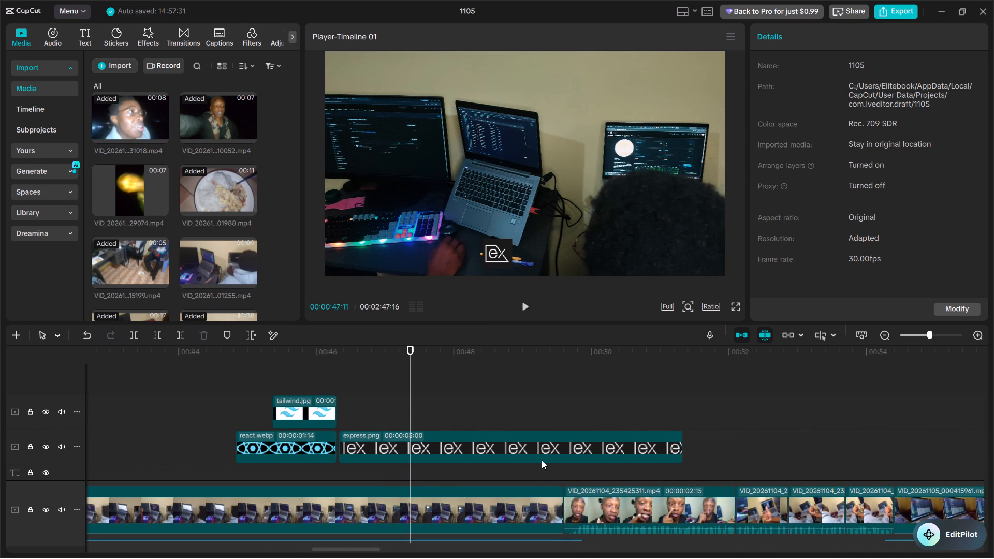
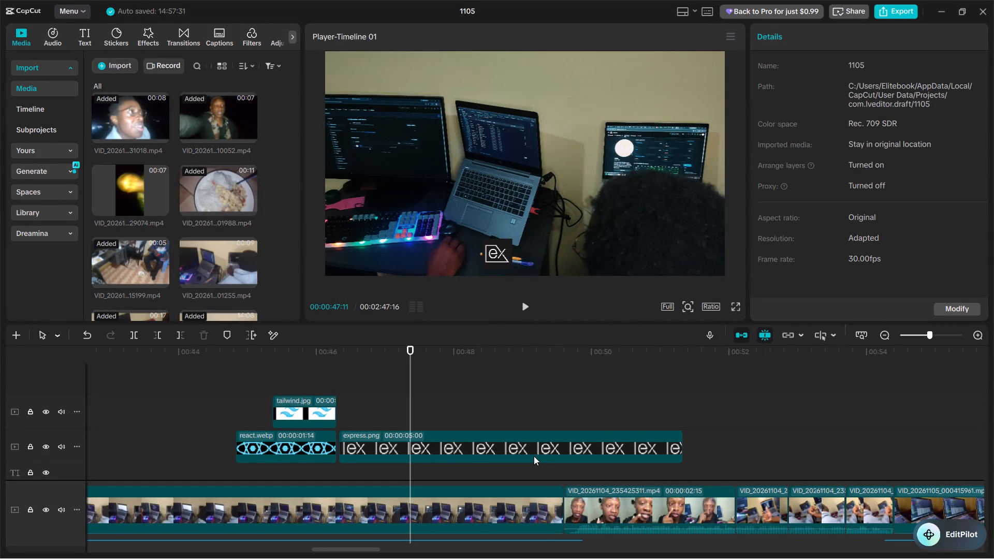
Cut the MongoDB clip and paste it at 00:00:47:14, on the track above the Express clip.
{"action": "left_click", "coordinate": [317, 472]}
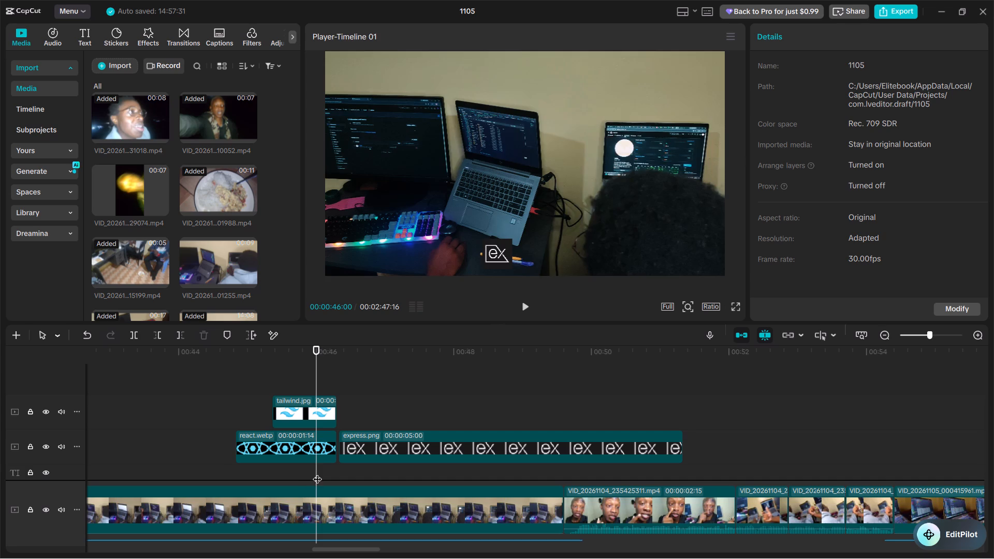
{"action": "key", "text": "space"}
{"action": "key", "text": "space"}
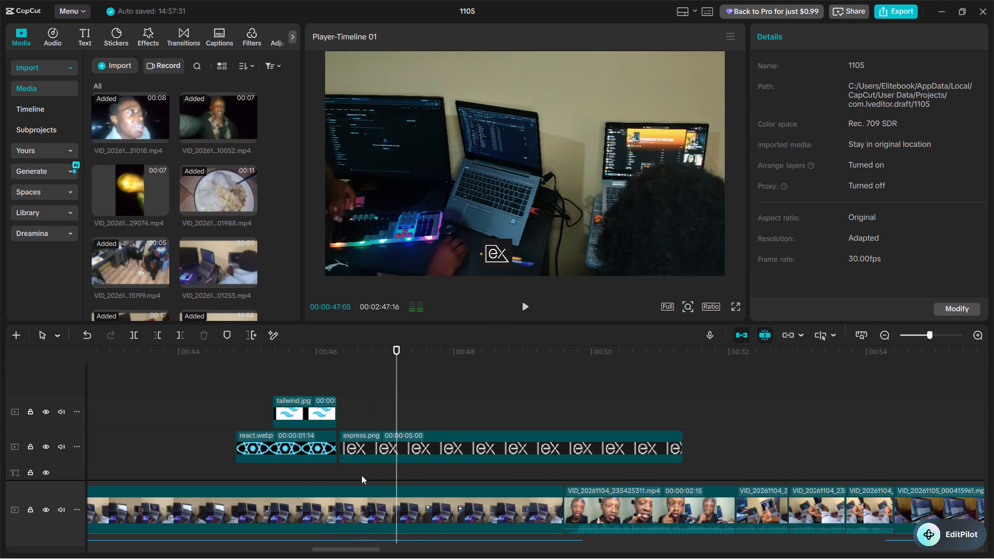
{"action": "key", "text": "space"}
{"action": "key", "text": "space"}
{"action": "key", "text": "Right"}
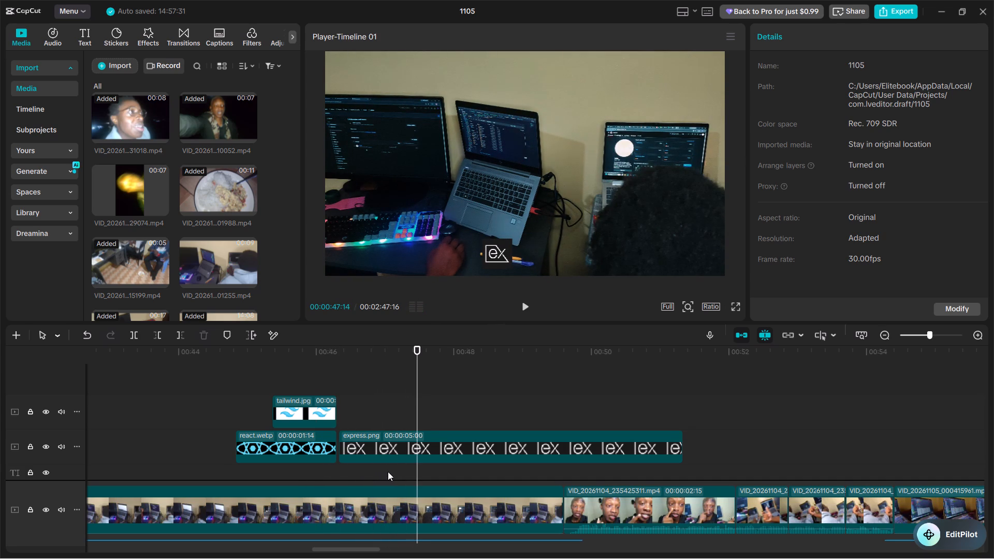
{"action": "scroll", "coordinate": [654, 426], "scroll_direction": "left", "scroll_amount": 2}
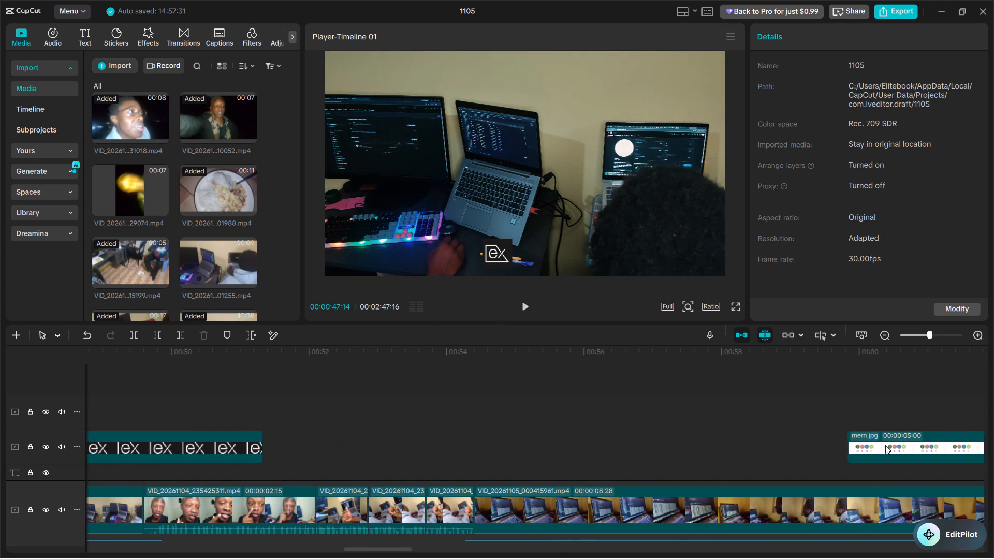
{"action": "scroll", "coordinate": [885, 445], "scroll_direction": "left", "scroll_amount": 1}
{"action": "left_click", "coordinate": [842, 449]}
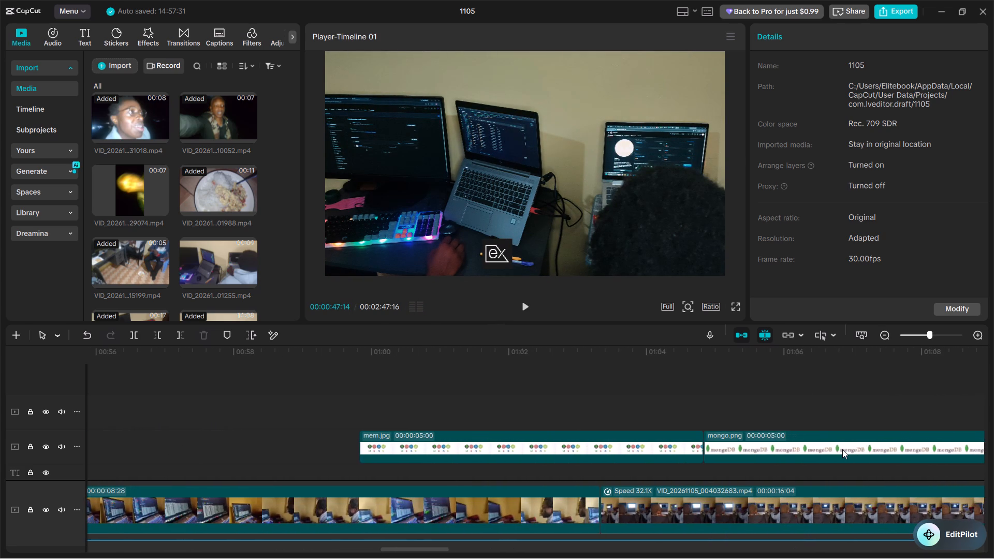
{"action": "key", "text": "ctrl+x"}
{"action": "key", "text": "ctrl+c"}
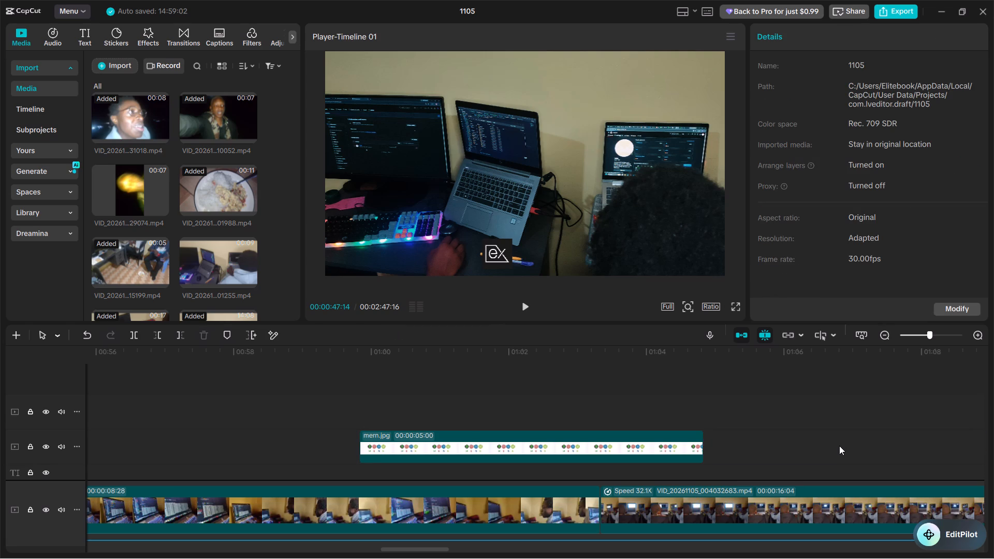
{"action": "key", "text": "ctrl+v"}
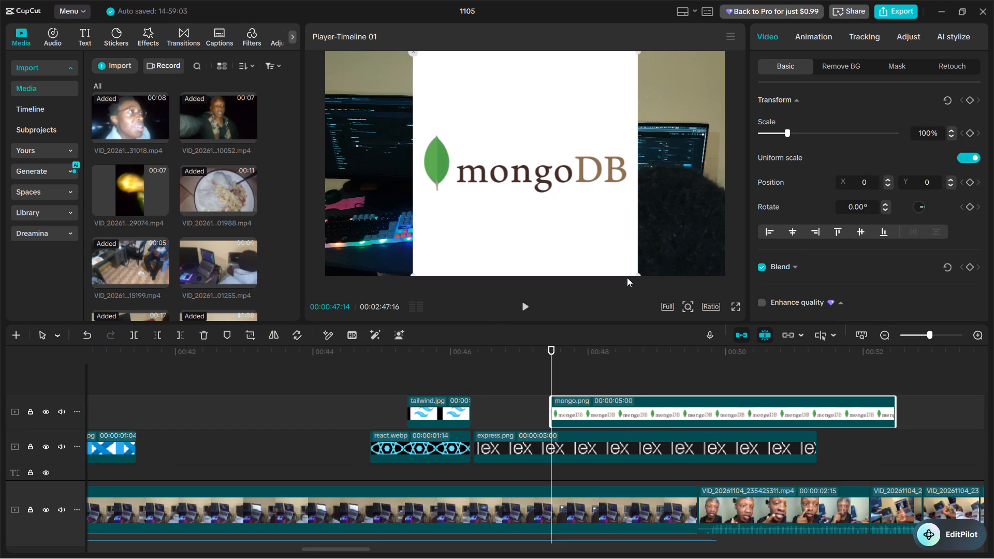
Shrink the MongoDB logo to about 11% and place it beside the Express logo at about X 53, Y -855.
{"action": "left_click_drag", "start_coordinate": [636, 273], "coordinate": [506, 180]}
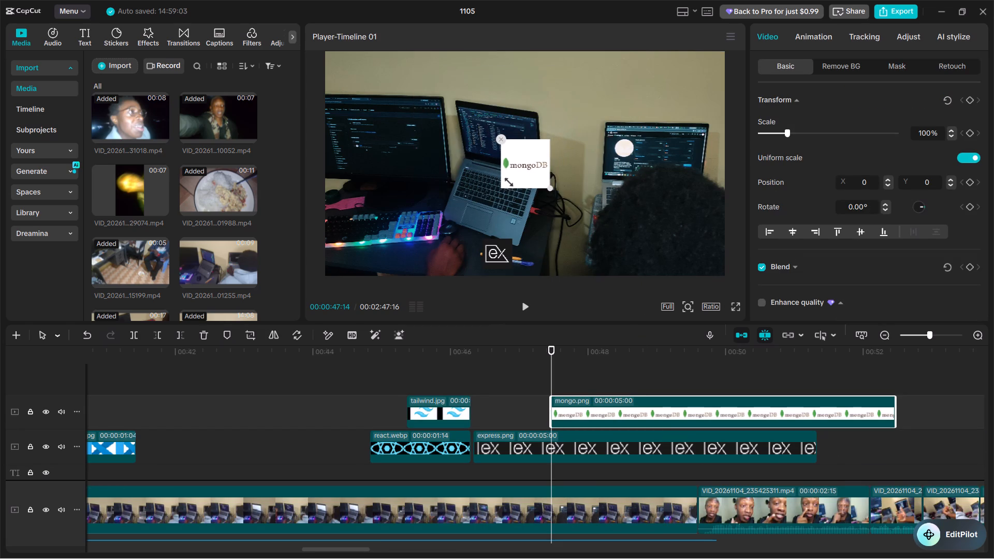
{"action": "left_click_drag", "start_coordinate": [506, 180], "coordinate": [498, 165]}
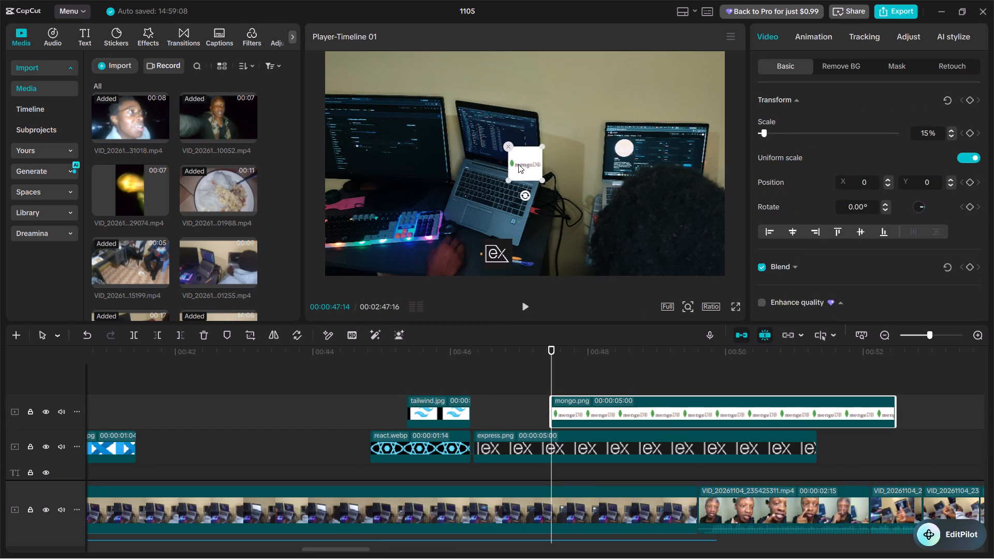
{"action": "left_click_drag", "start_coordinate": [518, 164], "coordinate": [534, 246]}
{"action": "left_click_drag", "start_coordinate": [553, 231], "coordinate": [546, 237]}
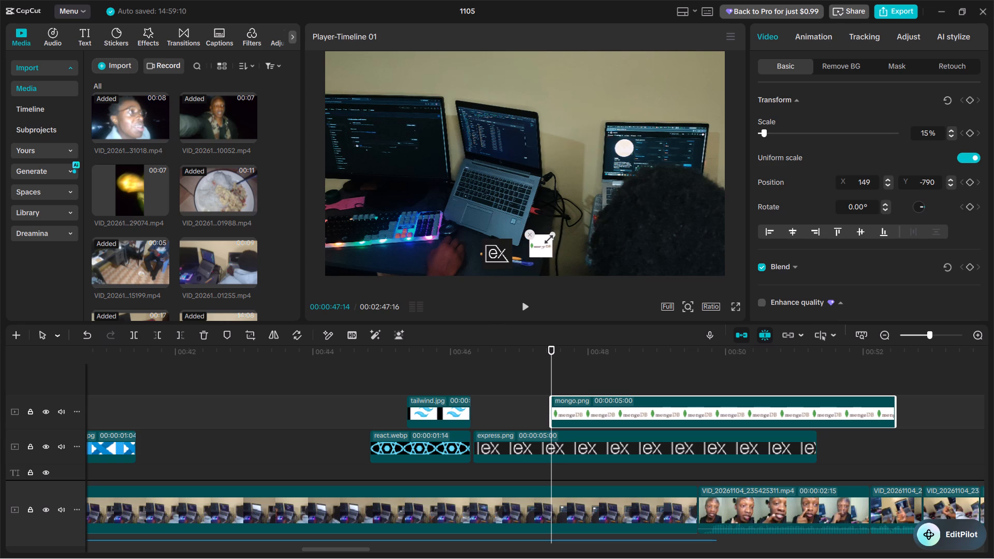
{"action": "left_click_drag", "start_coordinate": [546, 237], "coordinate": [548, 236]}
{"action": "left_click_drag", "start_coordinate": [543, 242], "coordinate": [538, 248]}
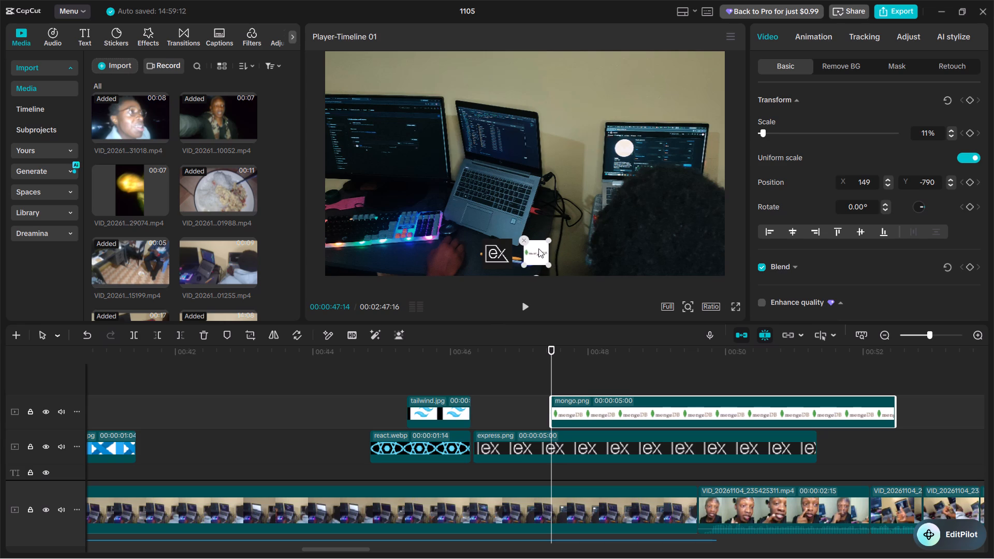
{"action": "left_click_drag", "start_coordinate": [538, 248], "coordinate": [533, 248]}
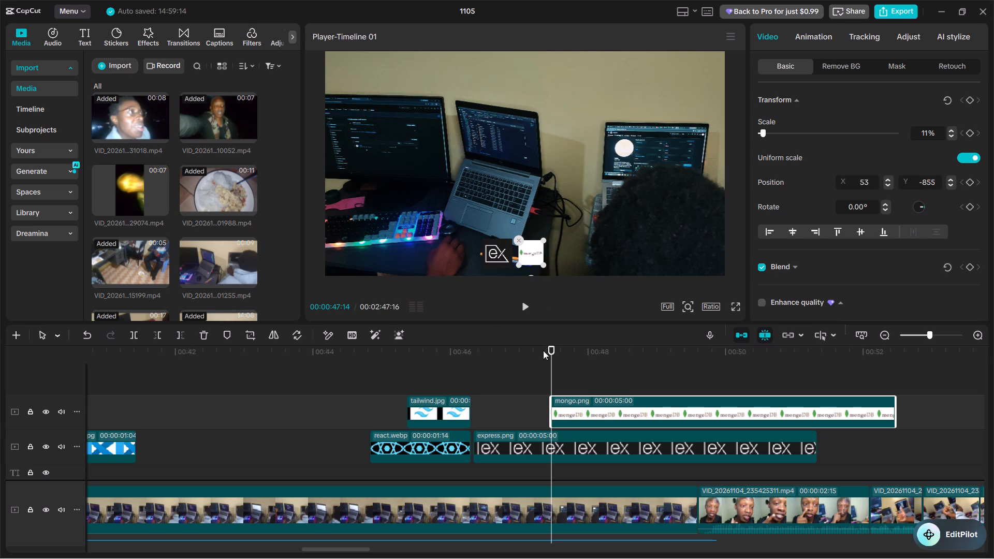
Trim the ends of the MongoDB and Express clips together to 00:00:48:10, matching the voiceover.
{"action": "left_click", "coordinate": [534, 372]}
{"action": "key", "text": "space"}
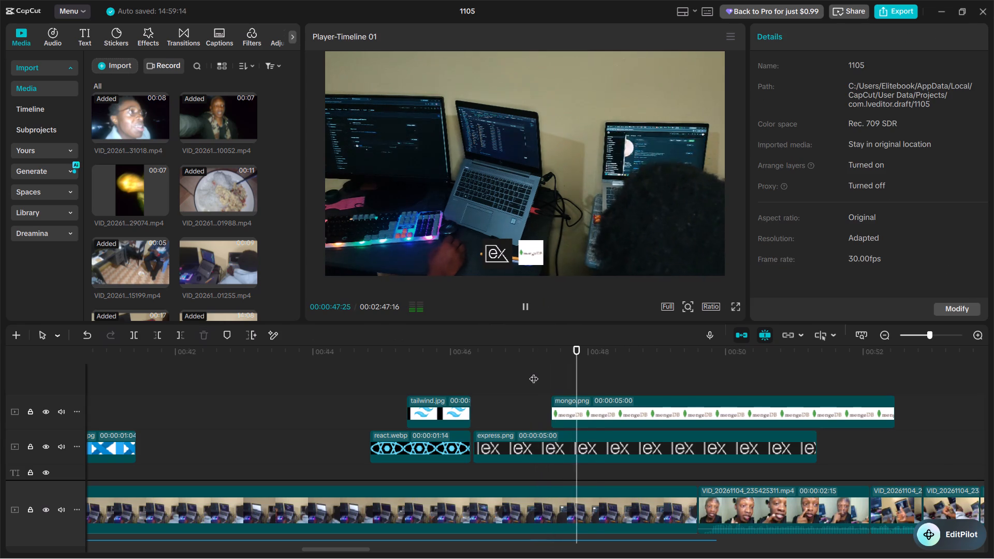
{"action": "key", "text": "space"}
{"action": "left_click_drag", "start_coordinate": [582, 386], "coordinate": [584, 387]}
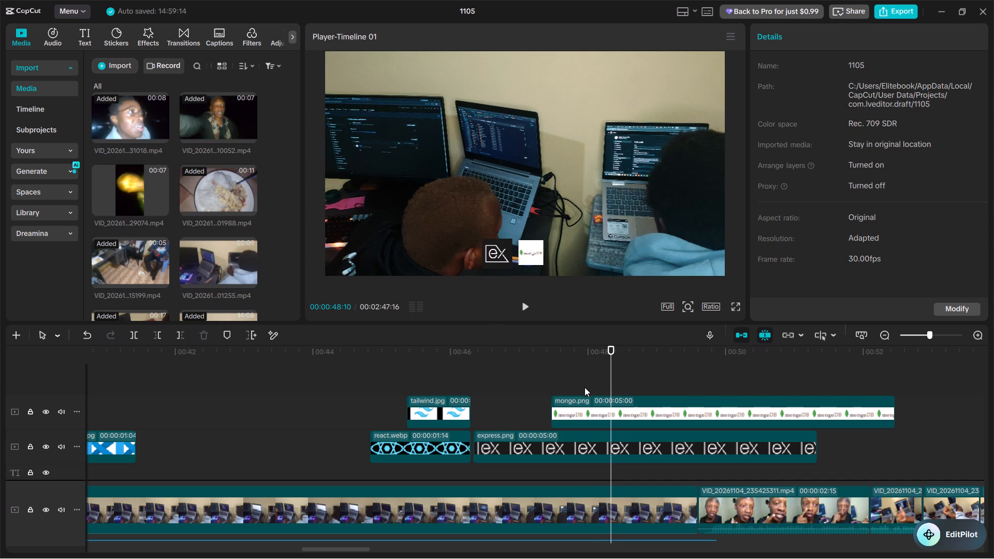
{"action": "left_click_drag", "start_coordinate": [584, 387], "coordinate": [615, 444]}
{"action": "key", "text": "w"}
Cut the MERN clip and paste it at 00:00:48:19, shortly after the Express clip.
{"action": "key", "text": "space"}
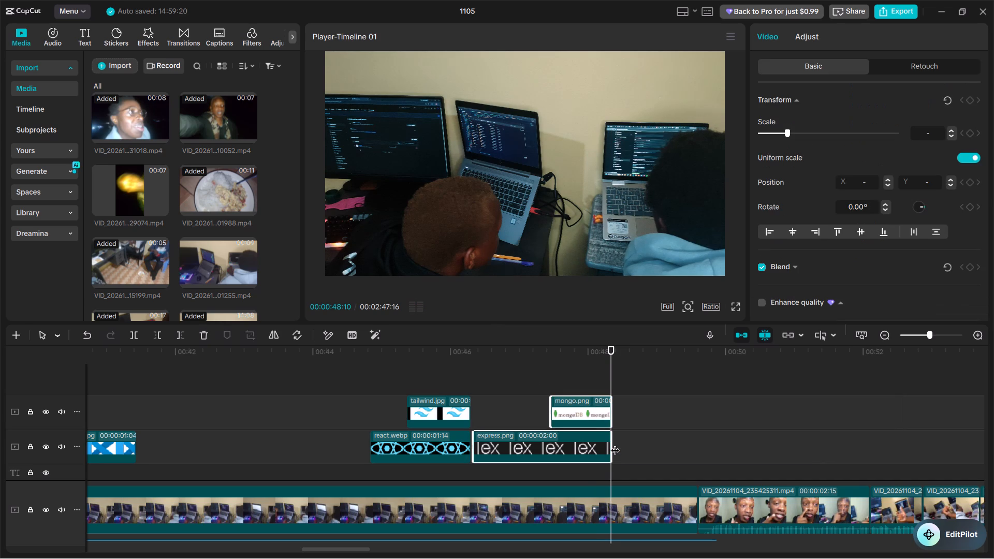
{"action": "key", "text": "space"}
{"action": "scroll", "coordinate": [697, 438], "scroll_direction": "left", "scroll_amount": 1}
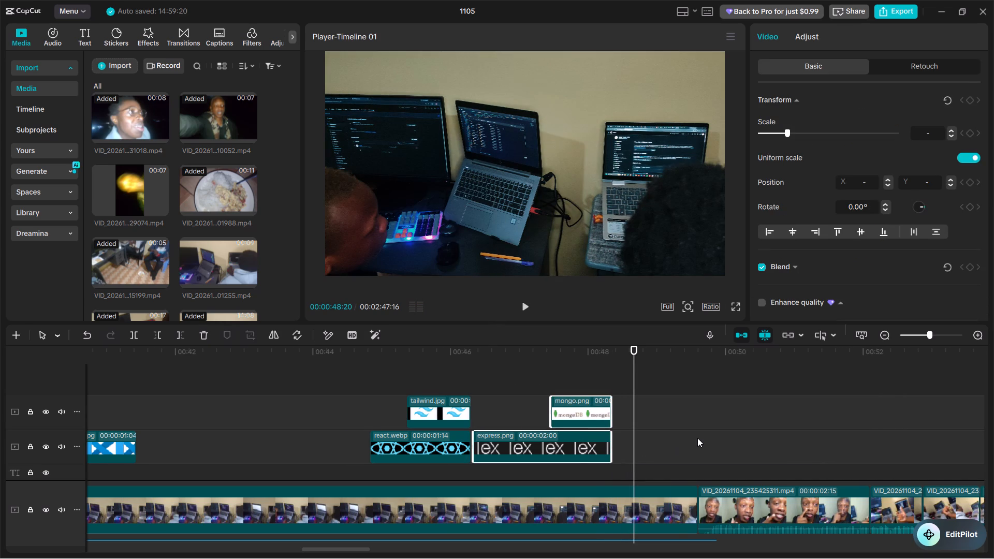
{"action": "scroll", "coordinate": [697, 438], "scroll_direction": "left", "scroll_amount": 1}
{"action": "key", "text": "Left"}
{"action": "scroll", "coordinate": [697, 438], "scroll_direction": "left", "scroll_amount": 2}
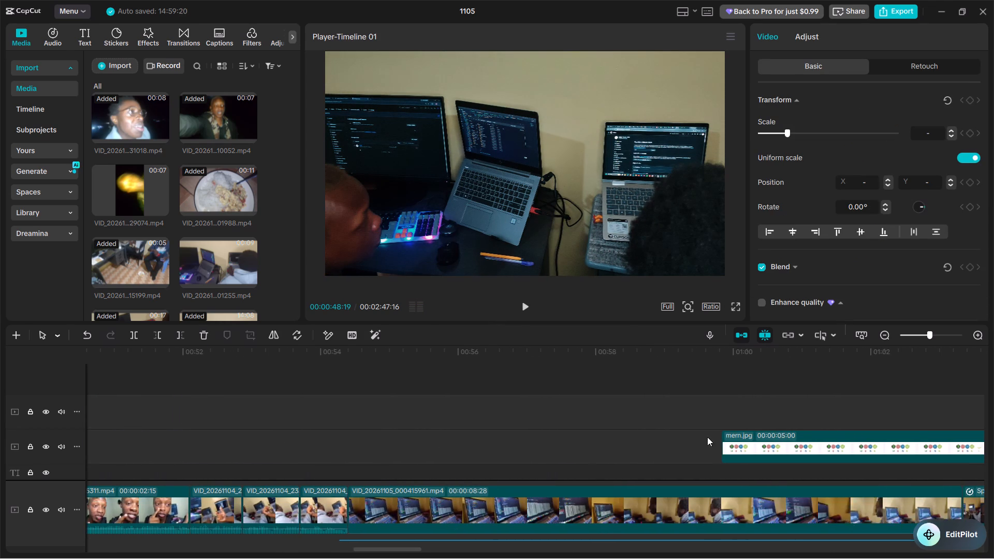
{"action": "left_click", "coordinate": [733, 447]}
{"action": "key", "text": "ctrl+x"}
{"action": "key", "text": "ctrl+v"}
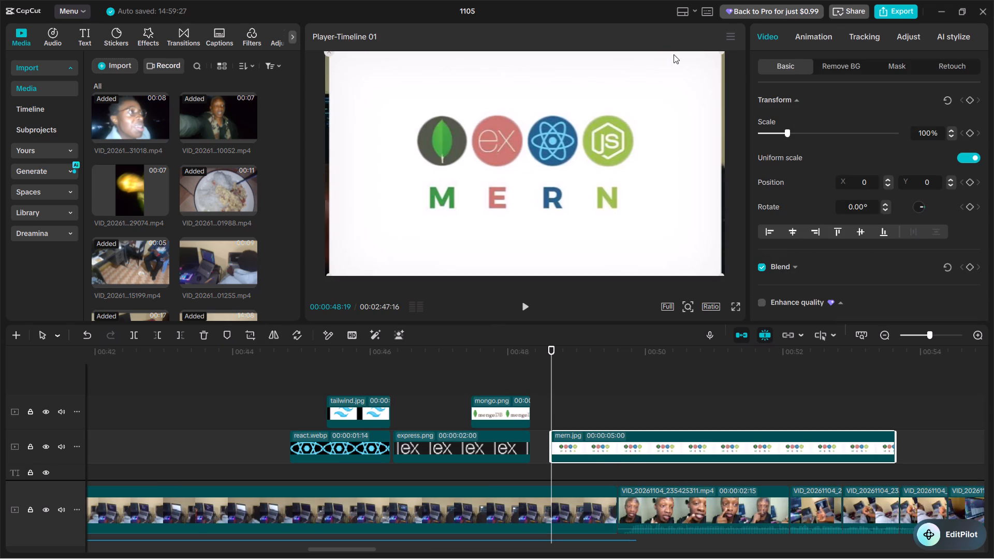
Crop the MERN image freely to a tighter frame around the four logos and letters.
{"action": "right_click", "coordinate": [674, 437]}
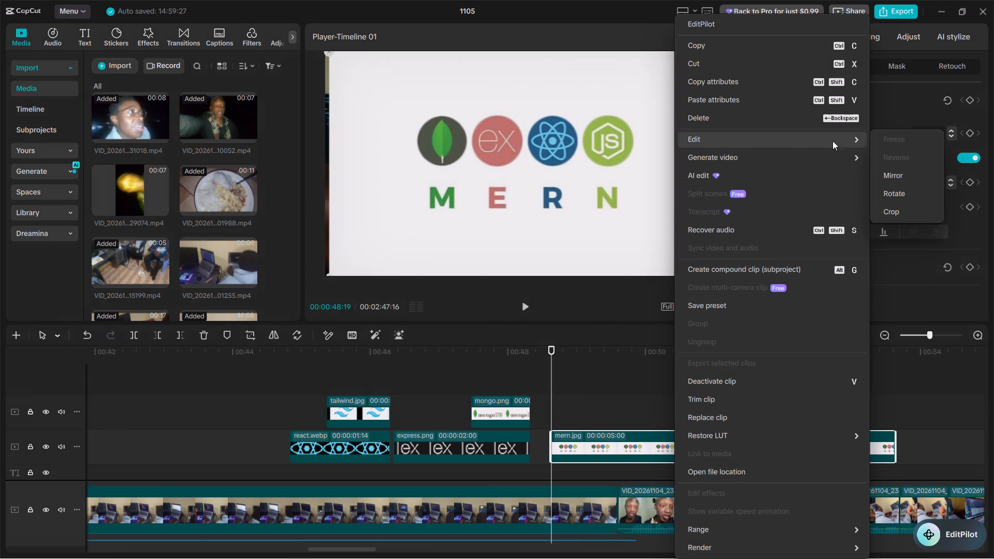
{"action": "left_click", "coordinate": [896, 207]}
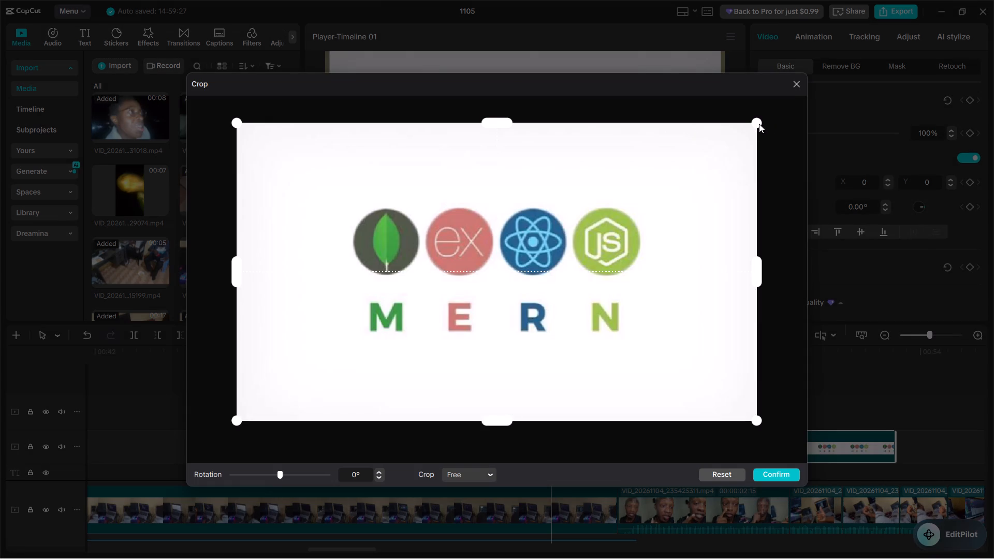
{"action": "left_click_drag", "start_coordinate": [759, 124], "coordinate": [663, 189]}
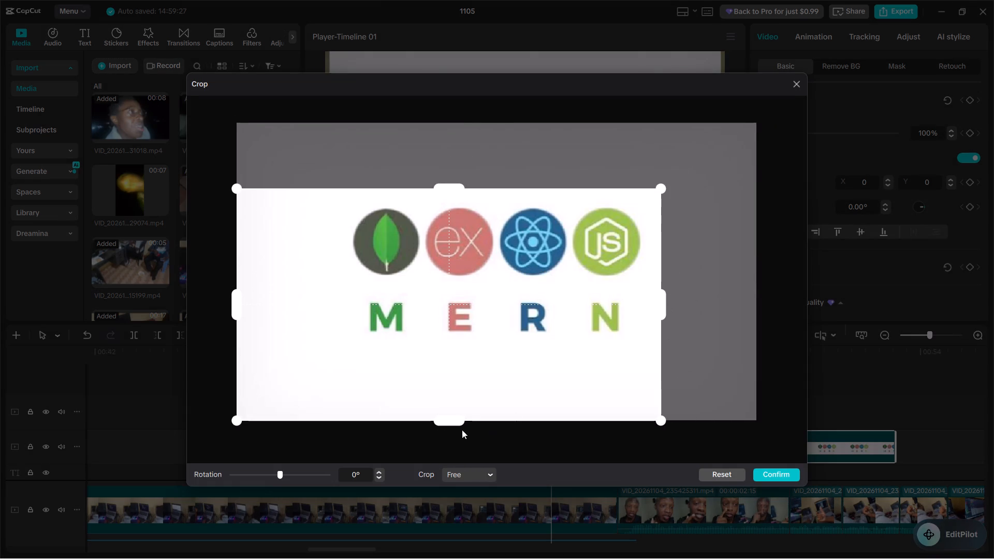
{"action": "left_click_drag", "start_coordinate": [235, 422], "coordinate": [325, 386]}
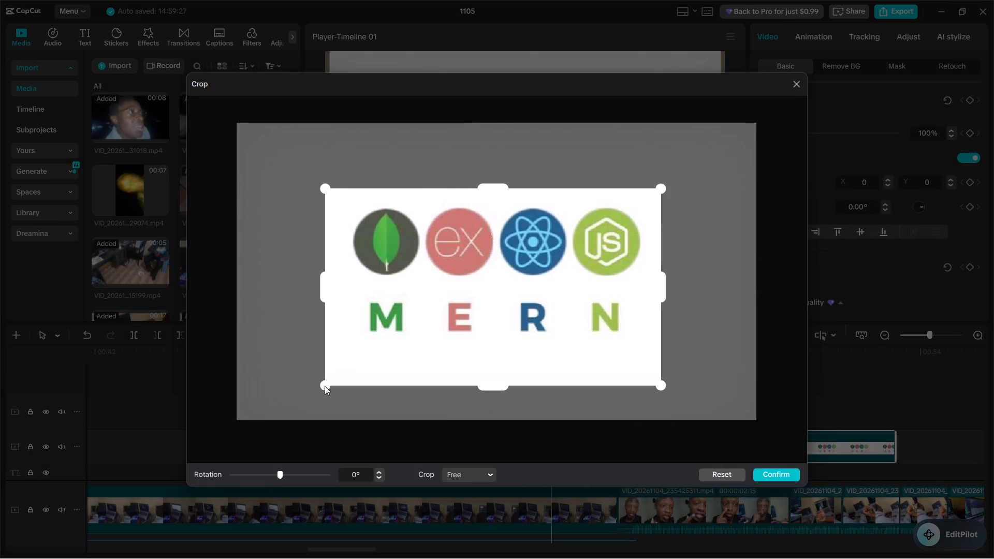
{"action": "left_click_drag", "start_coordinate": [325, 386], "coordinate": [326, 385]}
{"action": "left_click", "coordinate": [771, 475]}
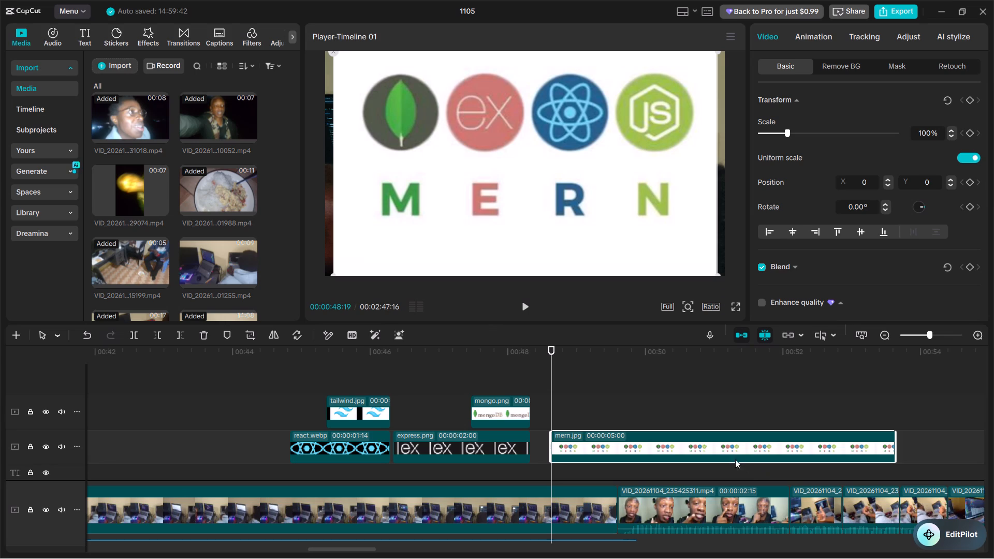
Scale the MERN logo down to about 16% and place it at the lower middle of the frame, about X 44, Y -868.
{"action": "left_click_drag", "start_coordinate": [715, 272], "coordinate": [528, 170]}
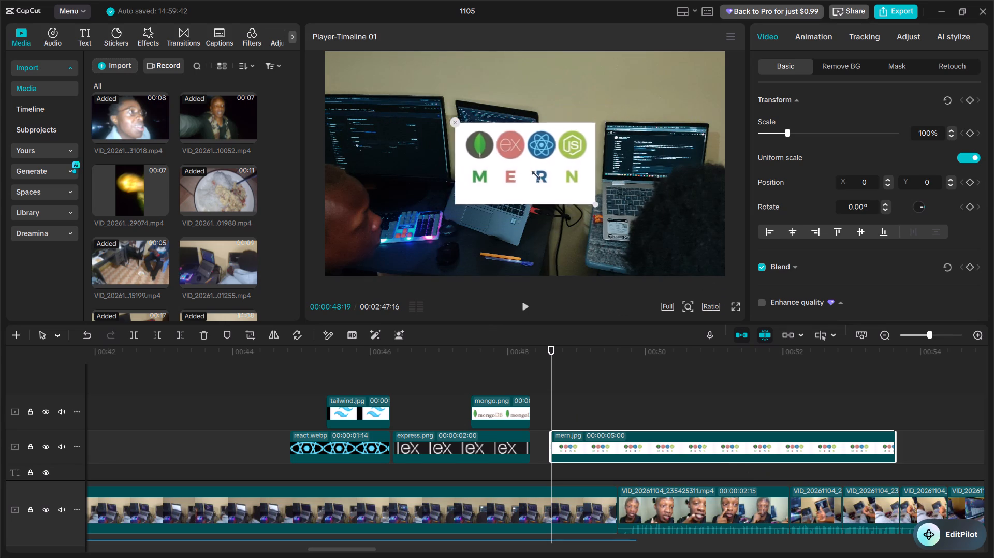
{"action": "left_click_drag", "start_coordinate": [528, 170], "coordinate": [502, 121]}
{"action": "left_click_drag", "start_coordinate": [528, 158], "coordinate": [531, 201]}
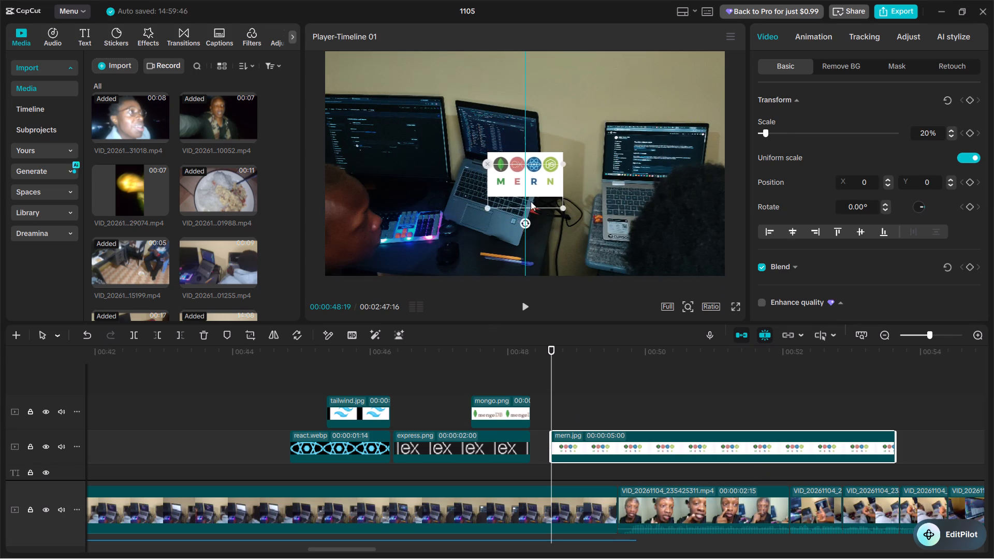
{"action": "left_click_drag", "start_coordinate": [531, 201], "coordinate": [532, 247]}
{"action": "left_click_drag", "start_coordinate": [564, 232], "coordinate": [557, 242]}
Trim the end of the MERN clip to 00:00:49:17, where the laptop footage gives way to the talking clip.
{"action": "left_click", "coordinate": [552, 410]}
{"action": "key", "text": "space"}
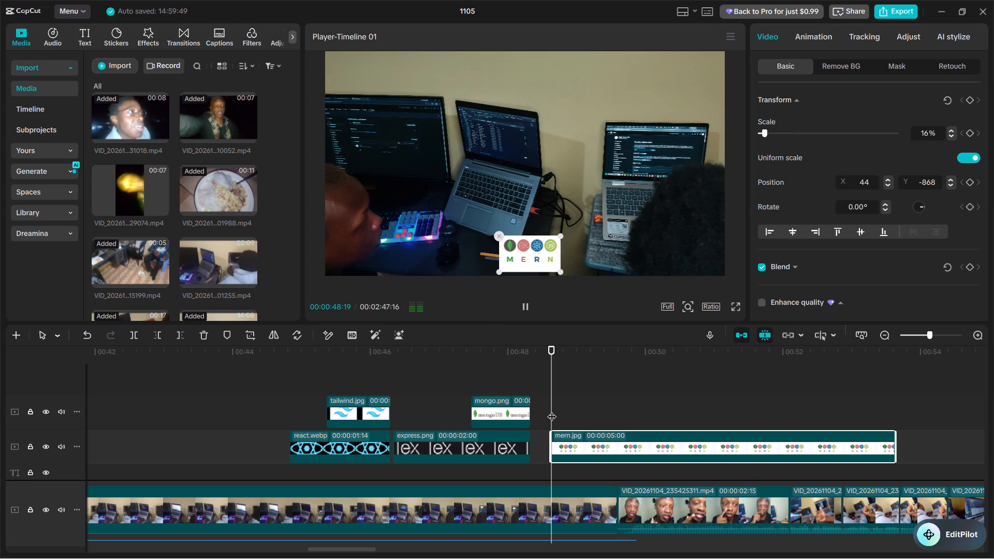
{"action": "key", "text": "space"}
{"action": "left_click", "coordinate": [619, 412]}
{"action": "left_click", "coordinate": [613, 412]}
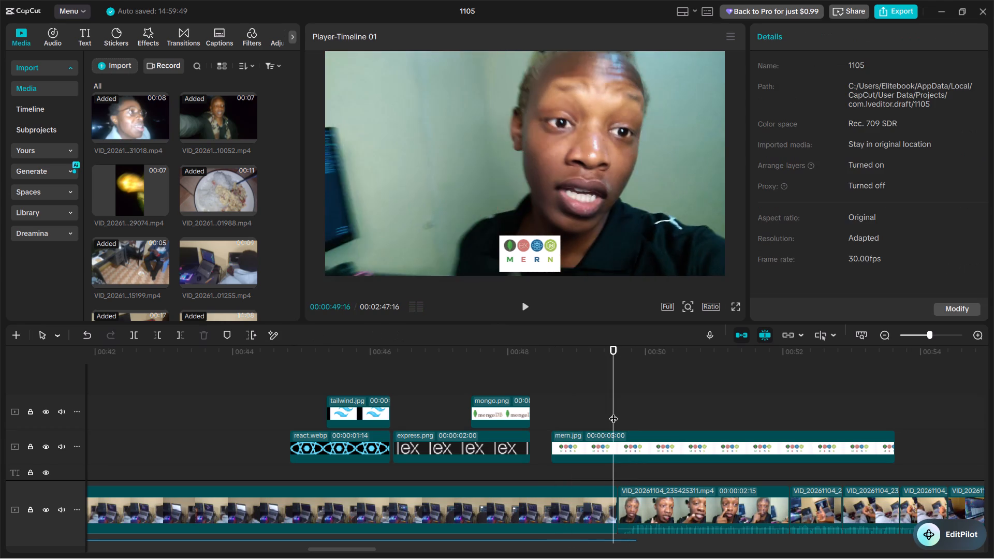
{"action": "left_click", "coordinate": [615, 451]}
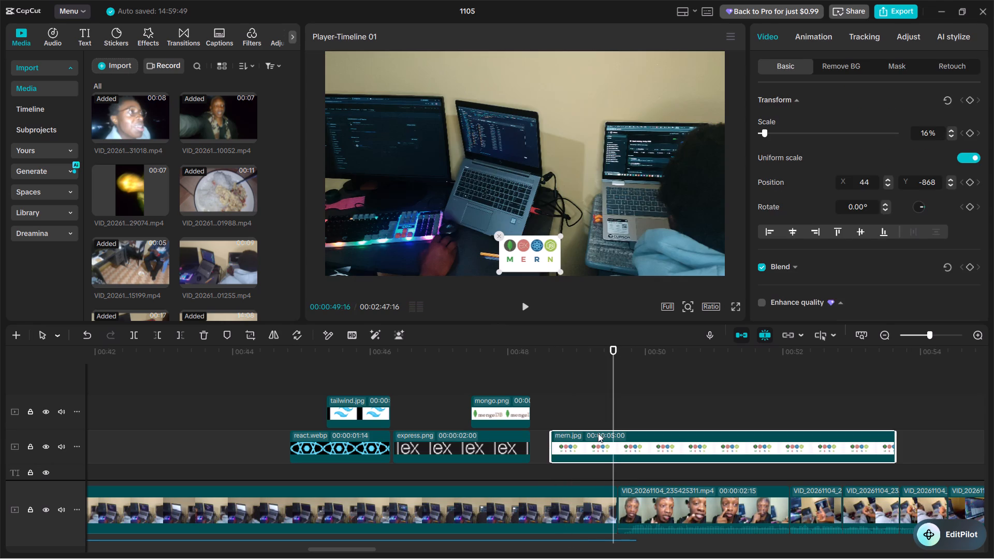
{"action": "key", "text": "Right"}
{"action": "key", "text": "w"}
{"action": "left_click", "coordinate": [583, 470]}
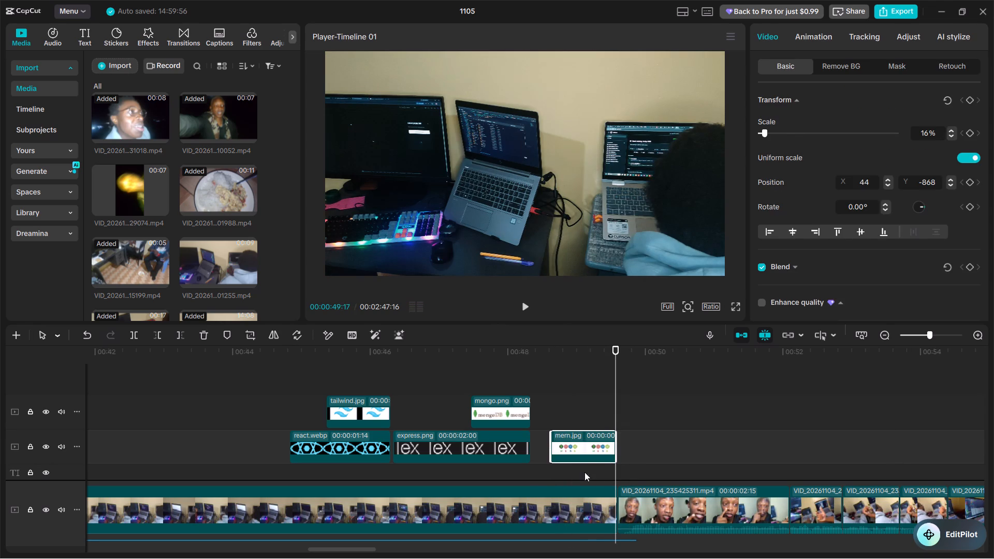
Play the vlog from just before the MERN logo through the later laptop and outdoor footage to review the remaining clips and voiceovers.
{"action": "left_click", "coordinate": [536, 476]}
{"action": "key", "text": "space"}
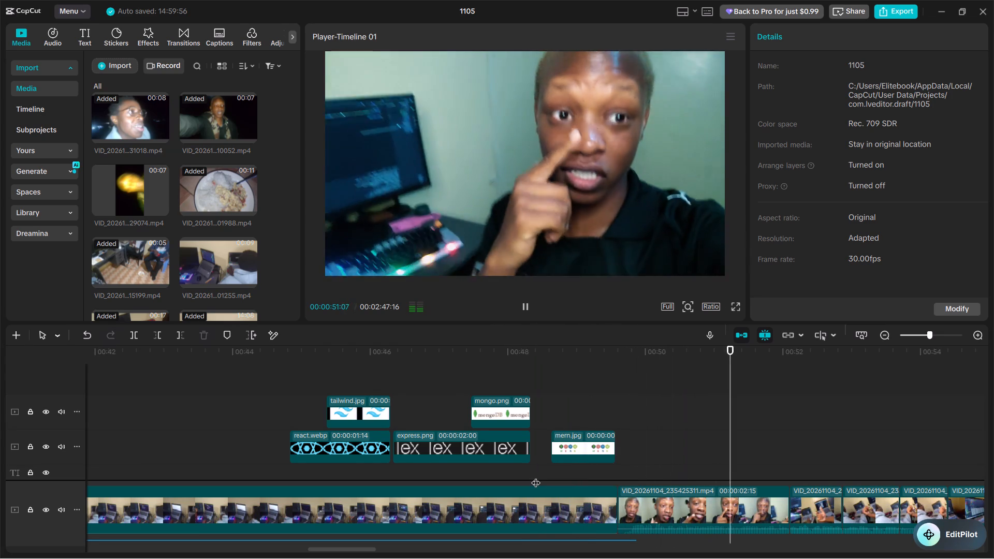
{"action": "key", "text": "space"}
{"action": "key", "text": "space"}
{"action": "scroll", "coordinate": [536, 476], "scroll_direction": "left", "scroll_amount": 1}
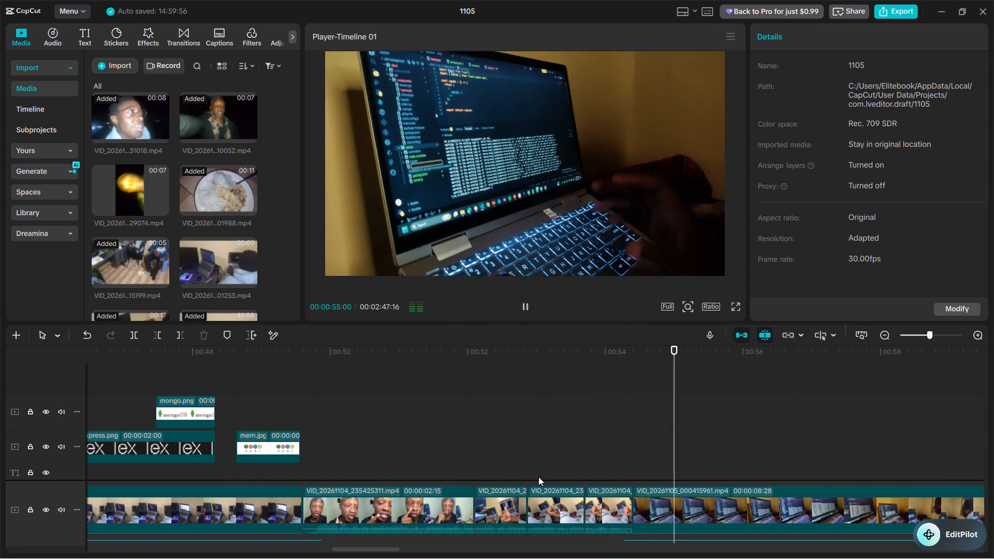
{"action": "key", "text": "ctrl+minus"}
{"action": "key", "text": "ctrl+minus"}
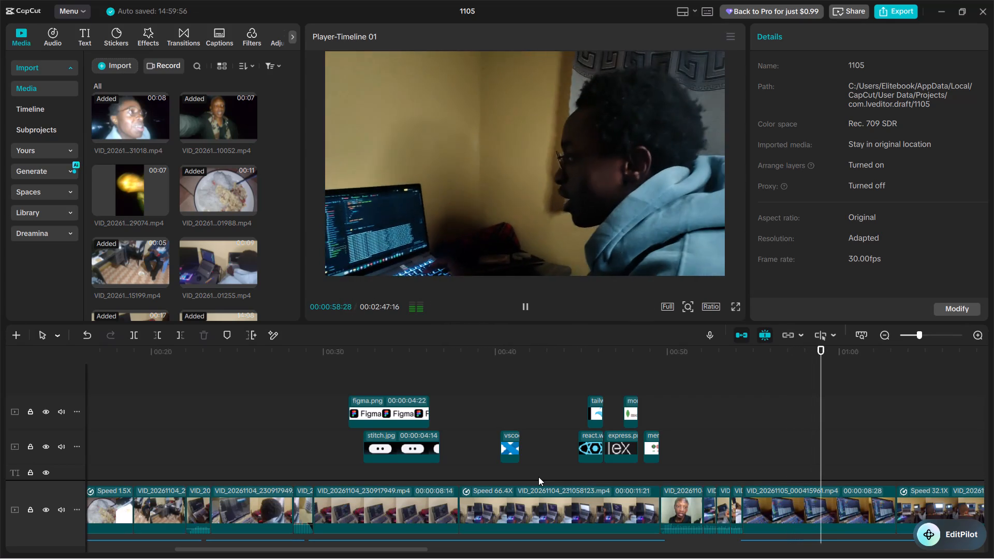
{"action": "scroll", "coordinate": [538, 477], "scroll_direction": "down", "scroll_amount": 3}
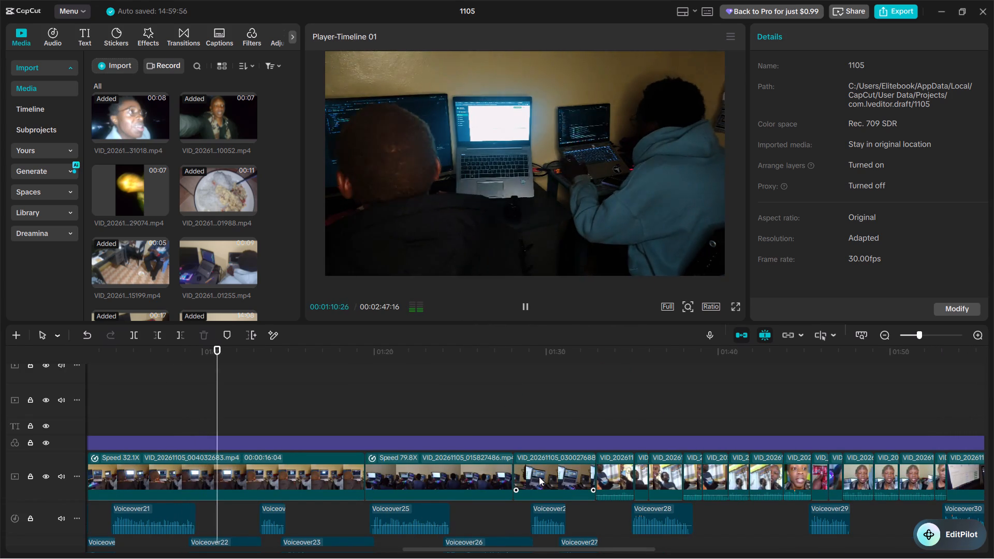
{"action": "scroll", "coordinate": [539, 477], "scroll_direction": "down", "scroll_amount": 2}
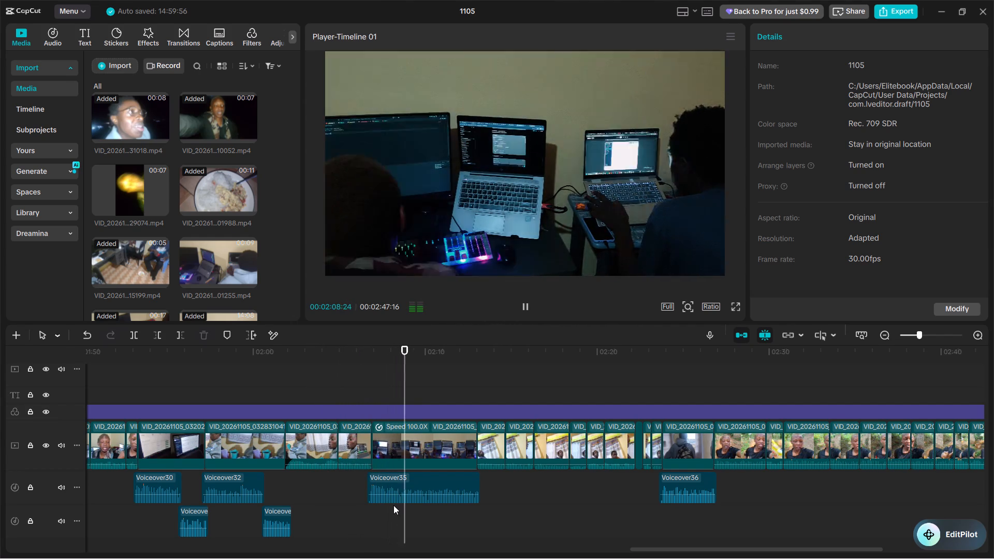
{"action": "scroll", "coordinate": [393, 505], "scroll_direction": "down", "scroll_amount": 2}
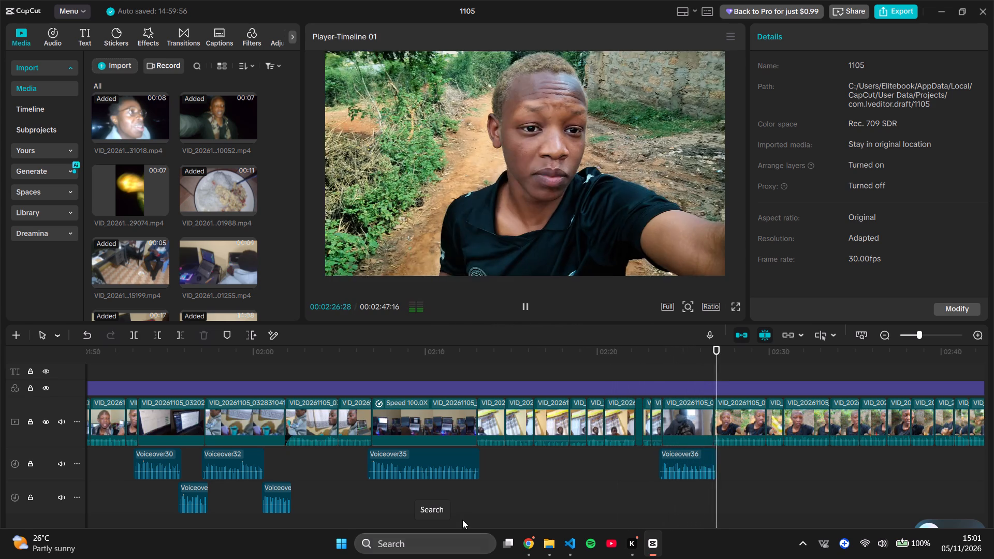
{"action": "left_click", "coordinate": [464, 476]}
{"action": "left_click", "coordinate": [470, 494]}
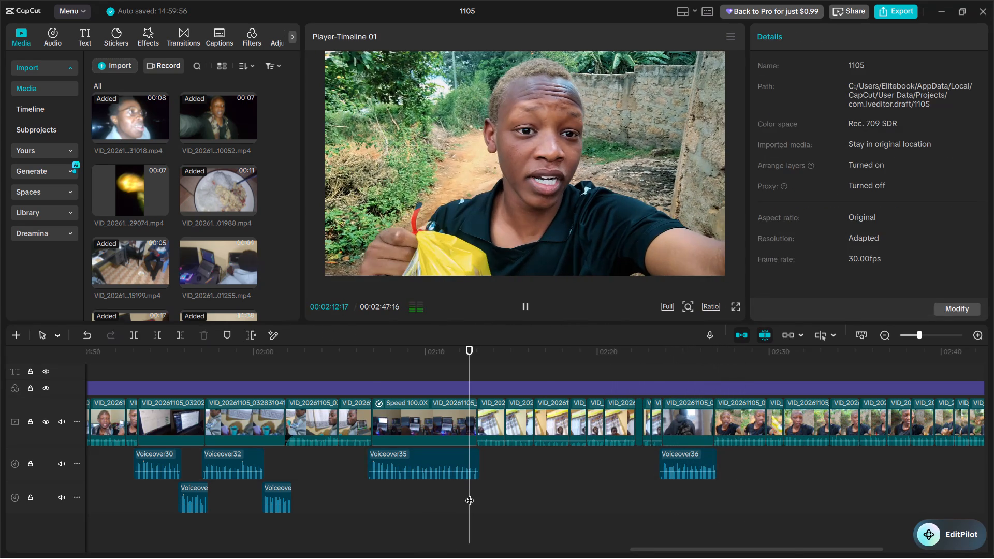
Replay the logo section from the VS Code clip at about 00:00:40 to the React logo's entrance to check its sound timing.
{"action": "scroll", "coordinate": [470, 494], "scroll_direction": "right", "scroll_amount": 3}
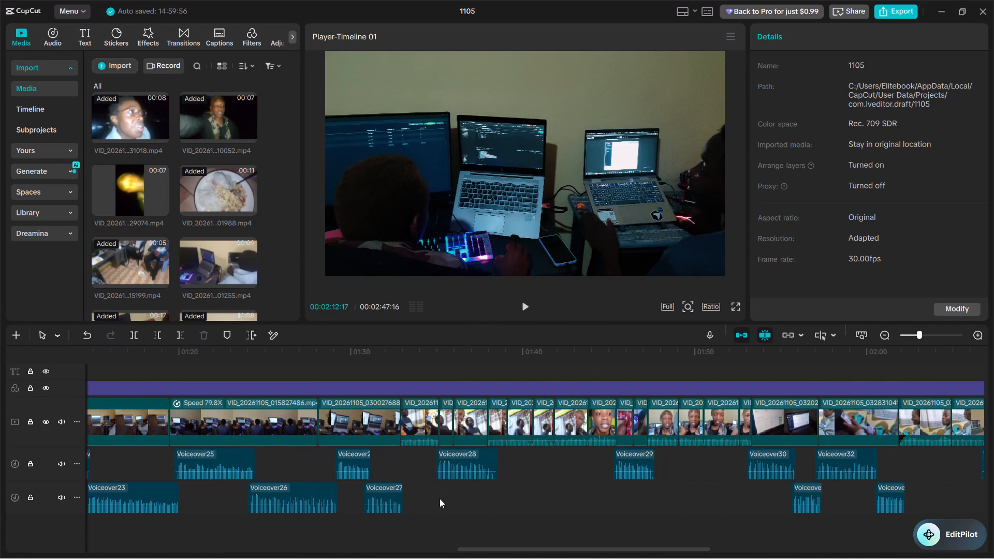
{"action": "scroll", "coordinate": [422, 482], "scroll_direction": "right", "scroll_amount": 4}
{"action": "scroll", "coordinate": [372, 482], "scroll_direction": "right", "scroll_amount": 2}
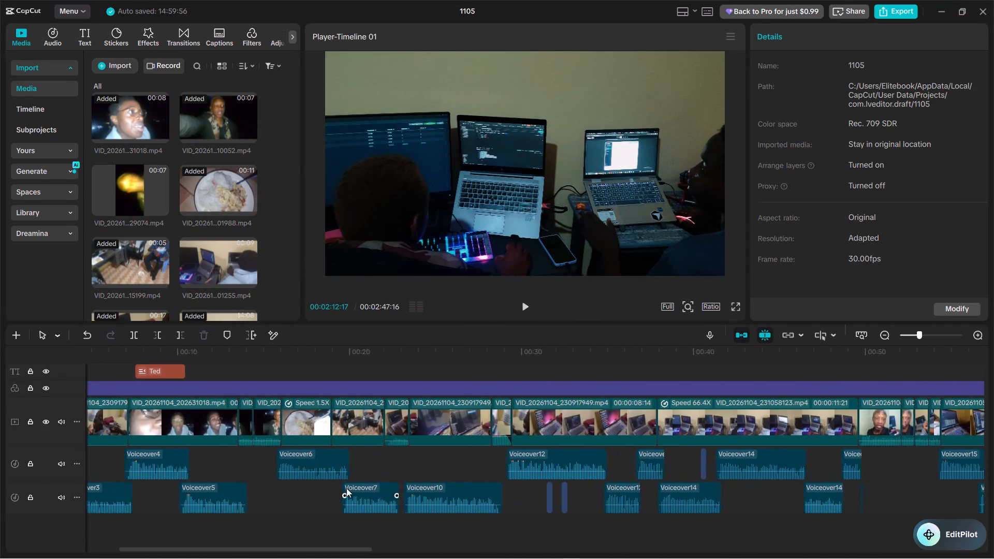
{"action": "scroll", "coordinate": [313, 488], "scroll_direction": "right", "scroll_amount": 2}
{"action": "scroll", "coordinate": [539, 482], "scroll_direction": "up", "scroll_amount": 3}
{"action": "left_click", "coordinate": [539, 482]}
{"action": "scroll", "coordinate": [539, 482], "scroll_direction": "down", "scroll_amount": 1}
{"action": "scroll", "coordinate": [539, 482], "scroll_direction": "left", "scroll_amount": 1}
{"action": "left_click", "coordinate": [605, 405]}
{"action": "key", "text": "space"}
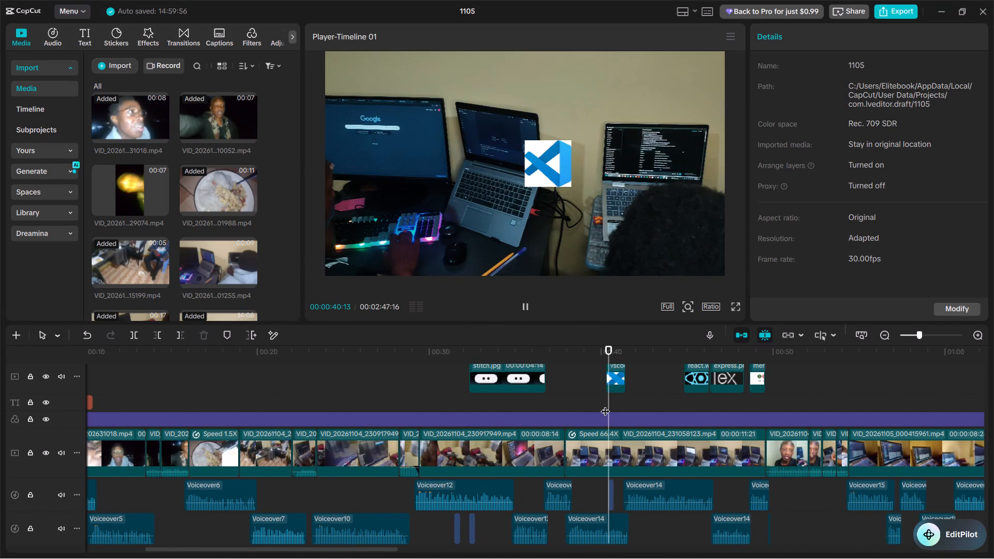
{"action": "scroll", "coordinate": [663, 408], "scroll_direction": "up", "scroll_amount": 2}
{"action": "scroll", "coordinate": [663, 408], "scroll_direction": "left", "scroll_amount": 1}
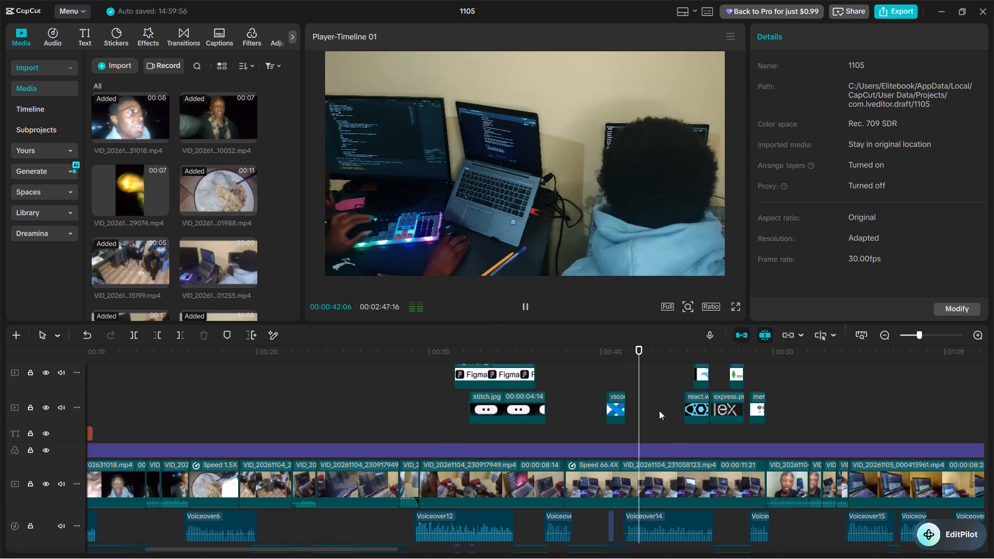
{"action": "scroll", "coordinate": [659, 410], "scroll_direction": "left", "scroll_amount": 1}
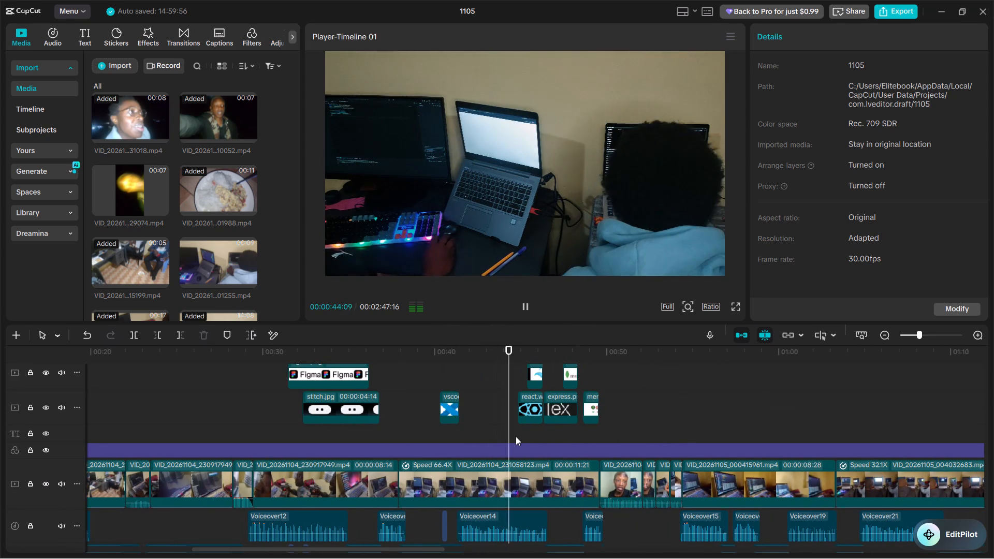
{"action": "key", "text": "space"}
{"action": "key", "text": "space"}
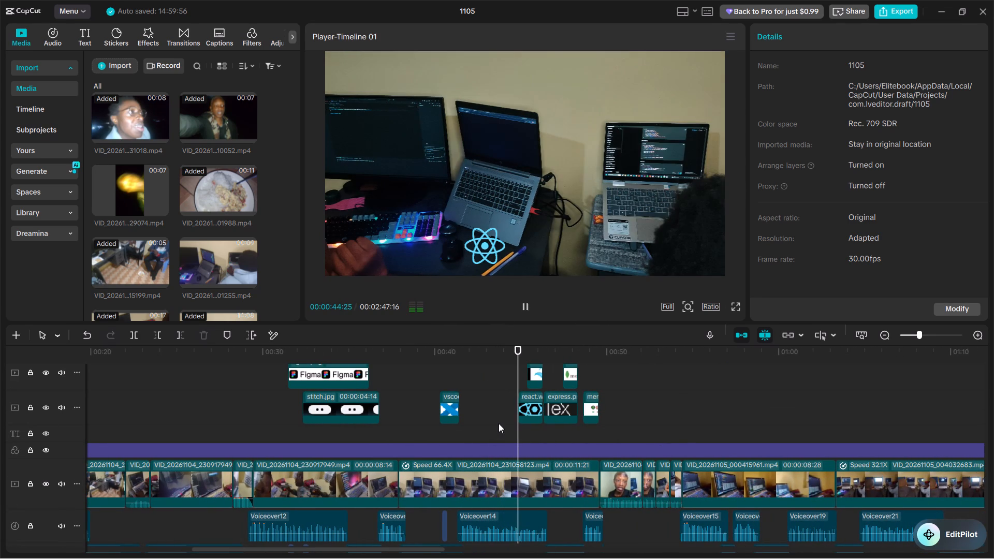
{"action": "key", "text": "space"}
Audition the favorite click, pop and whoosh effects, and add swish_whoosh (large)(794558) at 00:00:44:24, just before the React logo.
{"action": "key", "text": "Left"}
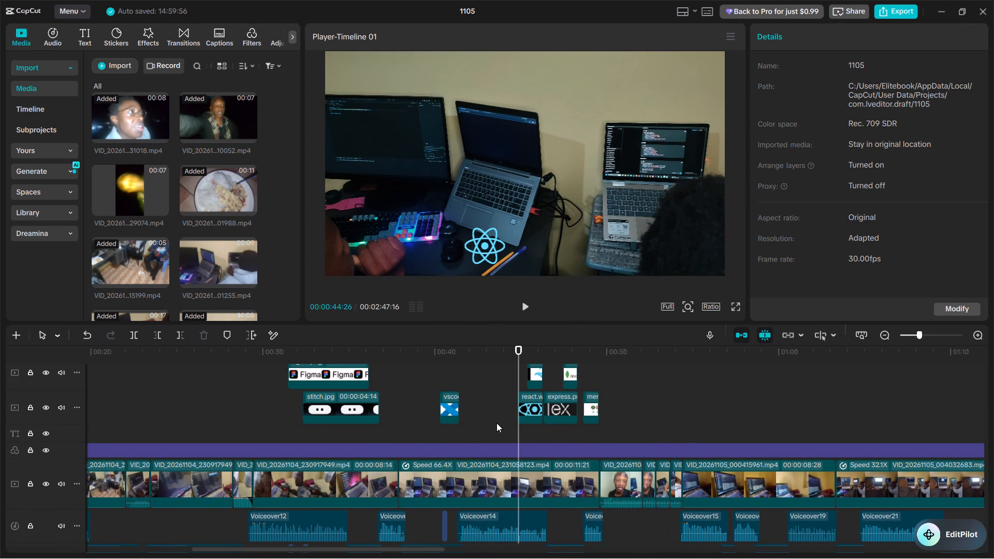
{"action": "key", "text": "Left"}
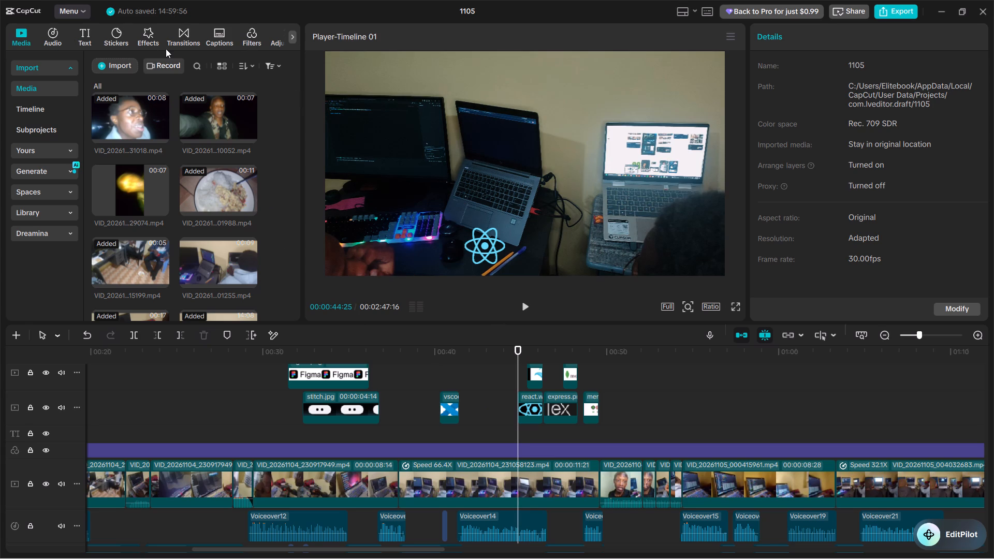
{"action": "key", "text": "Left"}
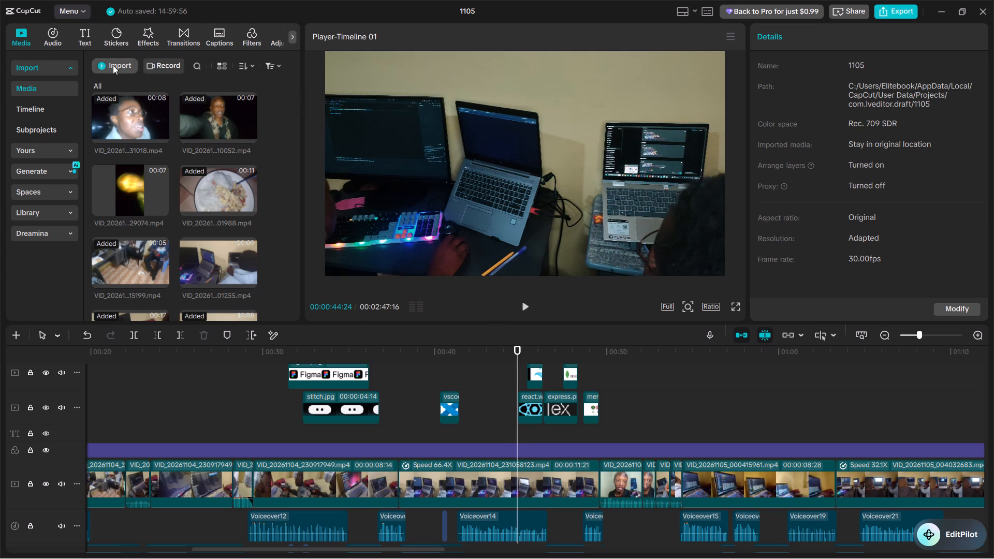
{"action": "left_click", "coordinate": [59, 37]}
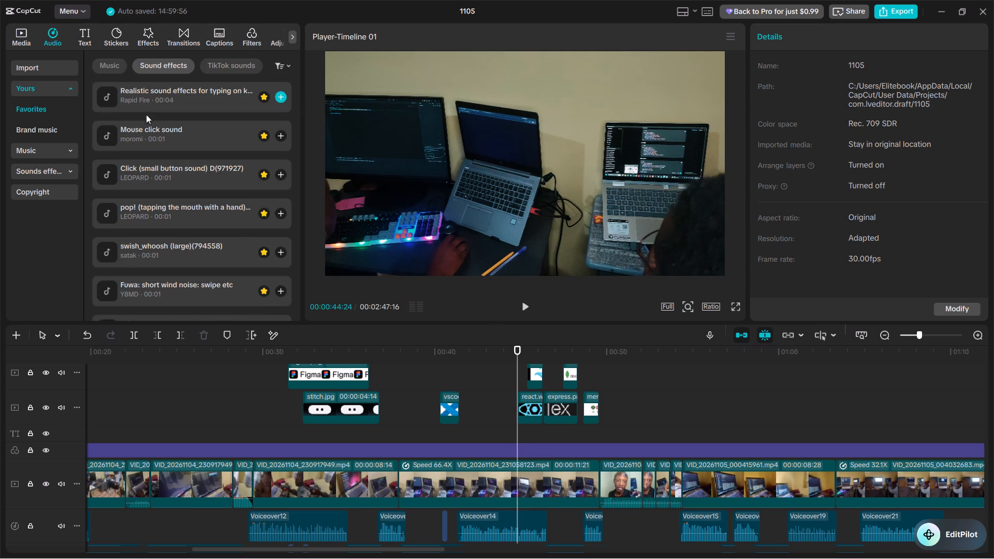
{"action": "left_click", "coordinate": [142, 128]}
{"action": "left_click", "coordinate": [136, 173]}
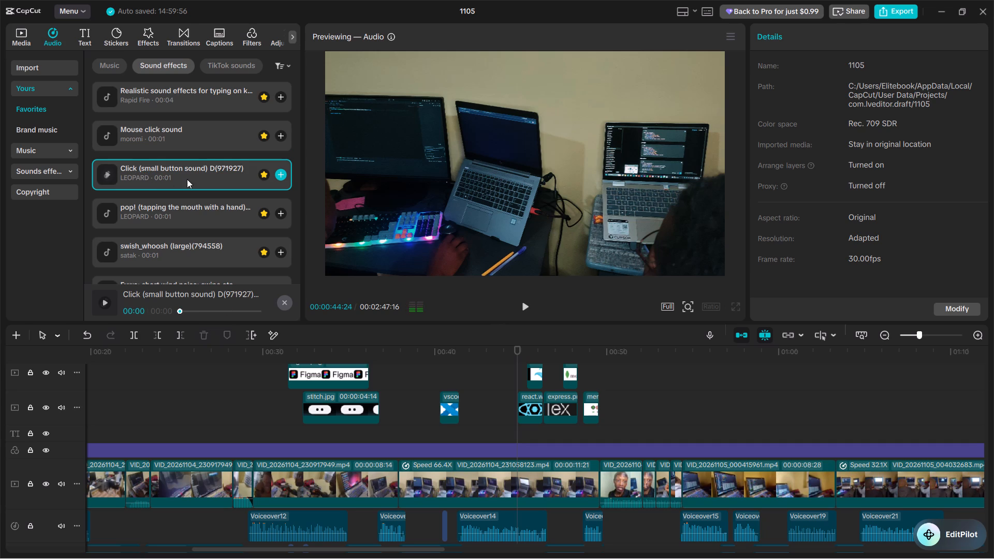
{"action": "left_click", "coordinate": [150, 211]}
{"action": "left_click", "coordinate": [147, 247]}
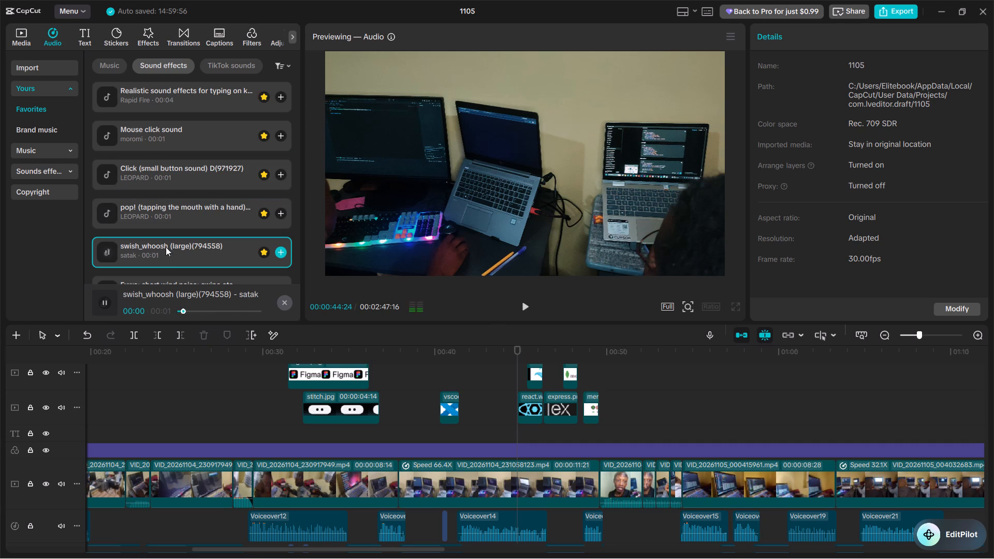
{"action": "left_click", "coordinate": [282, 251]}
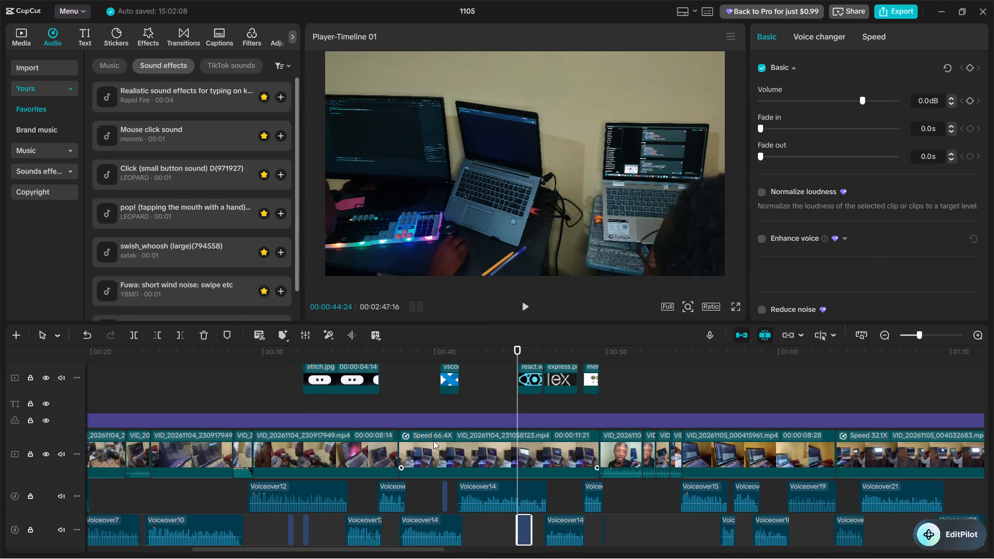
Shift the swish_whoosh sound a few frames earlier so it leads into the React logo, and play back the timing.
{"action": "left_click", "coordinate": [509, 403]}
{"action": "key", "text": "space"}
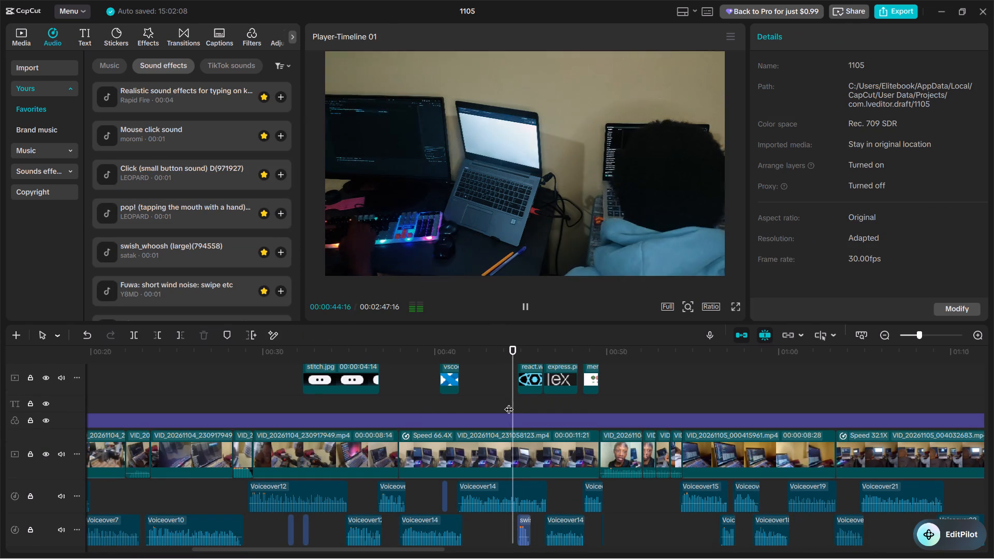
{"action": "key", "text": "space"}
{"action": "left_click", "coordinate": [517, 404]}
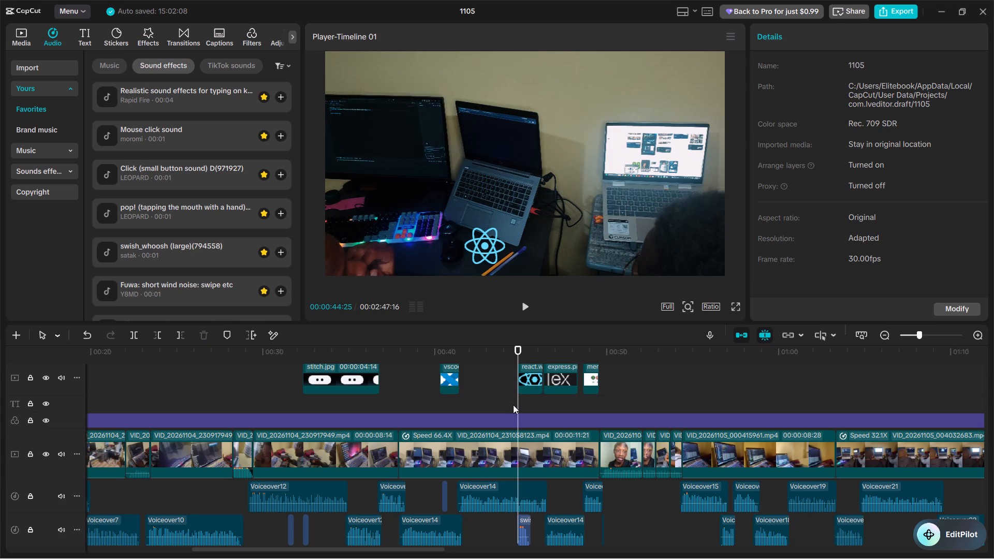
{"action": "left_click", "coordinate": [511, 405]}
{"action": "key", "text": "space"}
{"action": "key", "text": "space"}
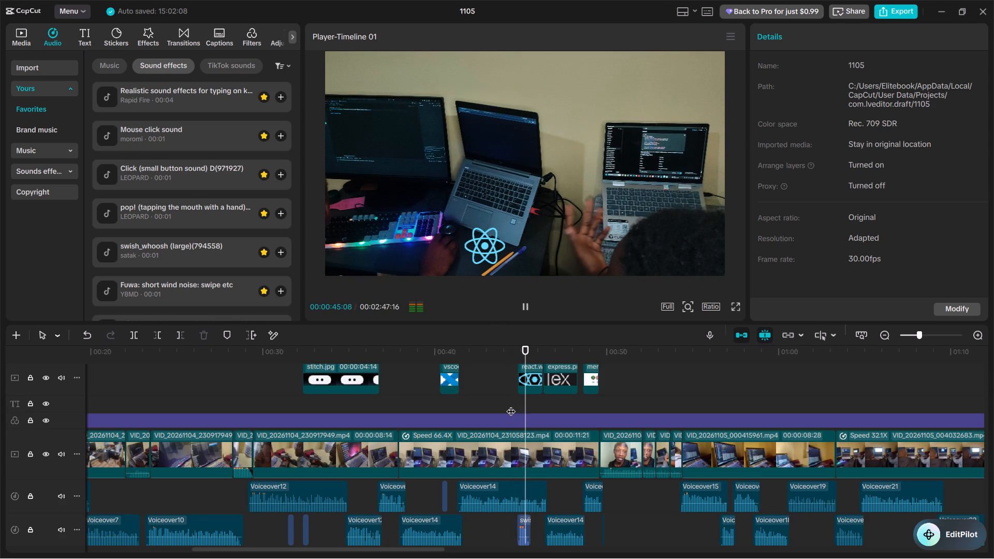
{"action": "key", "text": "ctrl+equal"}
{"action": "key", "text": "ctrl+equal"}
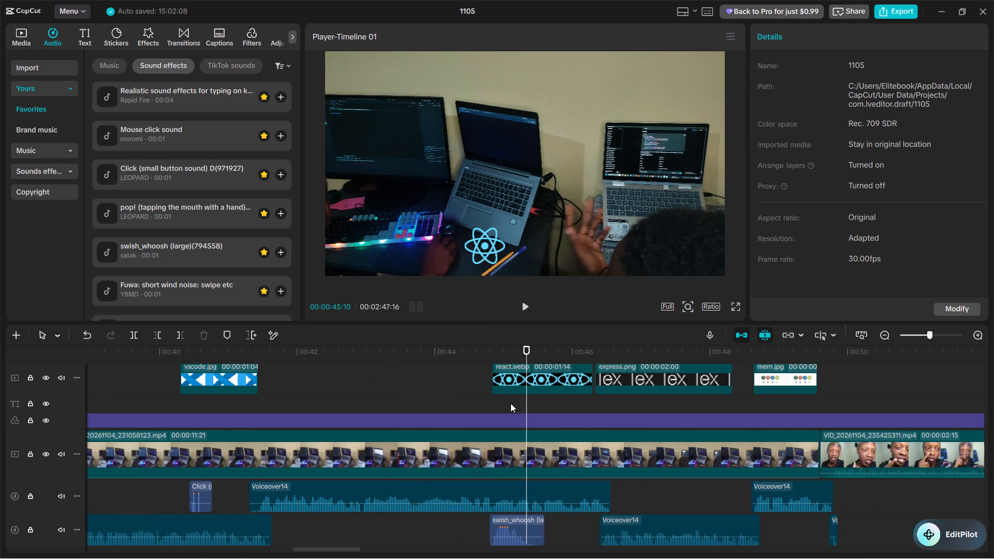
{"action": "left_click_drag", "start_coordinate": [502, 522], "coordinate": [495, 523]}
{"action": "left_click", "coordinate": [445, 523]}
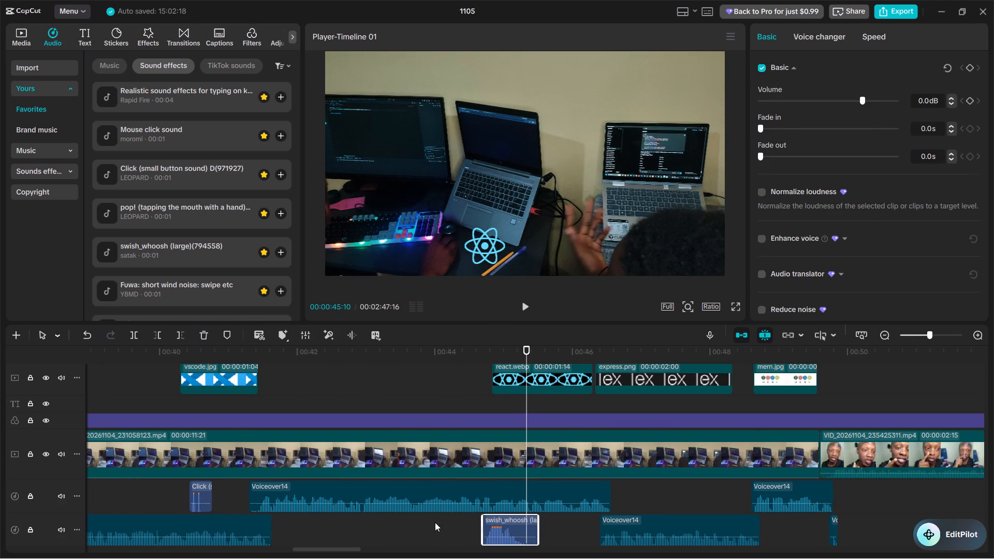
{"action": "key", "text": "space"}
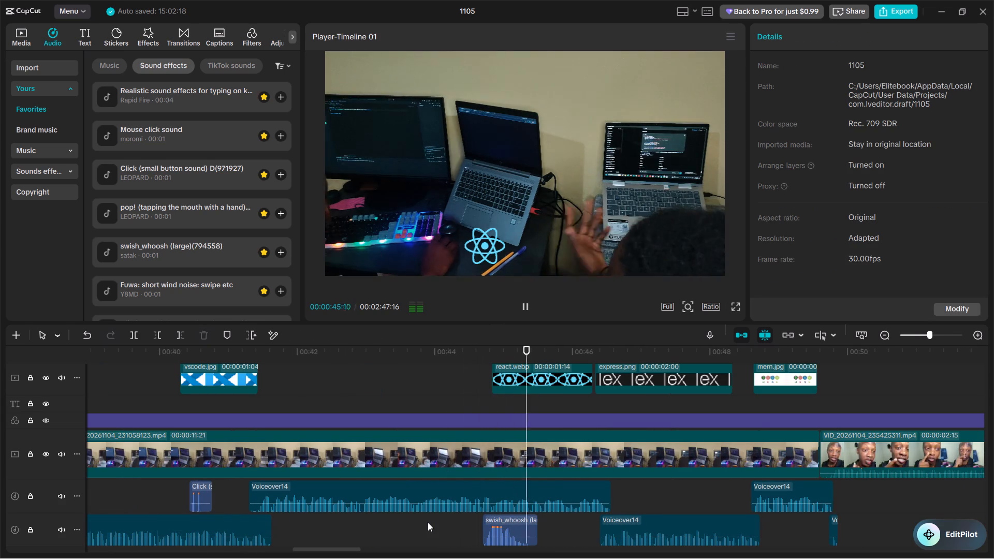
{"action": "scroll", "coordinate": [428, 522], "scroll_direction": "up", "scroll_amount": 1}
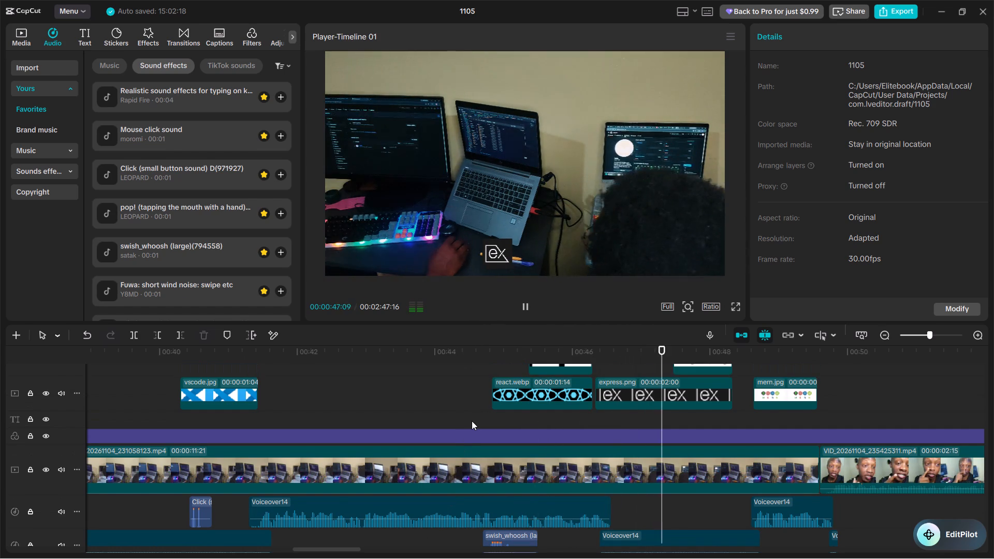
Add the "pop! (tapping the mouth with a hand)" sound effect at 00:00:45:11, where the Tailwind logo appears, and play it back.
{"action": "left_click", "coordinate": [472, 421]}
{"action": "key", "text": "space"}
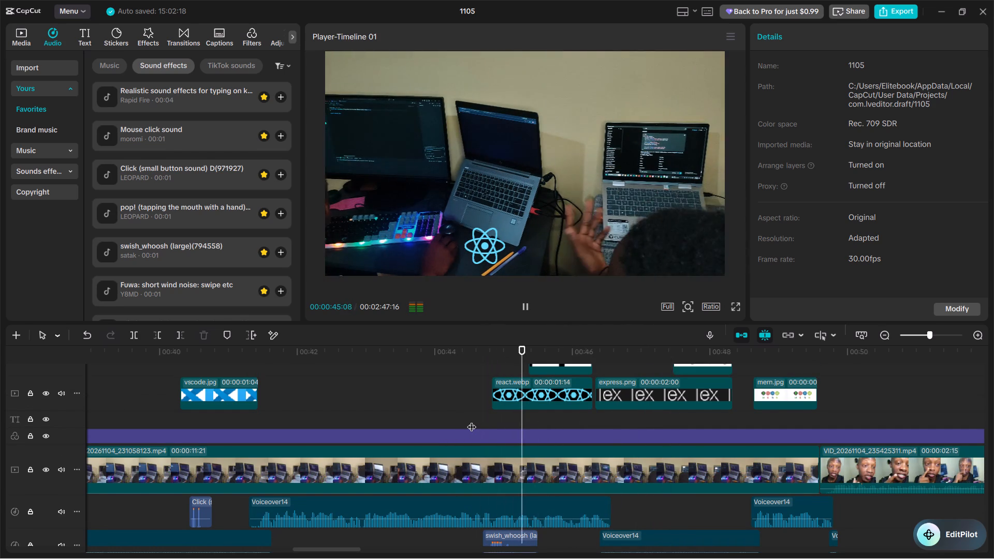
{"action": "key", "text": "space"}
{"action": "left_click", "coordinate": [528, 407]}
{"action": "left_click", "coordinate": [528, 407]}
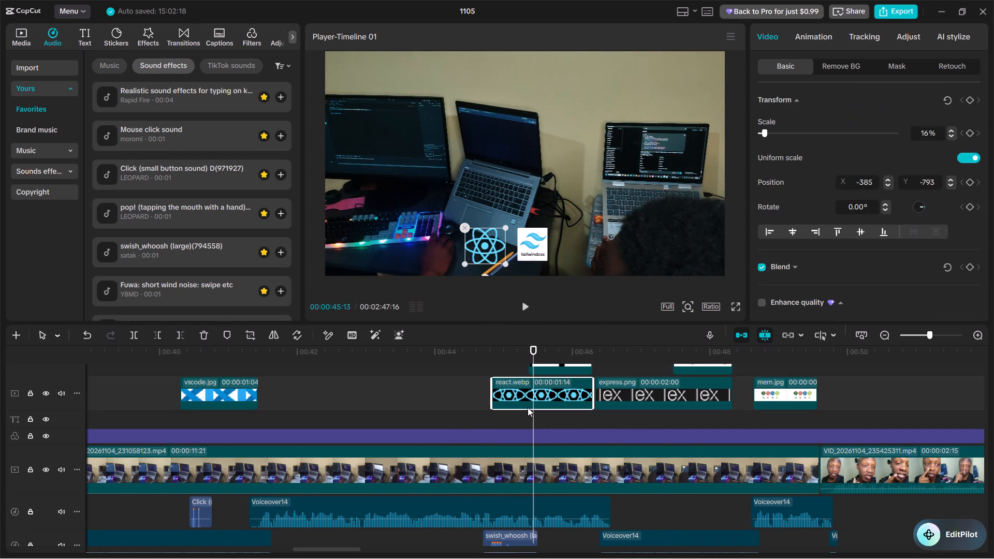
{"action": "left_click", "coordinate": [527, 415]}
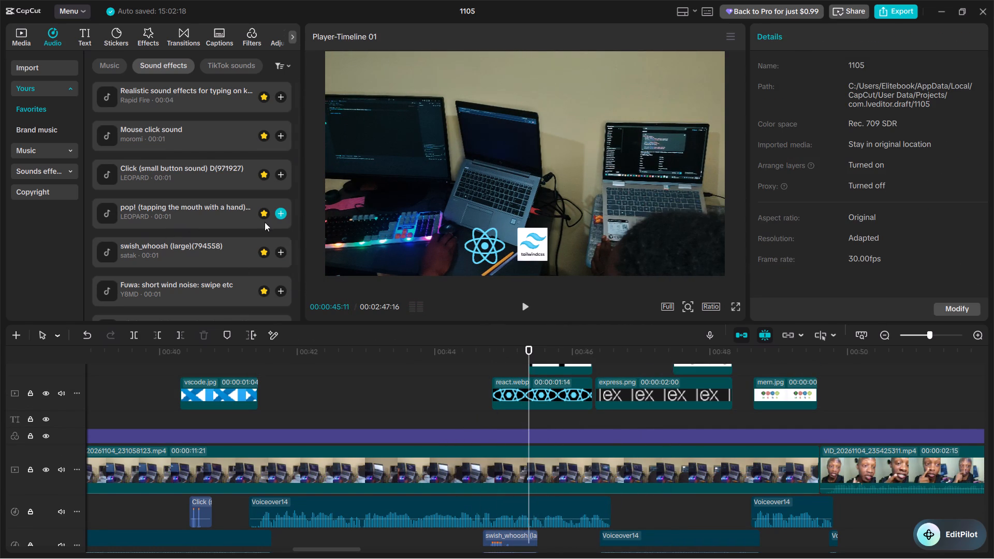
{"action": "left_click", "coordinate": [278, 215]}
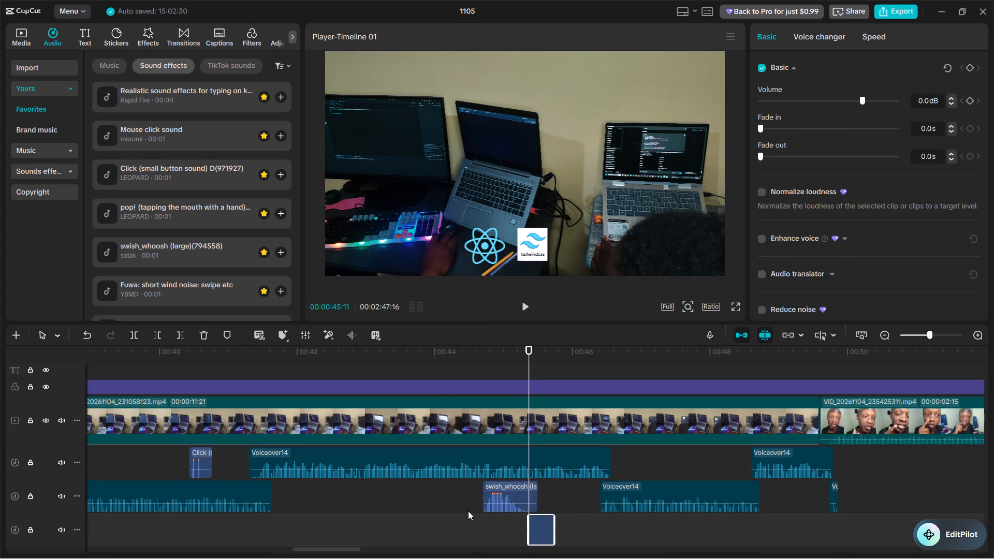
{"action": "left_click", "coordinate": [468, 511]}
{"action": "key", "text": "space"}
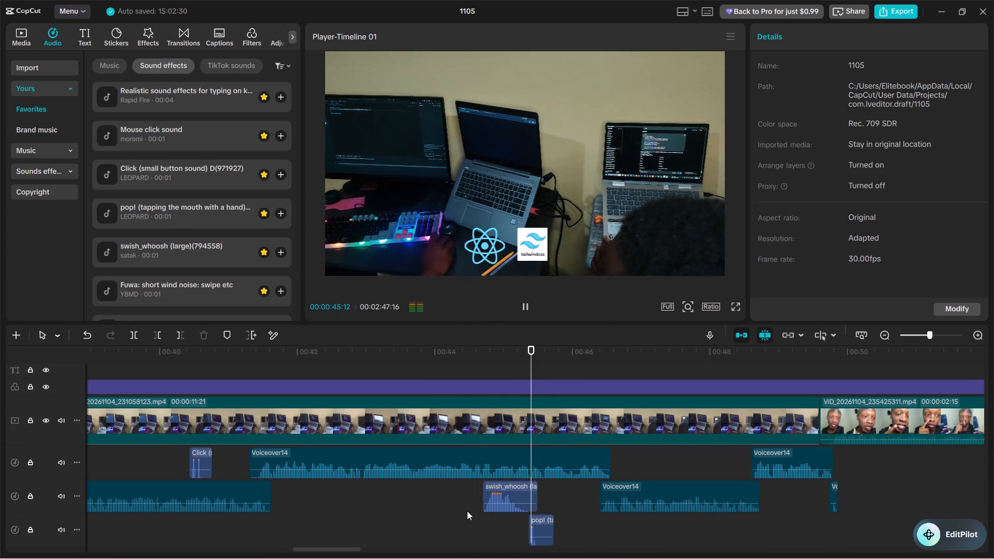
{"action": "key", "text": "space"}
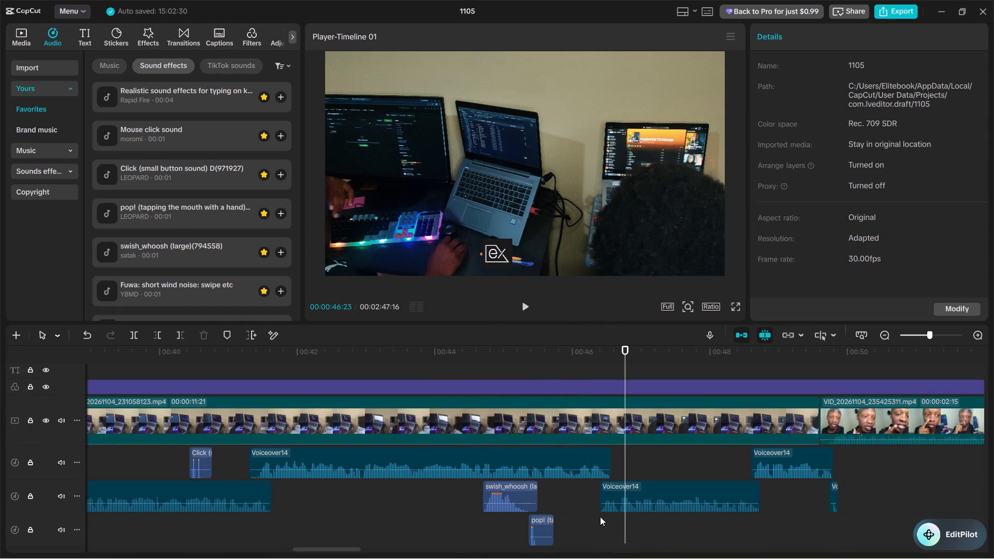
Nudge the Tailwind logo's pop sound slightly earlier, then add Mouse click sound at 00:00:46:09, just before the Express logo, and play it back.
{"action": "left_click", "coordinate": [600, 517]}
{"action": "scroll", "coordinate": [597, 516], "scroll_direction": "up", "scroll_amount": 3}
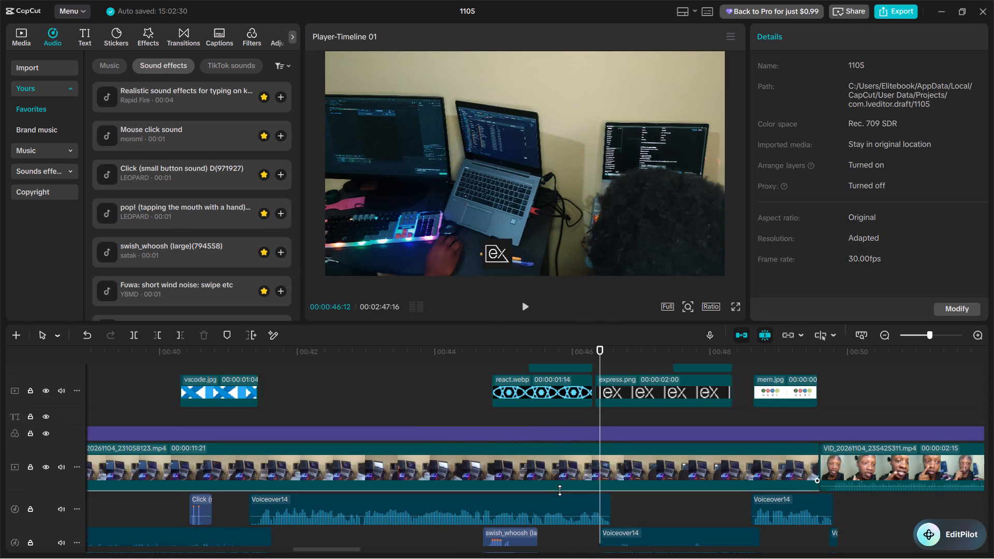
{"action": "key", "text": "Left"}
{"action": "key", "text": "Left"}
{"action": "key", "text": "Left"}
{"action": "scroll", "coordinate": [510, 514], "scroll_direction": "down", "scroll_amount": 1}
{"action": "scroll", "coordinate": [510, 514], "scroll_direction": "up", "scroll_amount": 1}
{"action": "scroll", "coordinate": [510, 514], "scroll_direction": "down", "scroll_amount": 3}
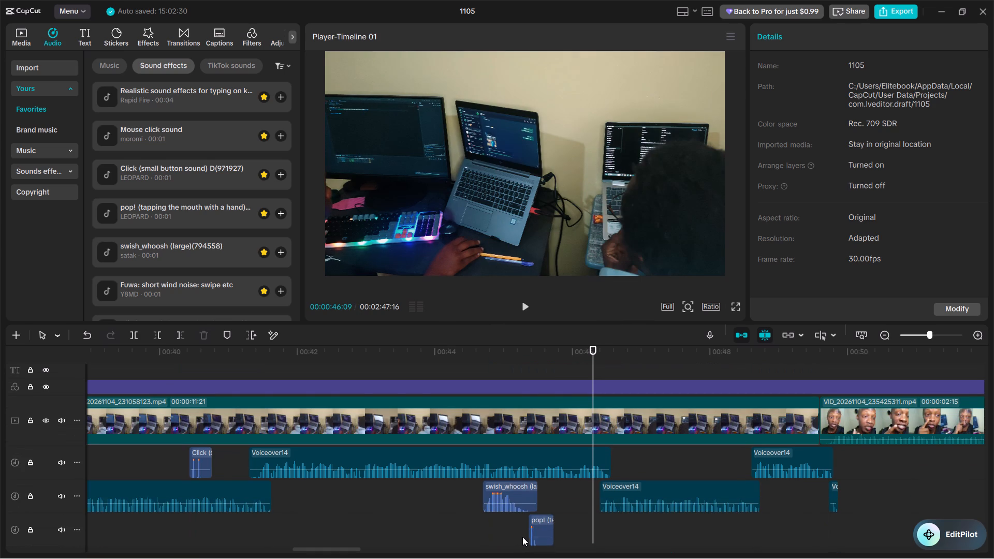
{"action": "left_click", "coordinate": [536, 521]}
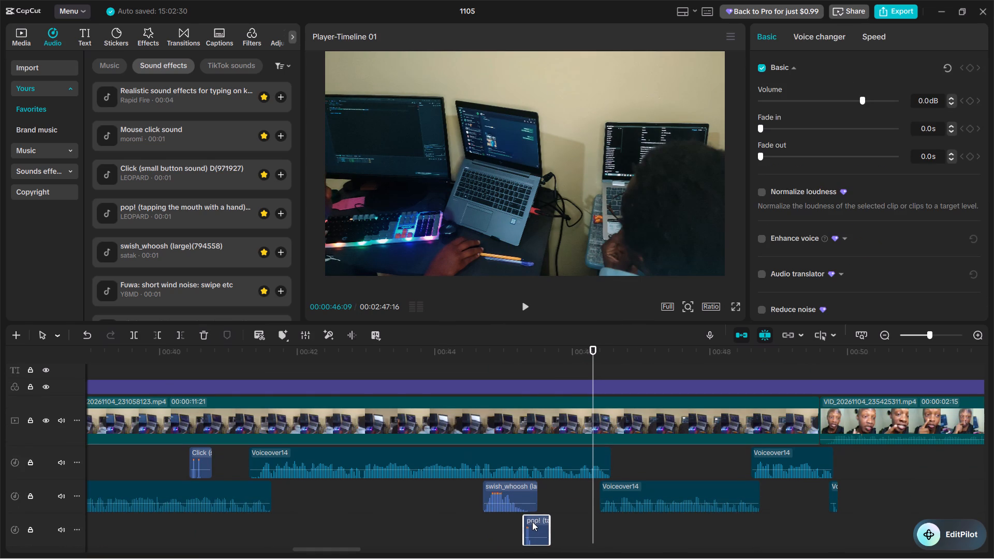
{"action": "left_click", "coordinate": [178, 144]}
{"action": "left_click", "coordinate": [280, 138]}
{"action": "scroll", "coordinate": [454, 404], "scroll_direction": "up", "scroll_amount": 4}
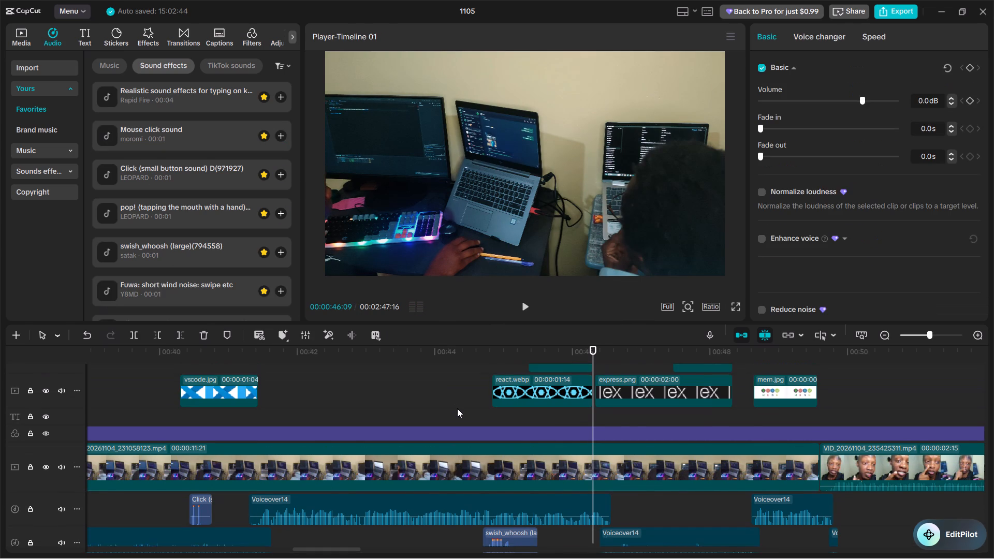
{"action": "key", "text": "space"}
{"action": "key", "text": "space"}
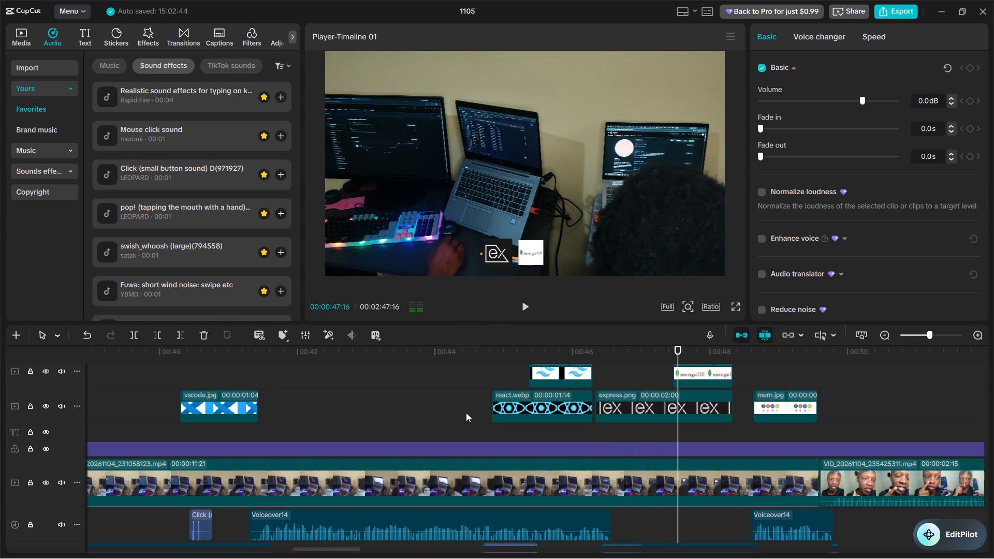
Audition the whoosh and wind effects, add "Fuwa: short wind noise: swipe etc" at 00:00:47:14, where the MongoDB logo appears, and play it back.
{"action": "left_click", "coordinate": [676, 420]}
{"action": "left_click", "coordinate": [673, 422]}
{"action": "left_click", "coordinate": [669, 428]}
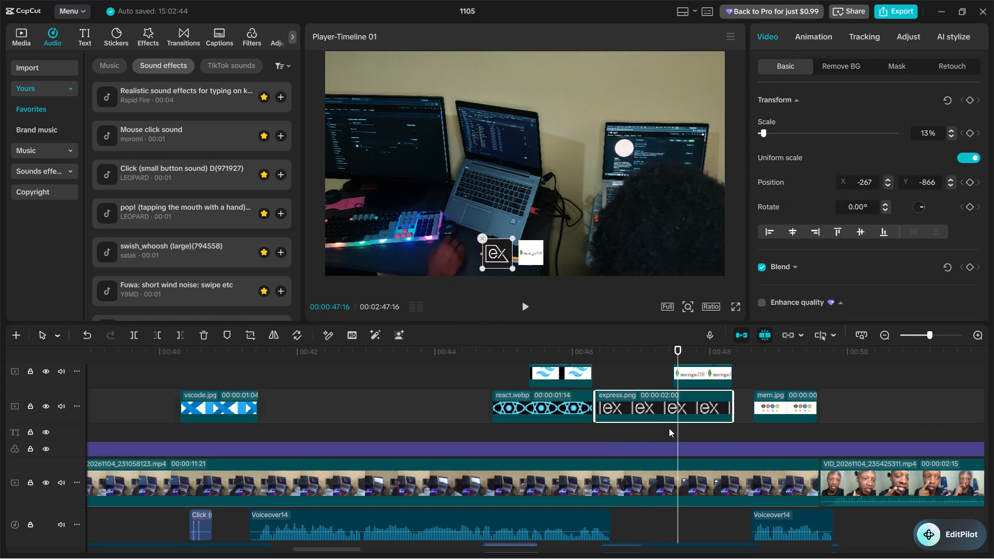
{"action": "left_click", "coordinate": [674, 434]}
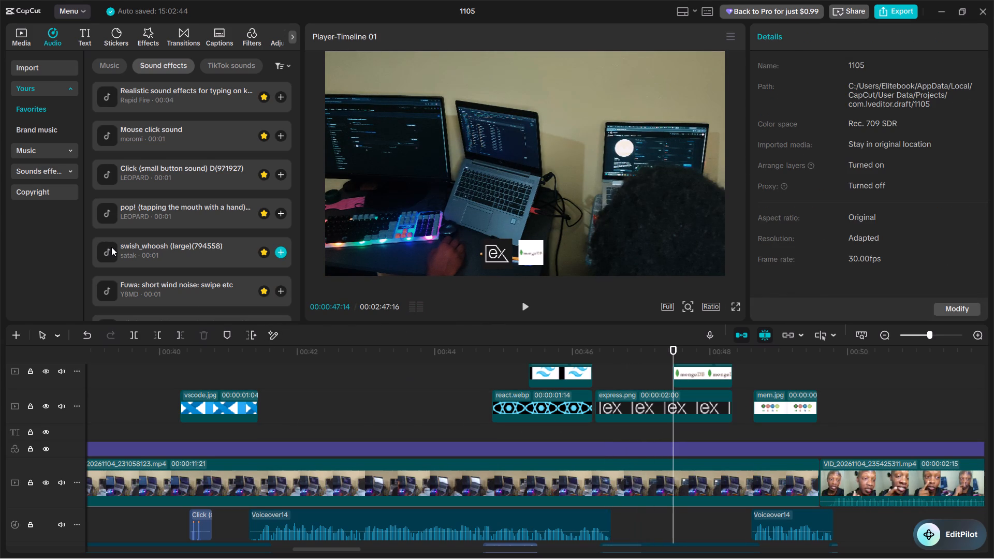
{"action": "scroll", "coordinate": [111, 247], "scroll_direction": "down", "scroll_amount": 2}
{"action": "scroll", "coordinate": [112, 247], "scroll_direction": "up", "scroll_amount": 1}
{"action": "left_click", "coordinate": [124, 252]}
{"action": "scroll", "coordinate": [130, 260], "scroll_direction": "down", "scroll_amount": 2}
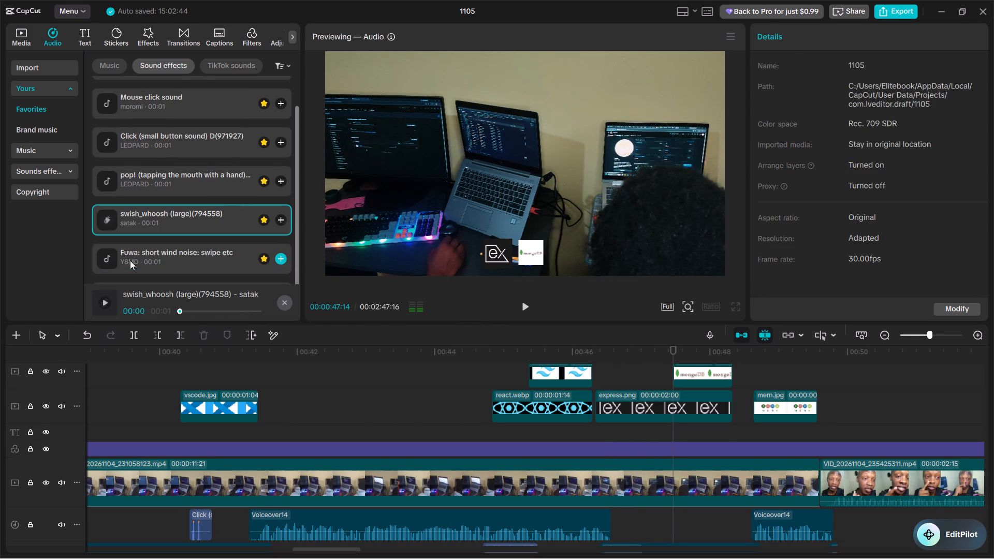
{"action": "left_click", "coordinate": [126, 250]}
{"action": "scroll", "coordinate": [130, 254], "scroll_direction": "down", "scroll_amount": 2}
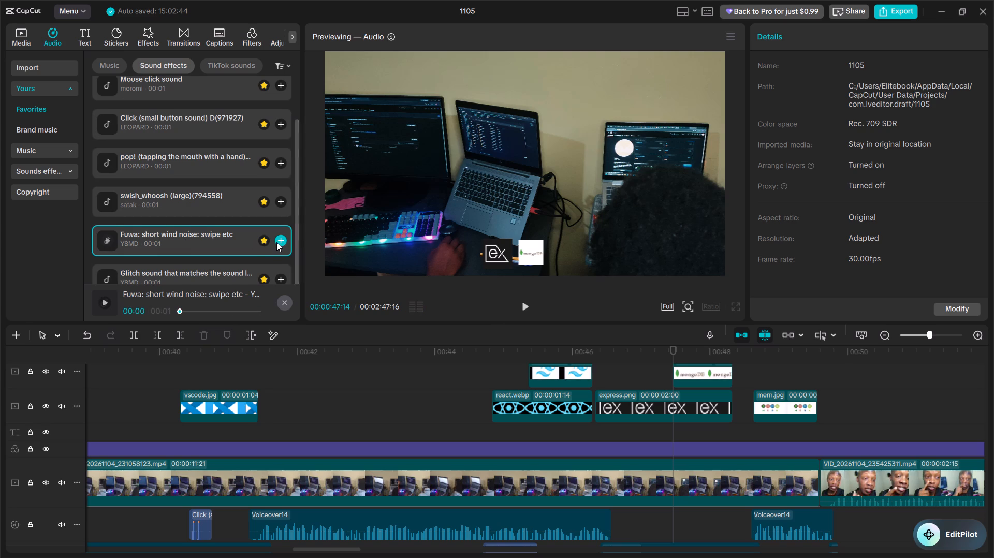
{"action": "left_click", "coordinate": [276, 242]}
{"action": "key", "text": "space"}
{"action": "key", "text": "space"}
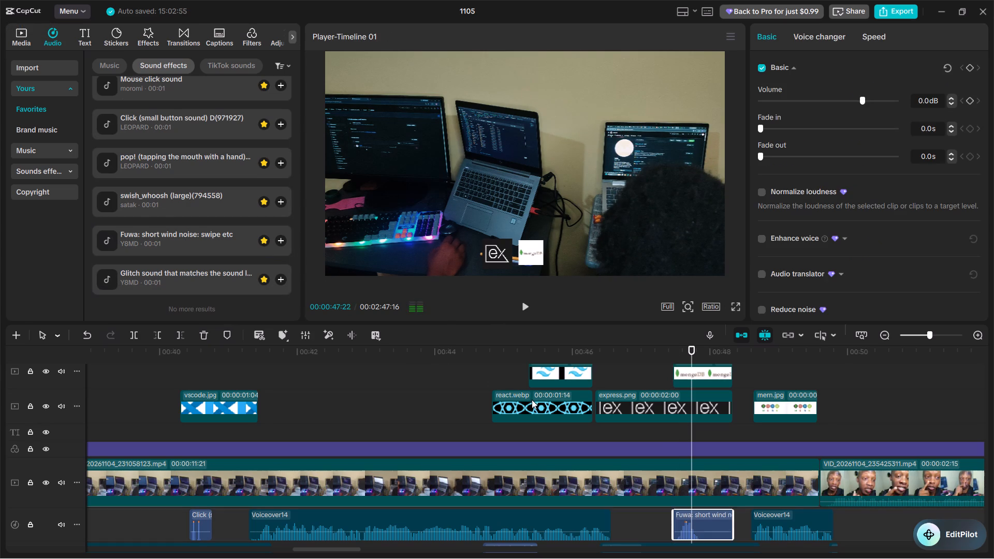
Fine-tune the Fuwa wind sound so it starts a couple of frames before the MongoDB logo, checking the timing by playback.
{"action": "left_click_drag", "start_coordinate": [680, 514], "coordinate": [671, 515]}
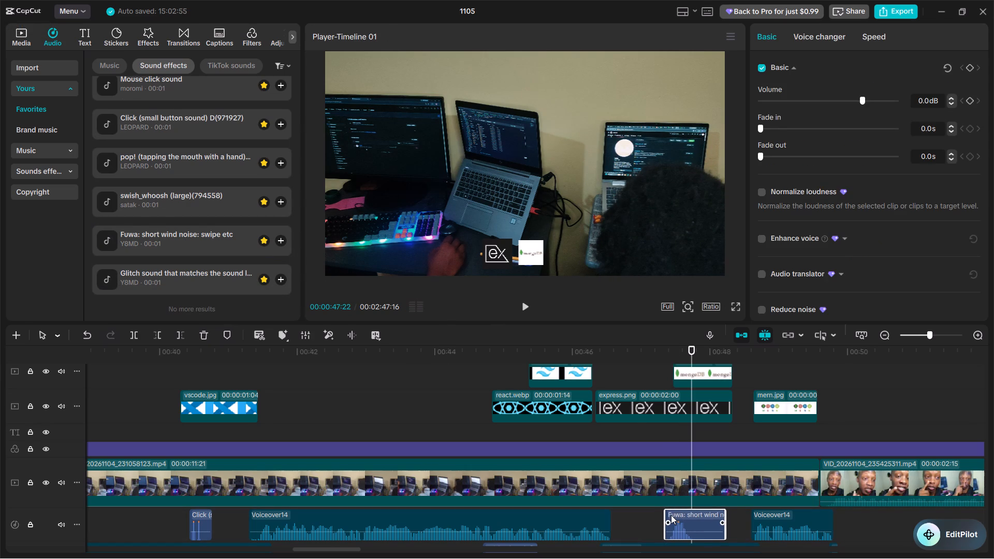
{"action": "left_click_drag", "start_coordinate": [671, 515], "coordinate": [669, 516]}
{"action": "left_click", "coordinate": [655, 526]}
{"action": "key", "text": "space"}
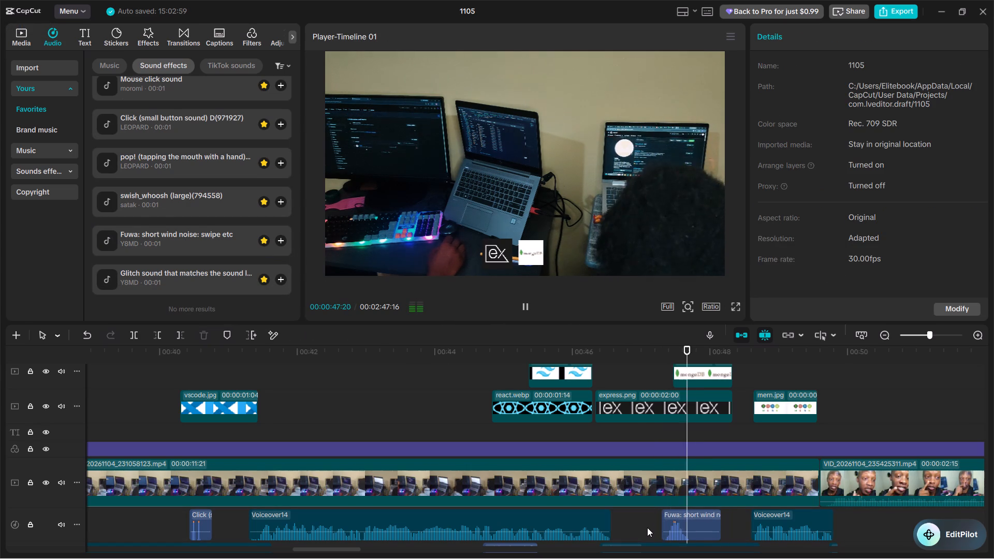
{"action": "key", "text": "space"}
{"action": "left_click_drag", "start_coordinate": [673, 514], "coordinate": [679, 516]}
{"action": "left_click", "coordinate": [644, 525]}
{"action": "key", "text": "space"}
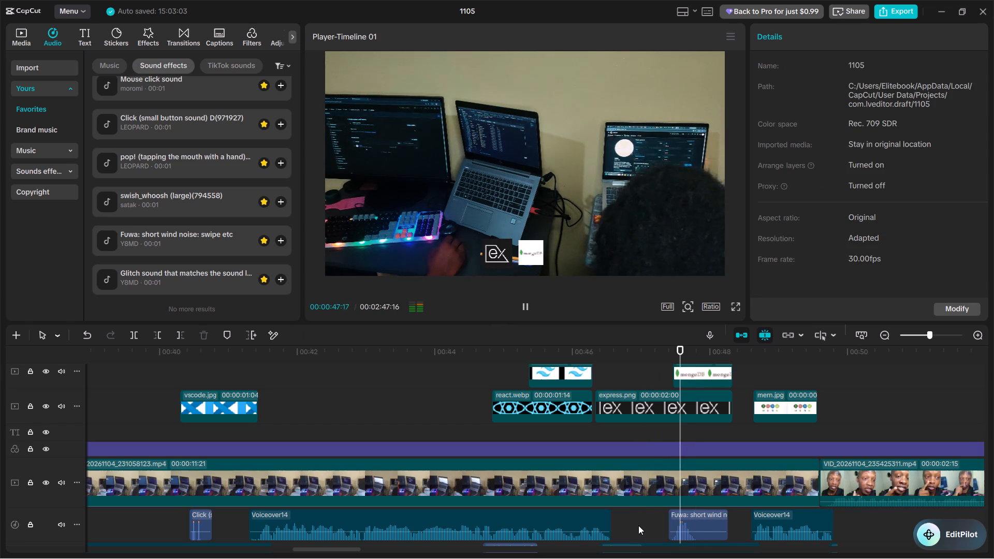
{"action": "key", "text": "space"}
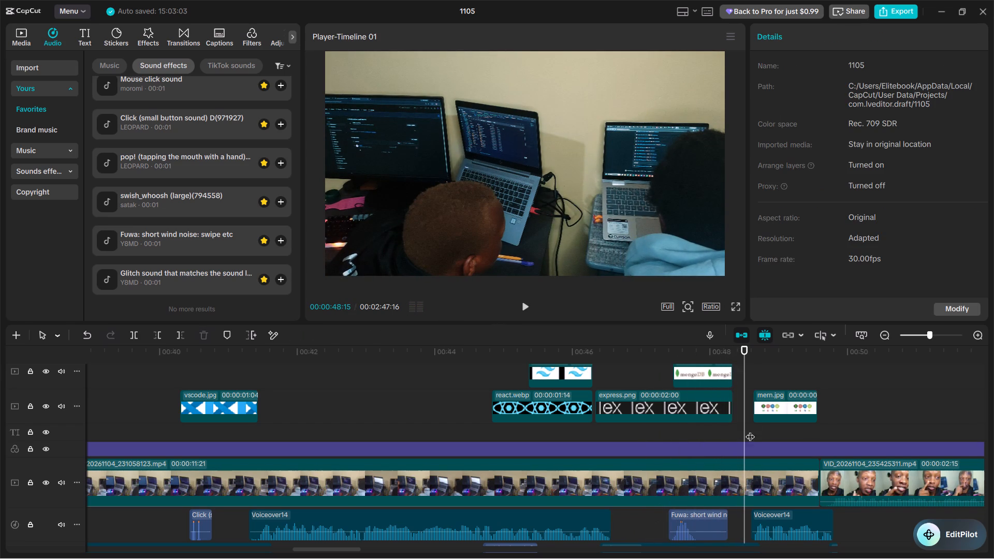
Audition favorite effects, add Click (small button sound) D(971927) at the MERN logo's entrance at 00:00:48:19, and nudge it slightly earlier.
{"action": "left_click", "coordinate": [752, 429]}
{"action": "left_click", "coordinate": [754, 430]}
{"action": "left_click", "coordinate": [756, 431]}
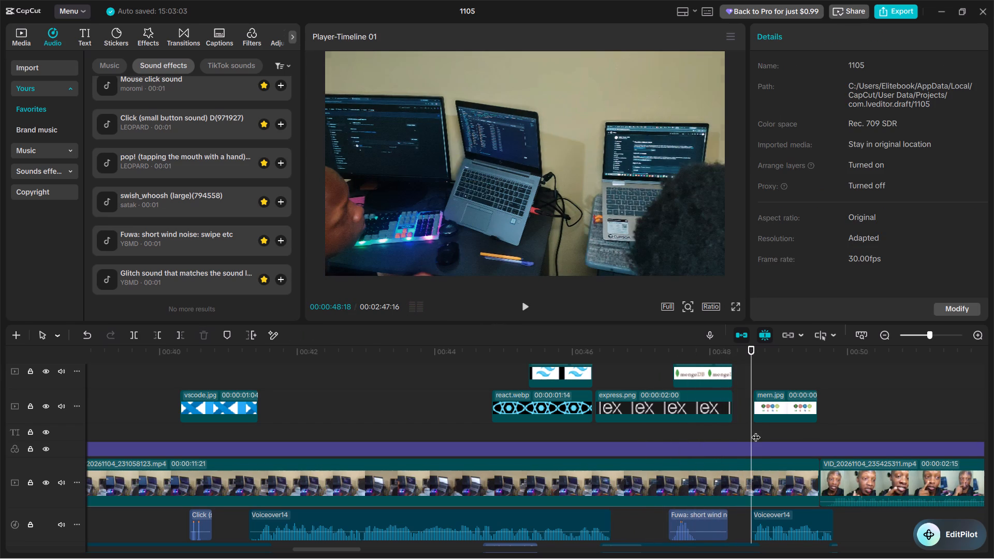
{"action": "scroll", "coordinate": [131, 211], "scroll_direction": "down", "scroll_amount": 1}
{"action": "scroll", "coordinate": [131, 211], "scroll_direction": "up", "scroll_amount": 3}
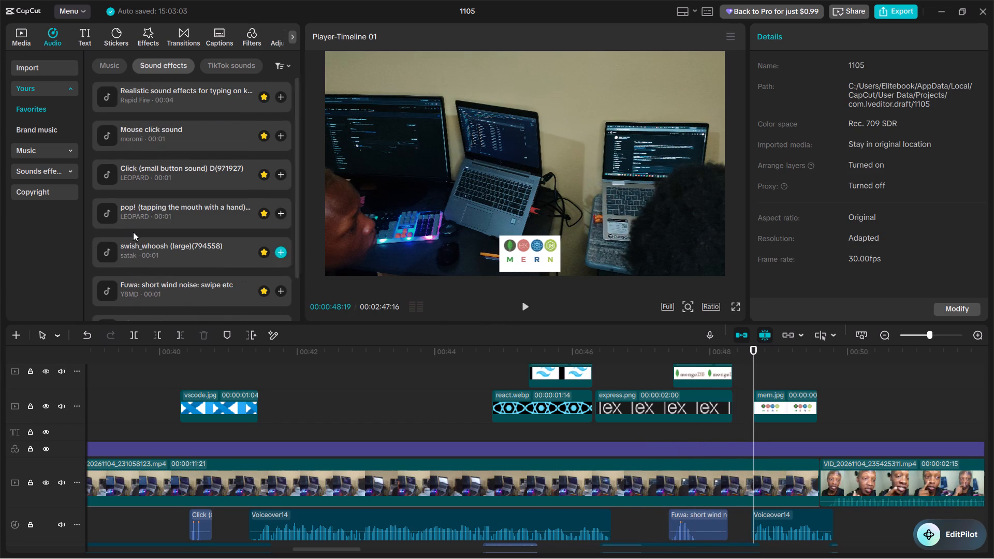
{"action": "scroll", "coordinate": [136, 279], "scroll_direction": "down", "scroll_amount": 2}
{"action": "left_click", "coordinate": [136, 276]}
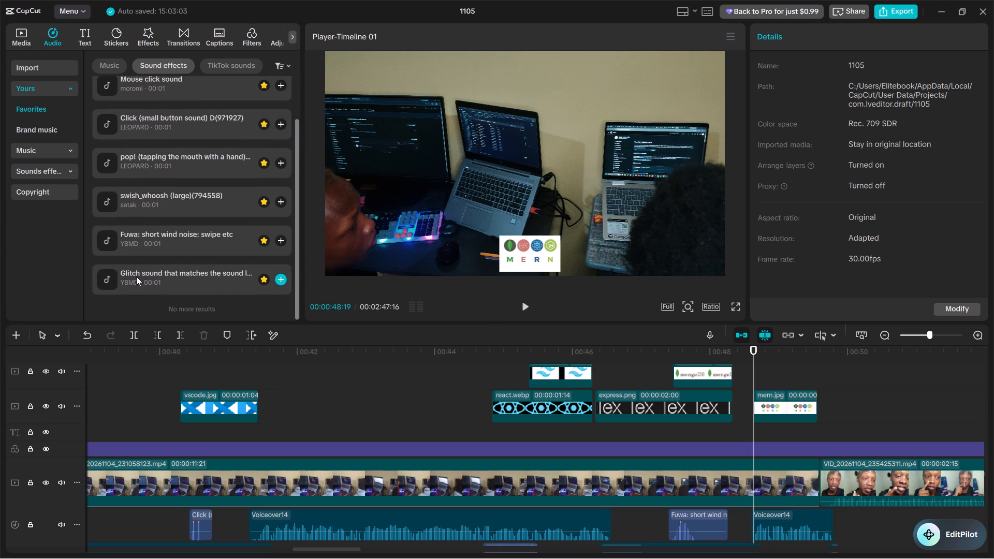
{"action": "left_click", "coordinate": [141, 236]}
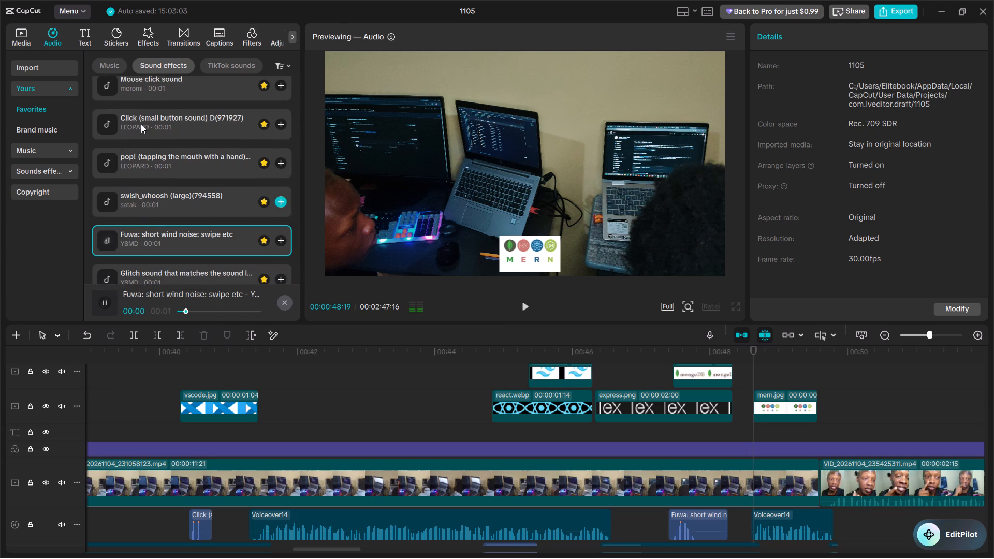
{"action": "left_click", "coordinate": [140, 94]}
{"action": "scroll", "coordinate": [141, 94], "scroll_direction": "up", "scroll_amount": 2}
{"action": "left_click", "coordinate": [146, 104]}
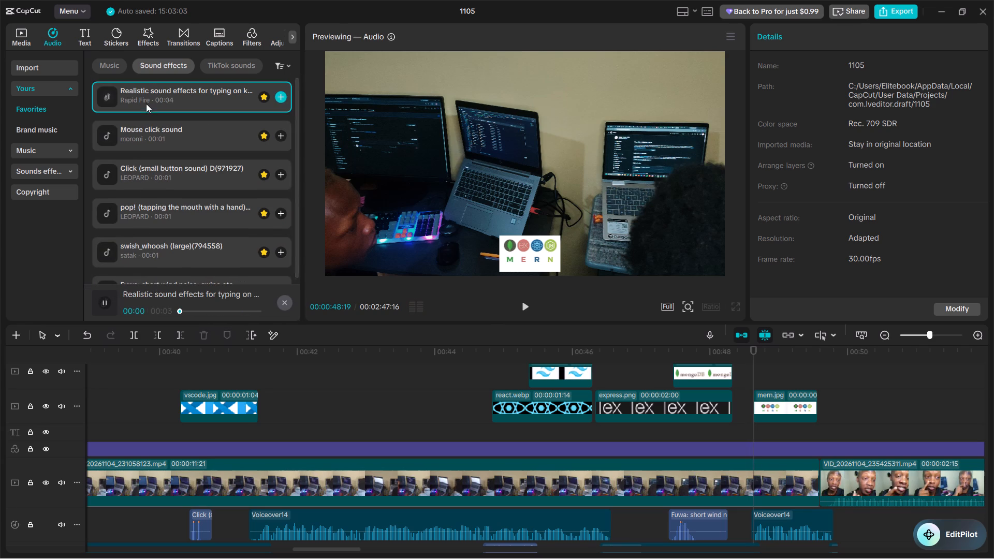
{"action": "left_click", "coordinate": [146, 179]}
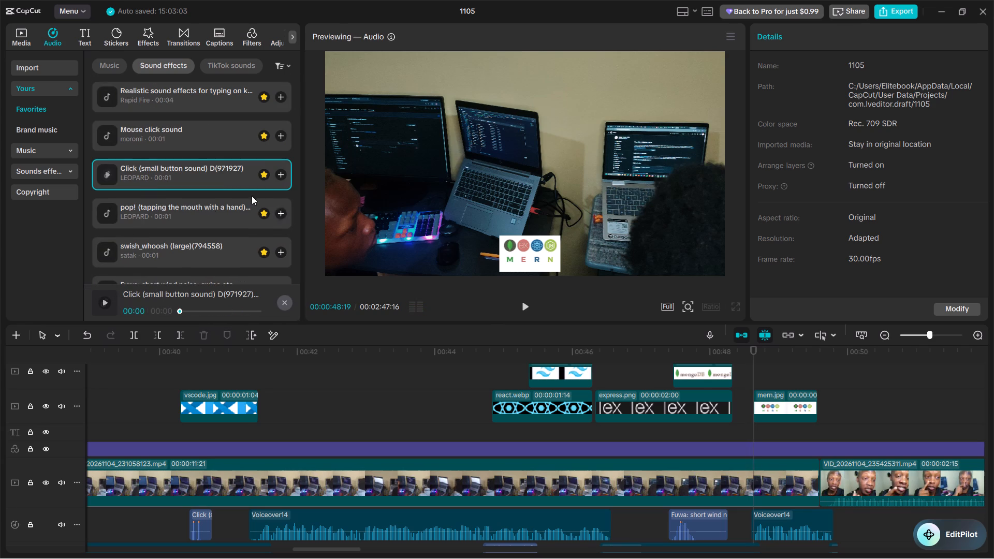
{"action": "left_click", "coordinate": [279, 175]}
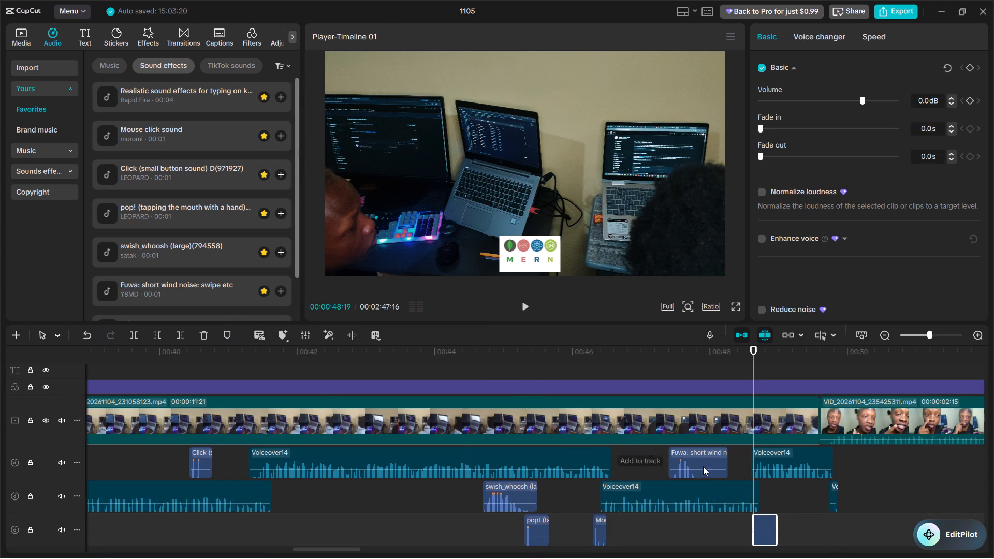
{"action": "left_click_drag", "start_coordinate": [760, 521], "coordinate": [755, 521]}
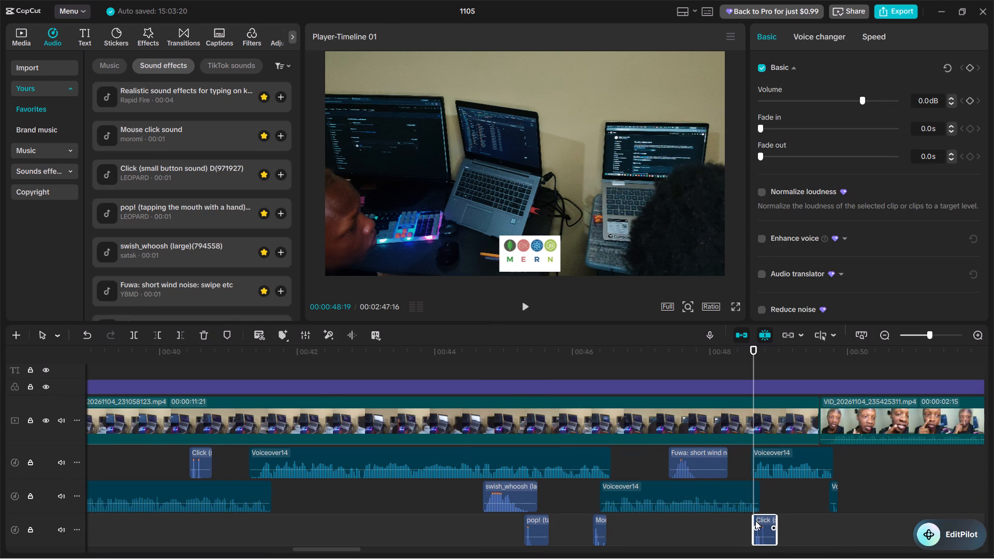
{"action": "left_click_drag", "start_coordinate": [755, 521], "coordinate": [755, 521]}
Play back the logo section from about 00:00:38 until past the MERN logo to check all the sound effects.
{"action": "left_click", "coordinate": [677, 535]}
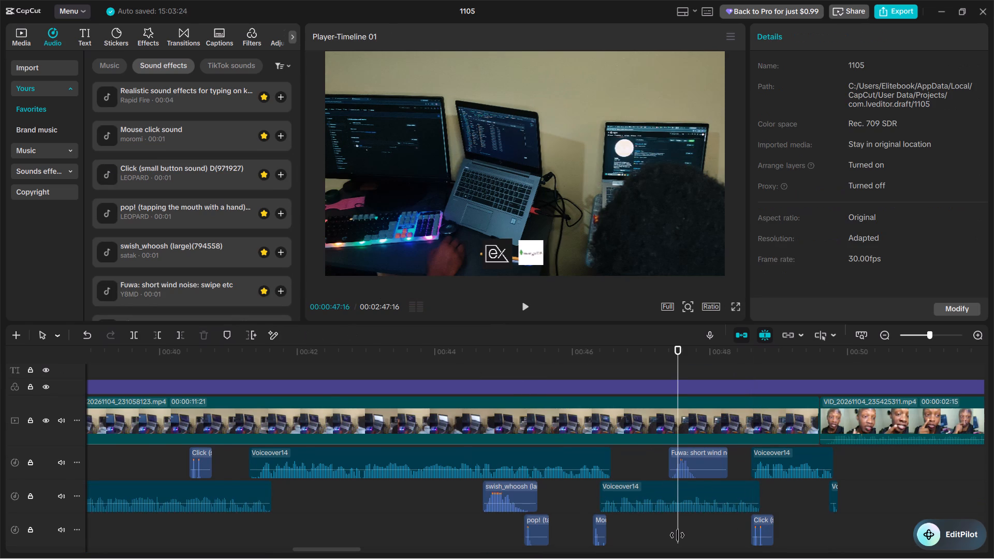
{"action": "key", "text": "ctrl+minus"}
{"action": "key", "text": "ctrl+minus"}
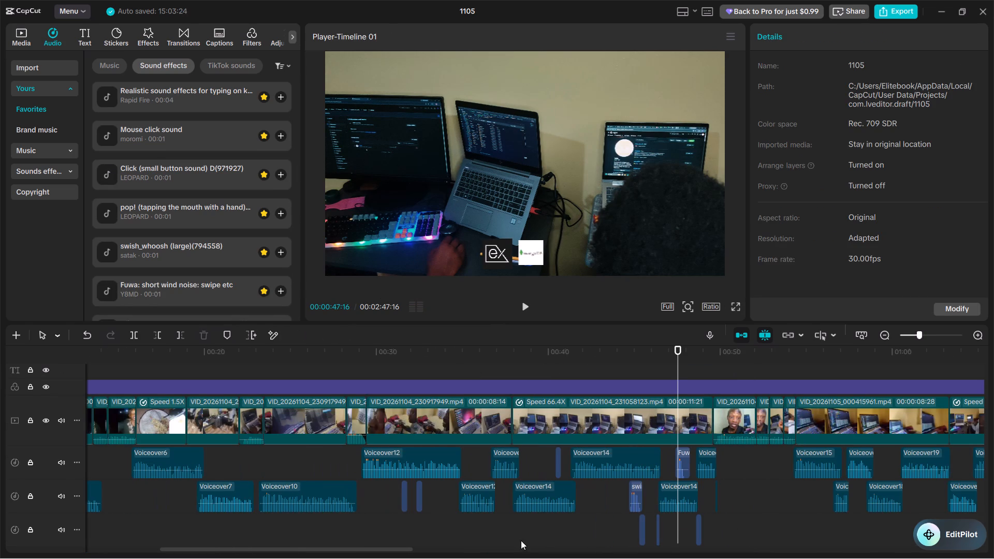
{"action": "left_click", "coordinate": [521, 540]}
{"action": "key", "text": "space"}
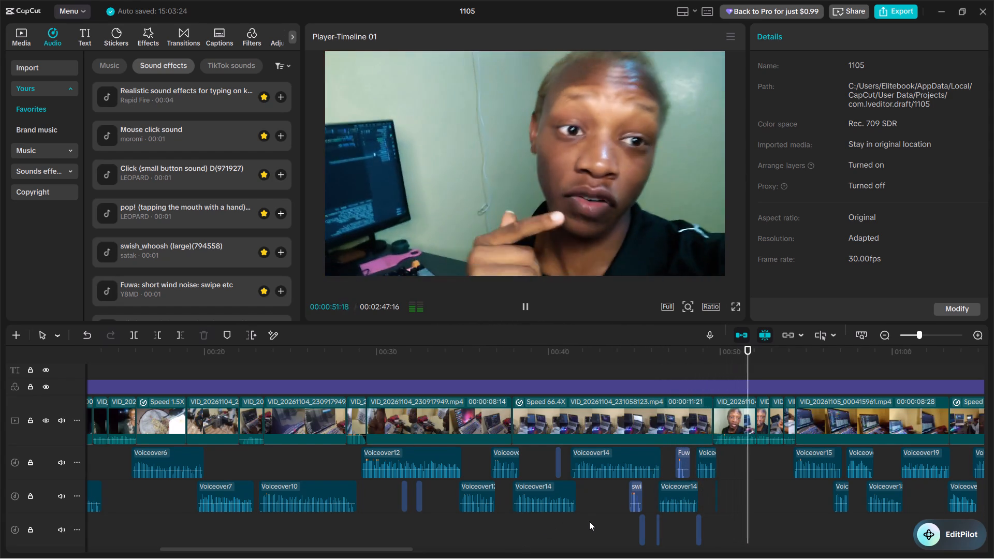
{"action": "key", "text": "space"}
Move the two pop sounds at 00:00:31:14 and 00:00:32:10 together down to the lowest audio track, keeping their timing.
{"action": "left_click", "coordinate": [397, 521]}
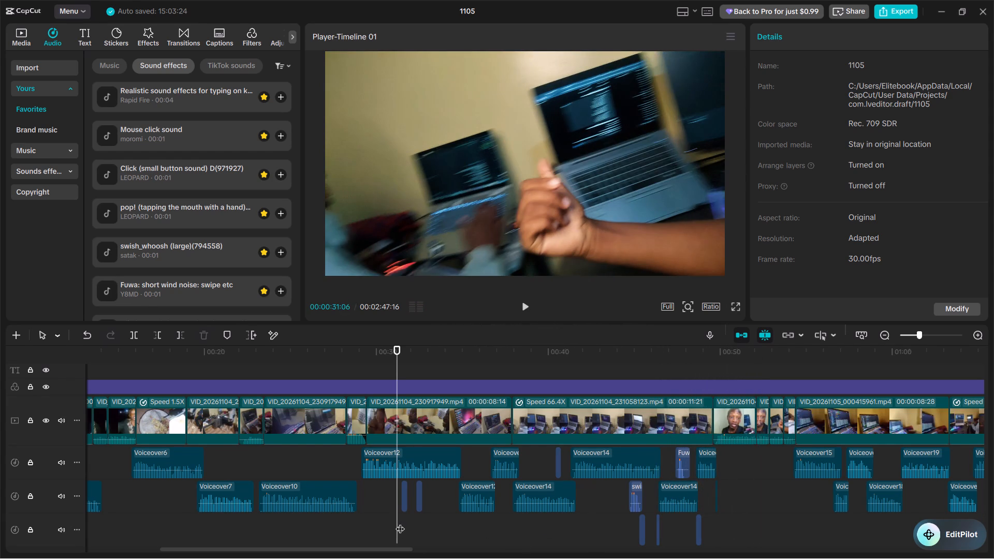
{"action": "left_click", "coordinate": [402, 524]}
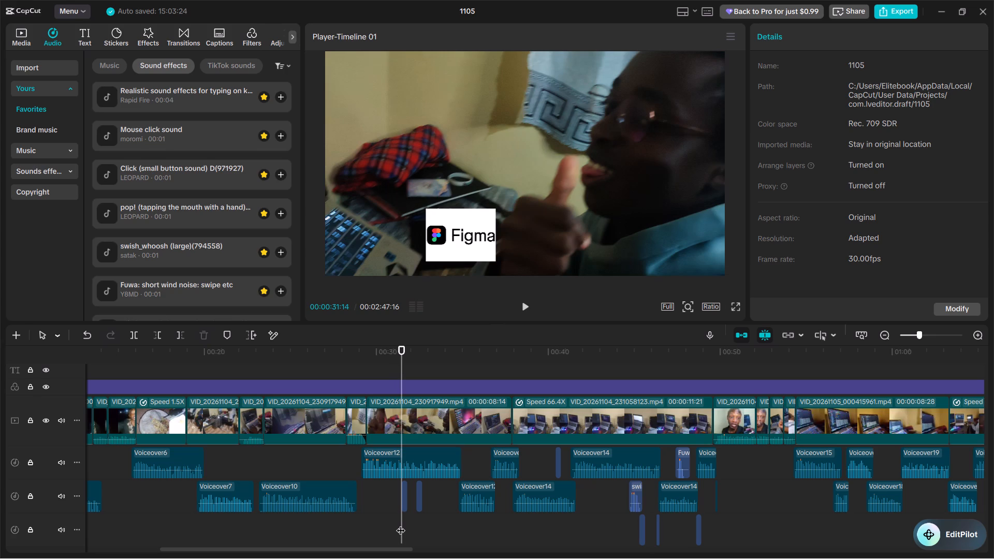
{"action": "key", "text": "ctrl+equal"}
{"action": "key", "text": "ctrl+equal"}
{"action": "key", "text": "ctrl+equal"}
{"action": "key", "text": "ctrl+equal"}
{"action": "key", "text": "ctrl+equal"}
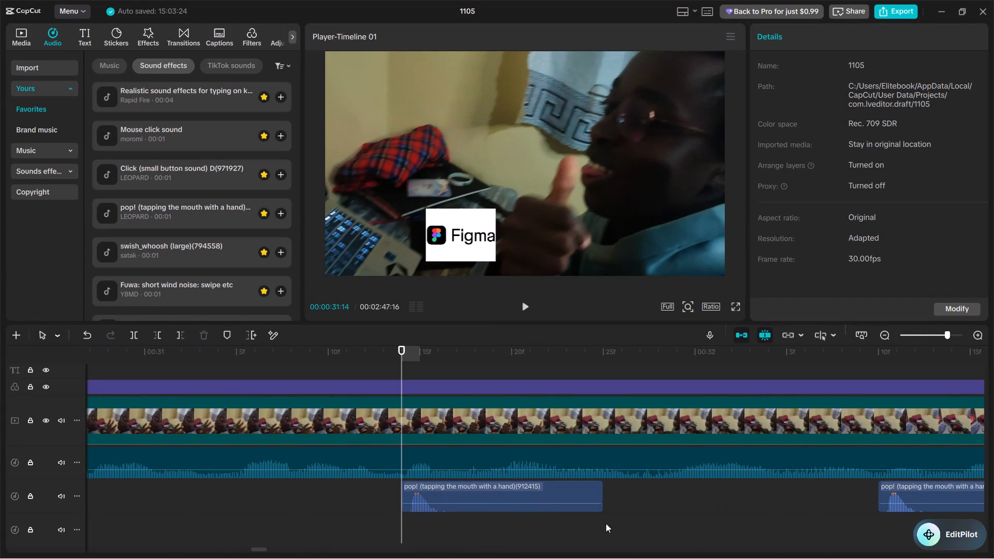
{"action": "left_click", "coordinate": [878, 522]}
{"action": "left_click_drag", "start_coordinate": [898, 520], "coordinate": [890, 517]}
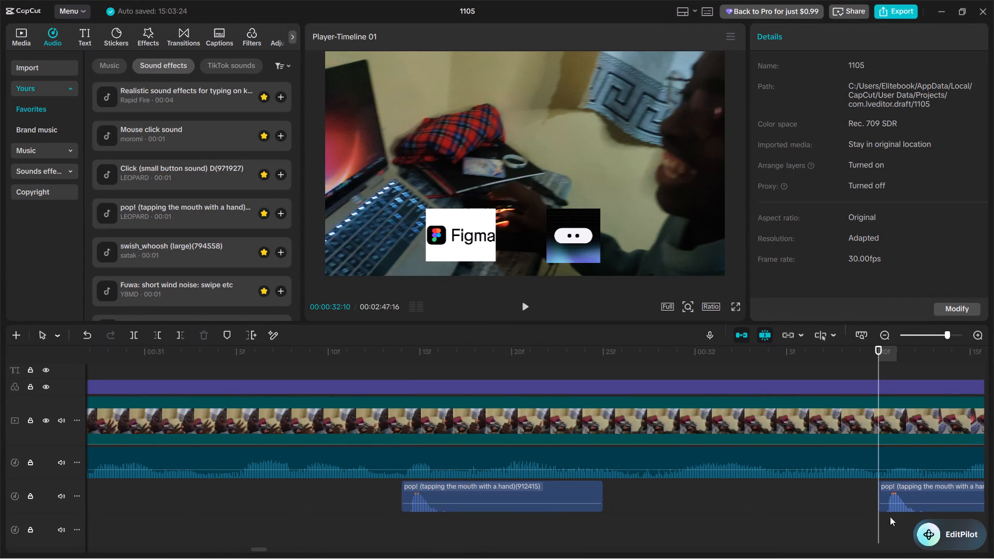
{"action": "left_click_drag", "start_coordinate": [890, 517], "coordinate": [539, 491]}
{"action": "left_click_drag", "start_coordinate": [539, 489], "coordinate": [540, 501]}
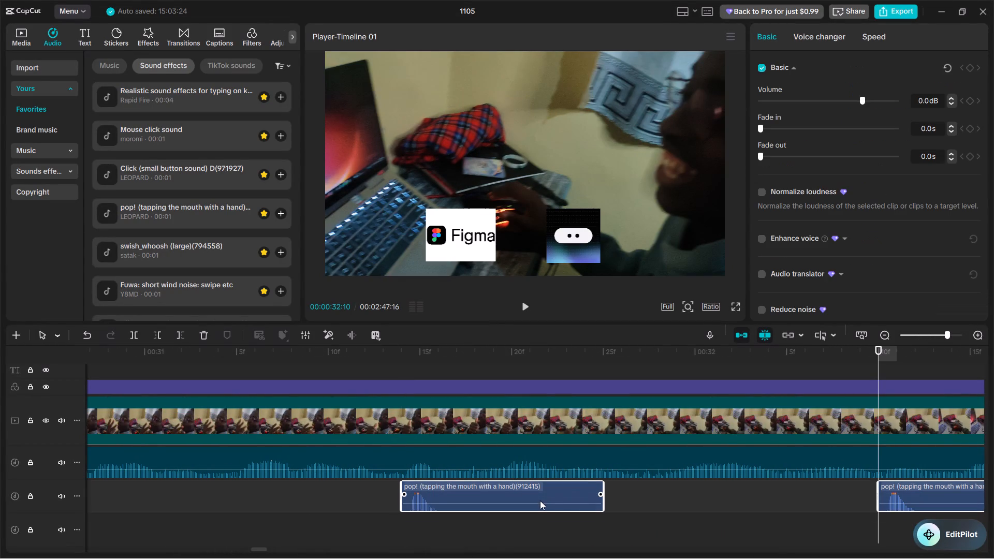
{"action": "left_click_drag", "start_coordinate": [540, 501], "coordinate": [538, 526]}
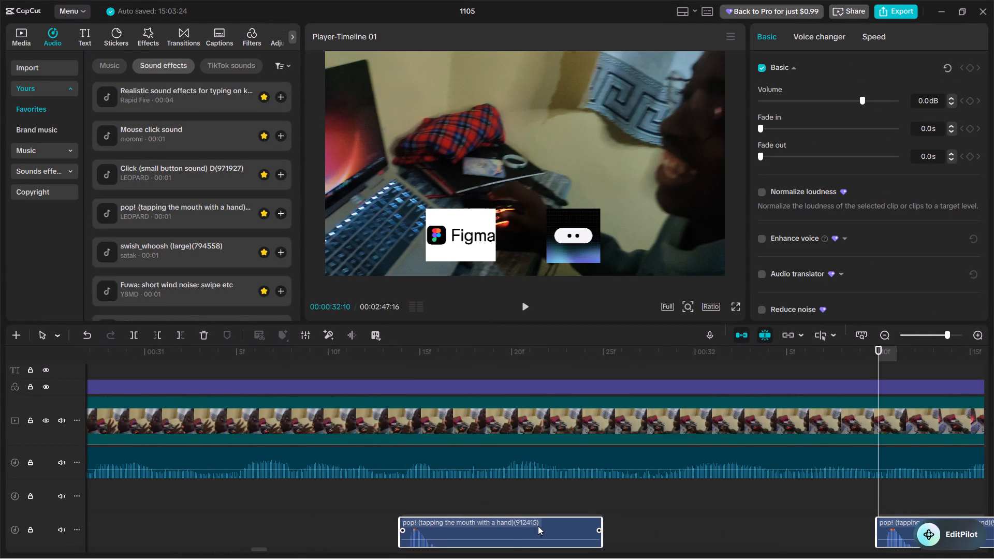
{"action": "left_click_drag", "start_coordinate": [538, 526], "coordinate": [539, 526]}
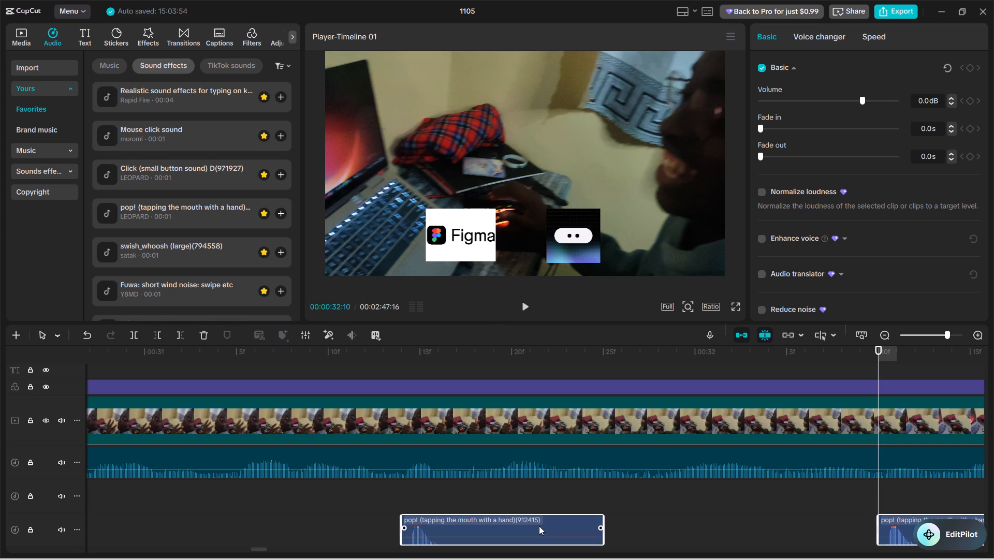
{"action": "scroll", "coordinate": [539, 526], "scroll_direction": "down", "scroll_amount": 4}
{"action": "key", "text": "ctrl+minus"}
{"action": "key", "text": "ctrl+minus"}
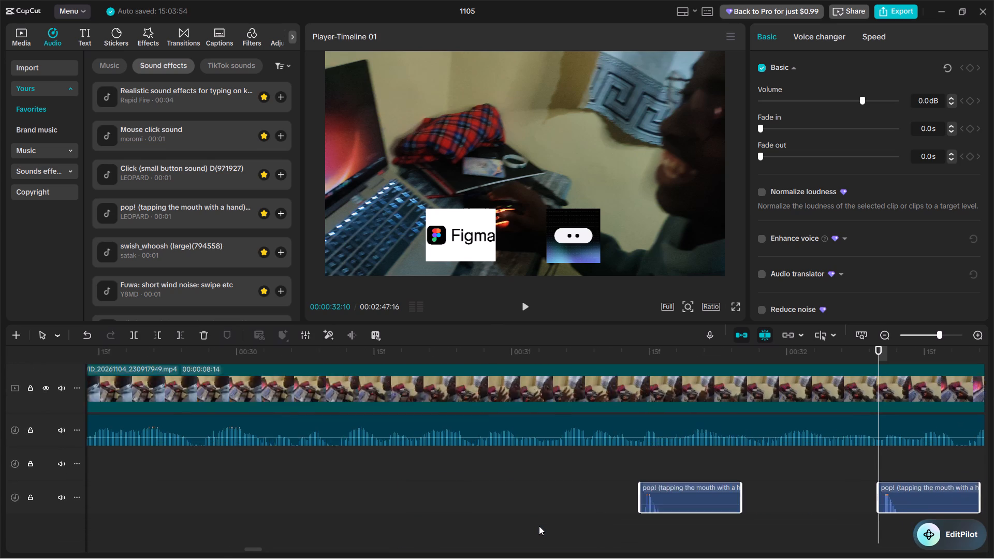
{"action": "key", "text": "ctrl+minus"}
{"action": "key", "text": "ctrl+minus"}
{"action": "key", "text": "ctrl+minus"}
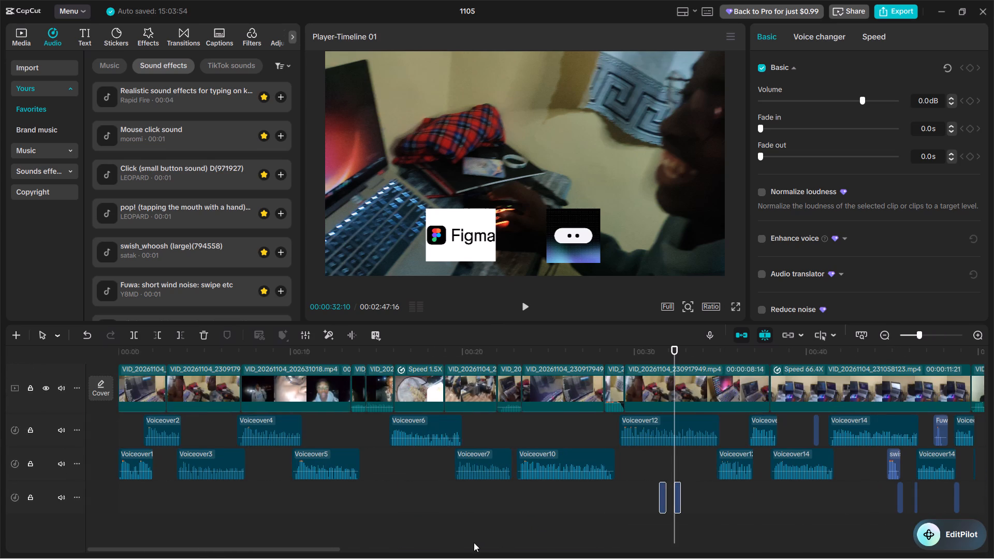
Move the Click (small button sound) at 00:00:40:13 down to the lowest audio track, keeping its start time.
{"action": "left_click", "coordinate": [803, 516]}
{"action": "left_click", "coordinate": [810, 511]}
{"action": "scroll", "coordinate": [803, 514], "scroll_direction": "left", "scroll_amount": 1}
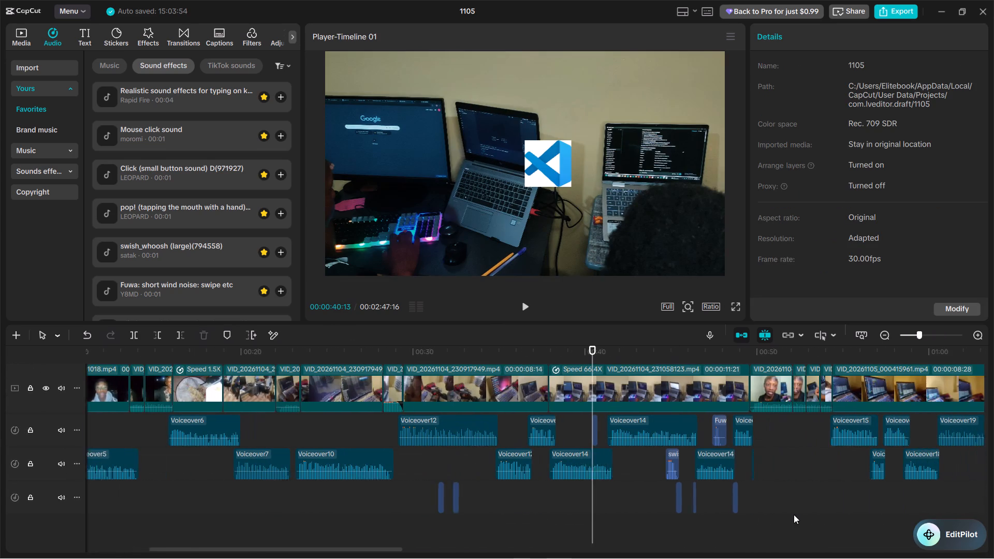
{"action": "key", "text": "ctrl+minus"}
{"action": "key", "text": "ctrl+equal"}
{"action": "key", "text": "ctrl+equal"}
{"action": "key", "text": "ctrl+equal"}
{"action": "key", "text": "ctrl+equal"}
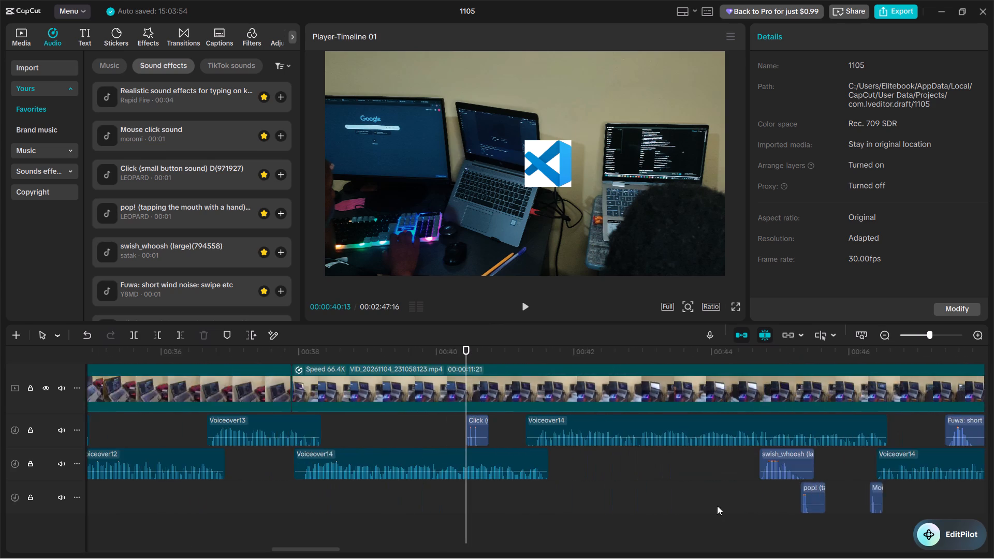
{"action": "key", "text": "ctrl+equal"}
{"action": "left_click_drag", "start_coordinate": [488, 430], "coordinate": [489, 518]}
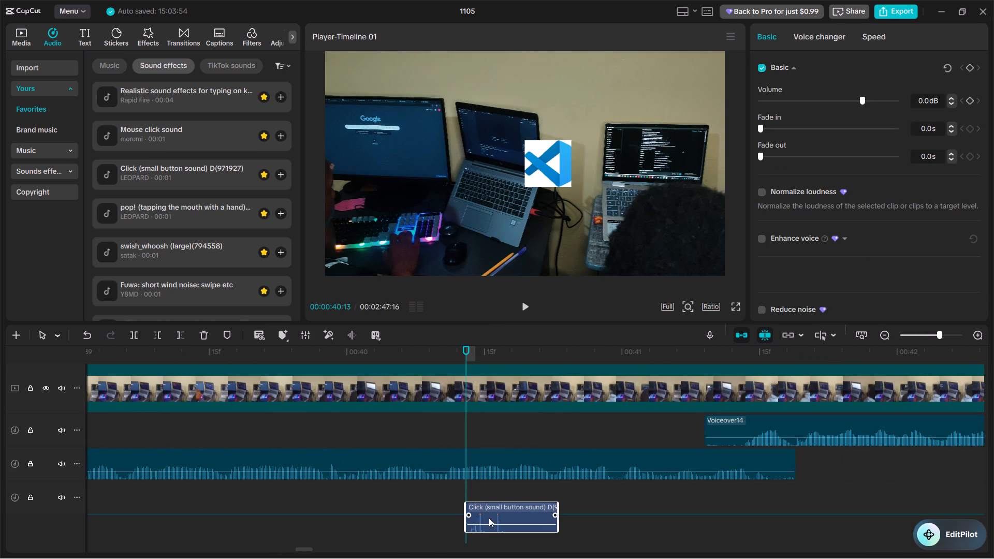
{"action": "left_click_drag", "start_coordinate": [489, 518], "coordinate": [489, 517]}
{"action": "left_click_drag", "start_coordinate": [489, 517], "coordinate": [483, 494]}
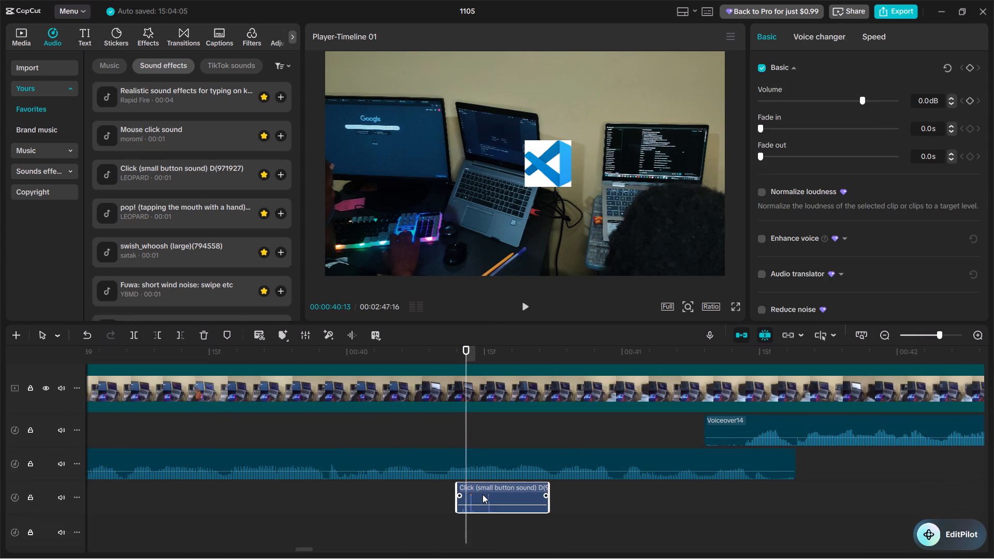
{"action": "left_click_drag", "start_coordinate": [483, 494], "coordinate": [492, 495]}
{"action": "left_click", "coordinate": [499, 495]}
Move the Fuwa short wind noise at 00:00:47:12 down to the lowest audio track, keeping its timing.
{"action": "key", "text": "ctrl+minus"}
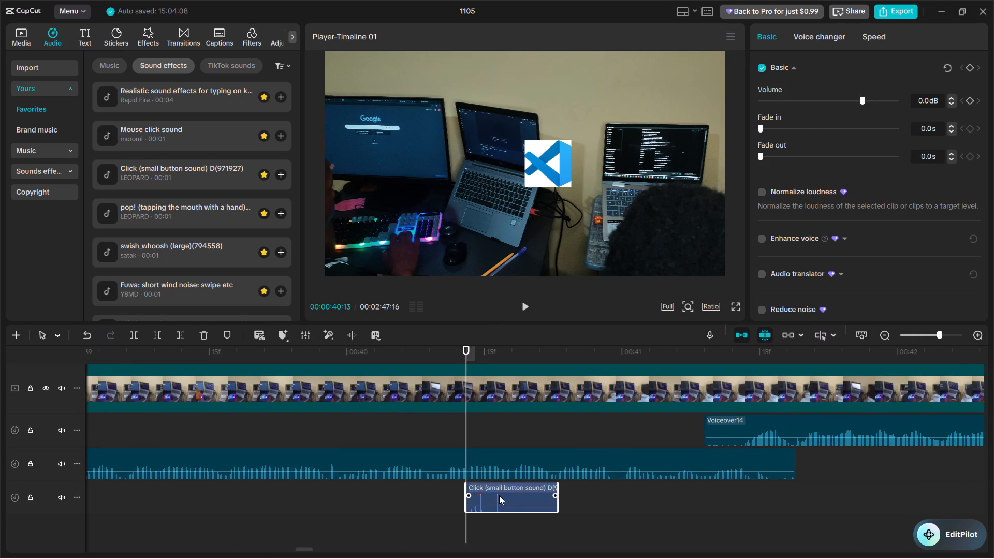
{"action": "scroll", "coordinate": [499, 495], "scroll_direction": "left", "scroll_amount": 3}
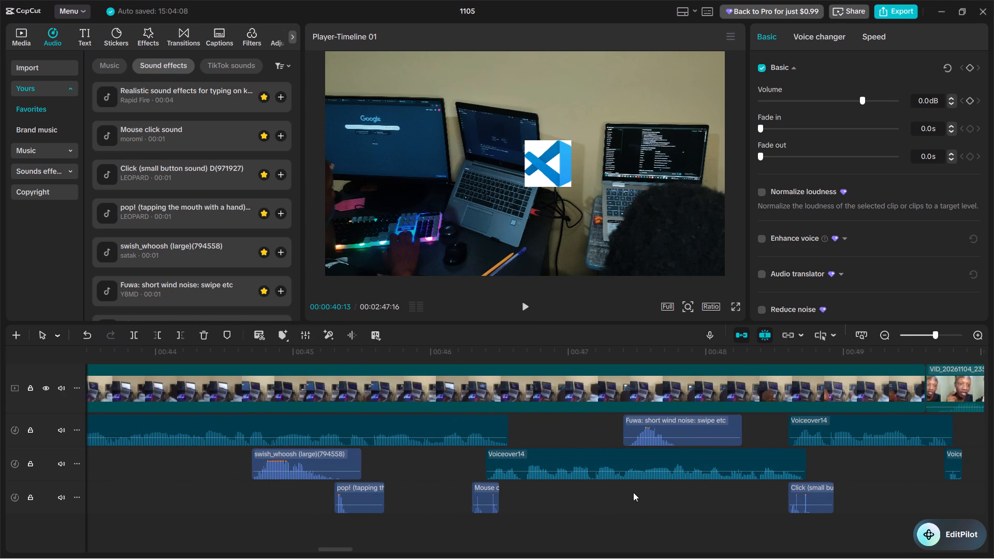
{"action": "left_click", "coordinate": [621, 494]}
{"action": "left_click_drag", "start_coordinate": [634, 428], "coordinate": [634, 460]}
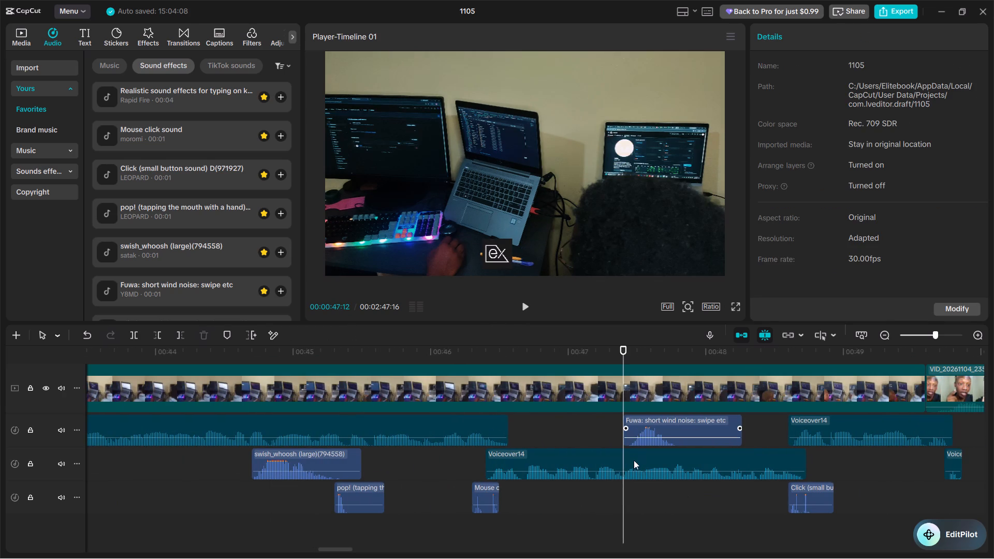
{"action": "left_click_drag", "start_coordinate": [634, 460], "coordinate": [636, 504]}
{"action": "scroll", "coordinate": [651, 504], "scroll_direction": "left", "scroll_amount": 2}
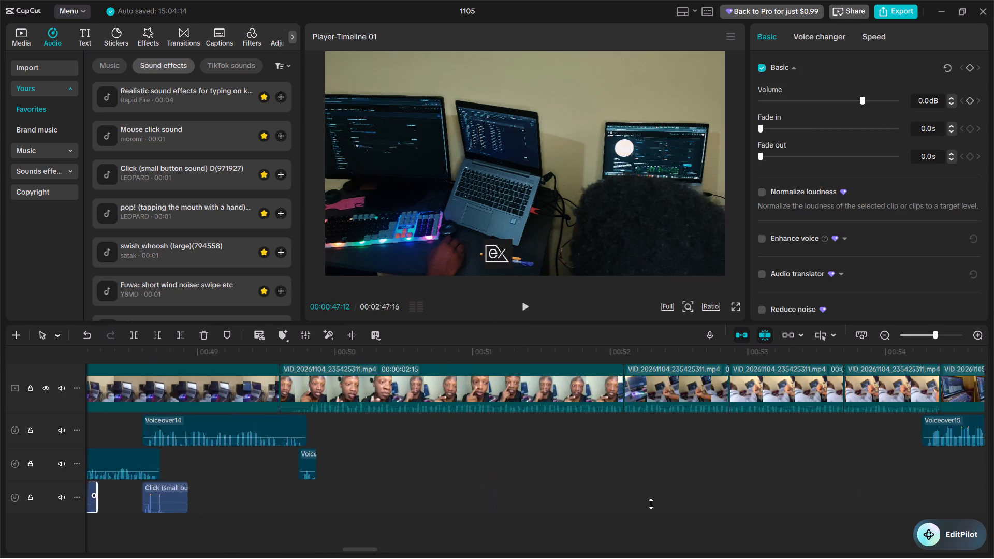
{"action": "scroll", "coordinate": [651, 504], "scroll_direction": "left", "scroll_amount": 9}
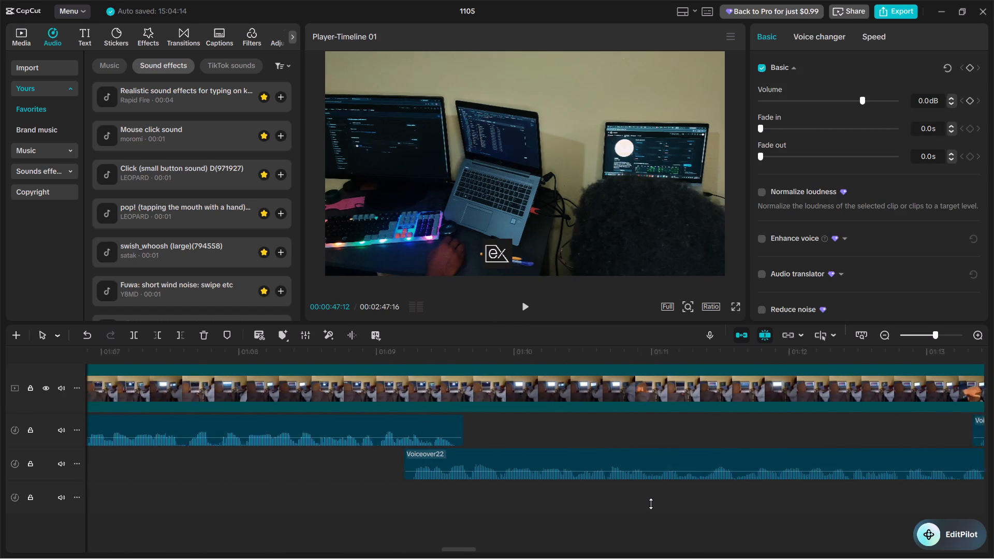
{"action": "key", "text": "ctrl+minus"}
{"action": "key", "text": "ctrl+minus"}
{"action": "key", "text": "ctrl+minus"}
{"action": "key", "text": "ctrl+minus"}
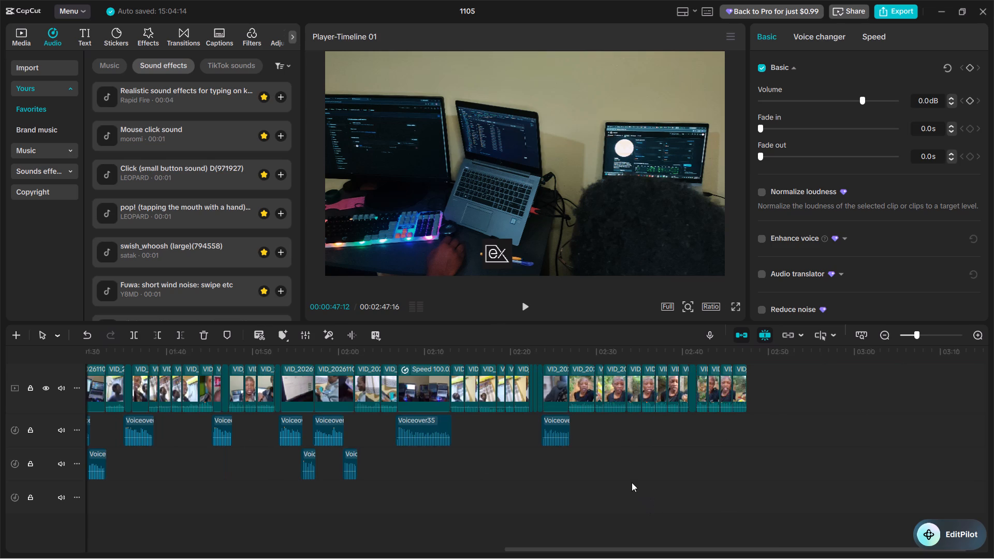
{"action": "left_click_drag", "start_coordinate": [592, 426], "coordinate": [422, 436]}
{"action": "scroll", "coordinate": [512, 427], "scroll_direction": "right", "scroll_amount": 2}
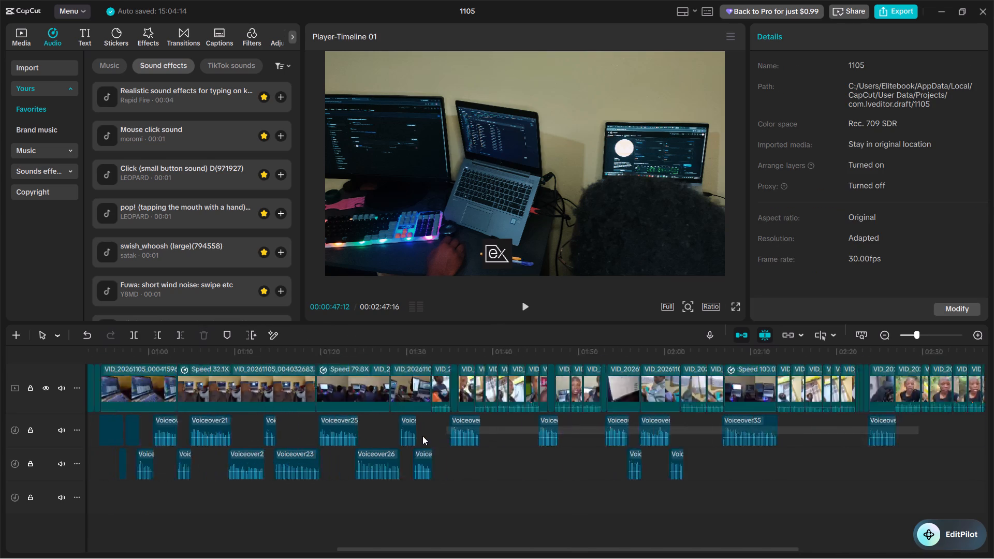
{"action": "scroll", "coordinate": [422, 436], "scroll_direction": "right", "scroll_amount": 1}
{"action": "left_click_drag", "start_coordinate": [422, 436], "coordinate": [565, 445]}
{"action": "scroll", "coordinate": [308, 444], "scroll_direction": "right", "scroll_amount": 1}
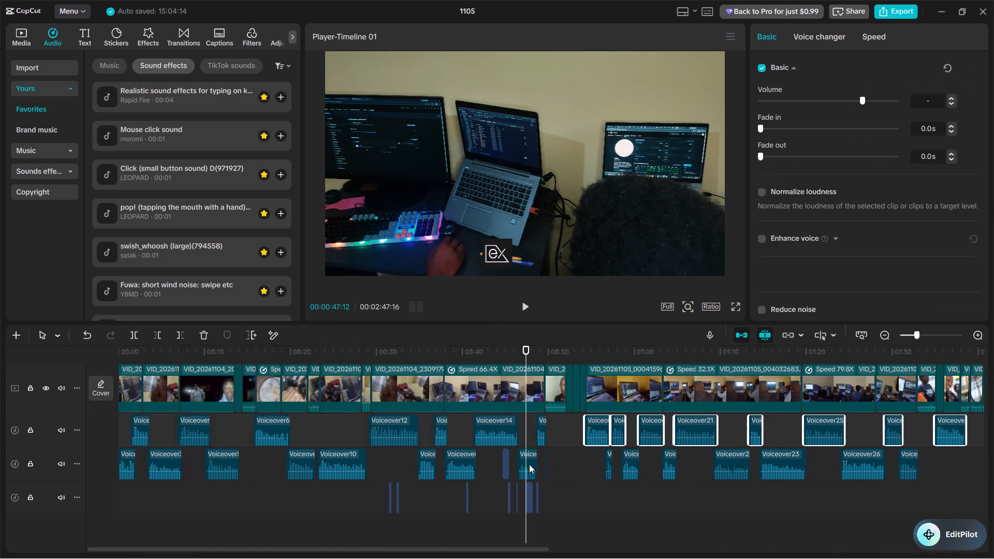
Trim the swish_whoosh sound's end to the pop's start at 00:00:45:09 and move it to the lowest audio track.
{"action": "left_click", "coordinate": [505, 489]}
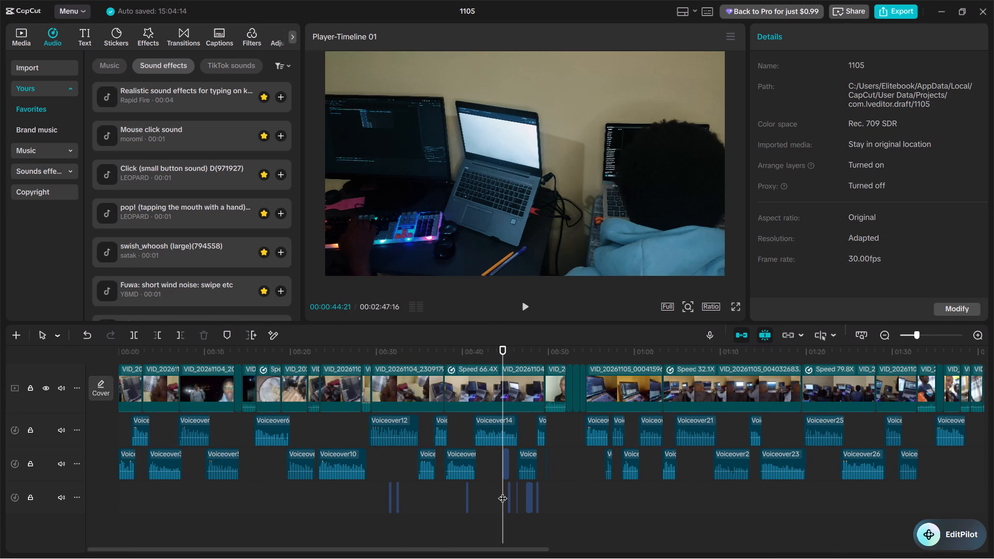
{"action": "key", "text": "ctrl+equal"}
{"action": "key", "text": "ctrl+equal"}
{"action": "key", "text": "ctrl+equal"}
{"action": "key", "text": "ctrl+equal"}
{"action": "key", "text": "ctrl+equal"}
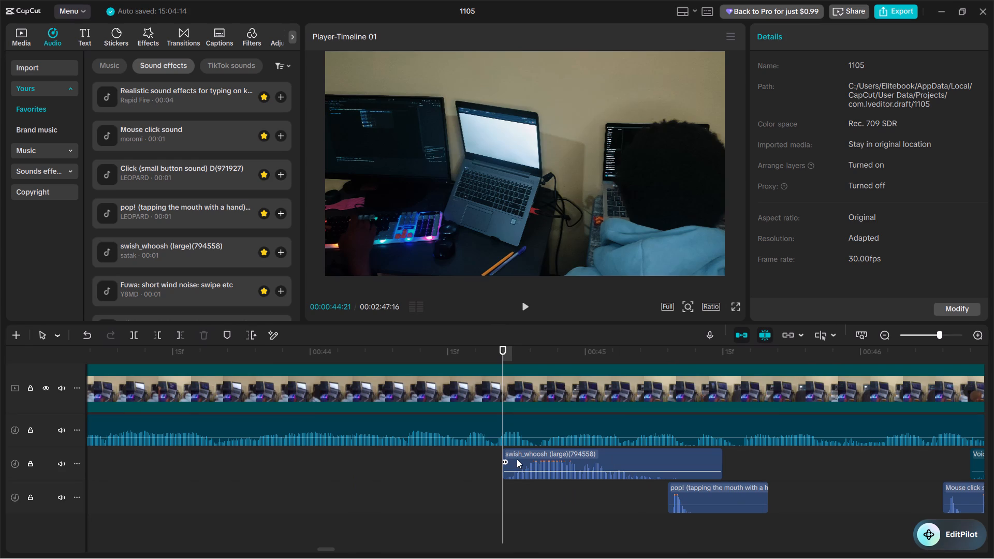
{"action": "left_click", "coordinate": [668, 516]}
{"action": "left_click", "coordinate": [664, 473]}
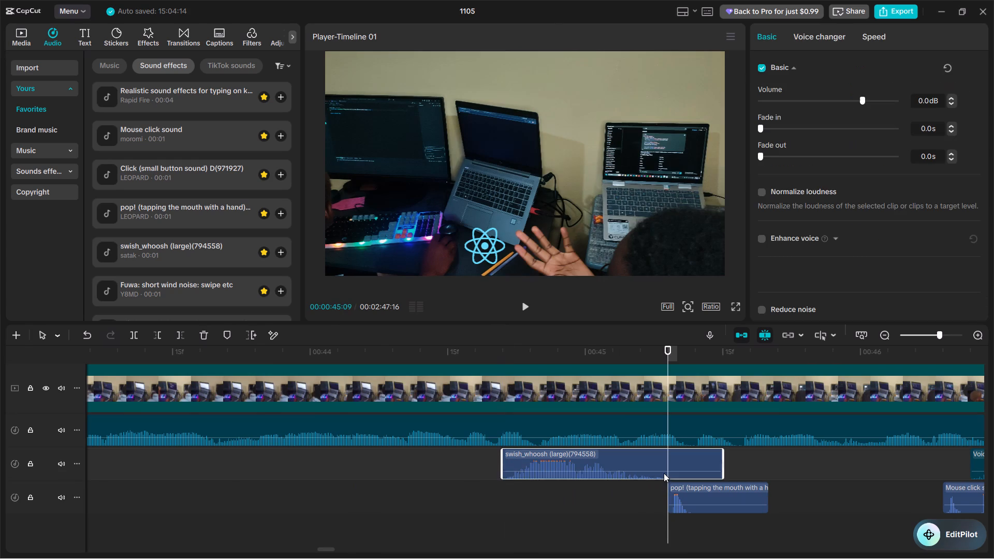
{"action": "key", "text": "w"}
{"action": "left_click_drag", "start_coordinate": [564, 457], "coordinate": [567, 468]}
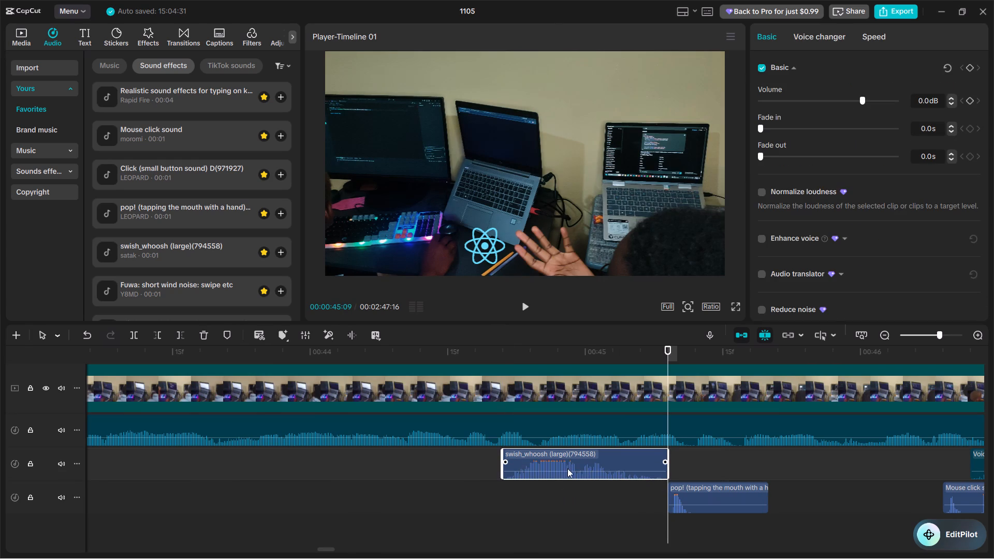
{"action": "left_click_drag", "start_coordinate": [567, 468], "coordinate": [565, 494]}
{"action": "left_click", "coordinate": [491, 512]}
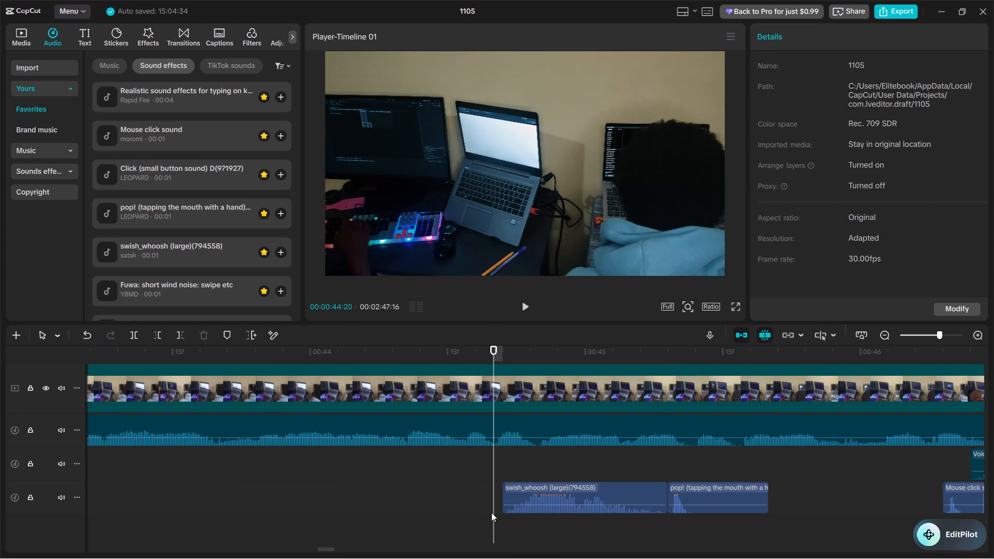
Set the volume of all voiceover clips on the two upper audio tracks to 10.0 dB.
{"action": "key", "text": "ctrl+minus"}
{"action": "key", "text": "ctrl+minus"}
{"action": "key", "text": "ctrl+minus"}
{"action": "key", "text": "ctrl+minus"}
{"action": "key", "text": "ctrl+minus"}
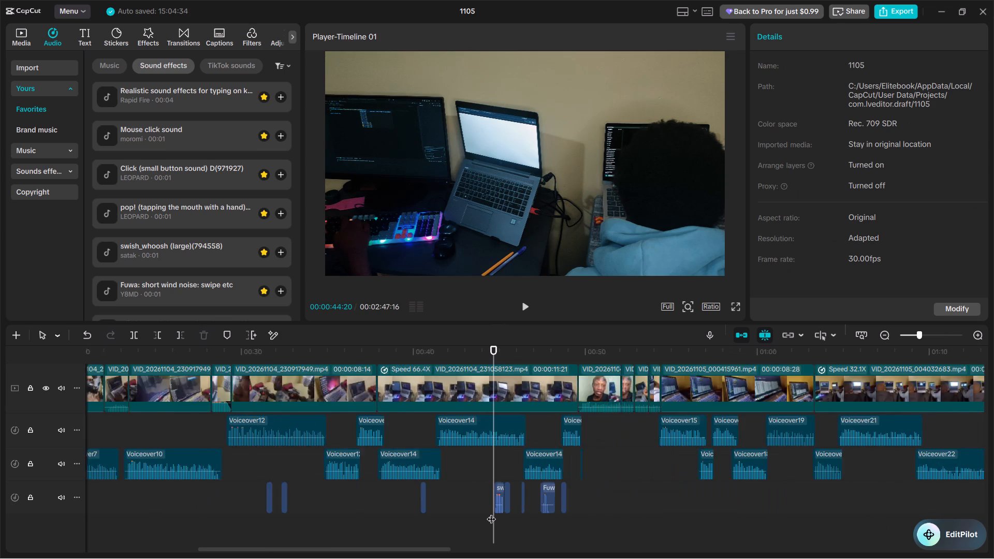
{"action": "key", "text": "ctrl+minus"}
{"action": "key", "text": "ctrl+minus"}
{"action": "left_click_drag", "start_coordinate": [443, 430], "coordinate": [243, 449]}
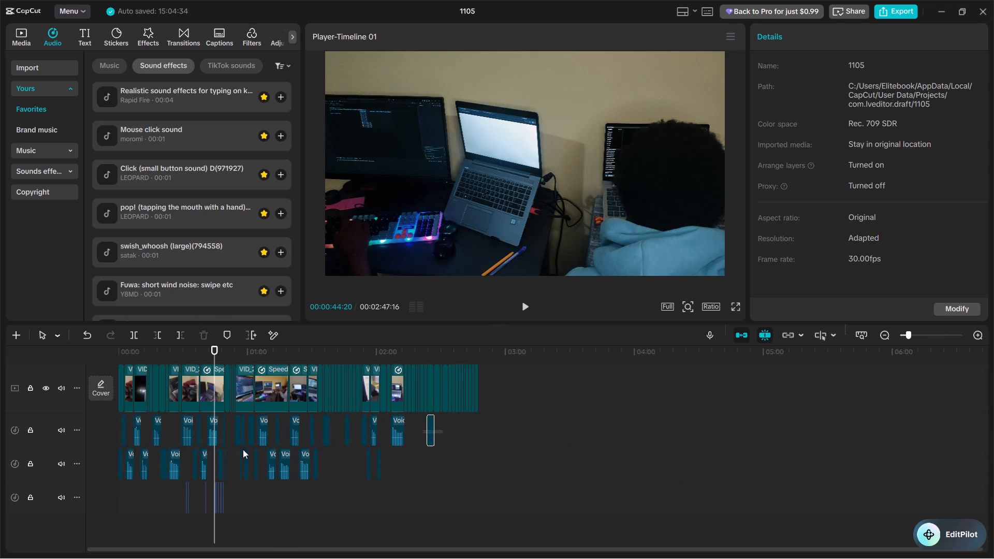
{"action": "left_click_drag", "start_coordinate": [243, 449], "coordinate": [106, 449]}
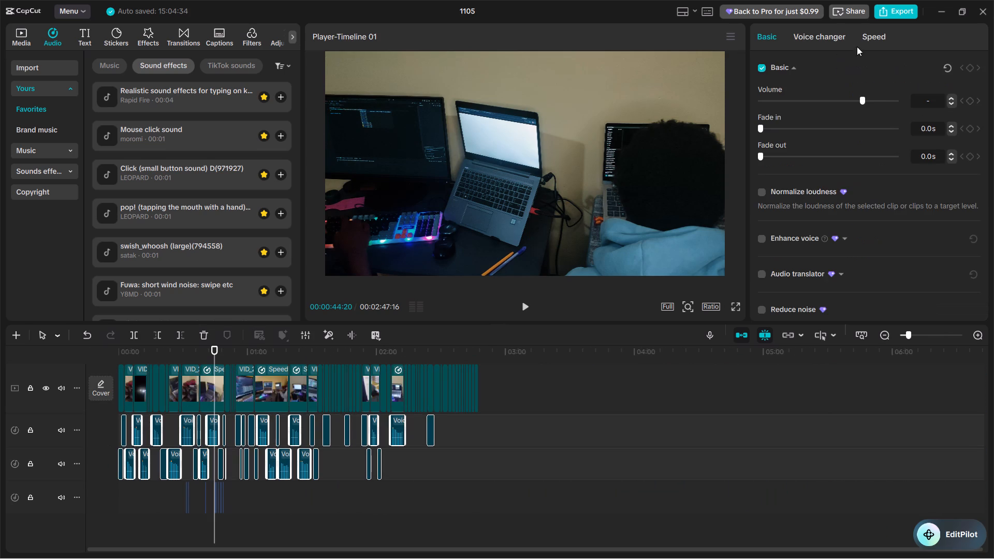
{"action": "left_click", "coordinate": [880, 99]}
{"action": "left_click", "coordinate": [880, 99]}
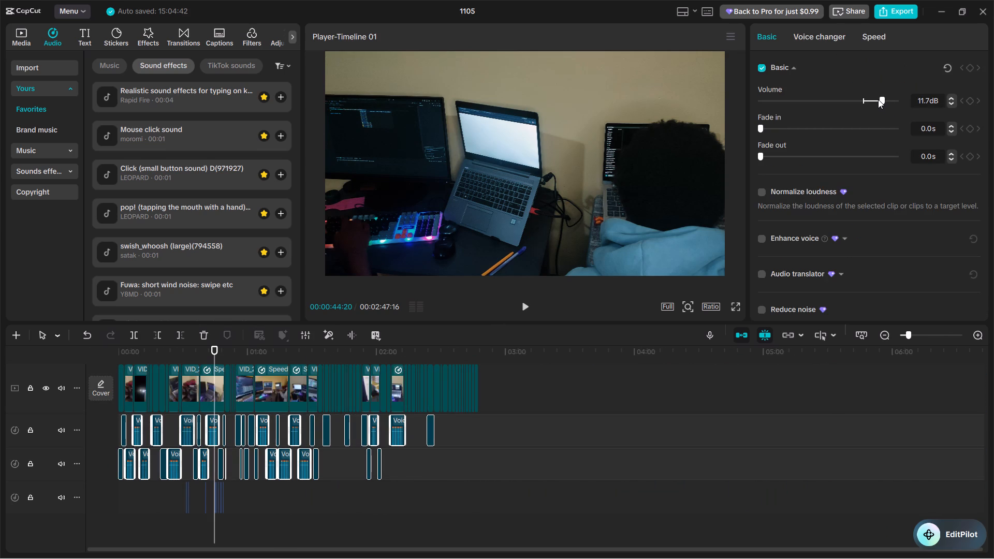
{"action": "left_click", "coordinate": [878, 99]}
{"action": "left_click", "coordinate": [876, 99]}
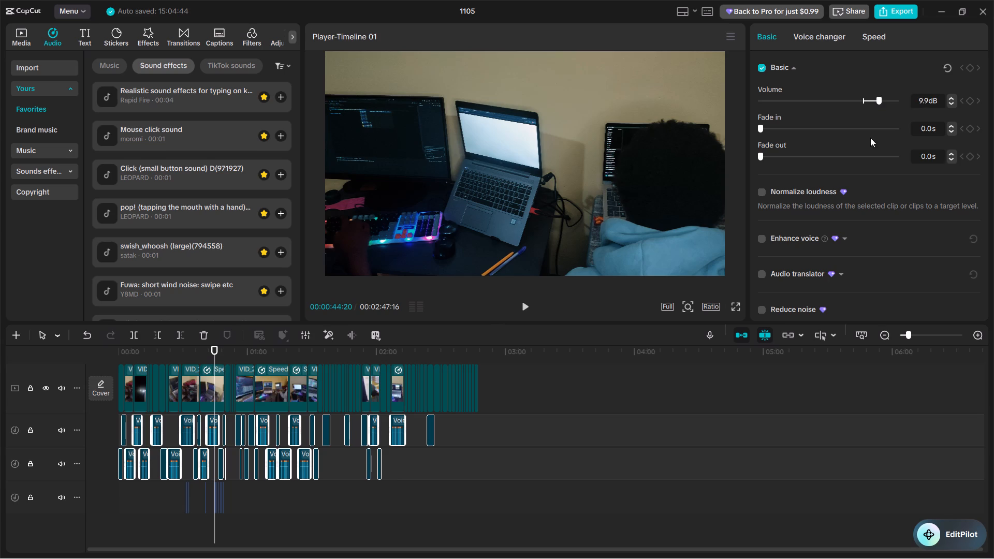
{"action": "left_click", "coordinate": [952, 99]}
{"action": "left_click", "coordinate": [523, 381]}
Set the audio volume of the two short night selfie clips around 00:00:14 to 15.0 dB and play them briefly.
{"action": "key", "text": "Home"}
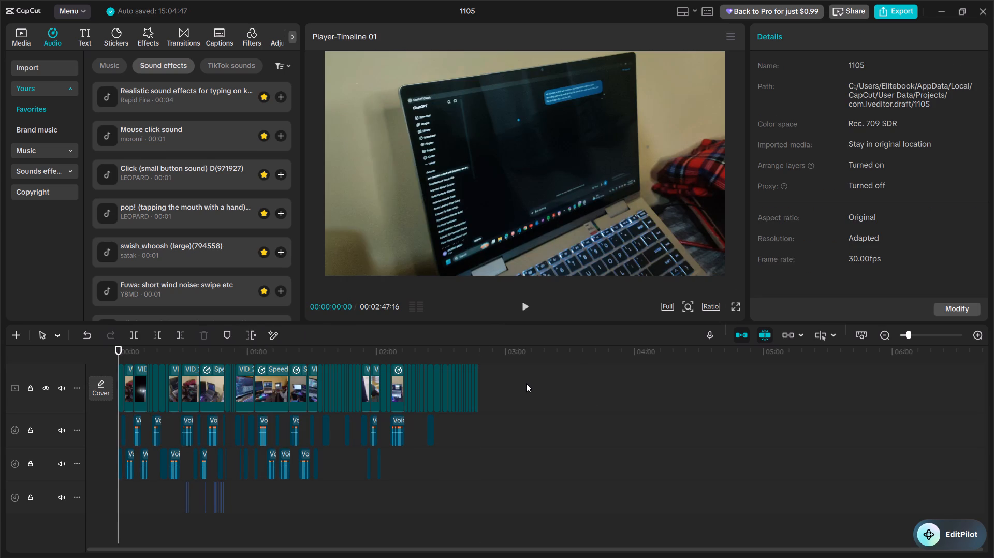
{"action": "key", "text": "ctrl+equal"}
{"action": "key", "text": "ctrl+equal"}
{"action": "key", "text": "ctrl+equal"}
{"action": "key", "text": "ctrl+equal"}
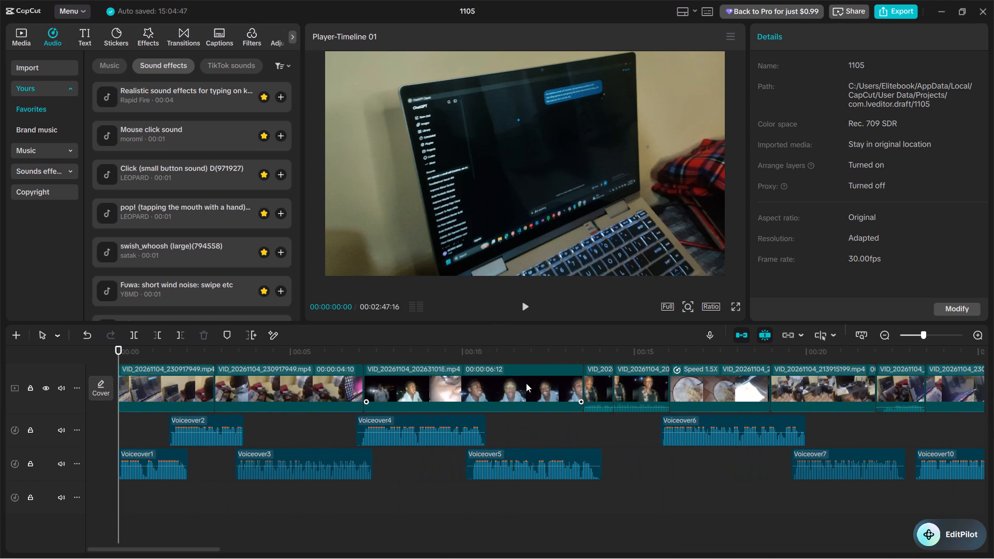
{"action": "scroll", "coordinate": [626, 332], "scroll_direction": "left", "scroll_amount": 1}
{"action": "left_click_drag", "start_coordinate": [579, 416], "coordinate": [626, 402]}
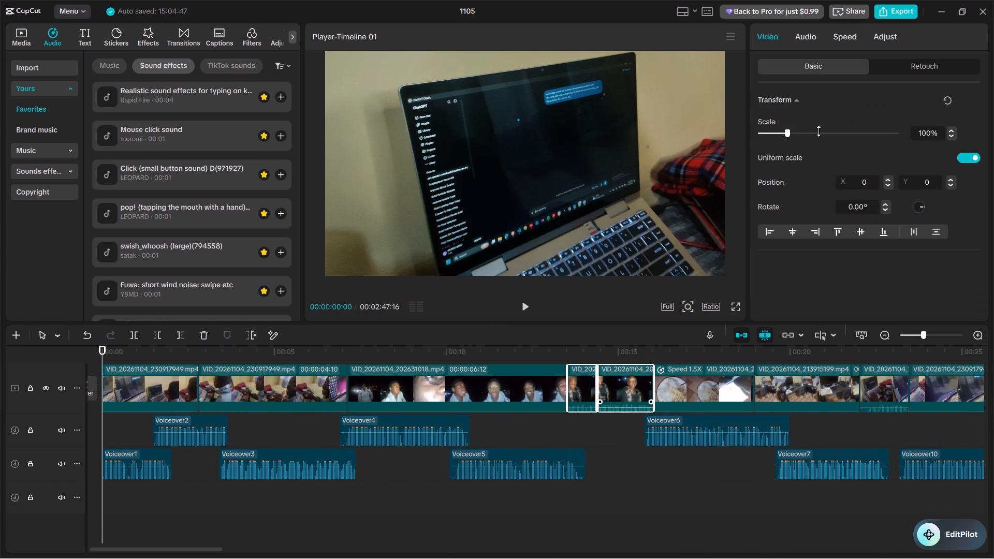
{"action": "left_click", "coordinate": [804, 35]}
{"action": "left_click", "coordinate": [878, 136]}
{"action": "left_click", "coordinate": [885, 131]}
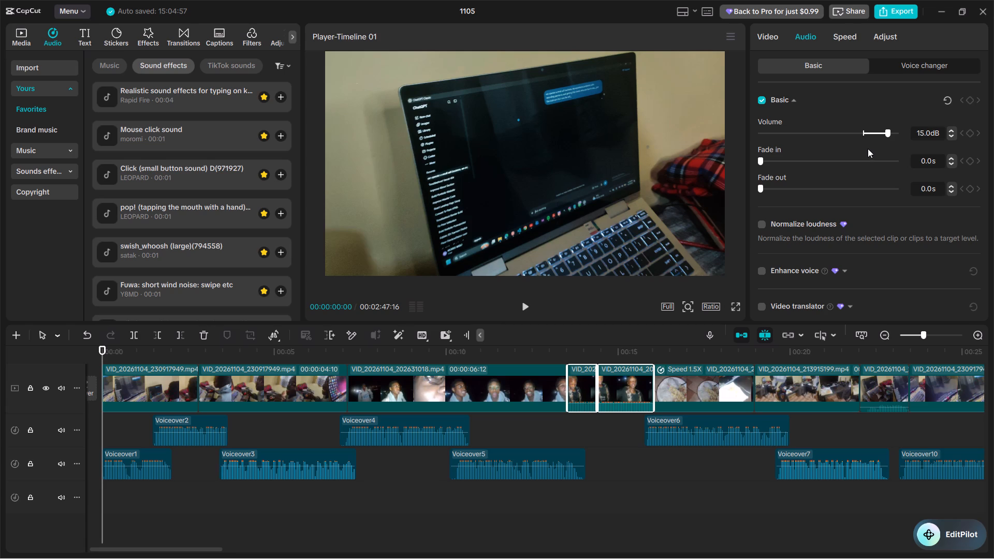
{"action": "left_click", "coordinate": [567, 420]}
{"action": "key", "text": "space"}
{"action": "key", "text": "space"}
Set the volume of the two night selfie clips around 00:00:14 to 10.5 dB and play back from 00:00:13:06.
{"action": "left_click_drag", "start_coordinate": [574, 423], "coordinate": [611, 398]}
{"action": "left_click", "coordinate": [808, 36]}
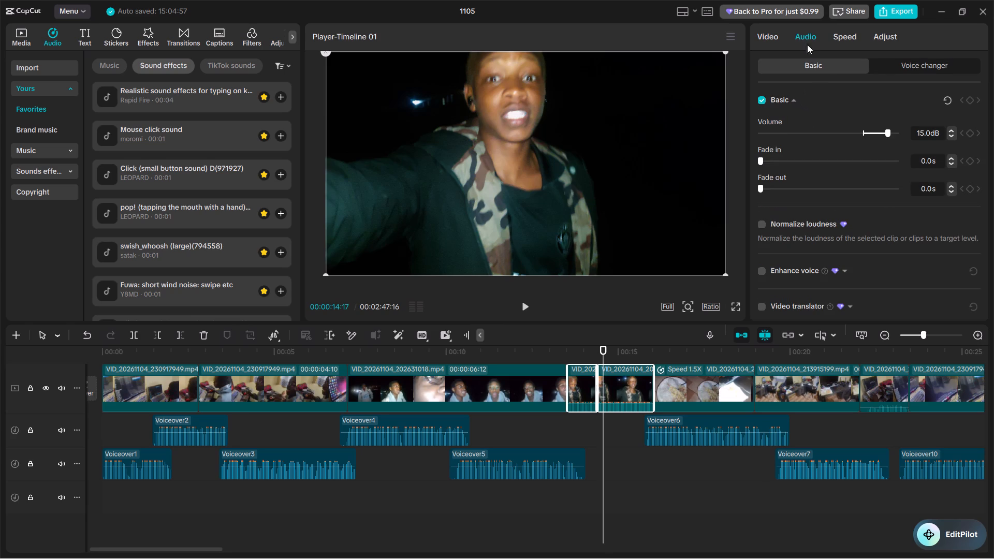
{"action": "left_click", "coordinate": [878, 131]}
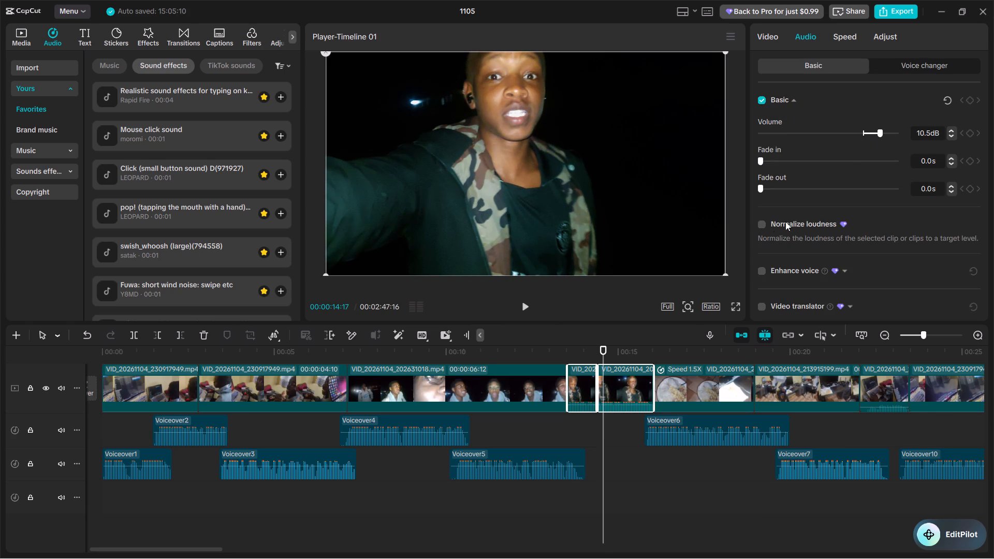
{"action": "left_click", "coordinate": [557, 446]}
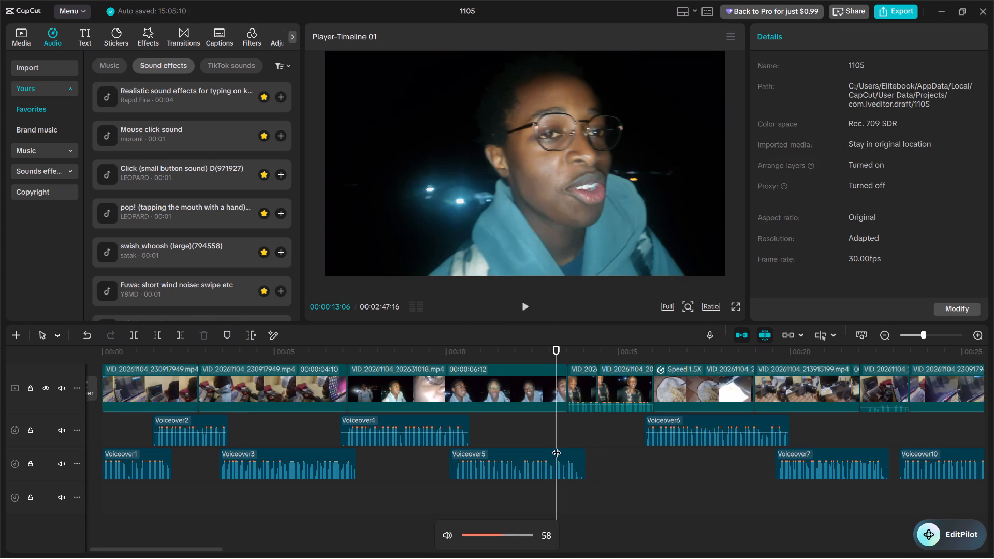
{"action": "key", "text": "space"}
Set the audio volume of the short laptop video clip around 00:00:22 to 10.8 dB during playback.
{"action": "scroll", "coordinate": [557, 446], "scroll_direction": "left", "scroll_amount": 1}
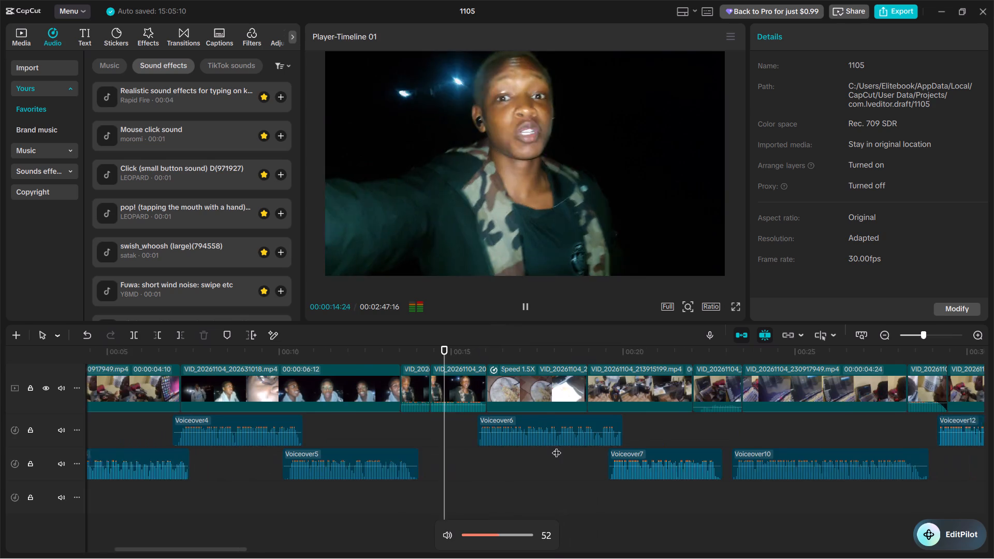
{"action": "scroll", "coordinate": [557, 446], "scroll_direction": "left", "scroll_amount": 2}
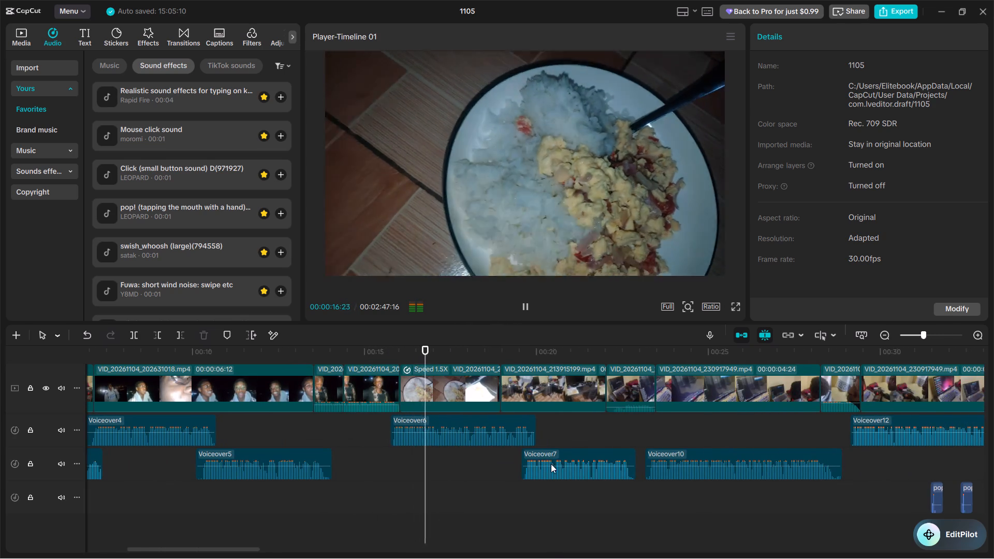
{"action": "scroll", "coordinate": [551, 464], "scroll_direction": "left", "scroll_amount": 1}
{"action": "left_click", "coordinate": [532, 399]}
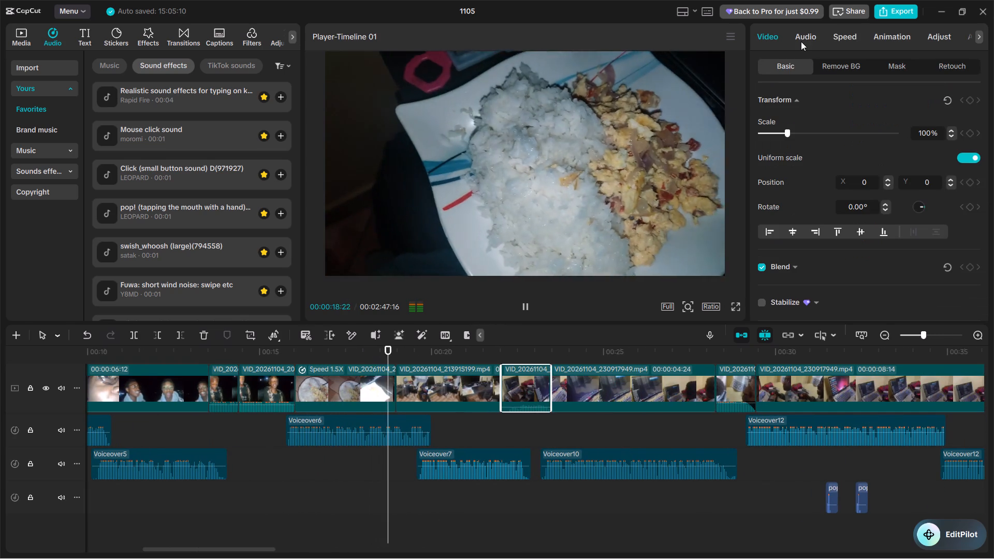
{"action": "left_click", "coordinate": [801, 41]}
{"action": "left_click", "coordinate": [874, 132]}
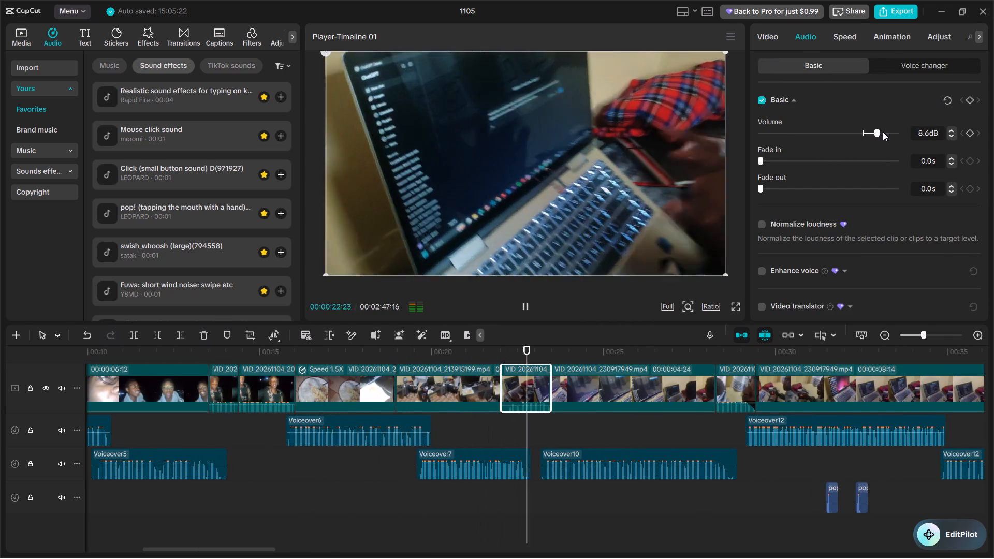
{"action": "left_click", "coordinate": [882, 129]}
{"action": "left_click", "coordinate": [878, 132]}
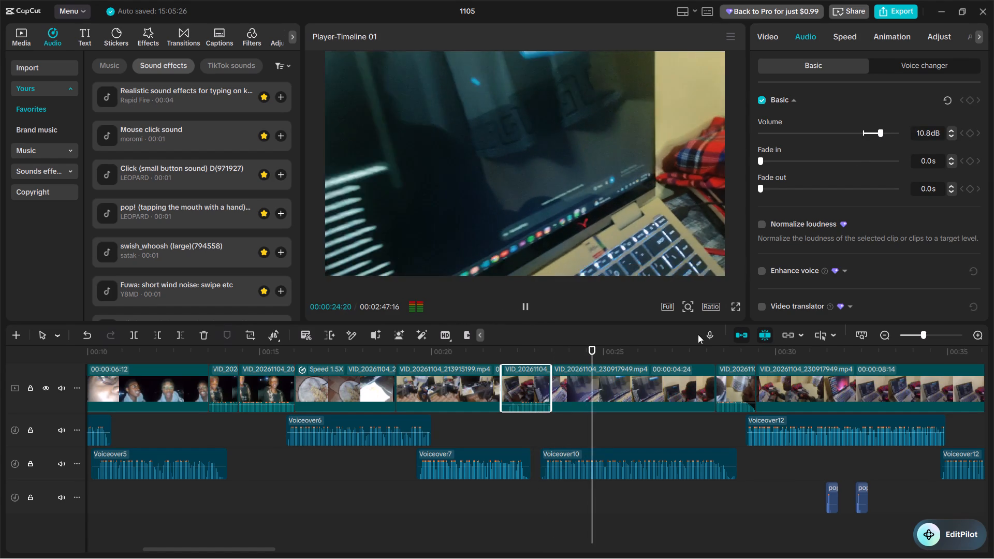
Play back from just before the short laptop clip around 00:00:22 to check its volume.
{"action": "left_click", "coordinate": [488, 420]}
{"action": "key", "text": "space"}
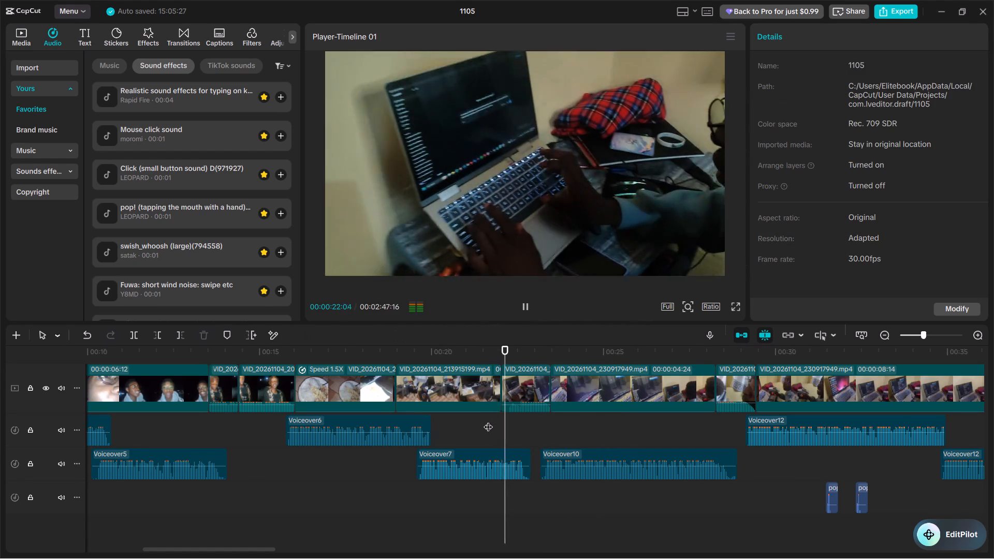
Set the audio volume of the short video clip around 00:00:28 to 11.7 dB.
{"action": "scroll", "coordinate": [670, 434], "scroll_direction": "left", "scroll_amount": 1}
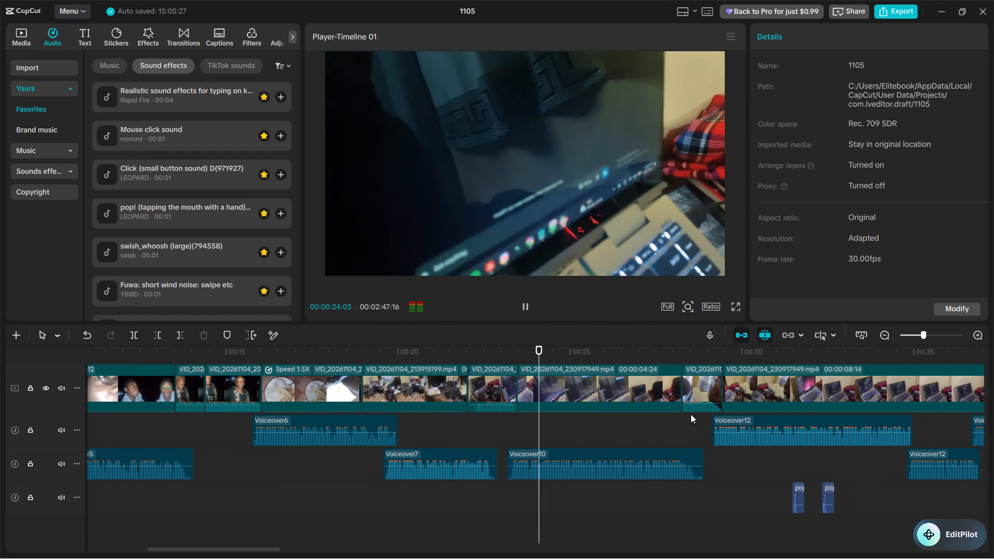
{"action": "scroll", "coordinate": [691, 414], "scroll_direction": "left", "scroll_amount": 1}
{"action": "left_click", "coordinate": [693, 398]}
{"action": "left_click", "coordinate": [802, 36]}
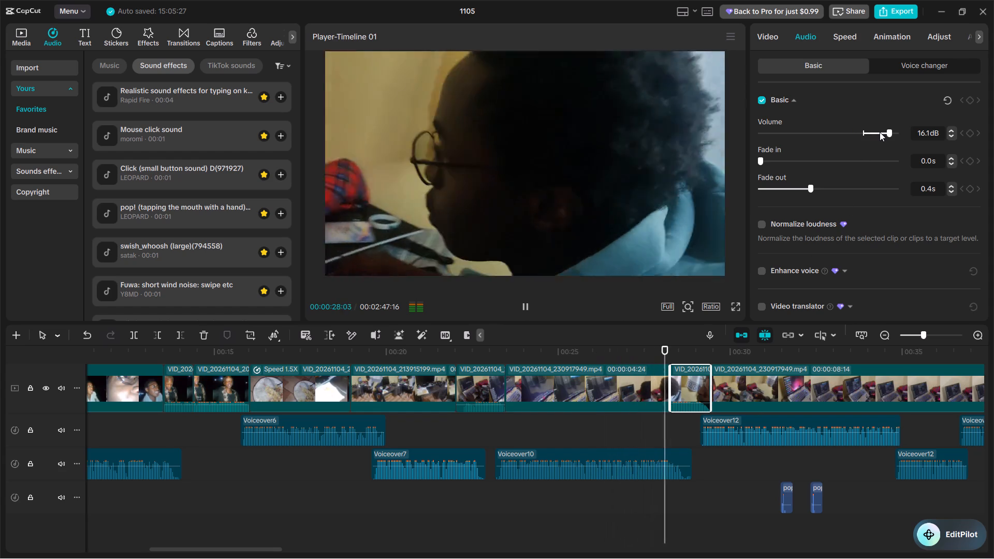
{"action": "left_click", "coordinate": [880, 132]}
Set the audio volume of the four consecutive talking clips from about 00:00:50 to 00:00:54 to 9.6 dB.
{"action": "scroll", "coordinate": [869, 293], "scroll_direction": "left", "scroll_amount": 1}
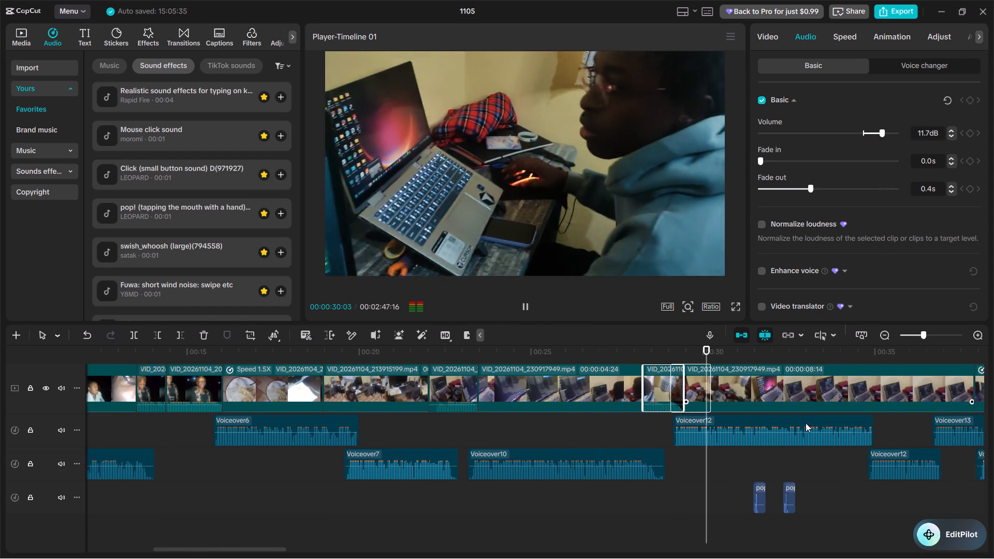
{"action": "scroll", "coordinate": [806, 423], "scroll_direction": "left", "scroll_amount": 2}
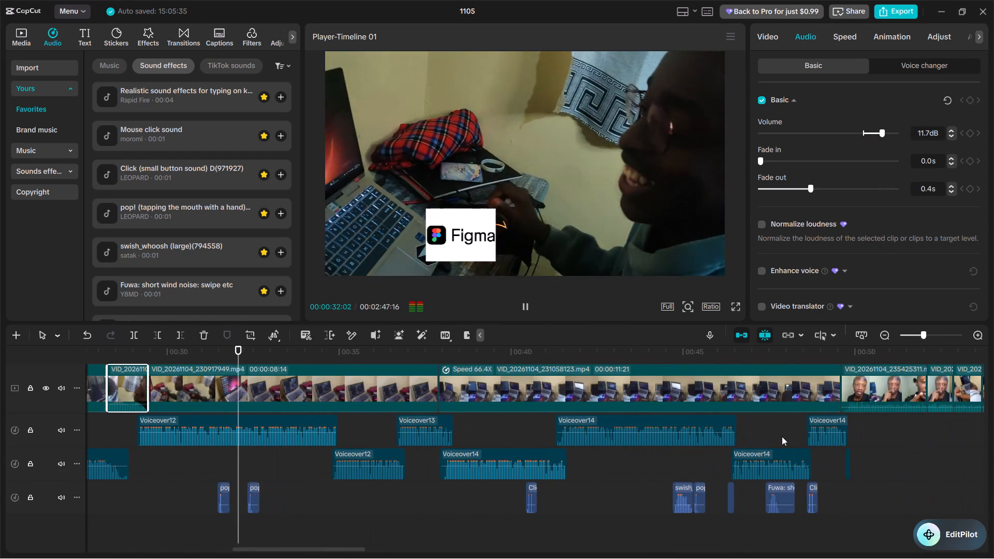
{"action": "left_click_drag", "start_coordinate": [869, 418], "coordinate": [915, 396]}
{"action": "scroll", "coordinate": [935, 396], "scroll_direction": "left", "scroll_amount": 1}
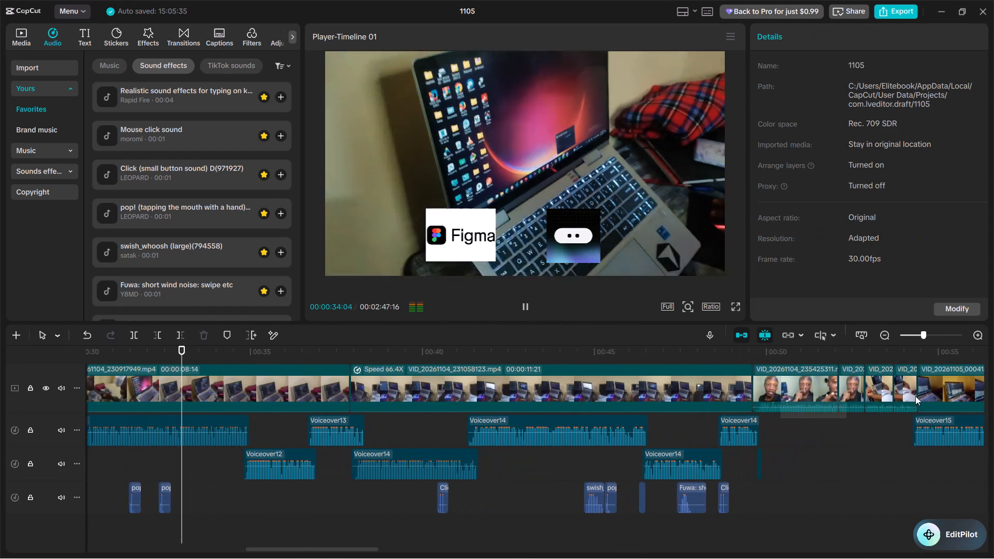
{"action": "left_click_drag", "start_coordinate": [915, 396], "coordinate": [902, 393]}
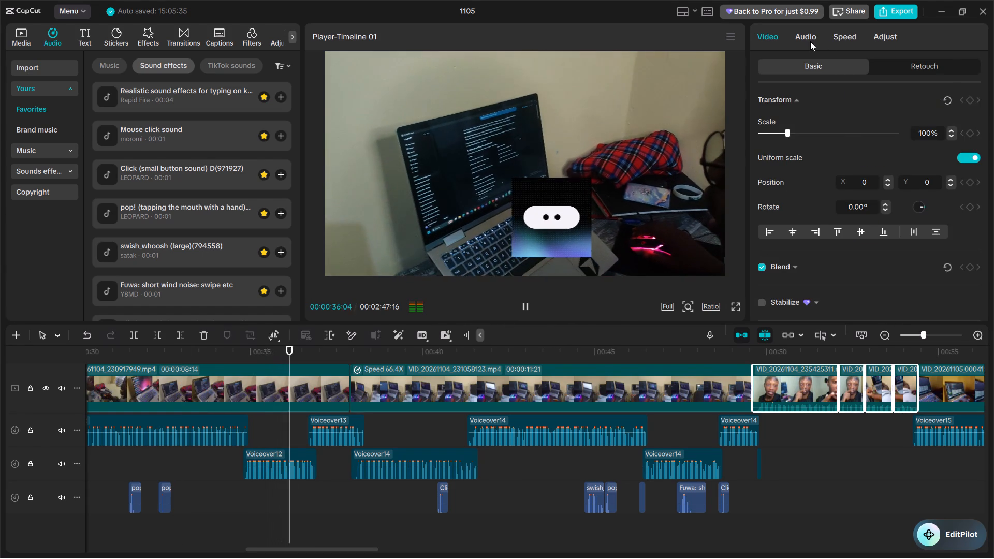
{"action": "left_click", "coordinate": [803, 35]}
{"action": "left_click", "coordinate": [882, 130]}
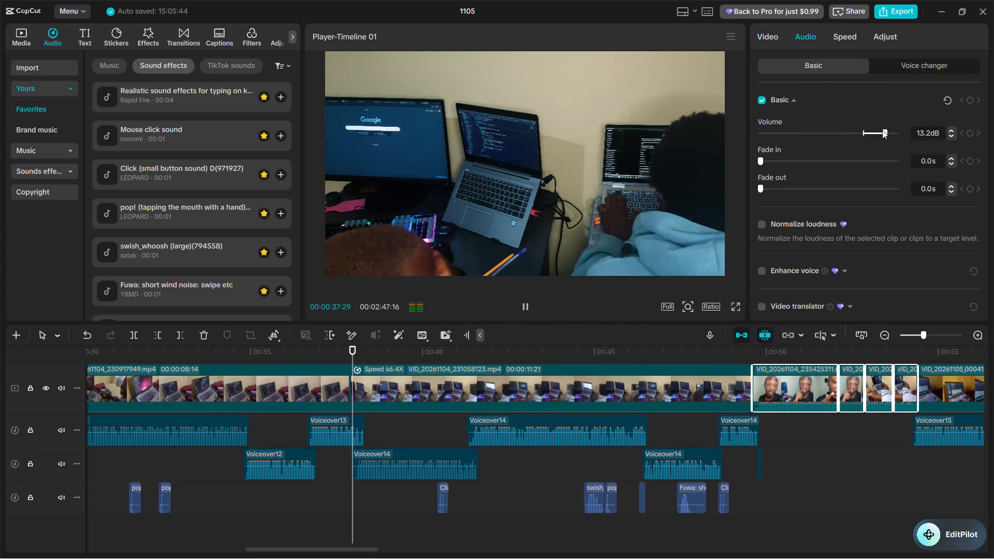
{"action": "left_click", "coordinate": [881, 130]}
{"action": "left_click", "coordinate": [879, 133]}
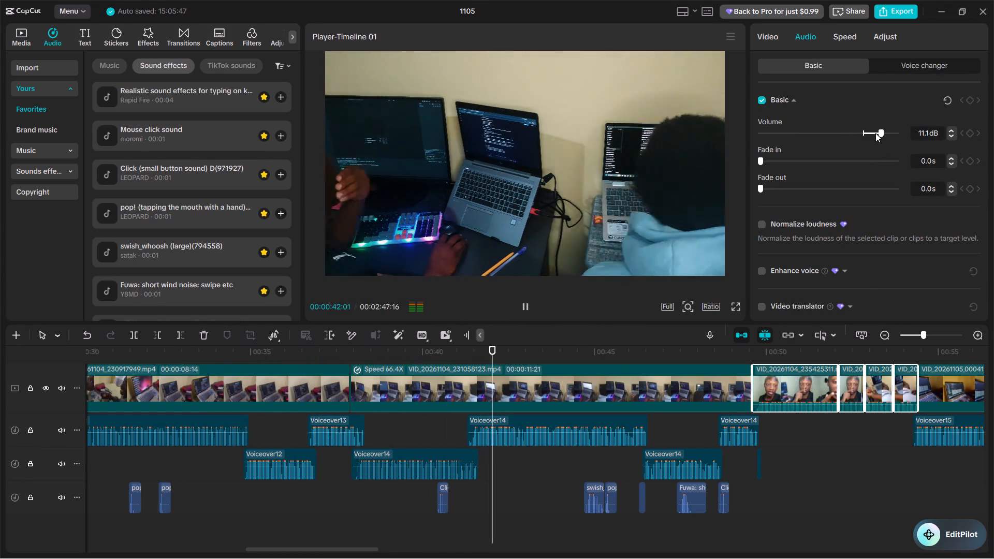
{"action": "left_click", "coordinate": [875, 133]}
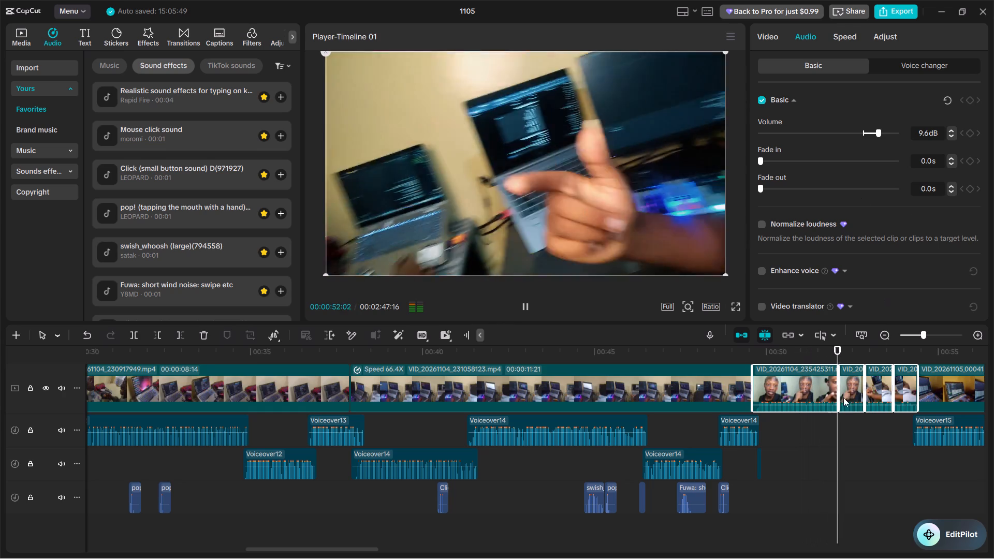
Set the audio volume of the short video clip starting around 00:01:33 to 11.7 dB.
{"action": "scroll", "coordinate": [831, 403], "scroll_direction": "left", "scroll_amount": 2}
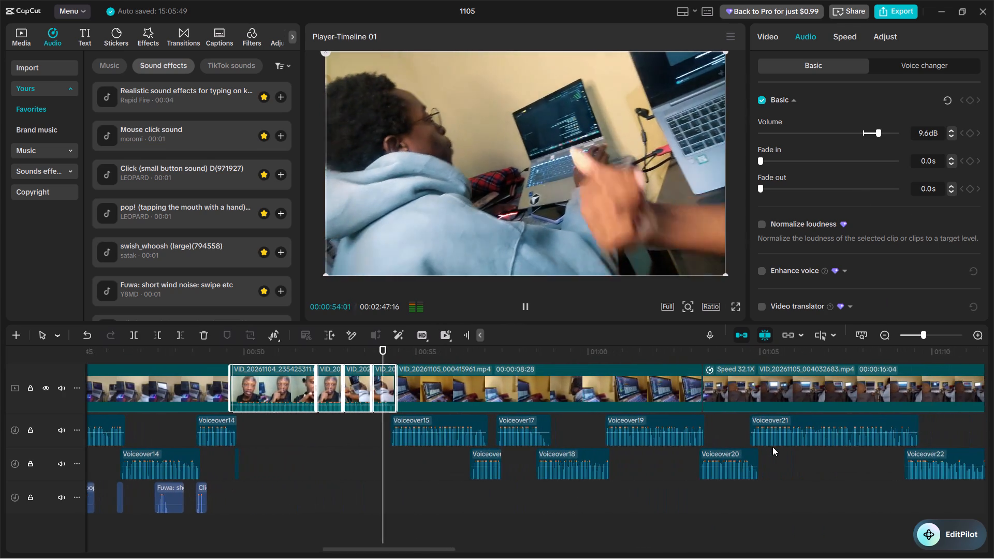
{"action": "scroll", "coordinate": [772, 447], "scroll_direction": "left", "scroll_amount": 3}
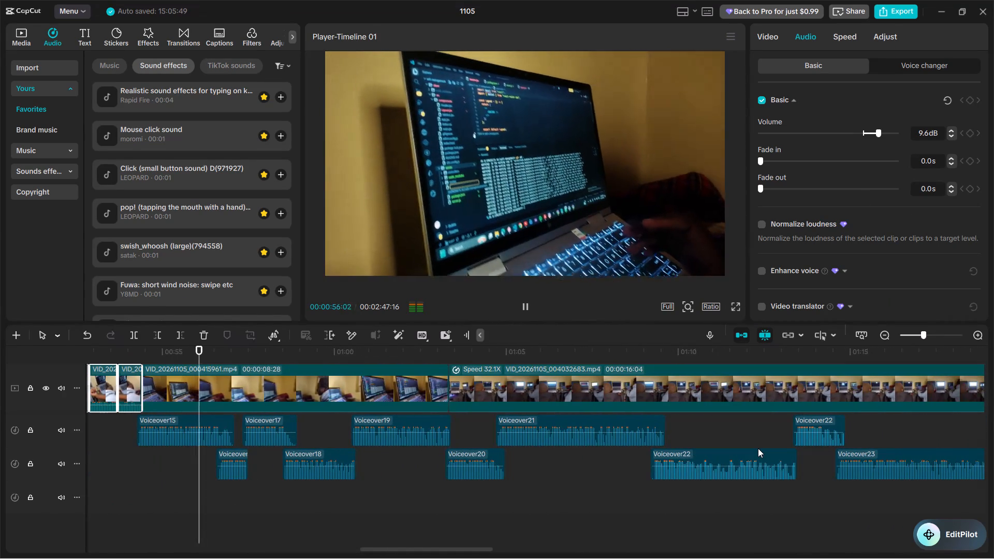
{"action": "key", "text": "ctrl+minus"}
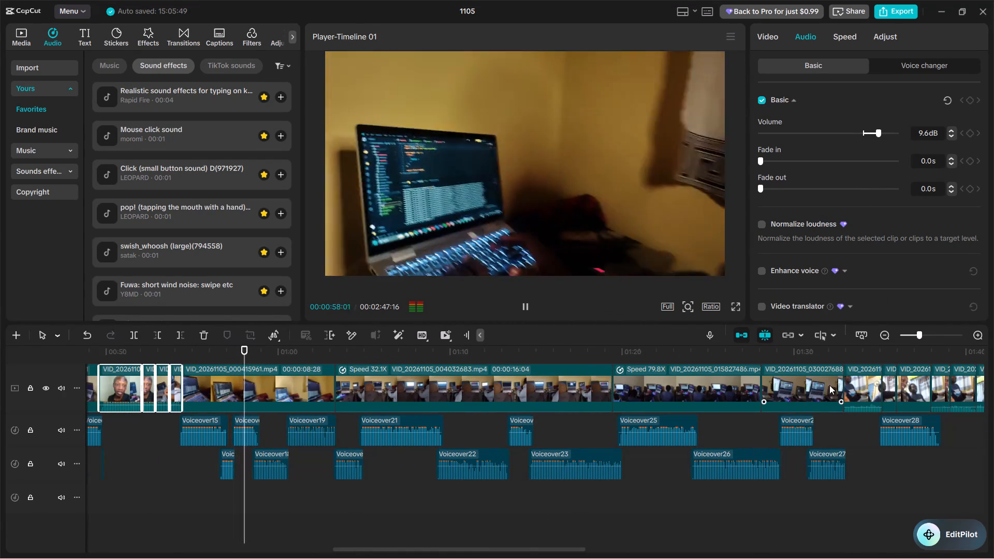
{"action": "left_click", "coordinate": [850, 381]}
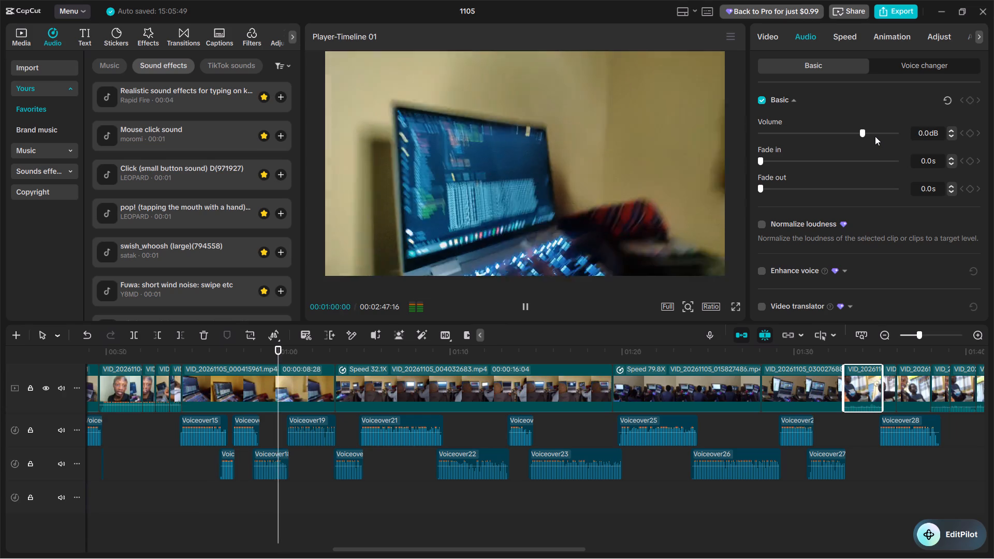
{"action": "left_click", "coordinate": [875, 136]}
{"action": "left_click", "coordinate": [880, 133]}
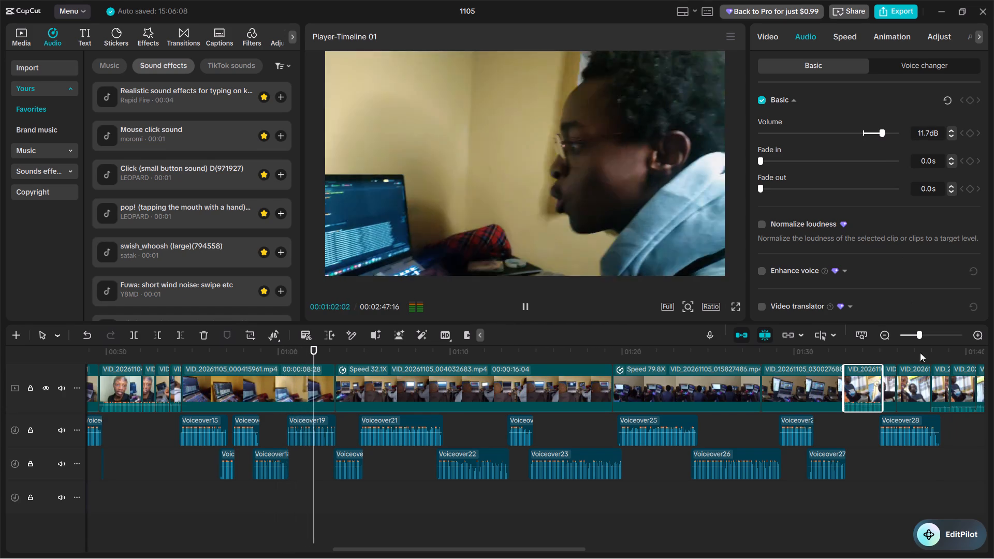
Set the audio volume of the five consecutive clips from about 00:01:38 to 00:01:45 to 11.7 dB.
{"action": "left_click_drag", "start_coordinate": [946, 416], "coordinate": [959, 400]}
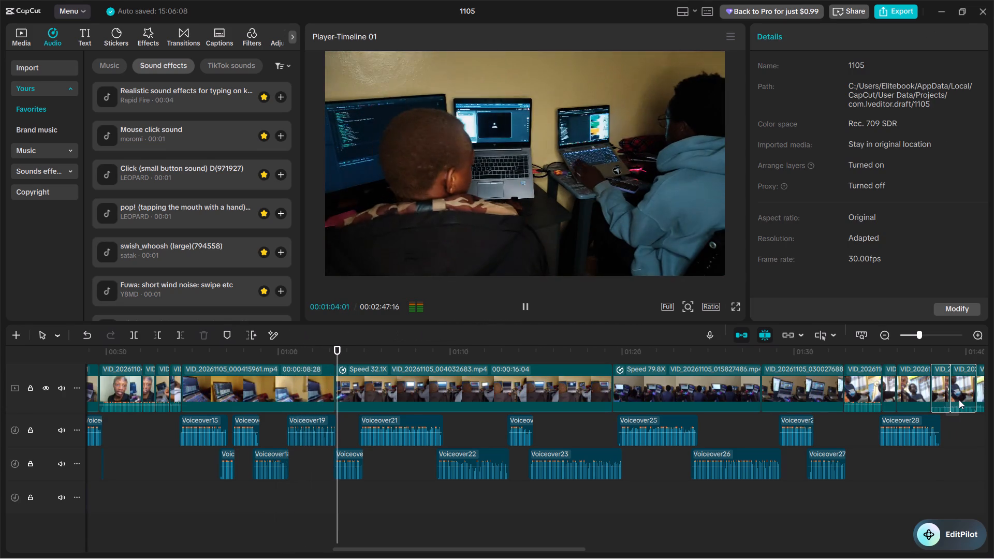
{"action": "left_click_drag", "start_coordinate": [959, 400], "coordinate": [953, 400]}
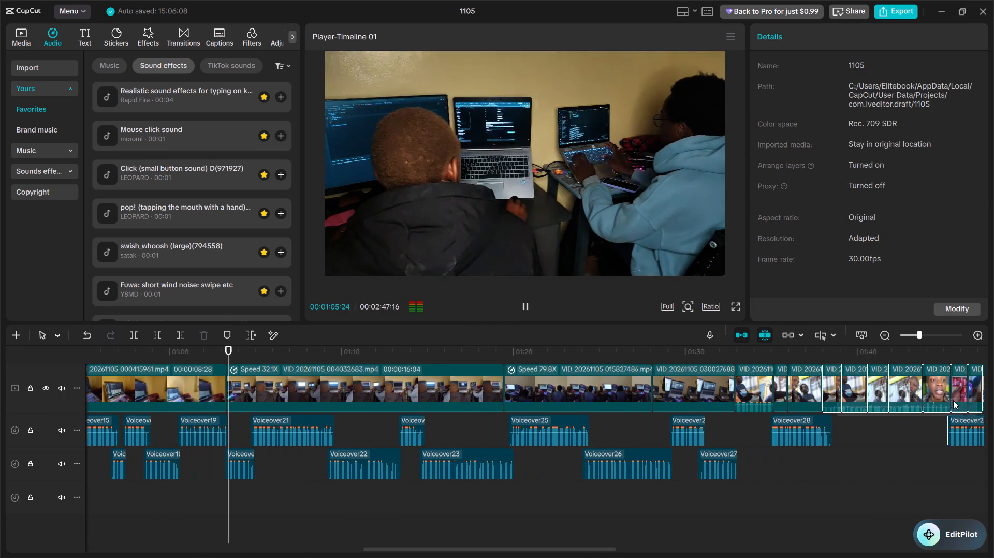
{"action": "left_click_drag", "start_coordinate": [953, 400], "coordinate": [941, 399]}
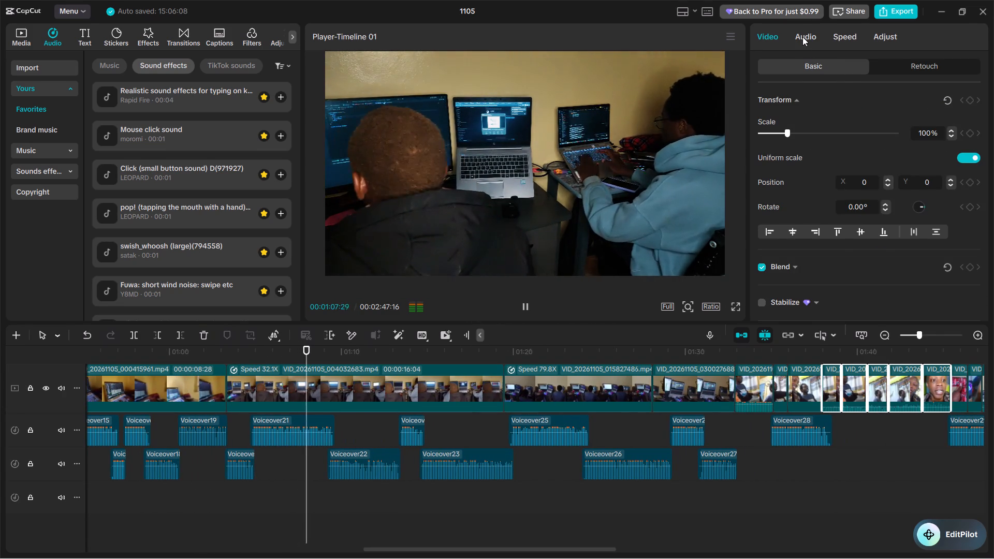
{"action": "left_click", "coordinate": [802, 37]}
{"action": "left_click", "coordinate": [874, 137]}
{"action": "left_click", "coordinate": [880, 136]}
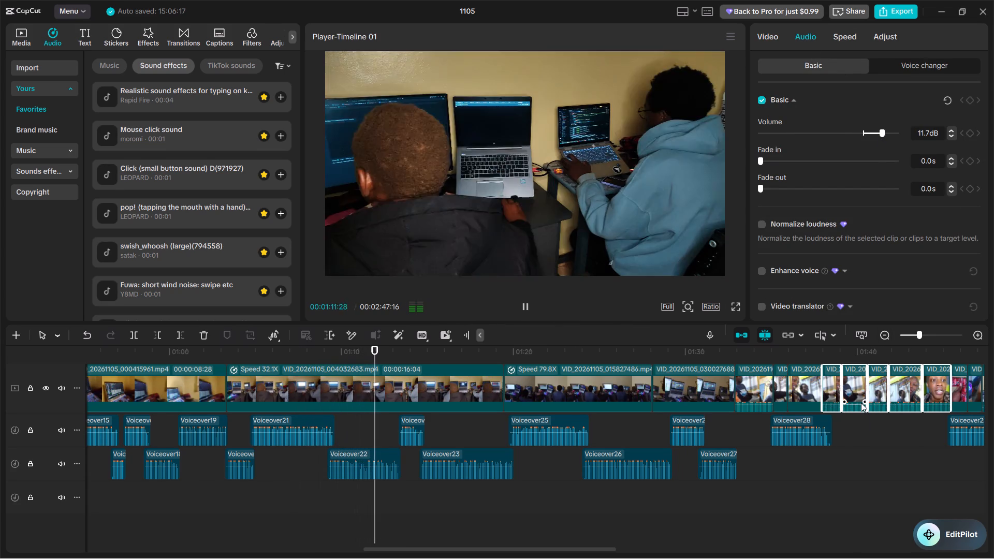
Play back from about 00:01:37, and raise the volume of the short clip starting around 00:01:38 to 16.6 dB.
{"action": "left_click", "coordinate": [855, 401]}
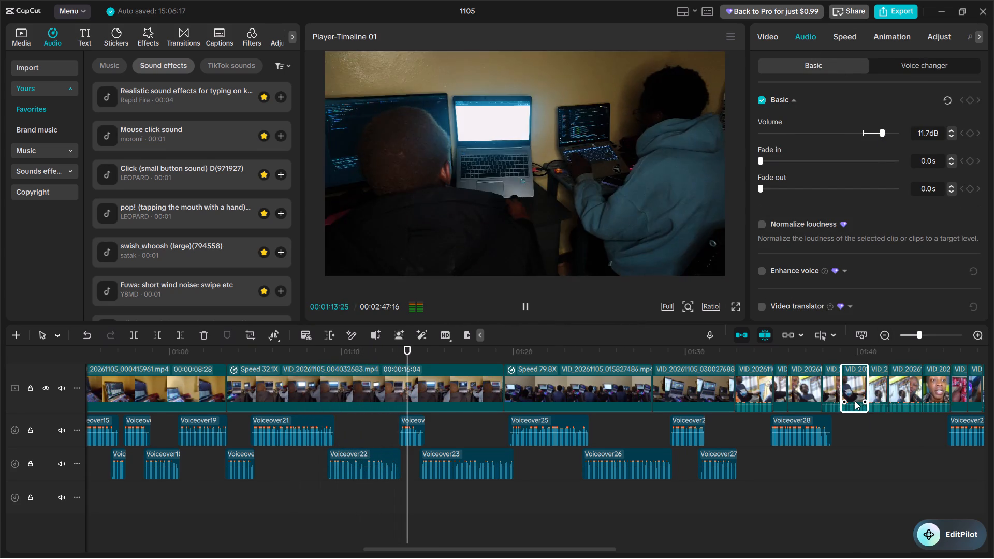
{"action": "scroll", "coordinate": [855, 401], "scroll_direction": "left", "scroll_amount": 1}
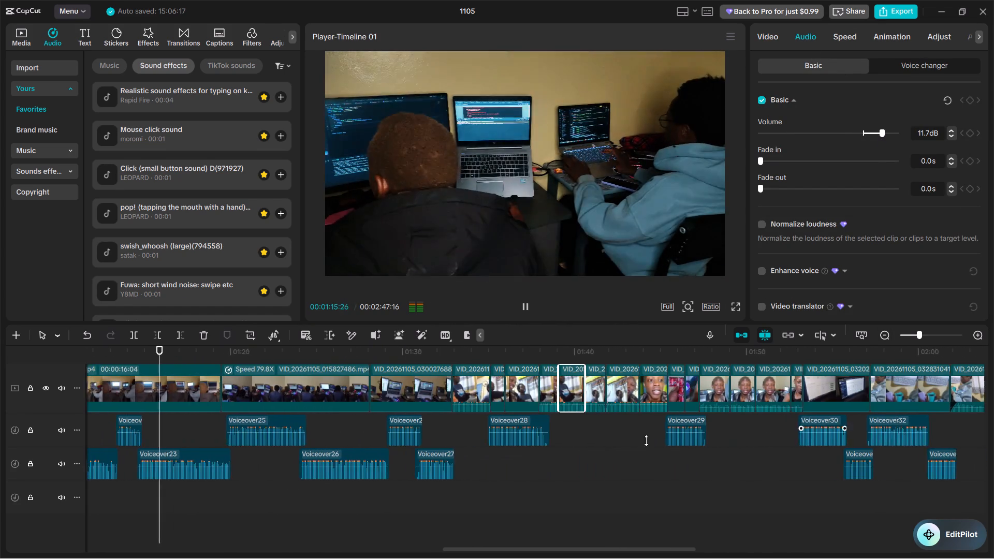
{"action": "left_click", "coordinate": [527, 466]}
{"action": "key", "text": "space"}
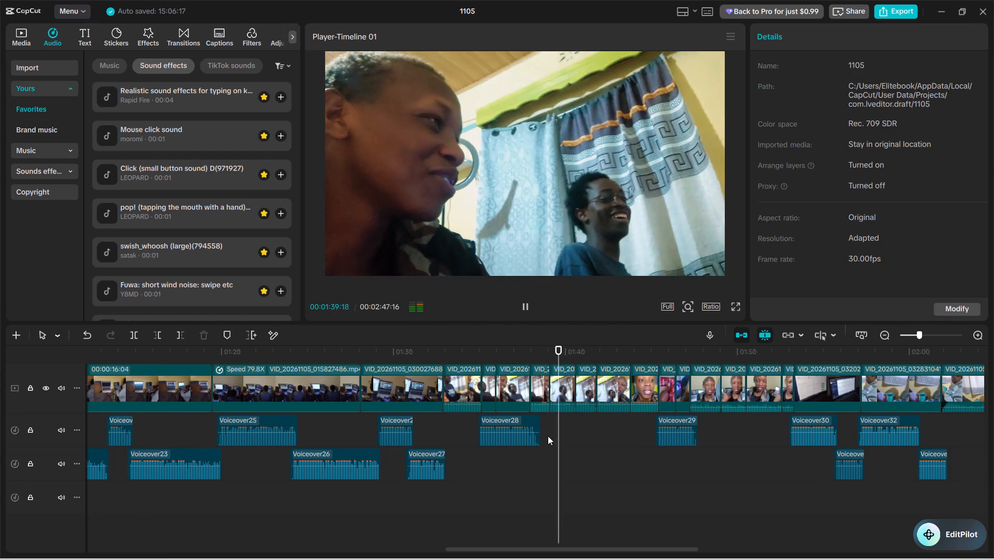
{"action": "left_click", "coordinate": [542, 394]}
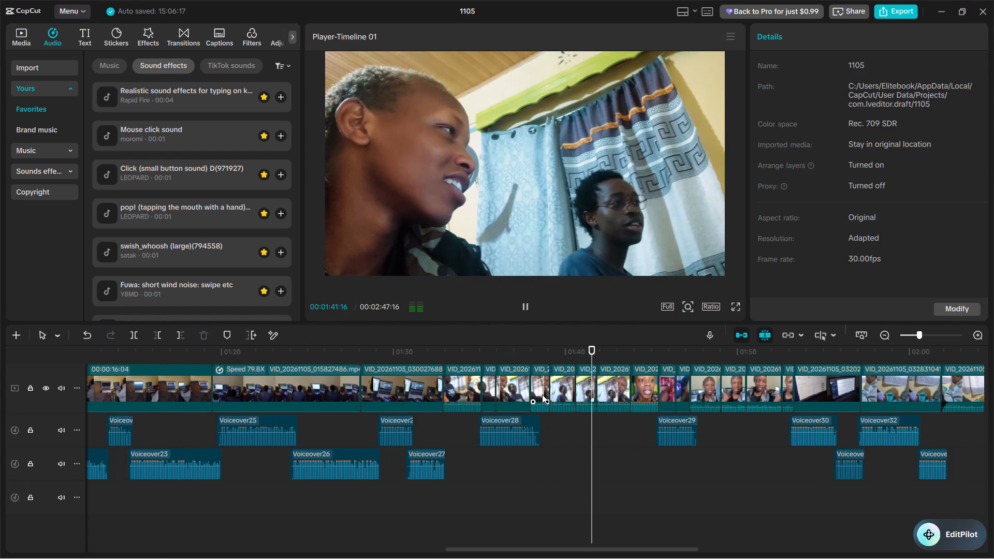
{"action": "key", "text": "space"}
{"action": "left_click", "coordinate": [812, 38]}
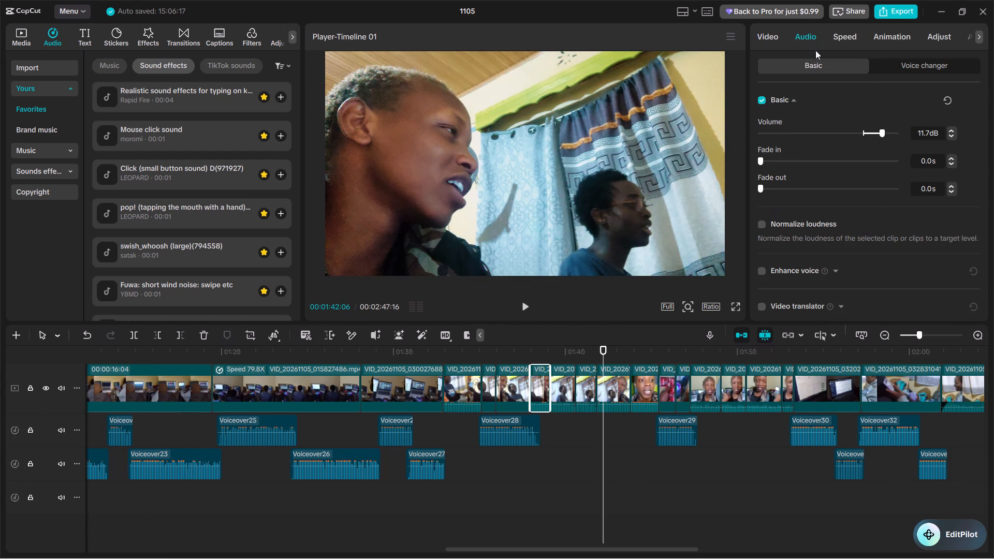
{"action": "left_click", "coordinate": [889, 133]}
{"action": "left_click", "coordinate": [888, 133]}
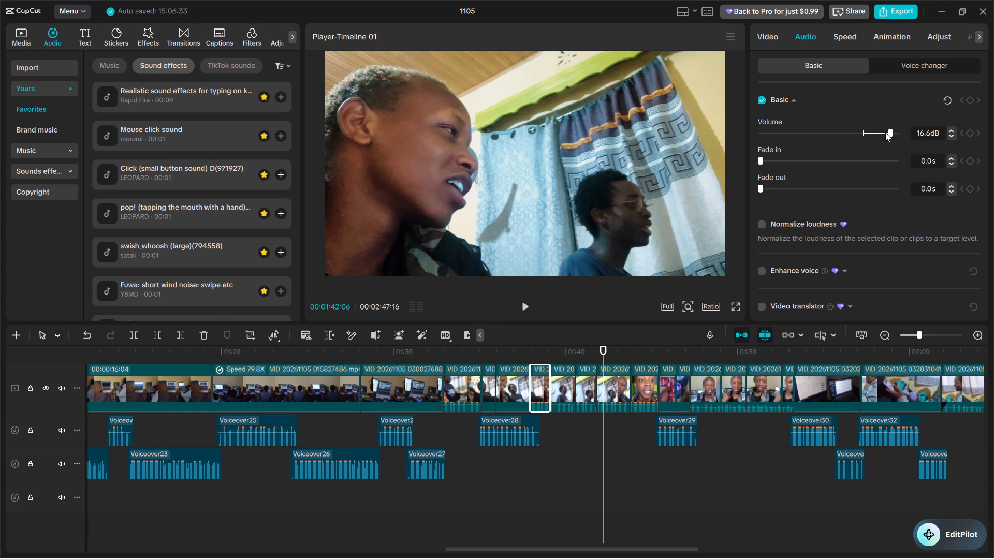
Replay the section and set the volume of the short clip around 00:01:41 to 16.6 dB, resuming playback.
{"action": "left_click", "coordinate": [523, 460]}
{"action": "key", "text": "space"}
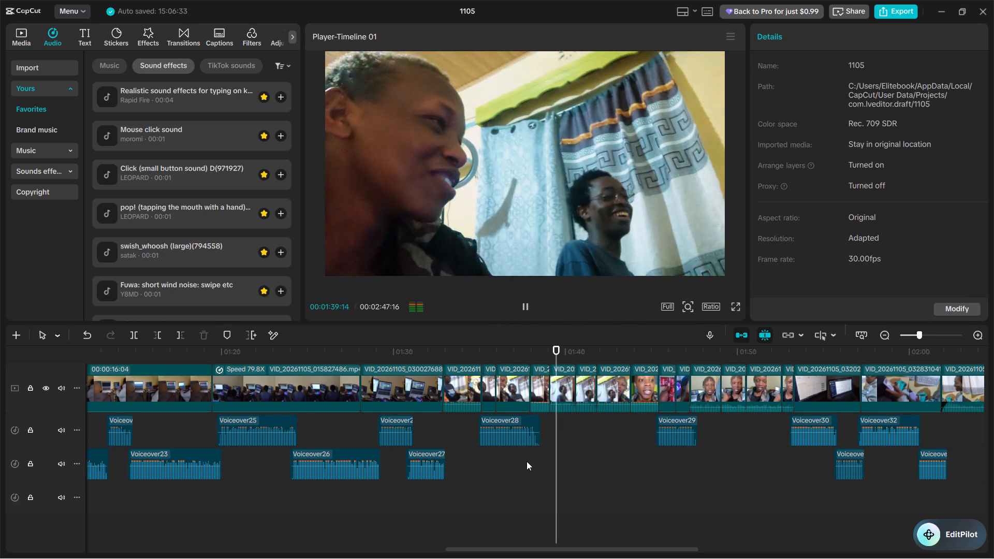
{"action": "left_click", "coordinate": [586, 398]}
{"action": "key", "text": "space"}
{"action": "left_click", "coordinate": [802, 36]}
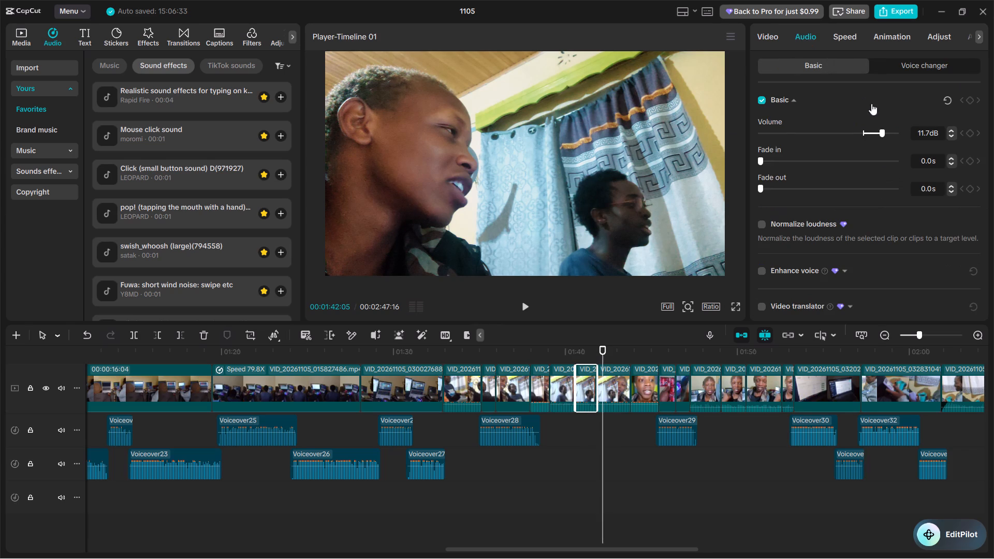
{"action": "left_click", "coordinate": [888, 130]}
{"action": "key", "text": "space"}
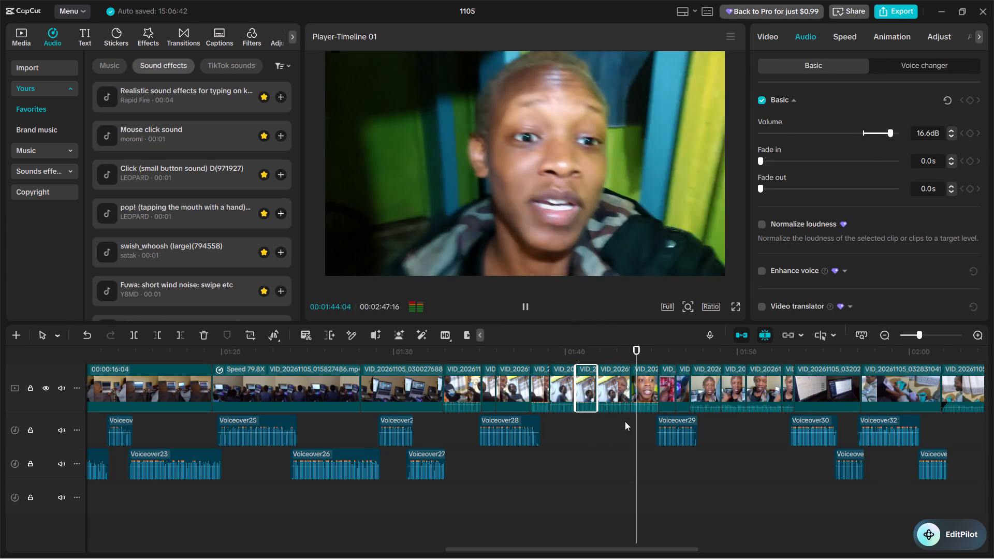
Set the audio volume of the four selfie talking clips from about 00:01:47 to 00:01:53 to 9.0 dB.
{"action": "left_click_drag", "start_coordinate": [707, 424], "coordinate": [759, 396]}
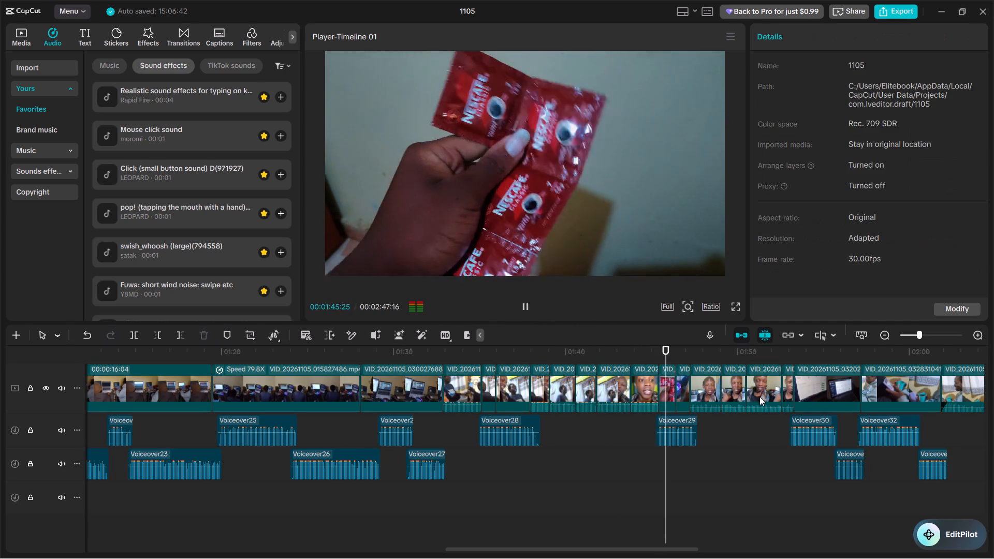
{"action": "left_click_drag", "start_coordinate": [759, 396], "coordinate": [785, 396]}
{"action": "left_click", "coordinate": [808, 36]}
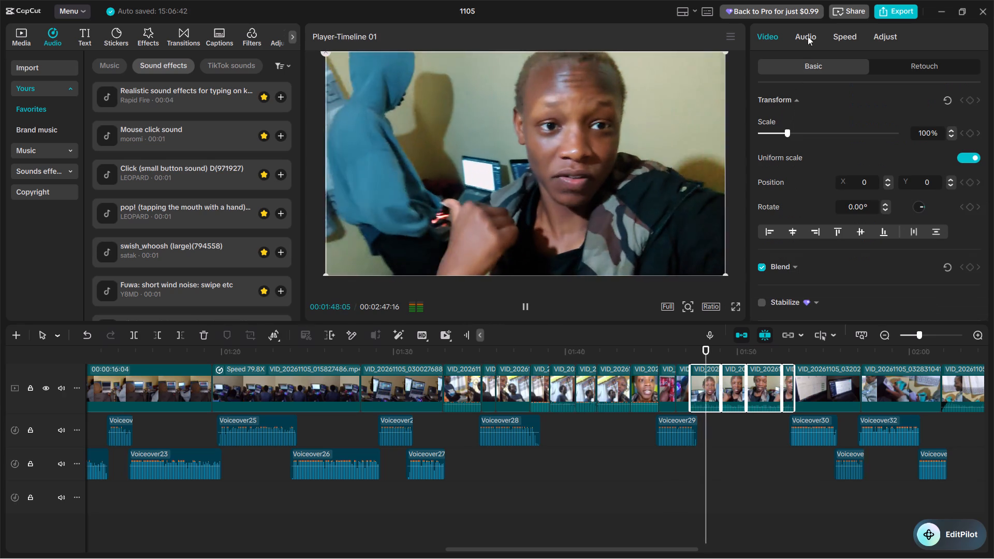
{"action": "left_click", "coordinate": [875, 135]}
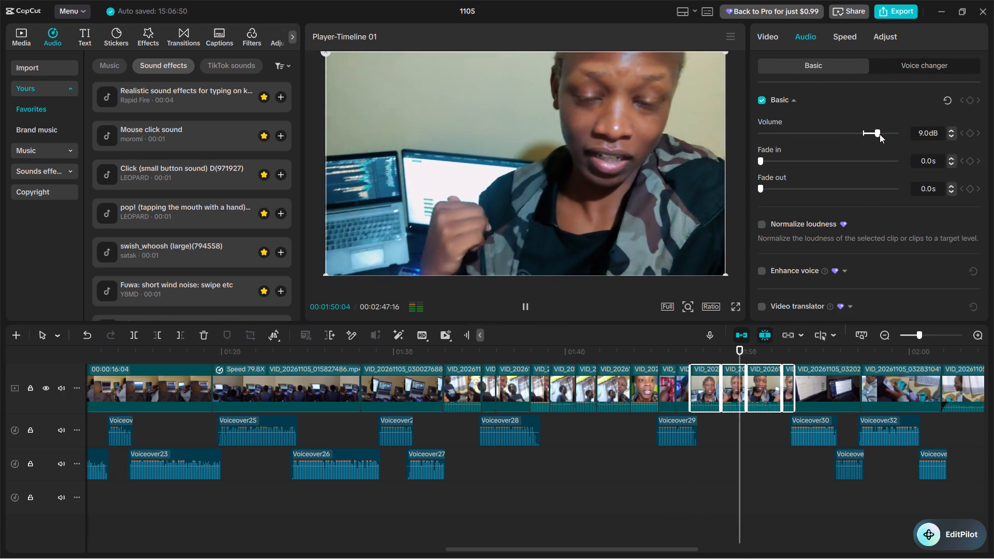
Set the audio volume of the two consecutive clips from about 00:02:02 to 00:02:07 to 15.4 dB.
{"action": "scroll", "coordinate": [853, 420], "scroll_direction": "left", "scroll_amount": 1}
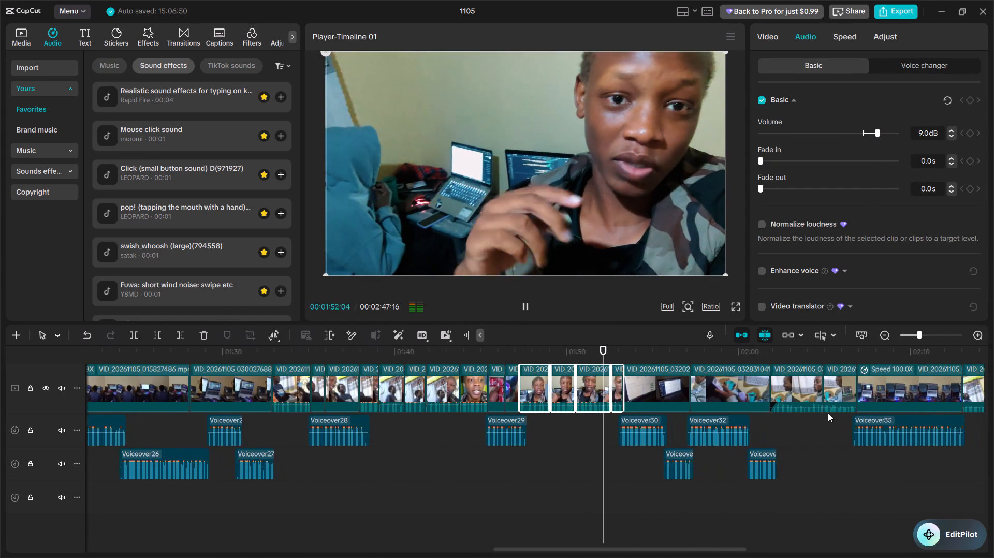
{"action": "left_click_drag", "start_coordinate": [806, 419], "coordinate": [835, 394]}
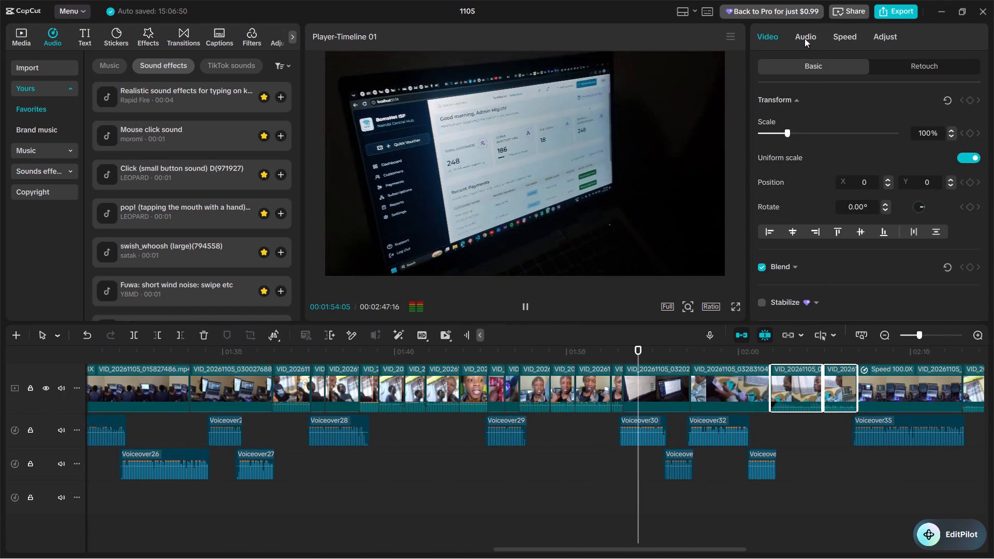
{"action": "left_click", "coordinate": [805, 38]}
{"action": "left_click", "coordinate": [875, 133]}
{"action": "left_click", "coordinate": [882, 133]}
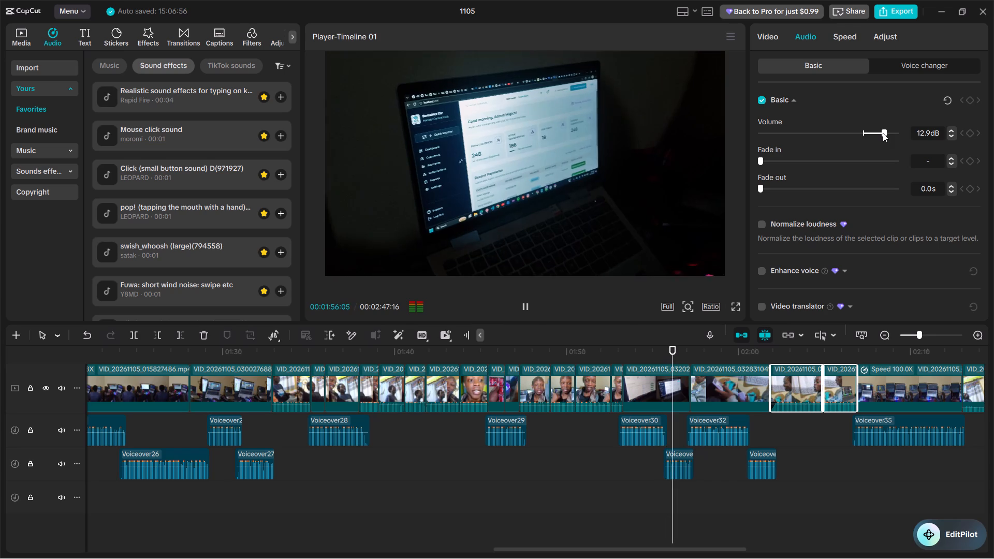
{"action": "left_click", "coordinate": [886, 135]}
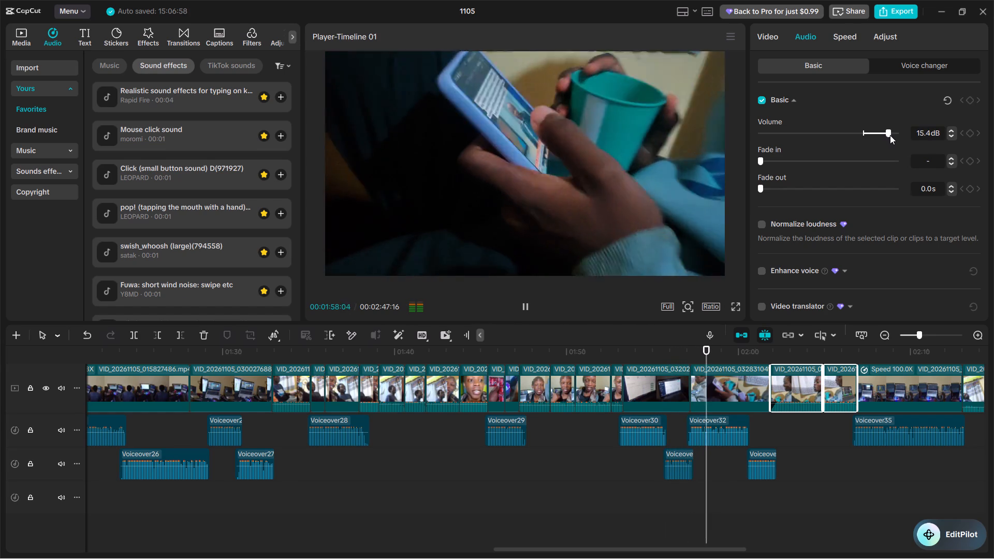
Fine-tune the audio volume of the two selected clips from about 00:02:02 to 00:02:07 to 15.8 dB.
{"action": "left_click", "coordinate": [890, 135]}
{"action": "left_click", "coordinate": [889, 133]}
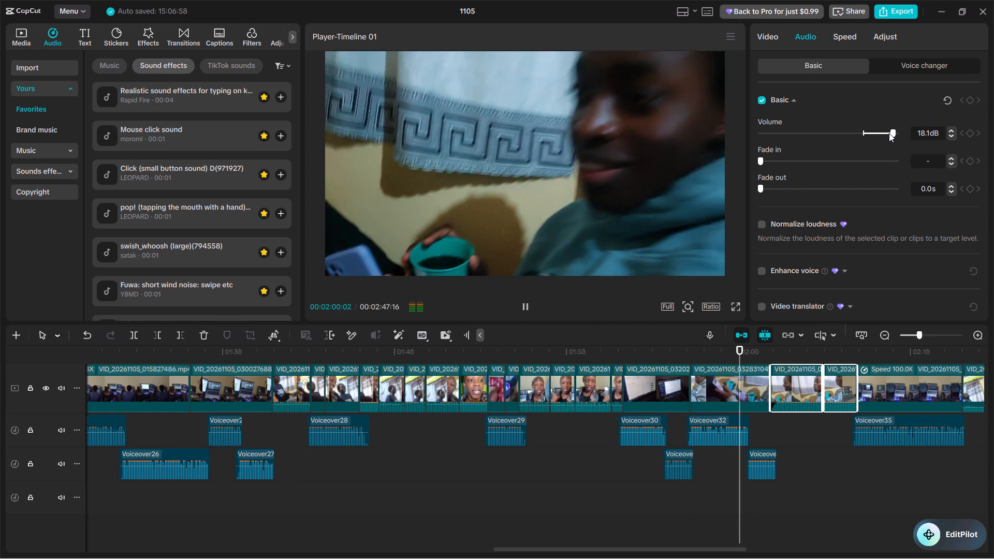
{"action": "left_click", "coordinate": [887, 133]}
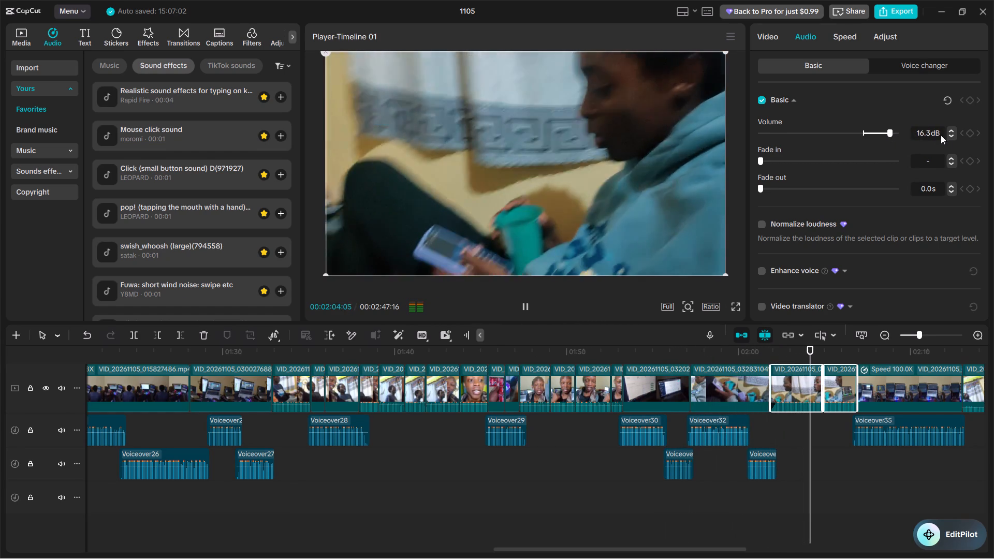
{"action": "triple_click", "coordinate": [949, 136]}
{"action": "double_click", "coordinate": [949, 136]}
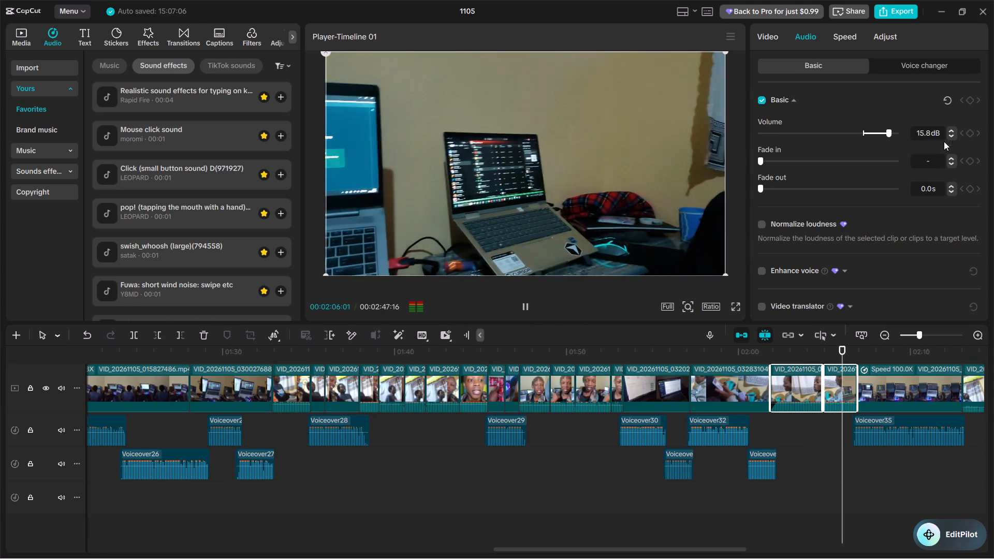
Set the audio volume of all the short clips from about 00:02:13 to 00:02:24 to 16.3 dB.
{"action": "scroll", "coordinate": [889, 424], "scroll_direction": "left", "scroll_amount": 1}
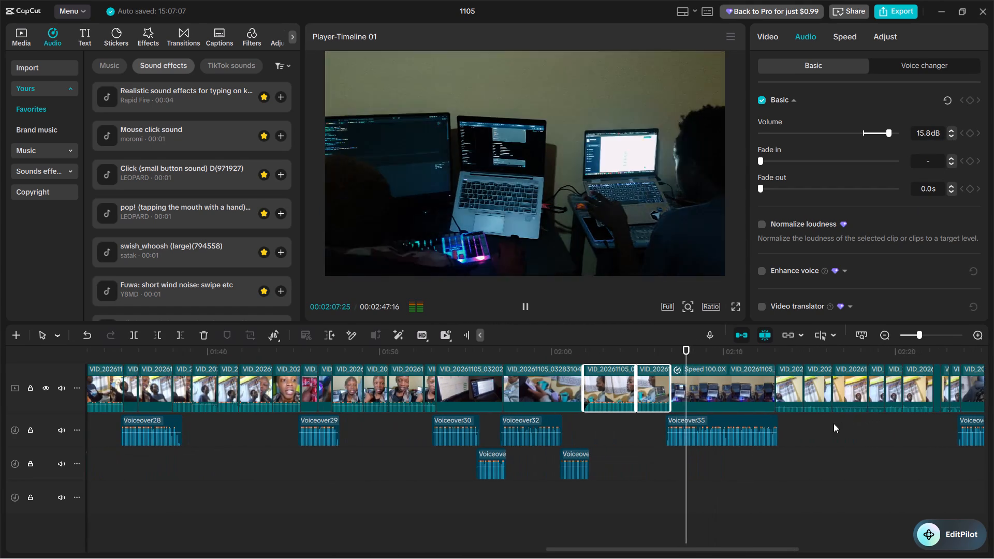
{"action": "left_click_drag", "start_coordinate": [795, 417], "coordinate": [923, 387]}
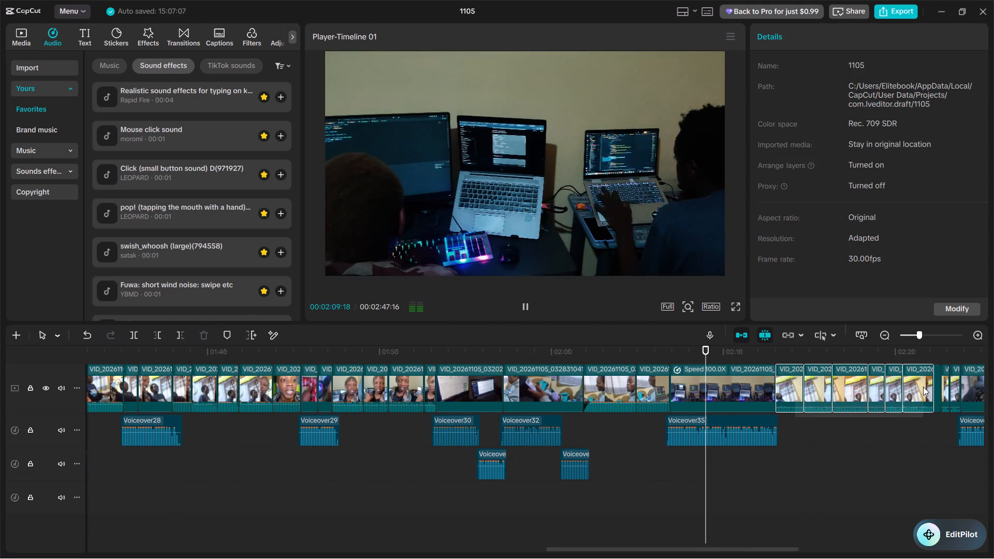
{"action": "left_click_drag", "start_coordinate": [923, 387], "coordinate": [954, 389]}
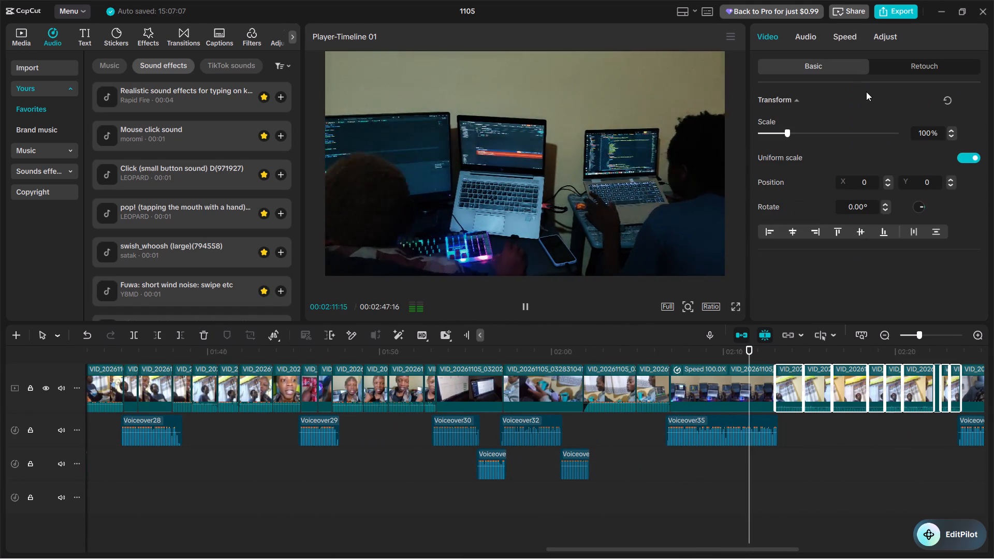
{"action": "left_click", "coordinate": [812, 39]}
{"action": "left_click", "coordinate": [878, 132]}
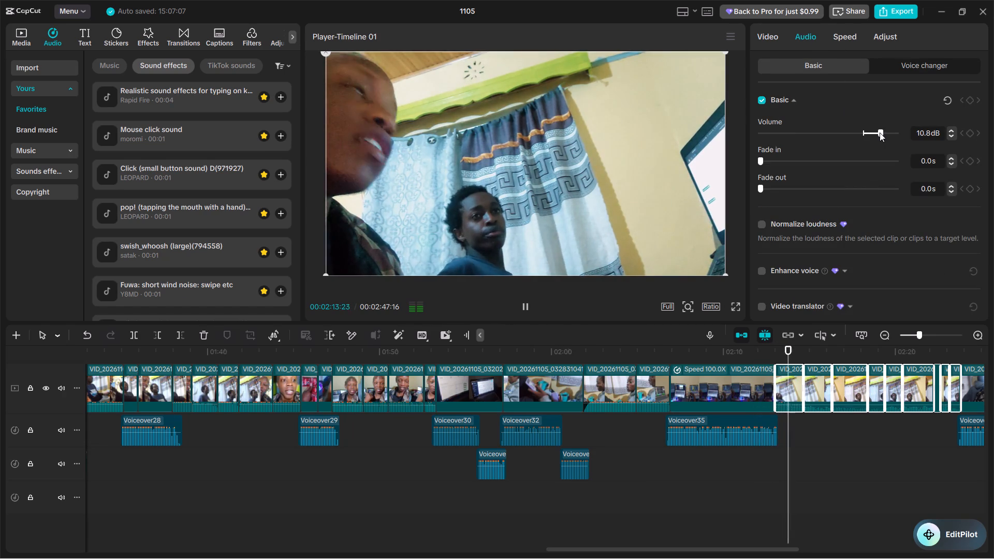
{"action": "left_click", "coordinate": [884, 133]}
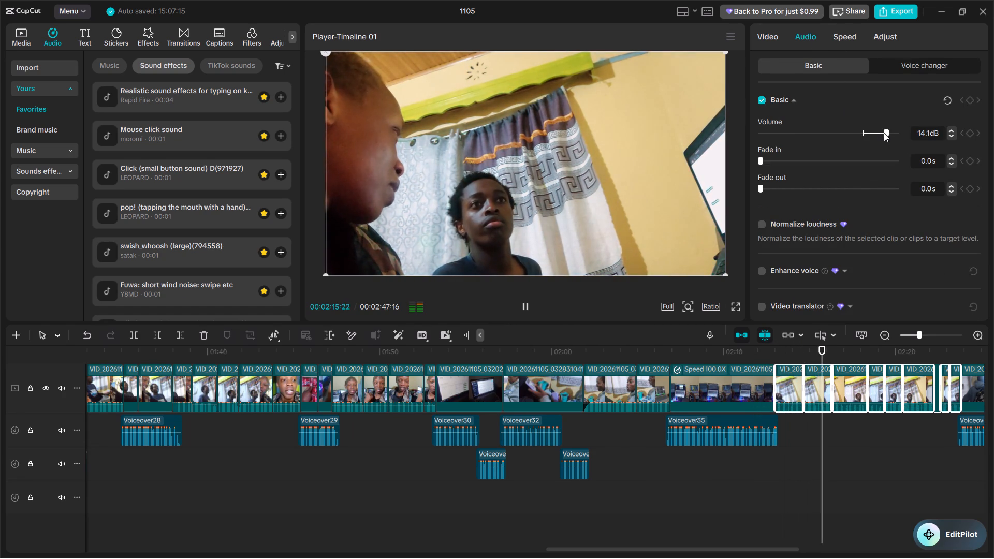
{"action": "left_click", "coordinate": [887, 133]}
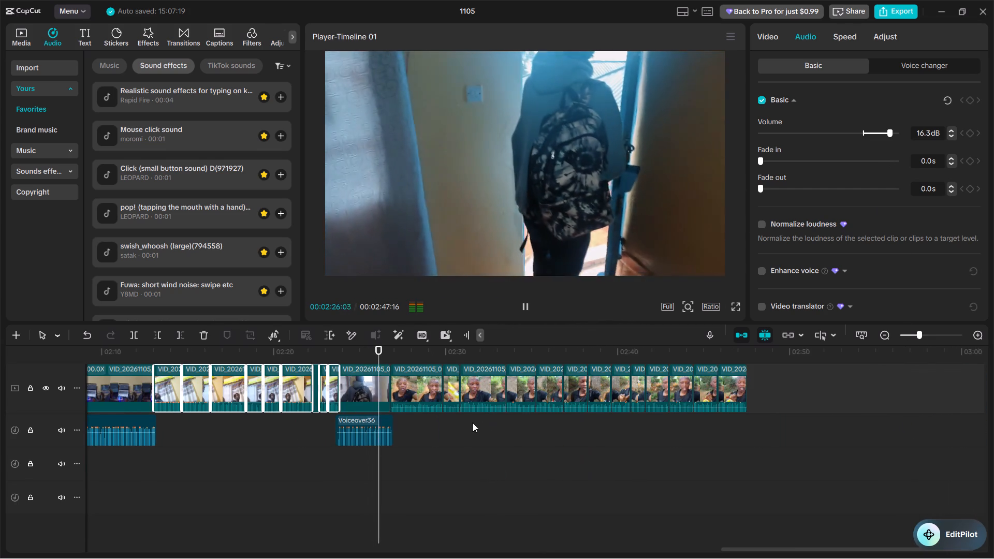
Set the audio volume of all the outdoor selfie clips from about 00:02:27 to the timeline's end to 12.9 dB.
{"action": "left_click_drag", "start_coordinate": [427, 417], "coordinate": [727, 385]}
{"action": "left_click", "coordinate": [808, 37]}
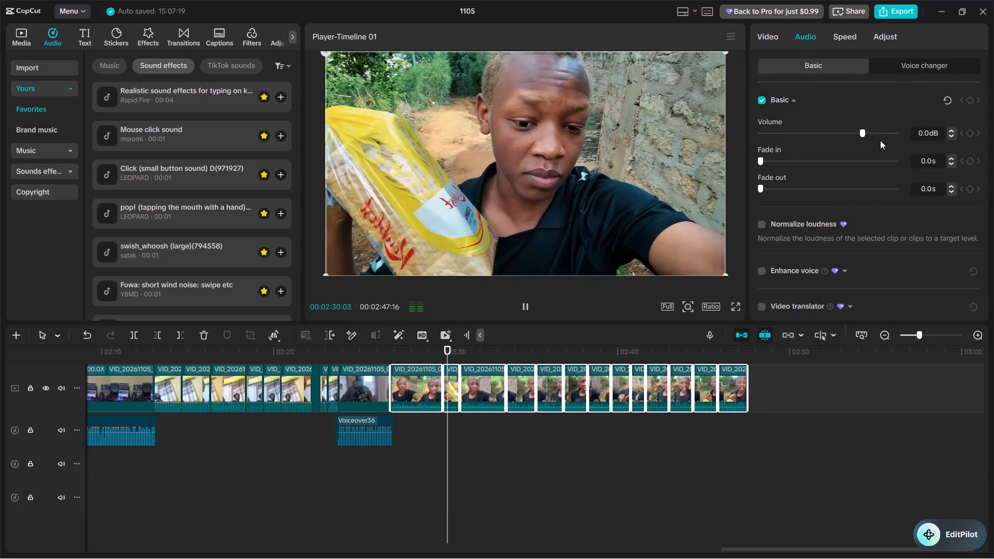
{"action": "left_click", "coordinate": [879, 132]}
{"action": "left_click", "coordinate": [884, 132]}
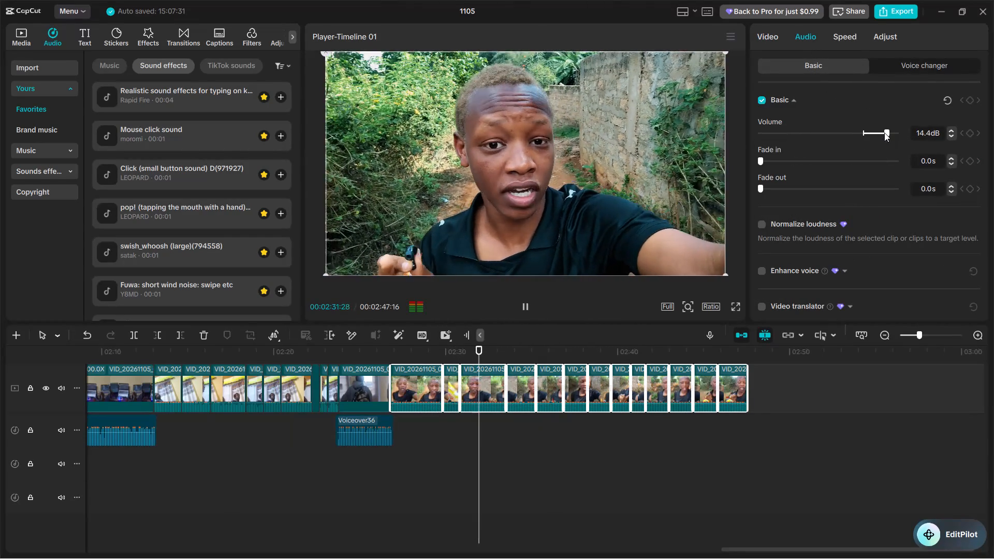
{"action": "left_click", "coordinate": [884, 133]}
{"action": "left_click", "coordinate": [880, 132]}
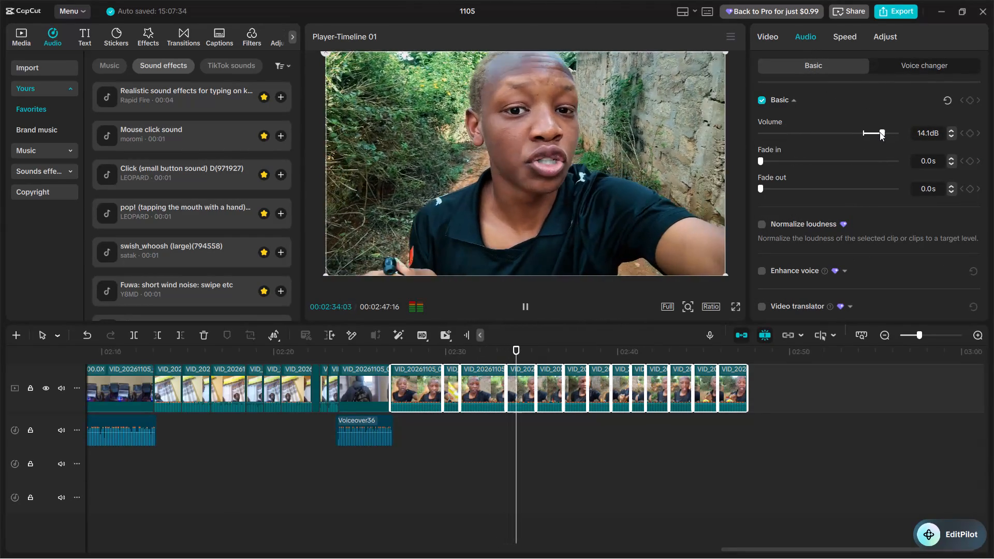
{"action": "left_click", "coordinate": [882, 132]}
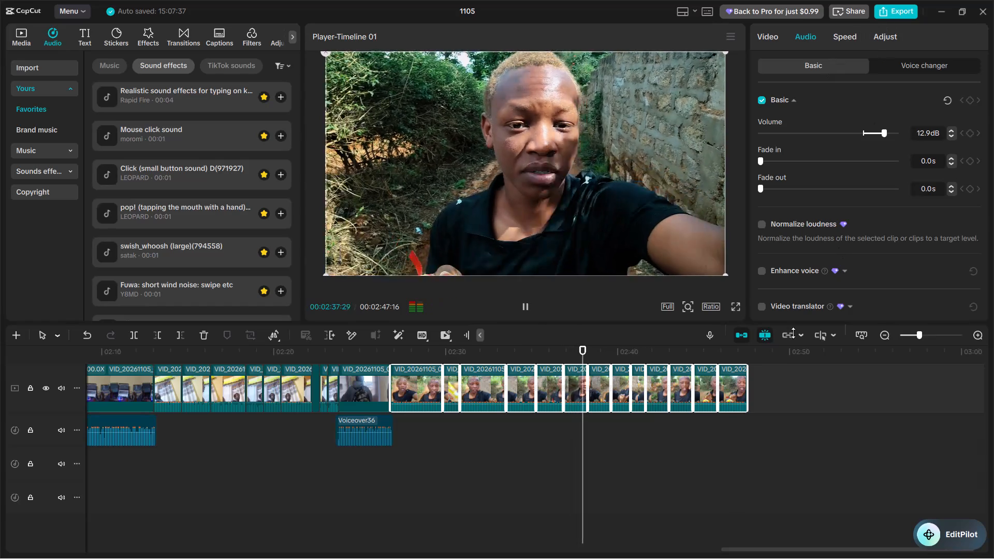
Review the edit by playing back from the beginning and from about 00:00:23 through the Figma and Stitch logo overlays.
{"action": "left_click", "coordinate": [751, 443]}
{"action": "key", "text": "ctrl+minus"}
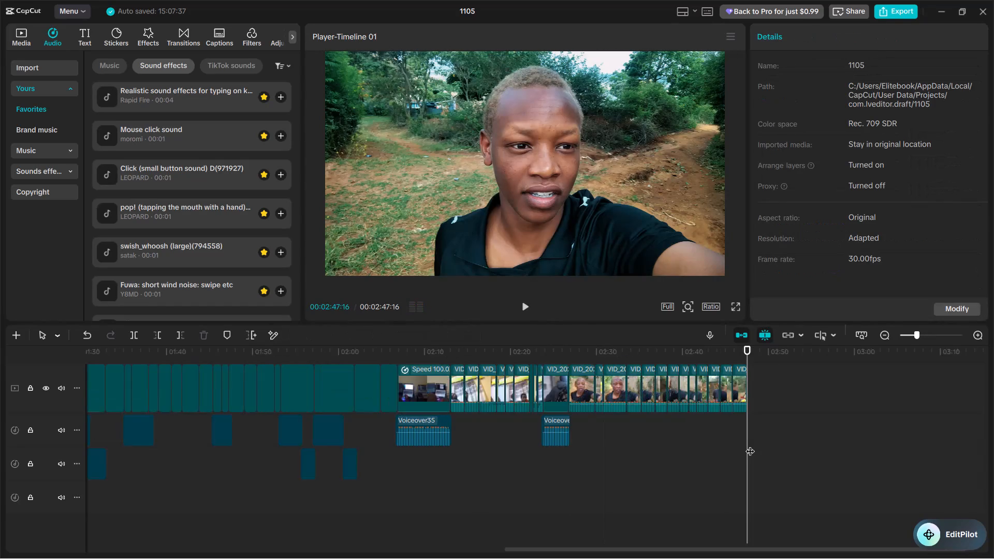
{"action": "key", "text": "ctrl+minus"}
{"action": "key", "text": "ctrl+minus"}
{"action": "key", "text": "ctrl+minus"}
{"action": "key", "text": "Home"}
{"action": "key", "text": "space"}
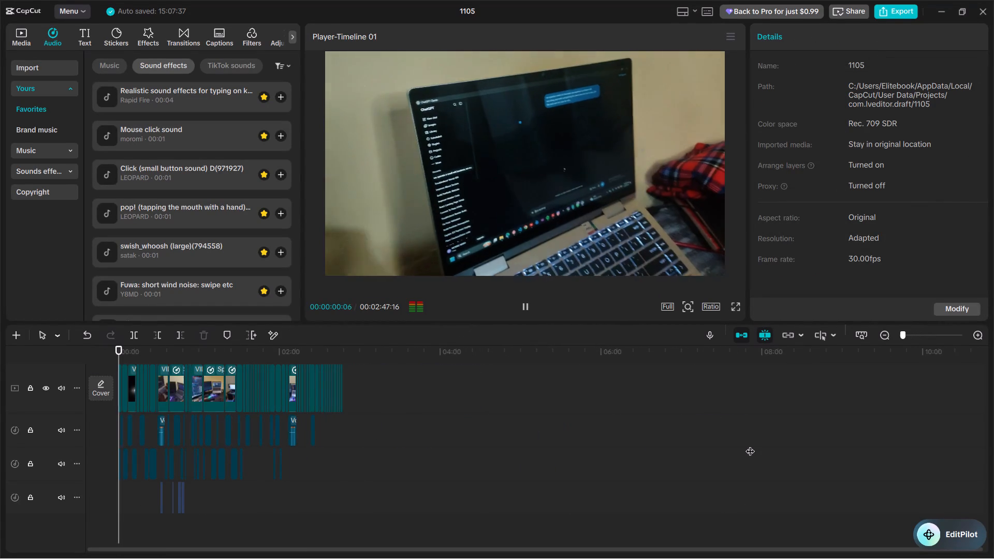
{"action": "left_click", "coordinate": [153, 508]}
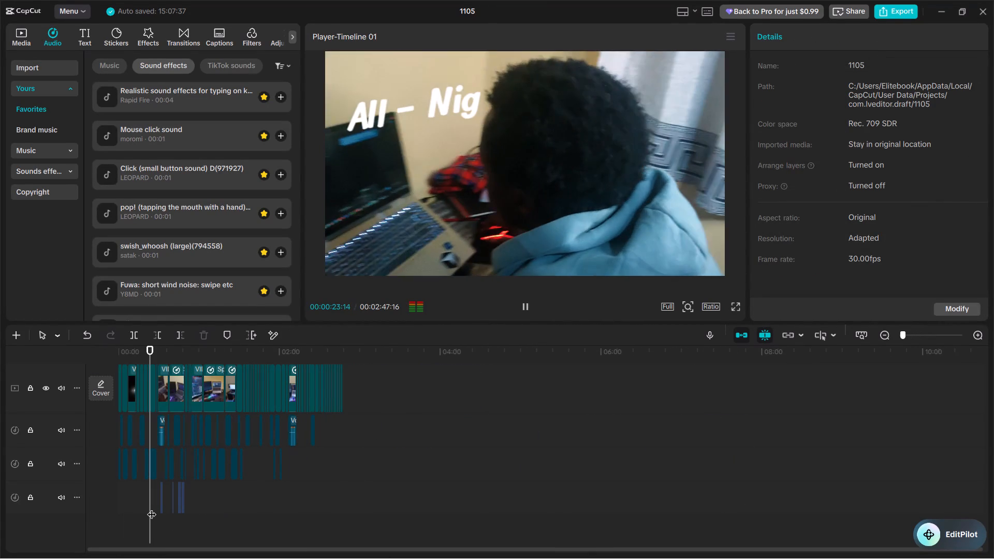
{"action": "key", "text": "space"}
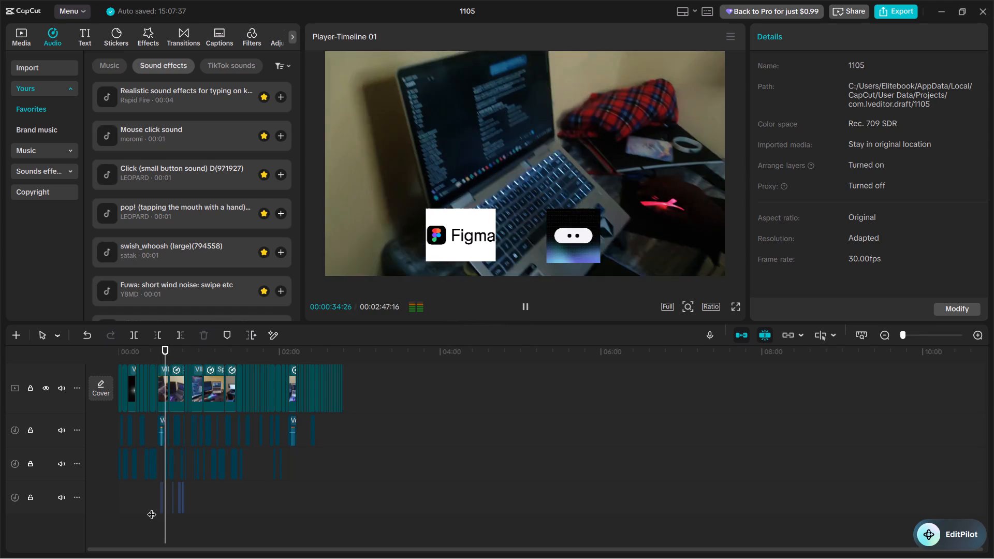
{"action": "key", "text": "space"}
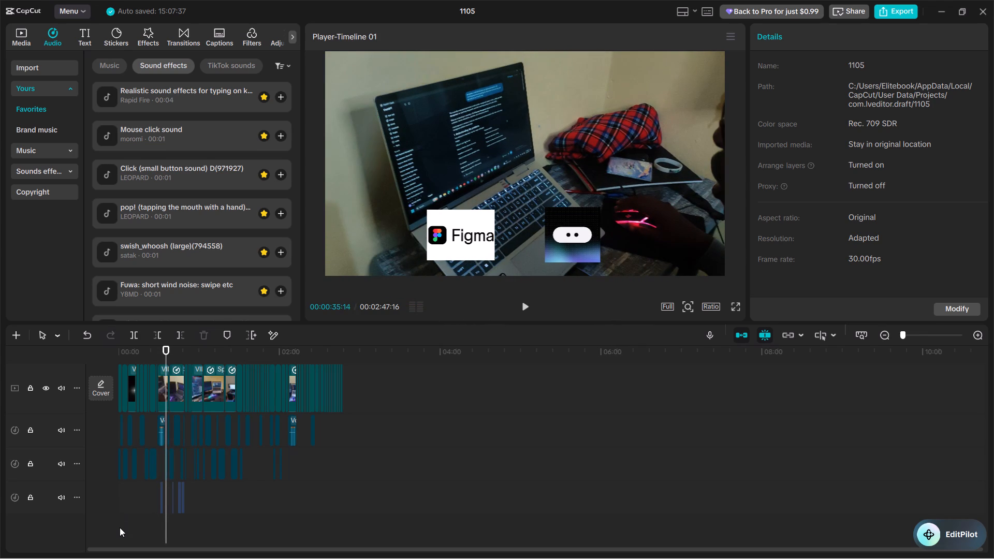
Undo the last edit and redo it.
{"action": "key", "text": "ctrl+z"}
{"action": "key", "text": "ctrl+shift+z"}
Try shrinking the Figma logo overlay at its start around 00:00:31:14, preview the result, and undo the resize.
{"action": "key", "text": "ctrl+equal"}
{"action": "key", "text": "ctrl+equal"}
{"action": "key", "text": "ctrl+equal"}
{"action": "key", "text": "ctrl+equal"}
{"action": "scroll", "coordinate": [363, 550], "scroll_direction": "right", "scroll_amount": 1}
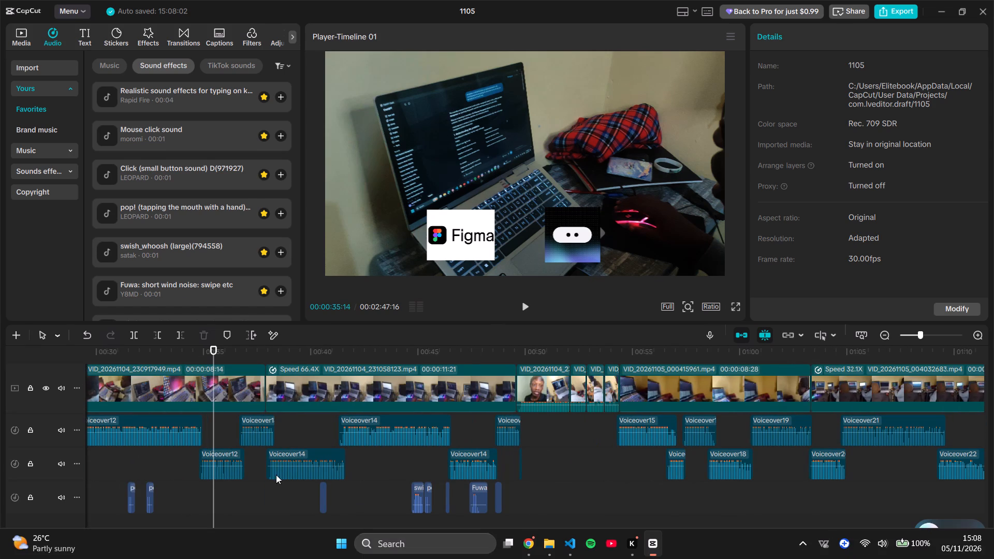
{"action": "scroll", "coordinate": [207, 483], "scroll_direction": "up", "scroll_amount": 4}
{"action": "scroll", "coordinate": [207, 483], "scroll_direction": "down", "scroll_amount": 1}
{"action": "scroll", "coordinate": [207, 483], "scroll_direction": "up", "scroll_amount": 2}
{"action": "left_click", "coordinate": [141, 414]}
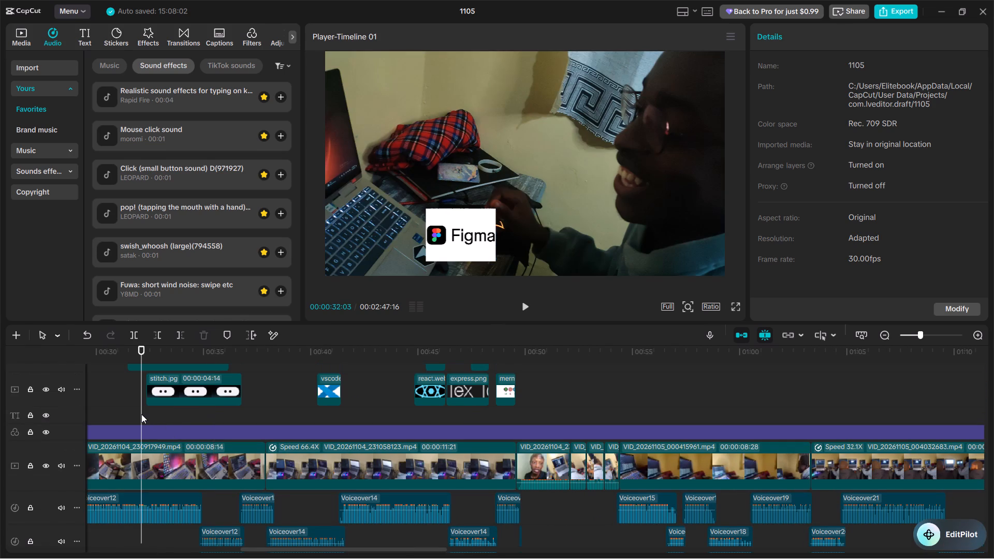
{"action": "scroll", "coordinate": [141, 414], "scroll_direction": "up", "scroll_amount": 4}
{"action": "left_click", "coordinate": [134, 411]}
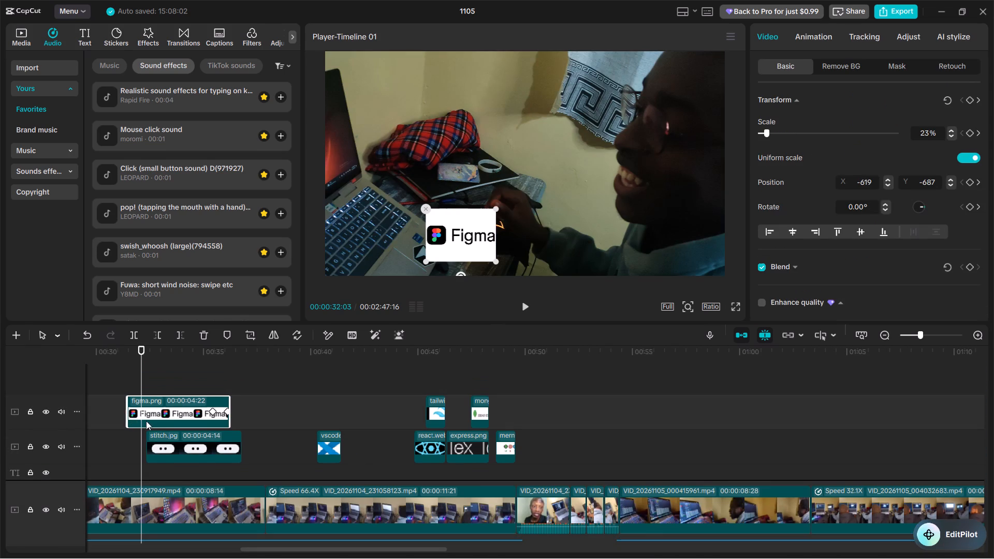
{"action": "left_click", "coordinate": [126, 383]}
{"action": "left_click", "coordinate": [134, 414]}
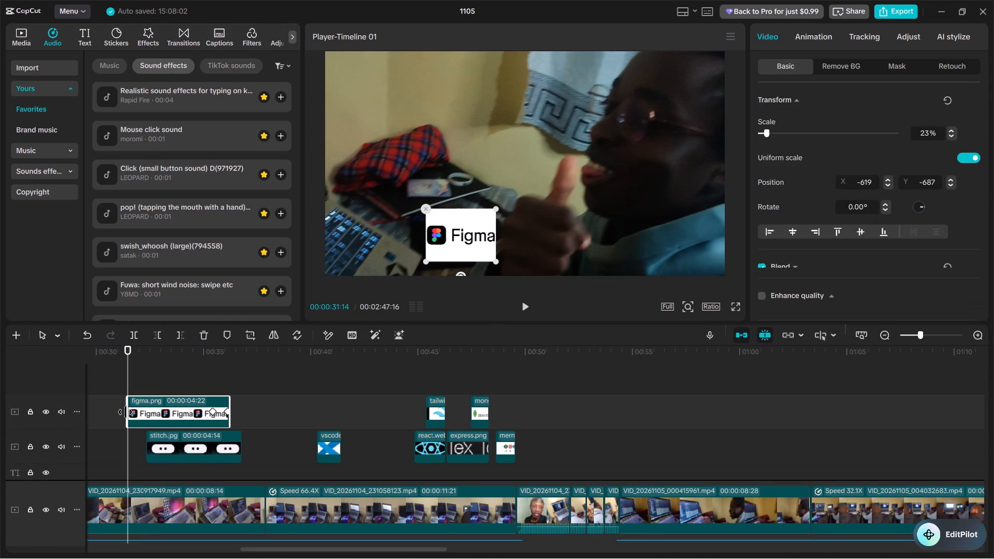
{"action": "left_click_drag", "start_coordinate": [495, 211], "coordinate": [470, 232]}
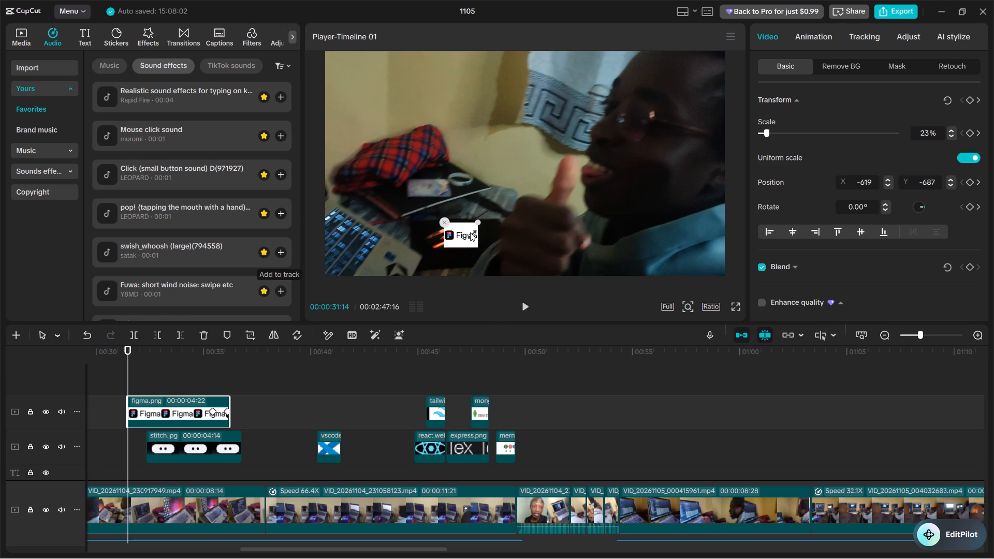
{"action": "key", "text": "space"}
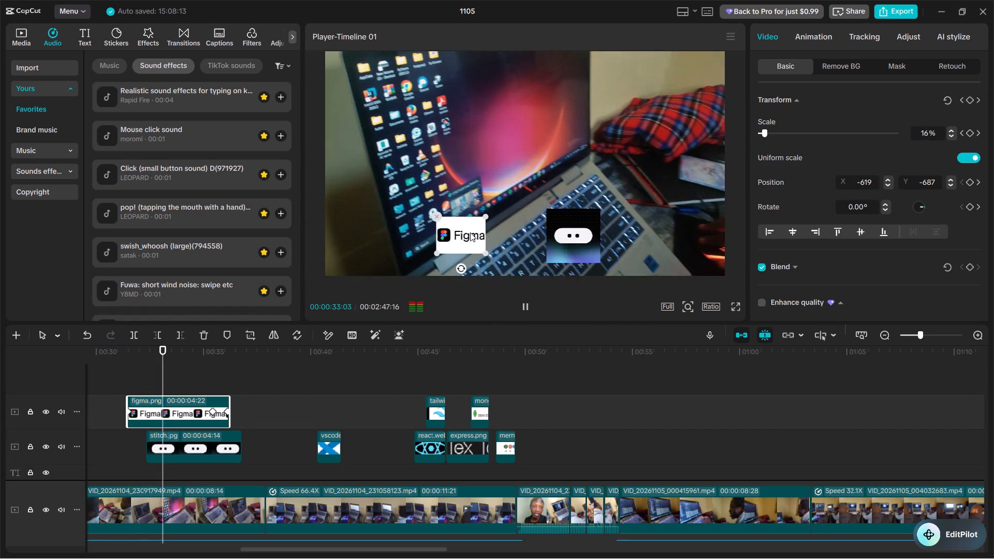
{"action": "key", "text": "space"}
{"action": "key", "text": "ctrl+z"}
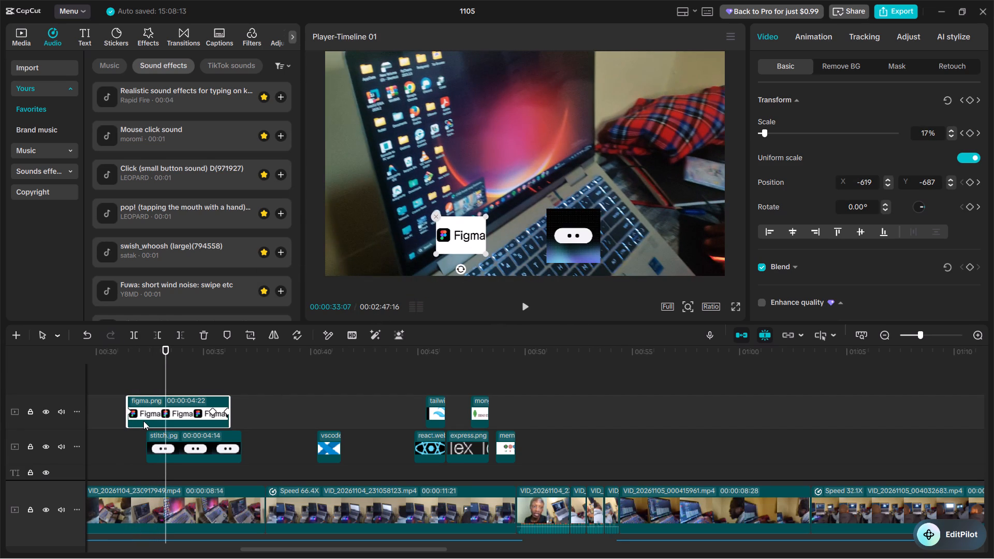
Scale the figma.png overlay down to 16% at its opening frame, 00:00:31:14.
{"action": "left_click", "coordinate": [128, 394]}
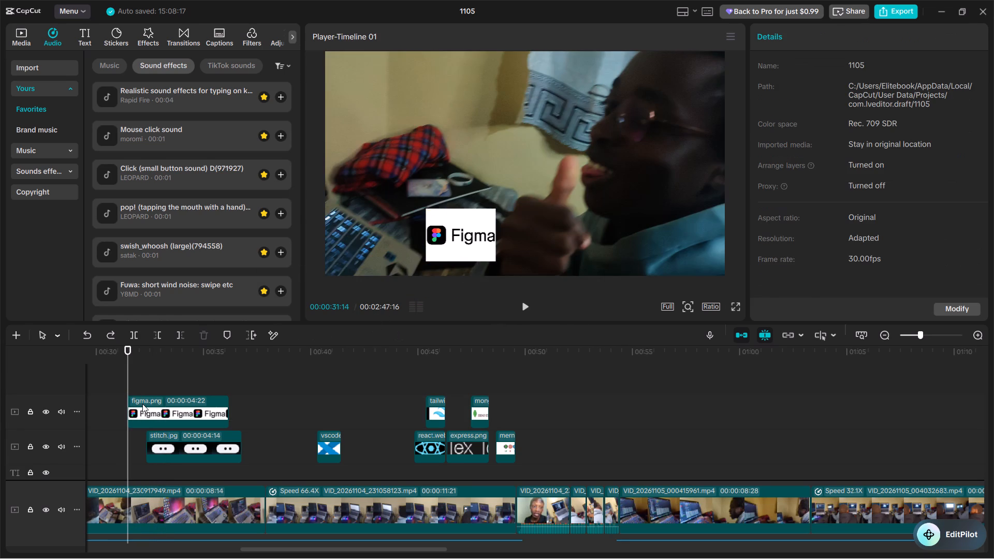
{"action": "left_click", "coordinate": [142, 404]}
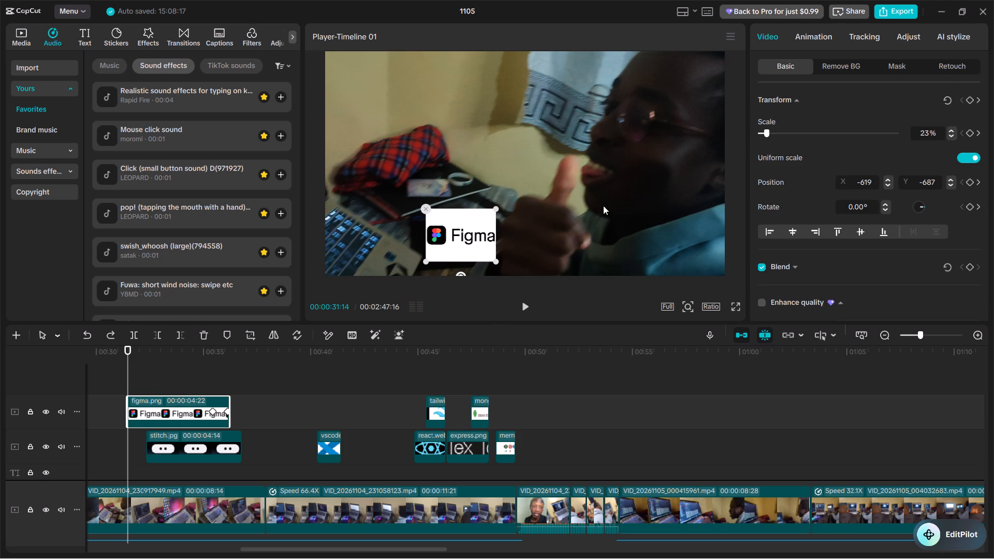
{"action": "left_click_drag", "start_coordinate": [494, 212], "coordinate": [481, 220]}
{"action": "left_click_drag", "start_coordinate": [488, 219], "coordinate": [479, 224]}
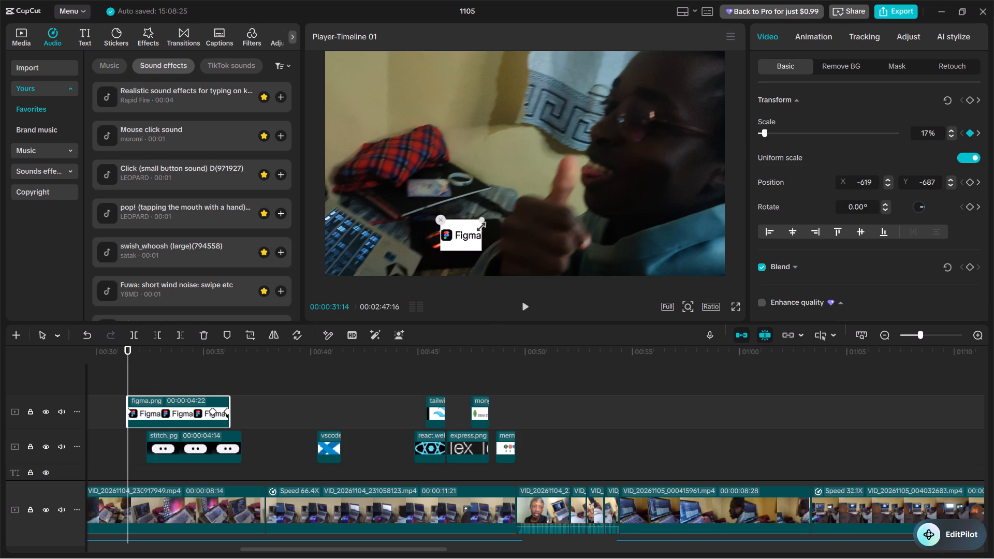
{"action": "left_click_drag", "start_coordinate": [479, 224], "coordinate": [482, 222]}
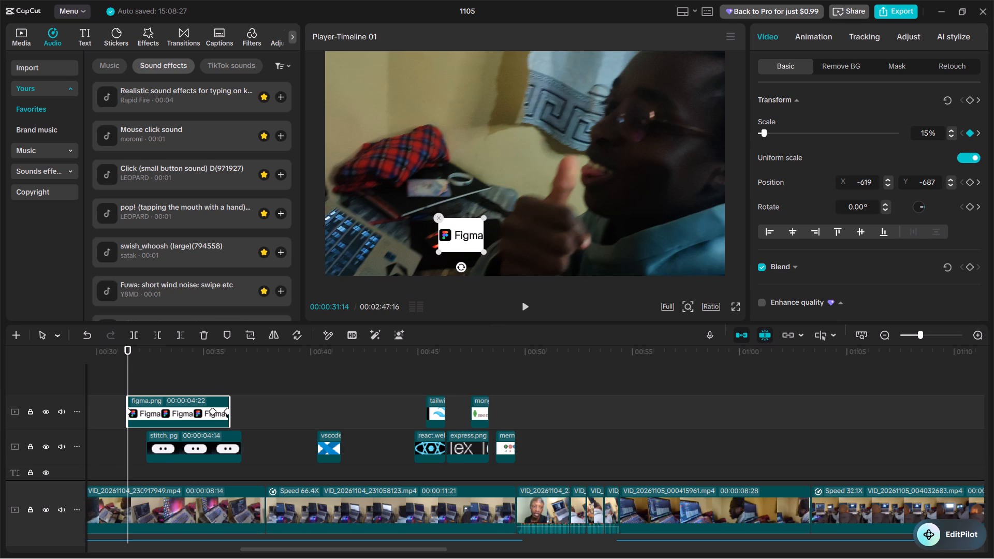
{"action": "left_click", "coordinate": [487, 216]}
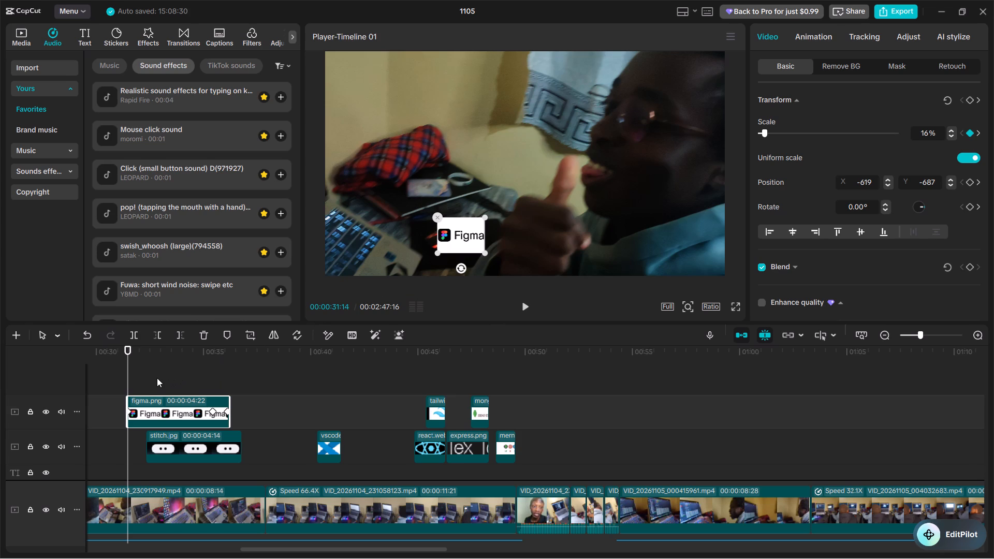
Scale the Stitch logo overlay down to about 15% at its start, 00:00:32:10.
{"action": "left_click", "coordinate": [152, 377]}
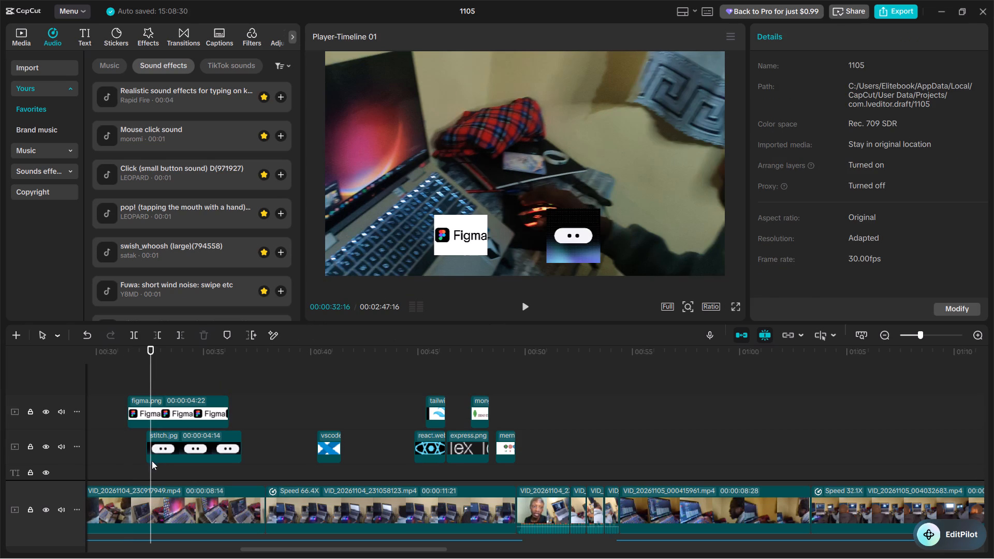
{"action": "left_click", "coordinate": [148, 463]}
{"action": "left_click", "coordinate": [159, 448]}
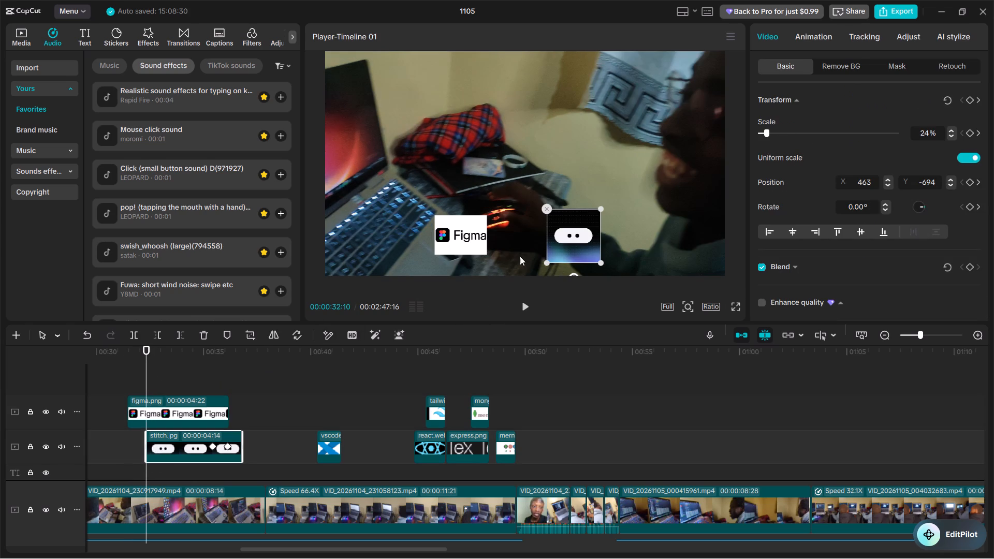
{"action": "left_click_drag", "start_coordinate": [601, 211], "coordinate": [584, 221]}
{"action": "left_click", "coordinate": [590, 219]}
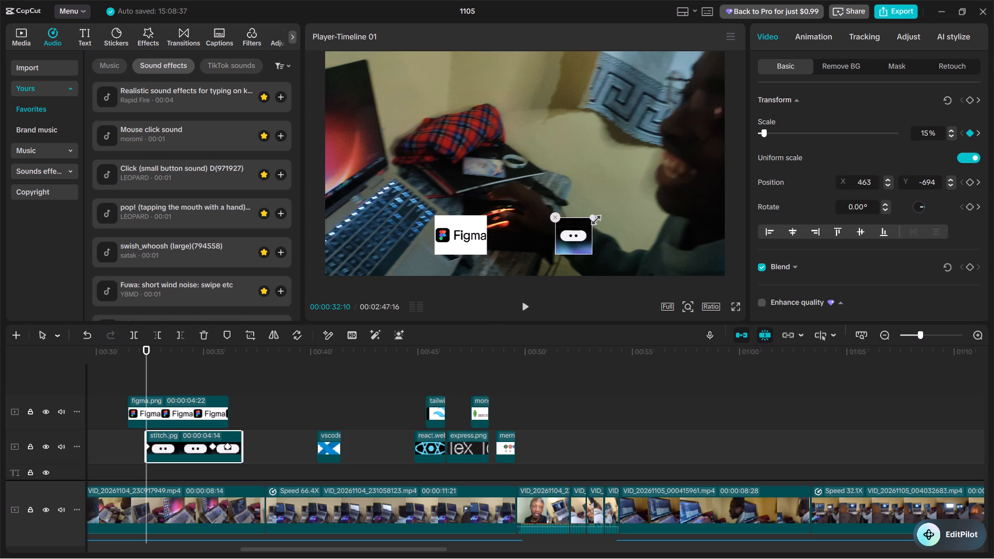
Play back the logo overlay section from just before the Figma logo to just past the last logo, around 00:00:50.
{"action": "left_click", "coordinate": [317, 414]}
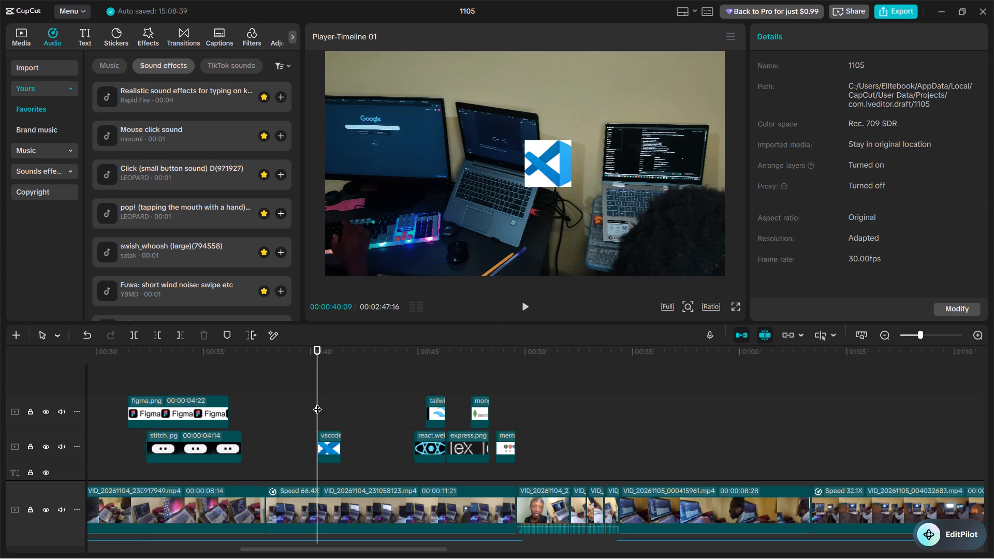
{"action": "left_click", "coordinate": [89, 472]}
{"action": "left_click", "coordinate": [106, 451]}
{"action": "key", "text": "space"}
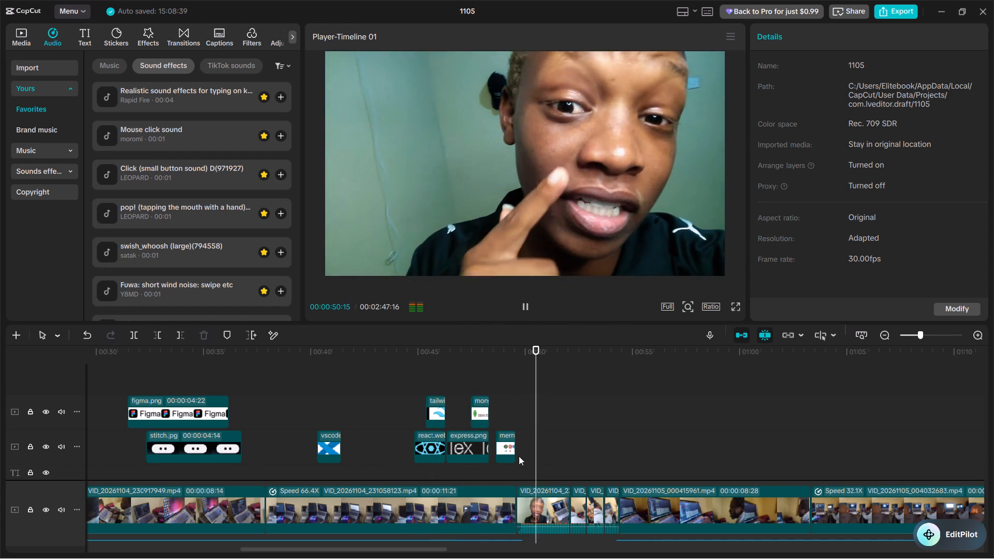
{"action": "left_click", "coordinate": [530, 452]}
Export the finished 1105 video at 4K resolution, keeping the other export settings.
{"action": "left_click", "coordinate": [903, 16]}
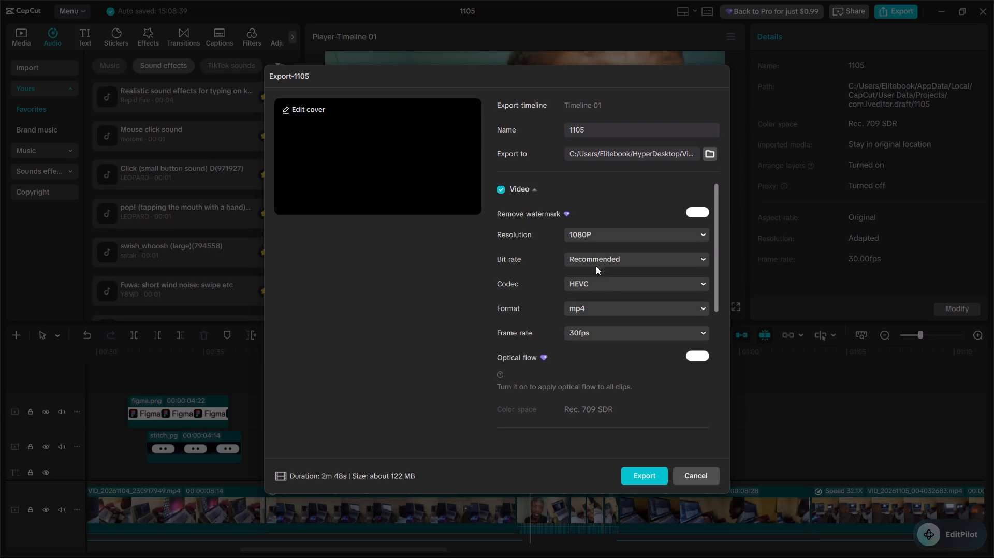
{"action": "left_click", "coordinate": [611, 239]}
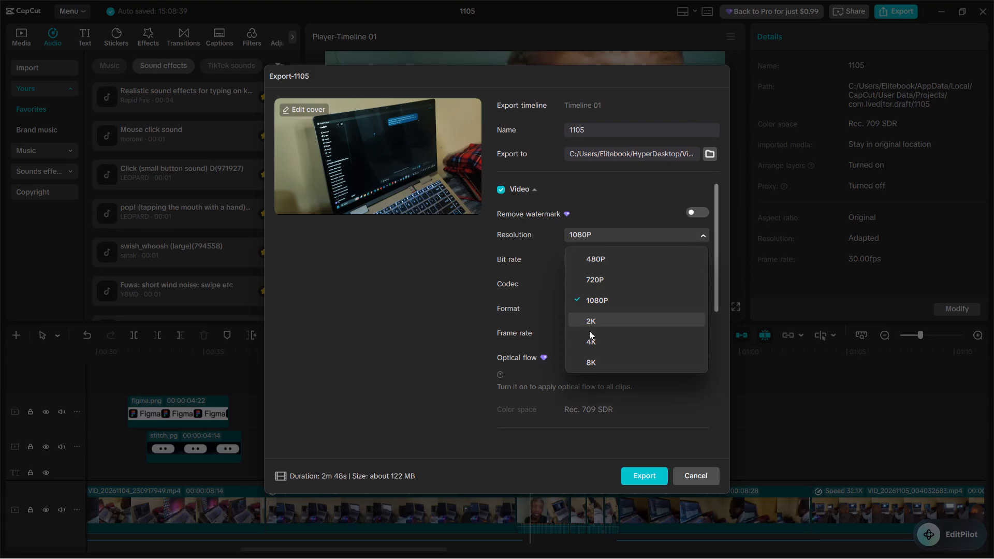
{"action": "left_click", "coordinate": [591, 341]}
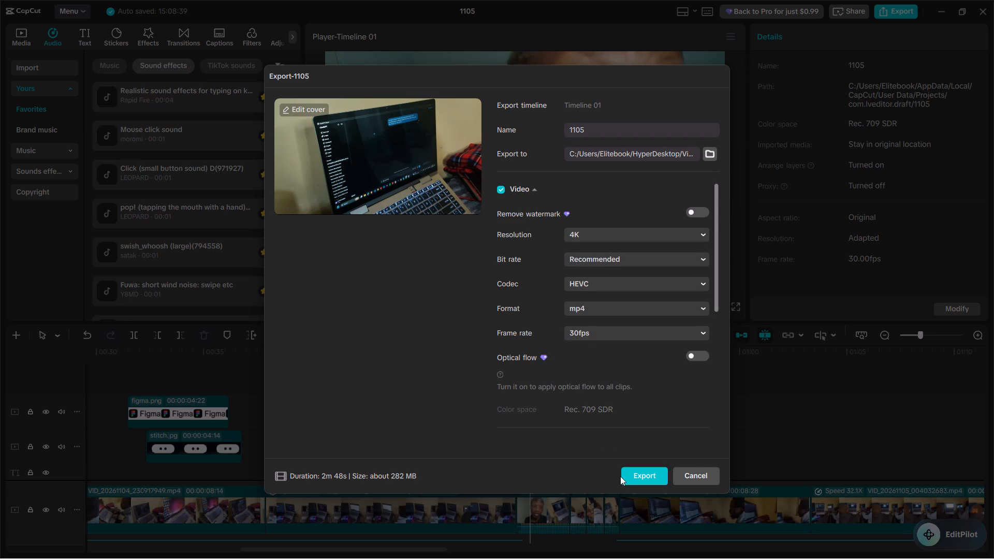
{"action": "left_click", "coordinate": [630, 474]}
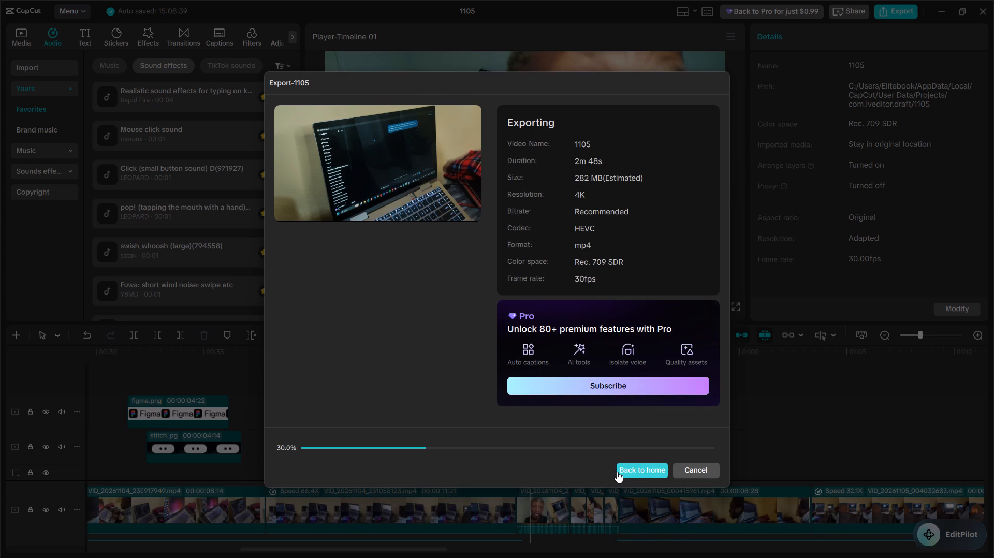
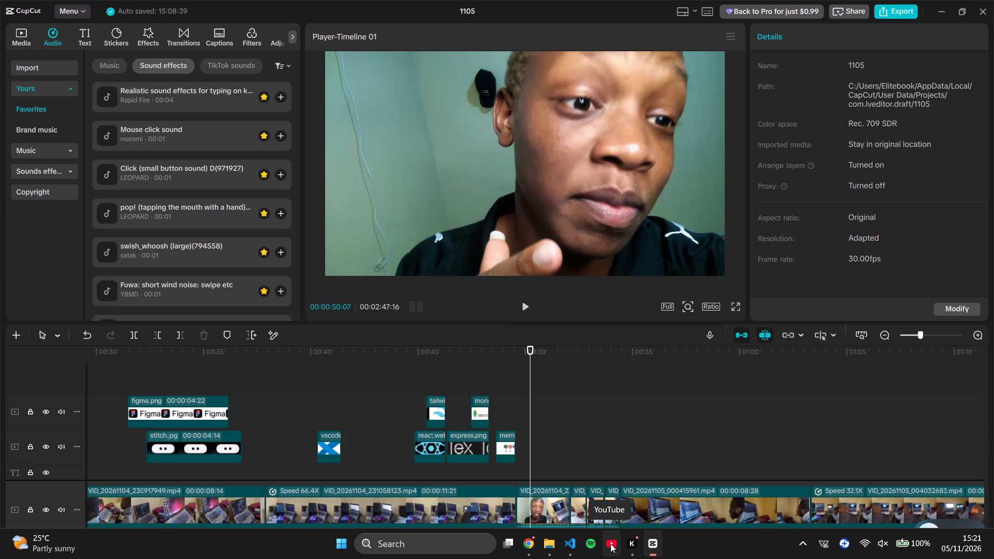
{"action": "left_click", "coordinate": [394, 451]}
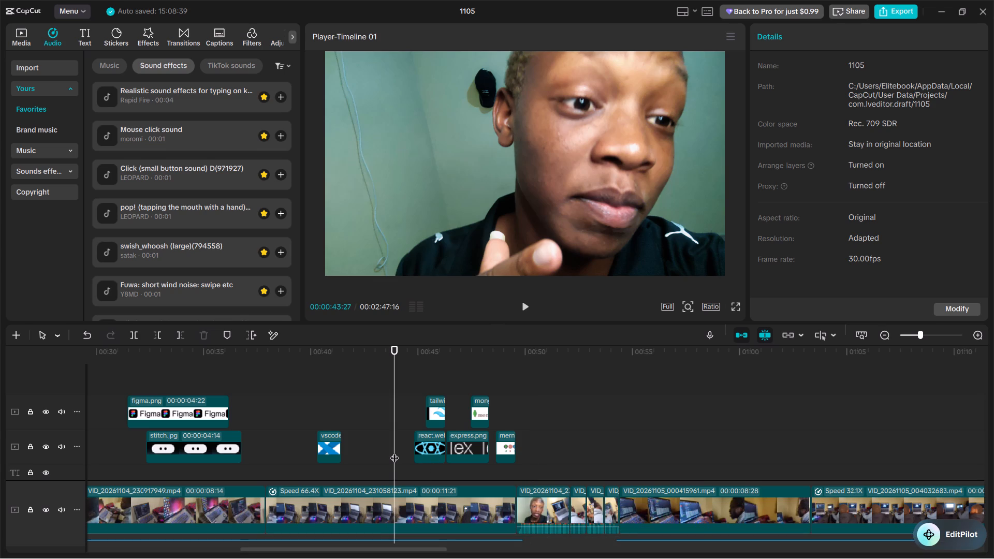
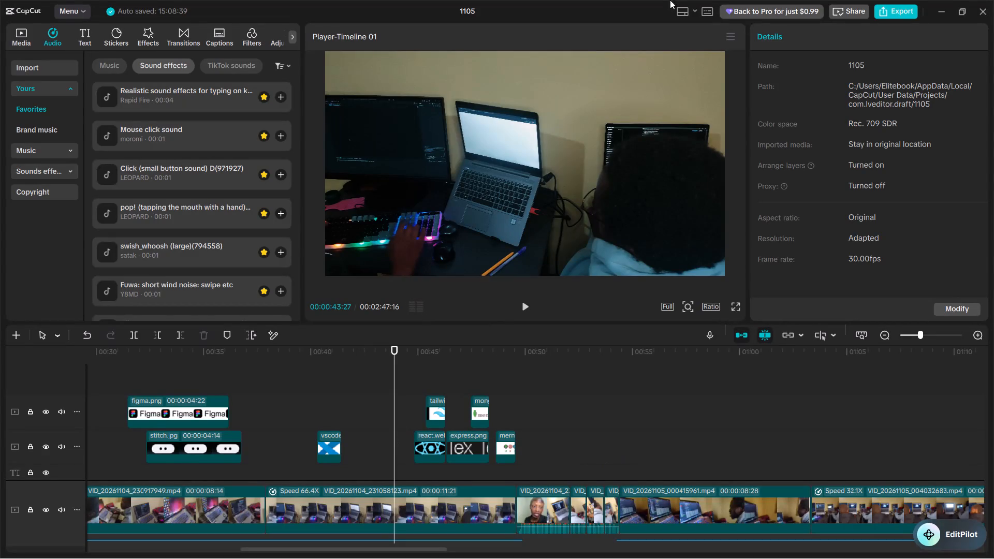
Close the 1105 project and exit the video editor.
{"action": "left_click", "coordinate": [976, 10]}
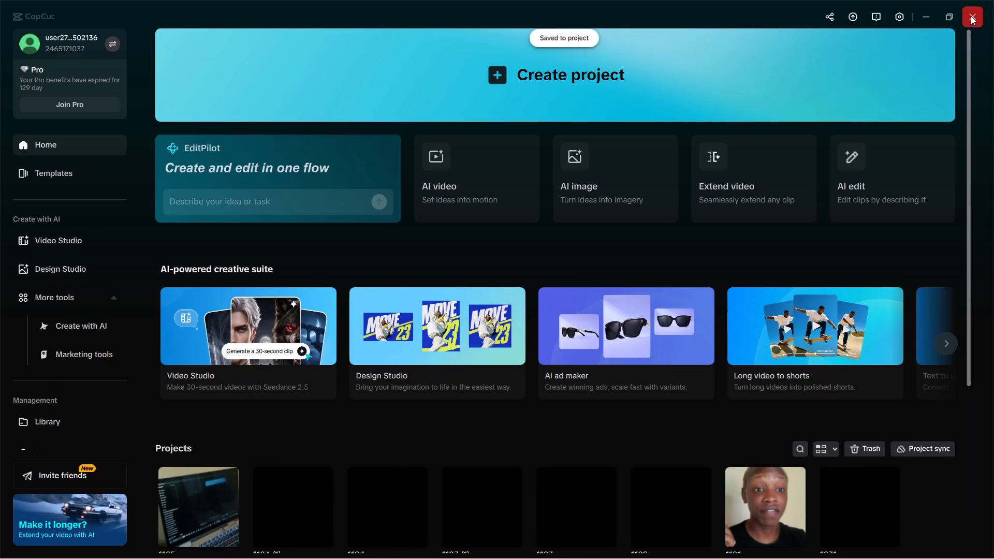
{"action": "left_click", "coordinate": [971, 16]}
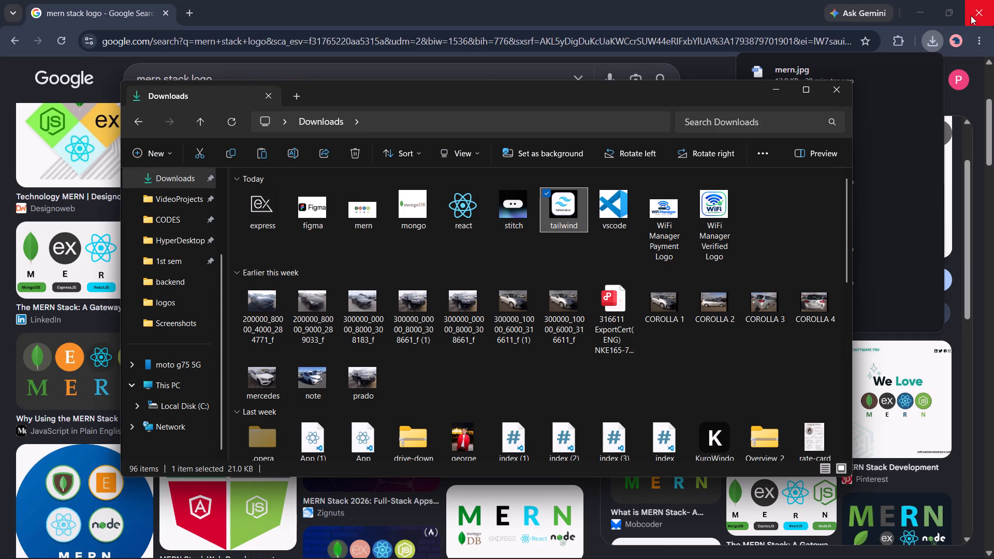